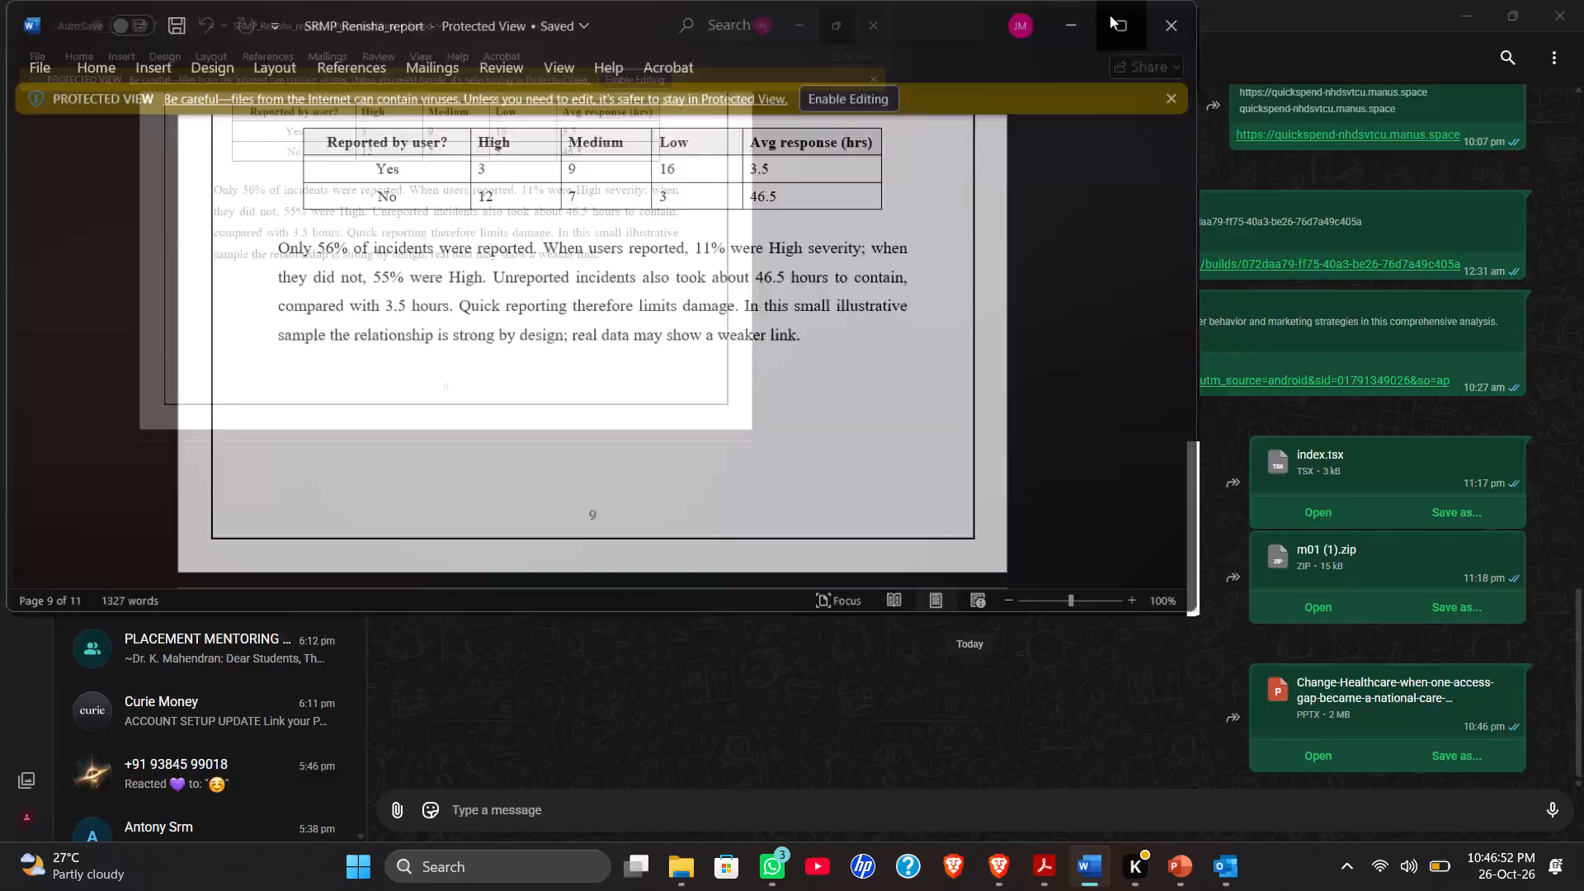
# Enable editing of the protected SRMP_Renisha_report document and look over its cover page.
pyautogui.click(821, 84)
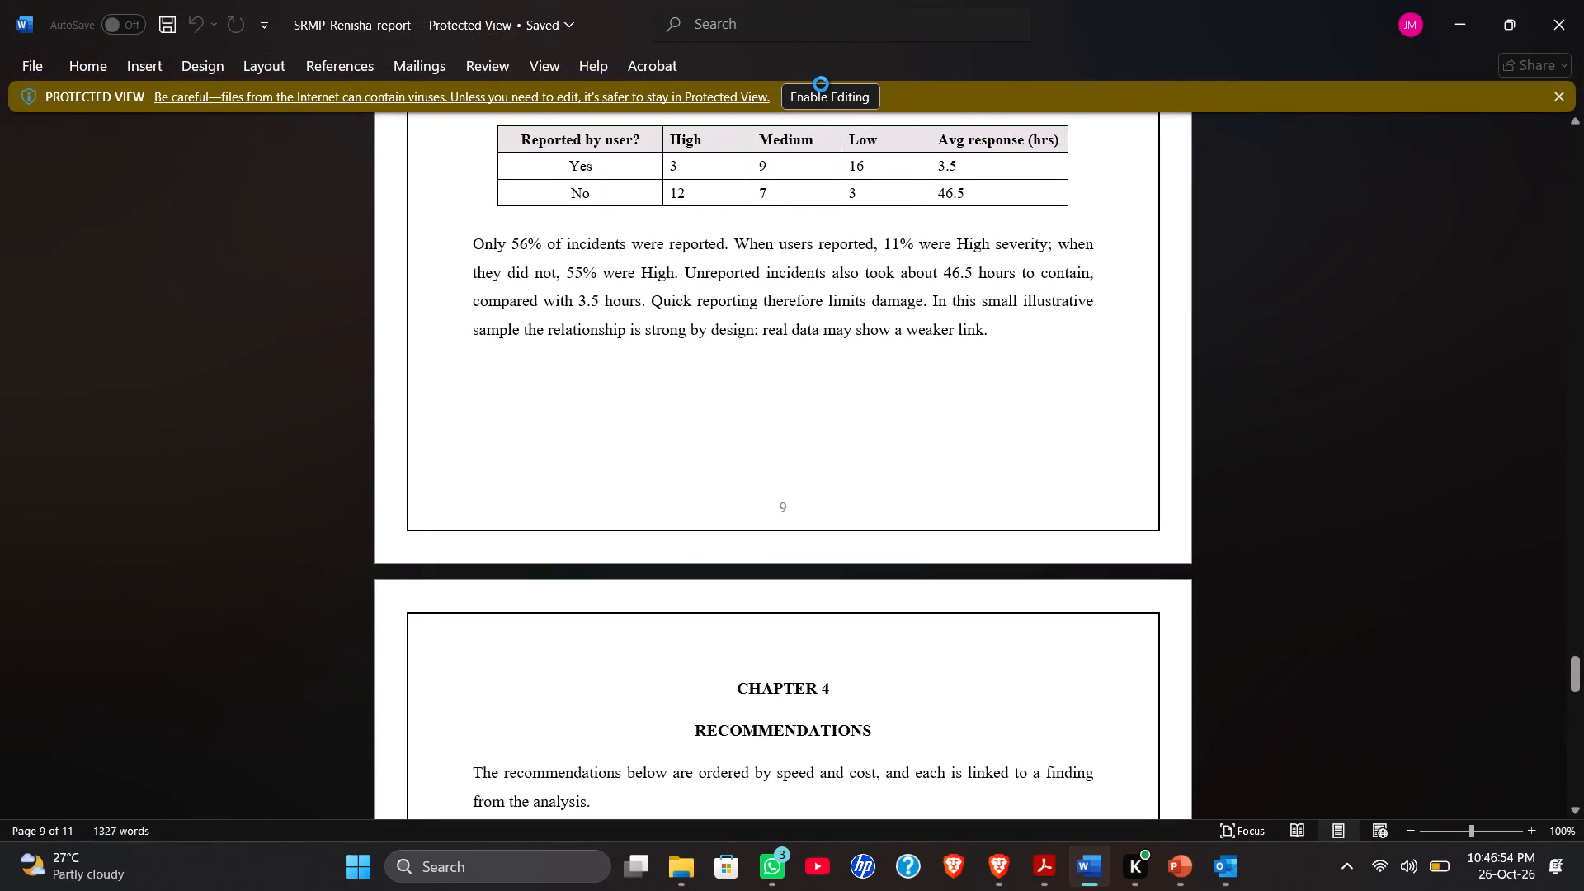
pyautogui.scroll(5, 821, 84)
pyautogui.scroll(3, 876, 318)
pyautogui.scroll(-1, 876, 318)
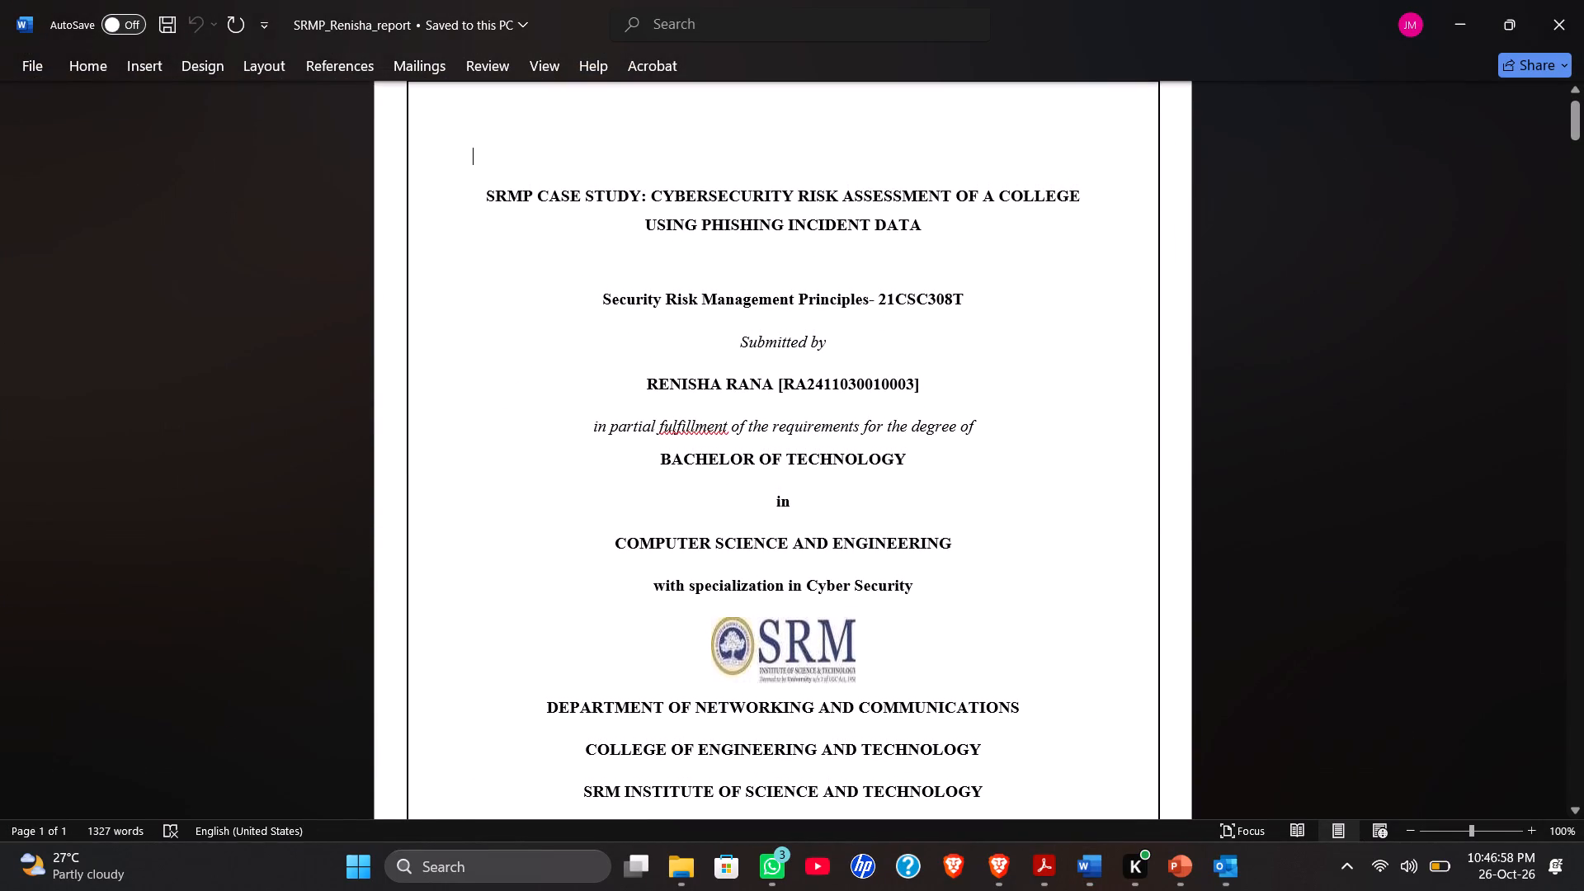
pyautogui.click(982, 877)
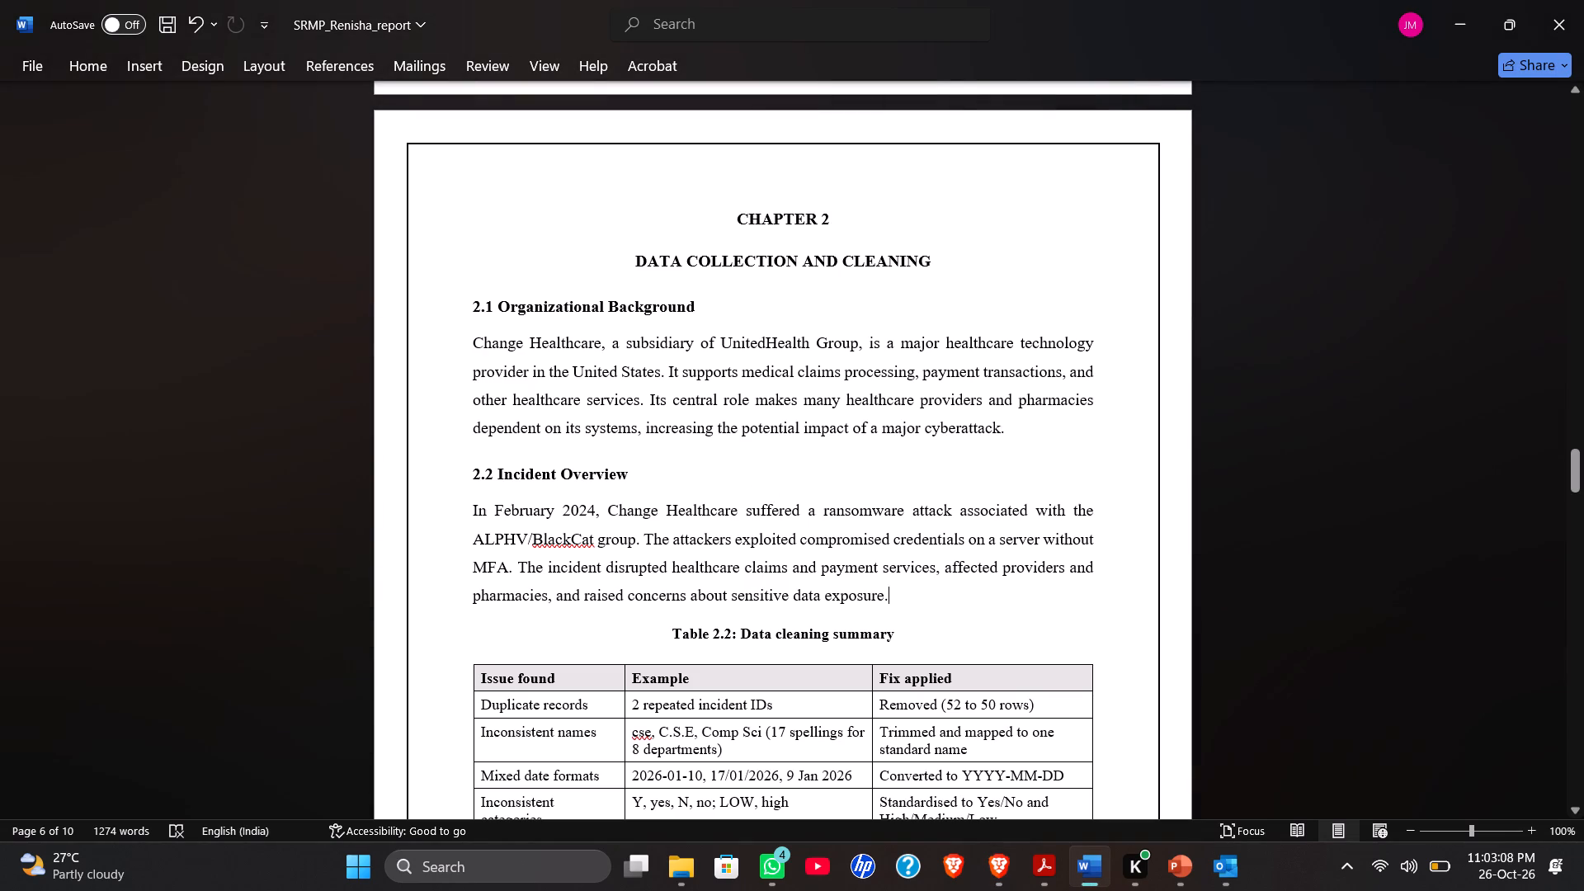
pyautogui.scroll(-2, 667, 631)
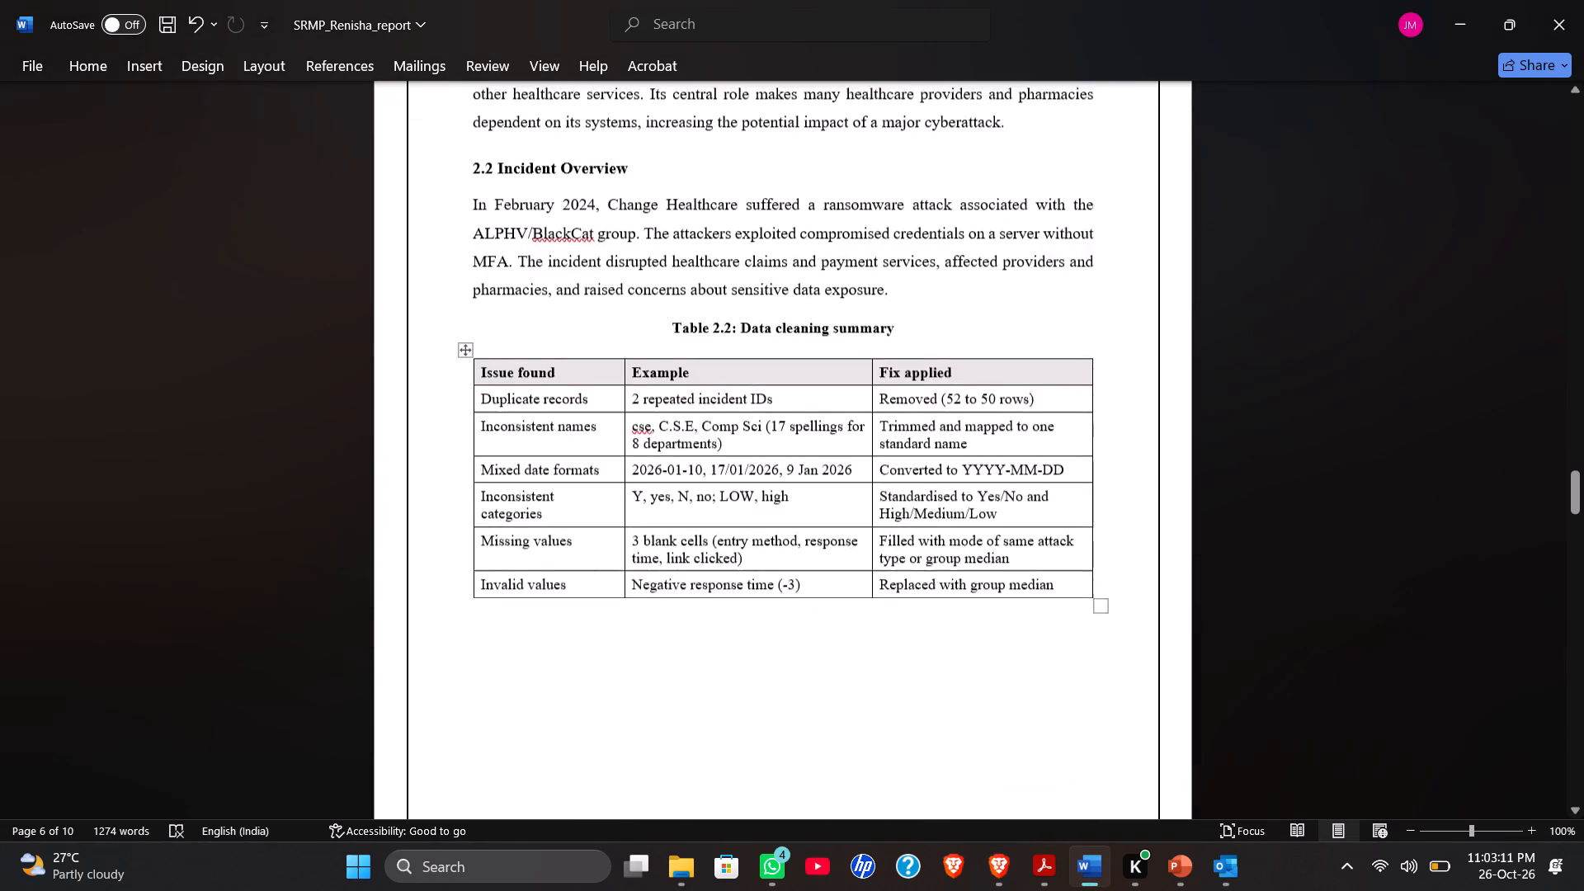
pyautogui.scroll(-4, 667, 631)
pyautogui.scroll(1, 667, 631)
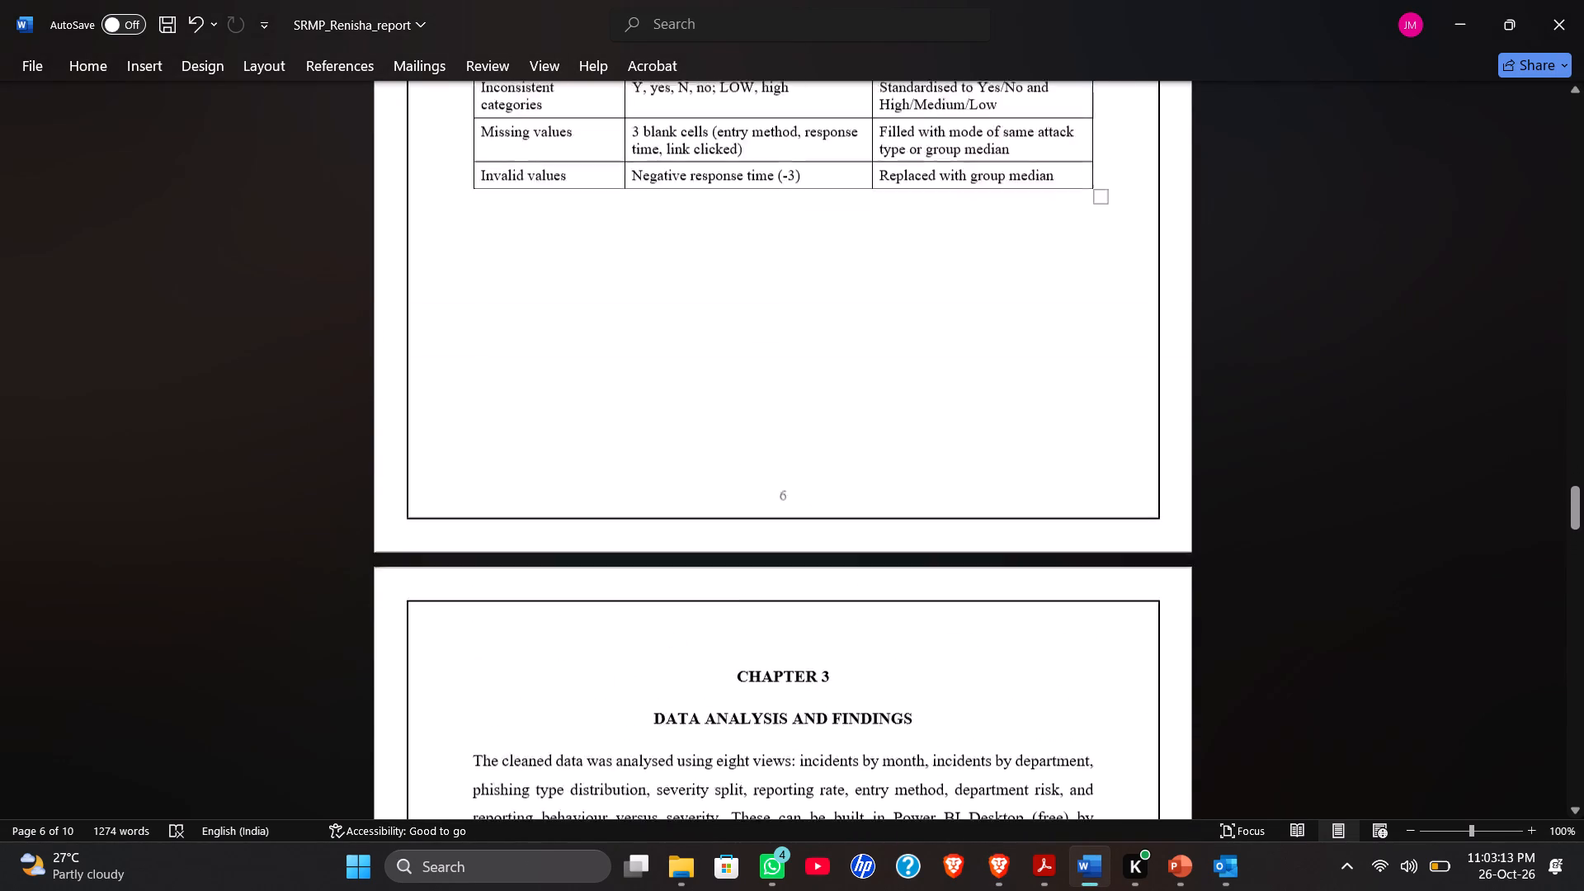
pyautogui.scroll(1, 667, 631)
pyautogui.scroll(1, 667, 544)
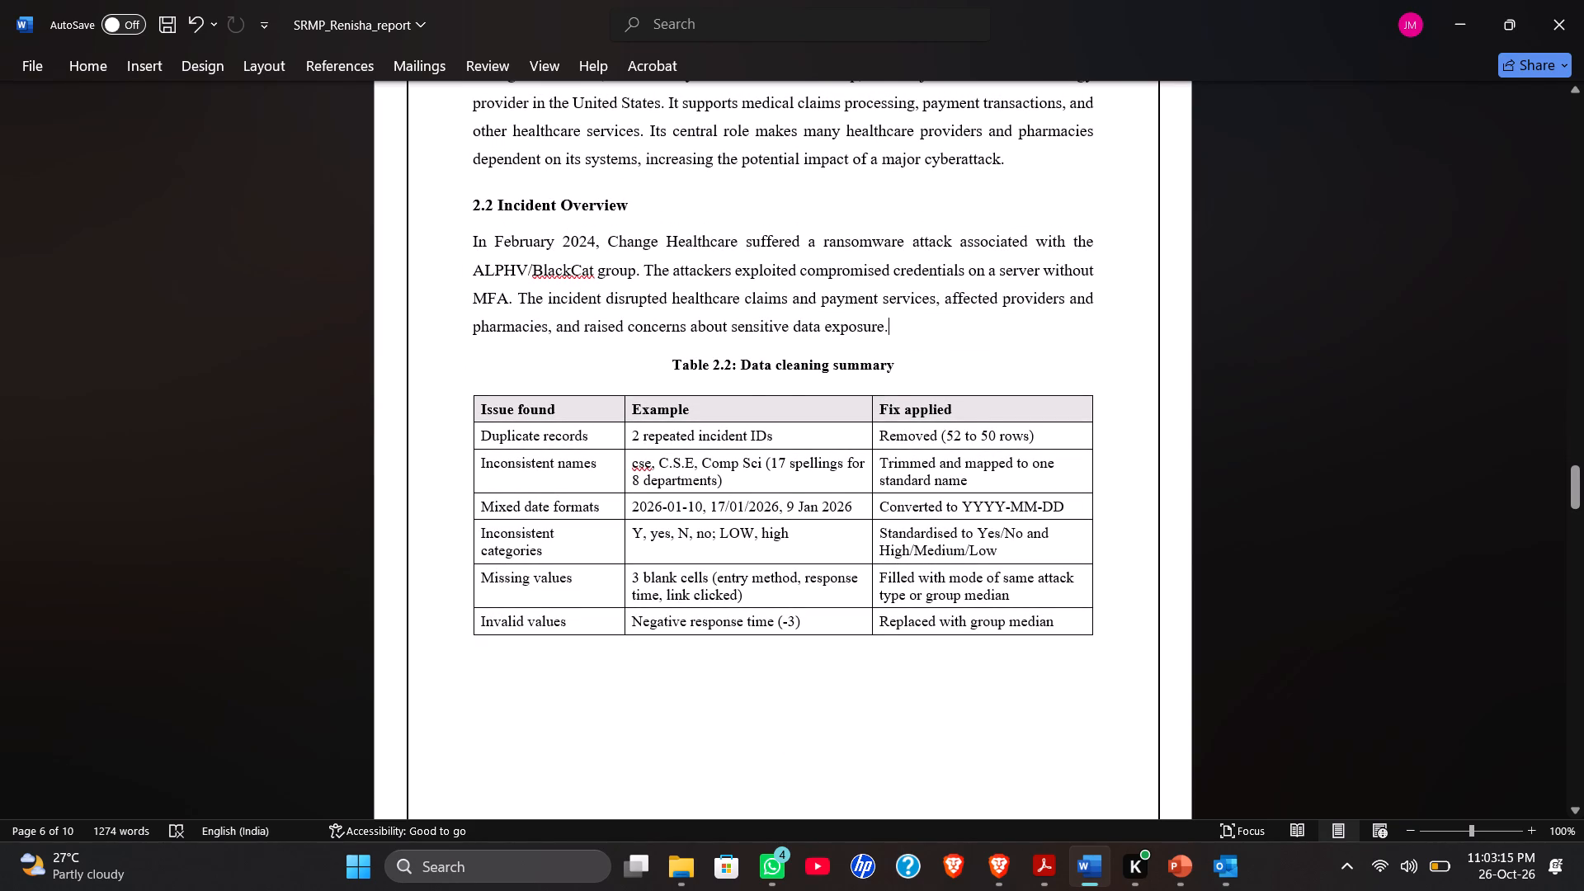
pyautogui.moveTo(744, 366); pyautogui.dragTo(870, 362)
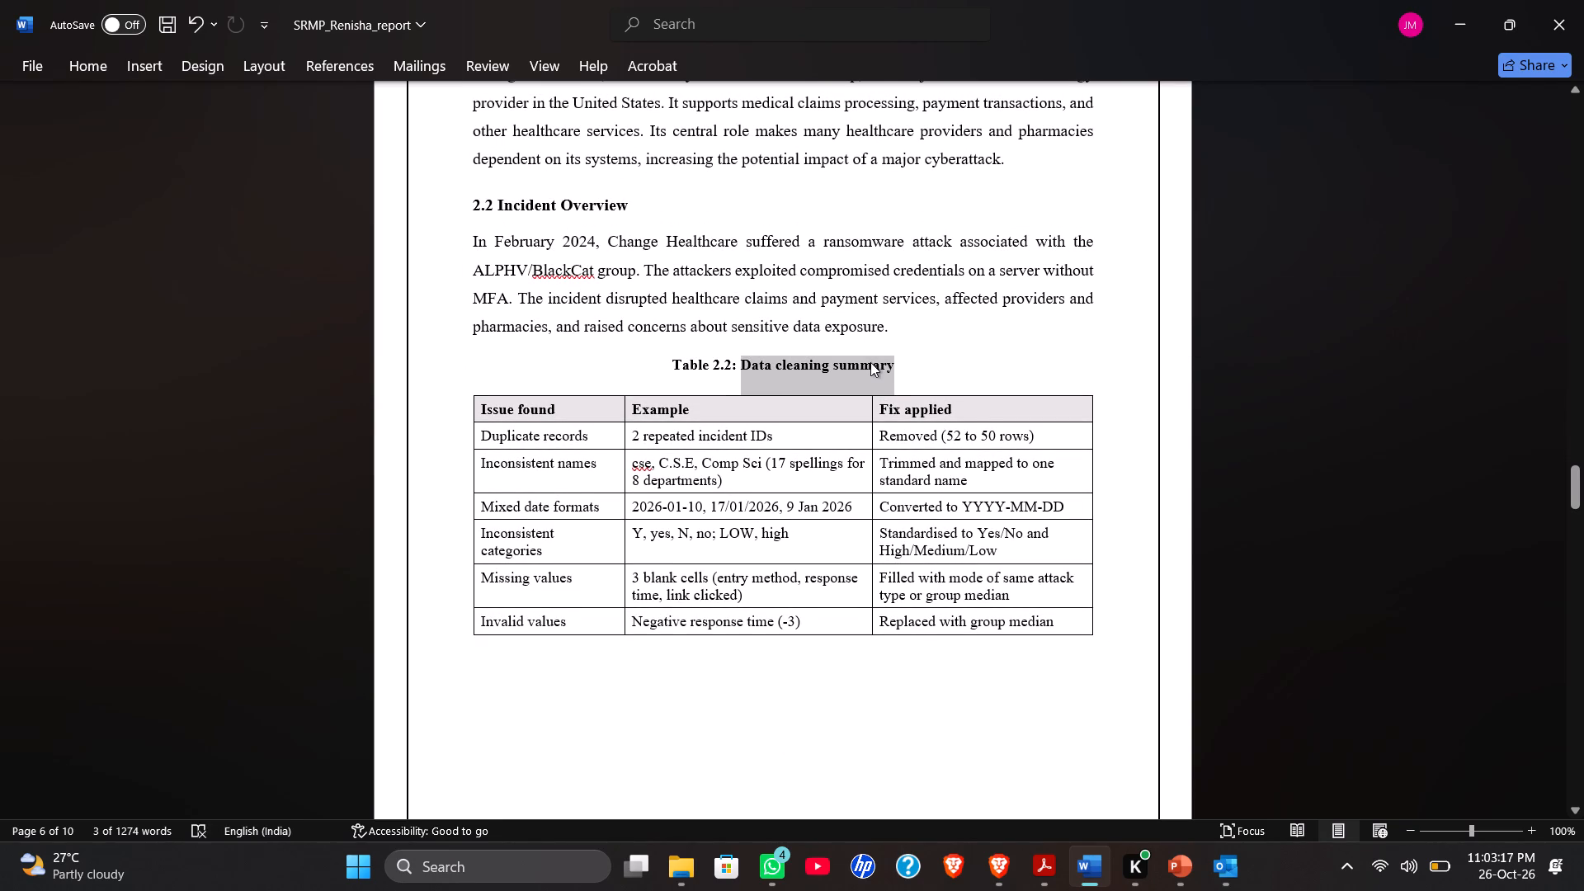
pyautogui.hotkey('ctrl', 'v')
pyautogui.press('BackSpace')
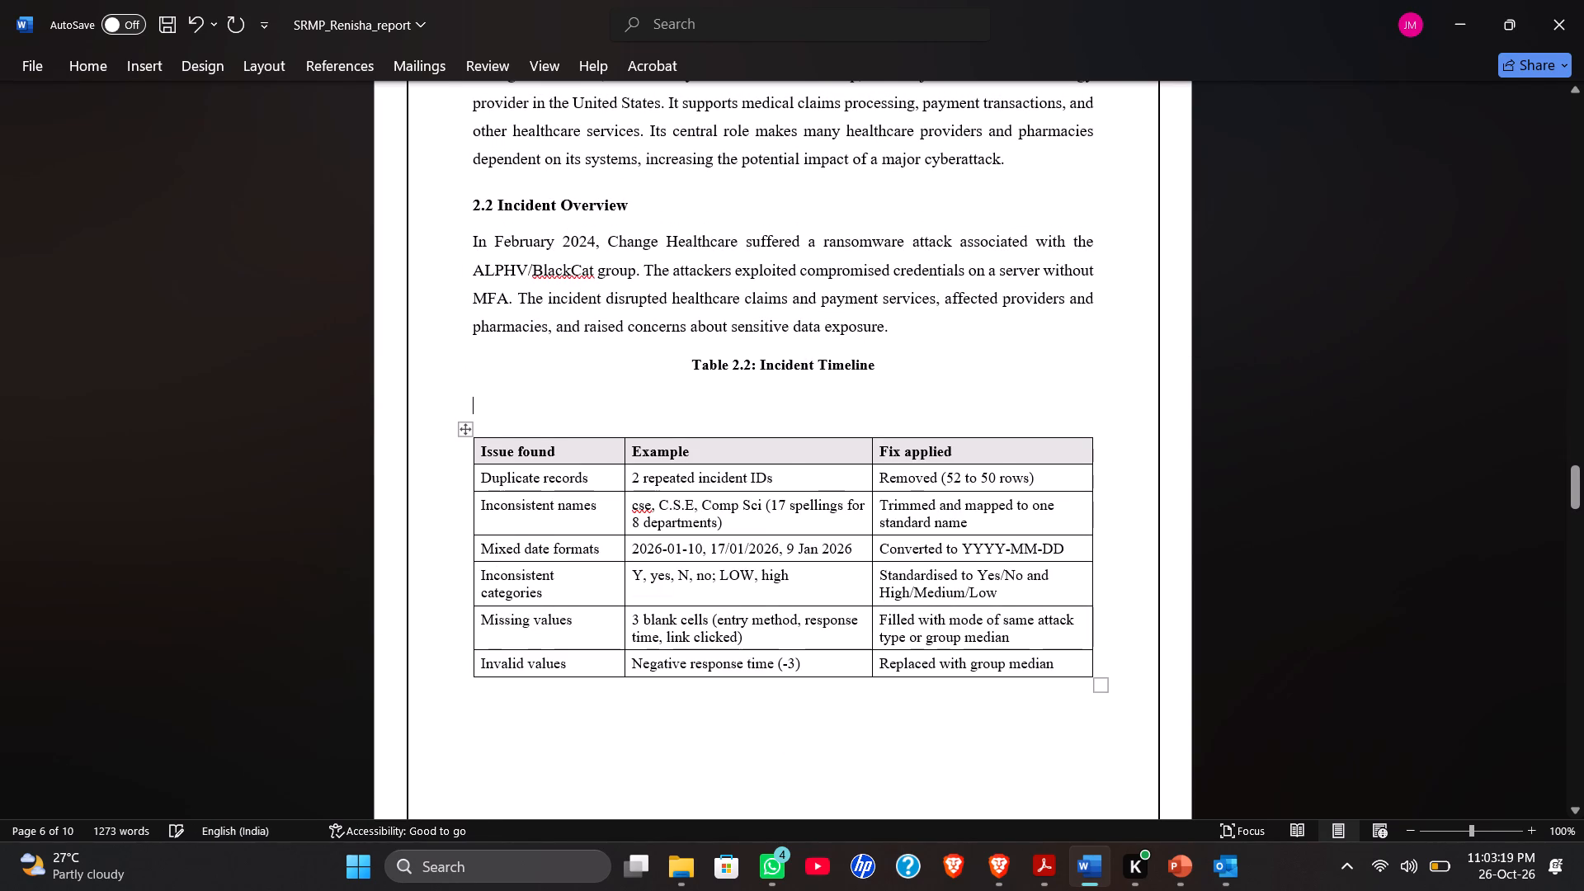
pyautogui.press('BackSpace')
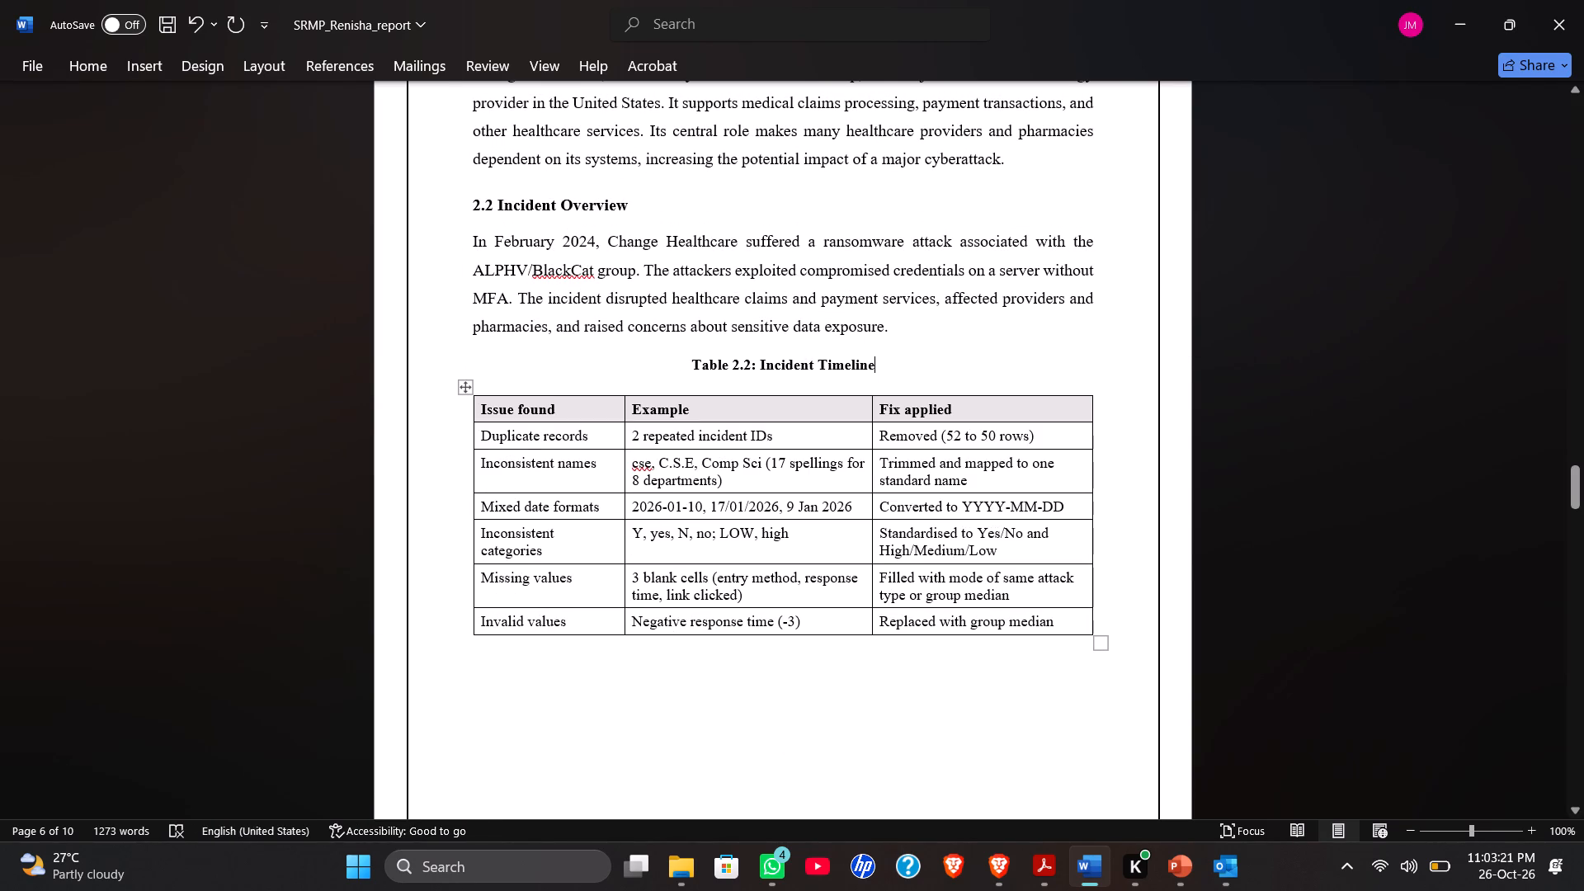
# Clear the header text Issue found from the first column of Table 2.2.
pyautogui.moveTo(577, 408); pyautogui.dragTo(491, 412)
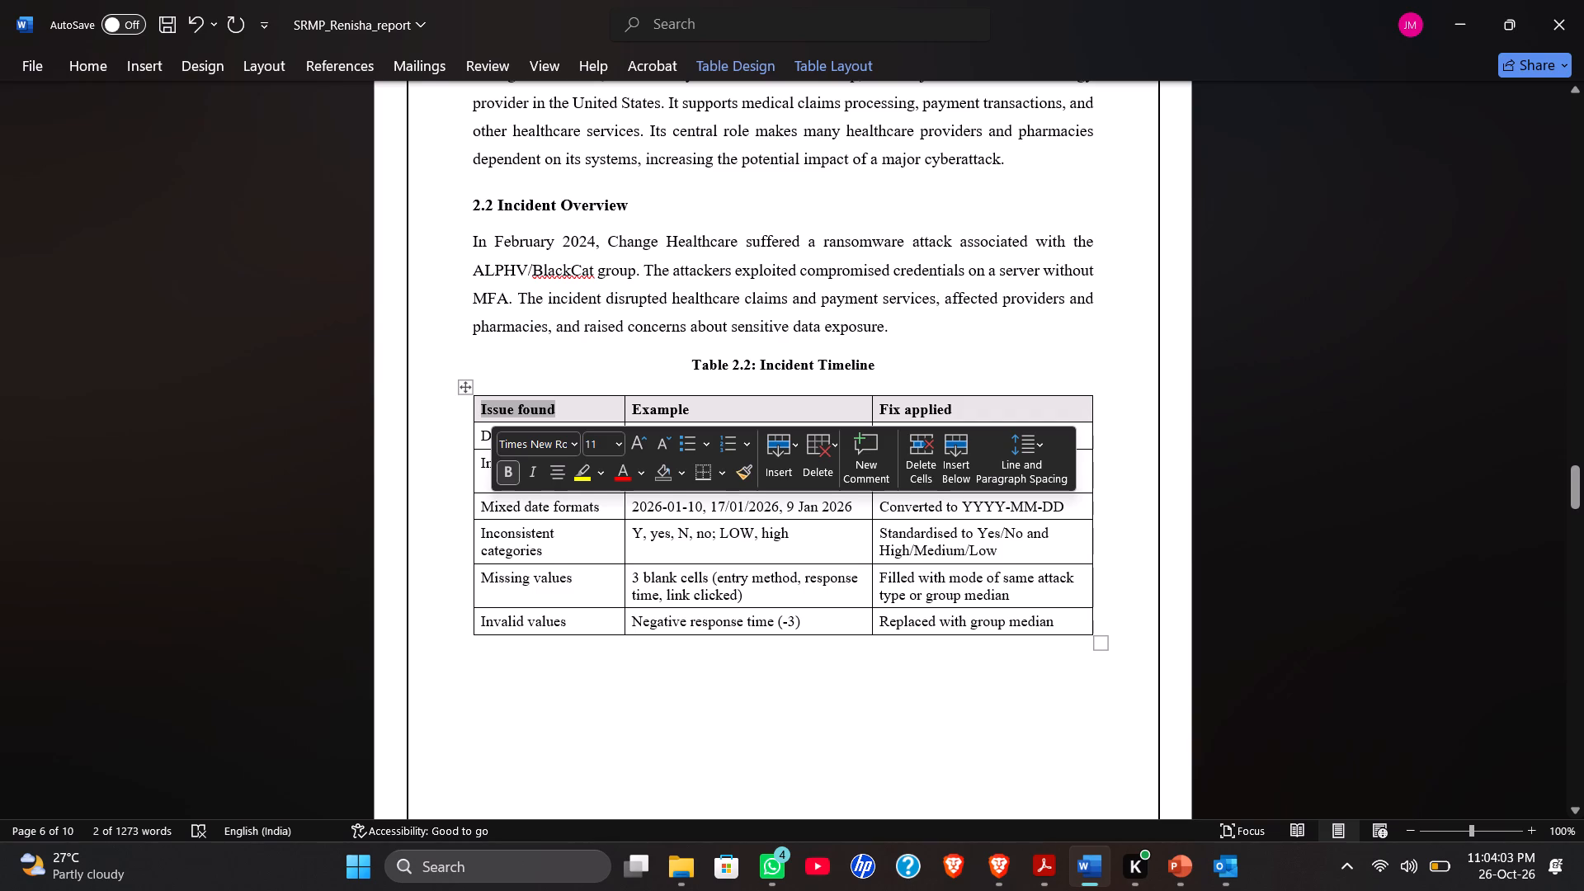
pyautogui.press('BackSpace')
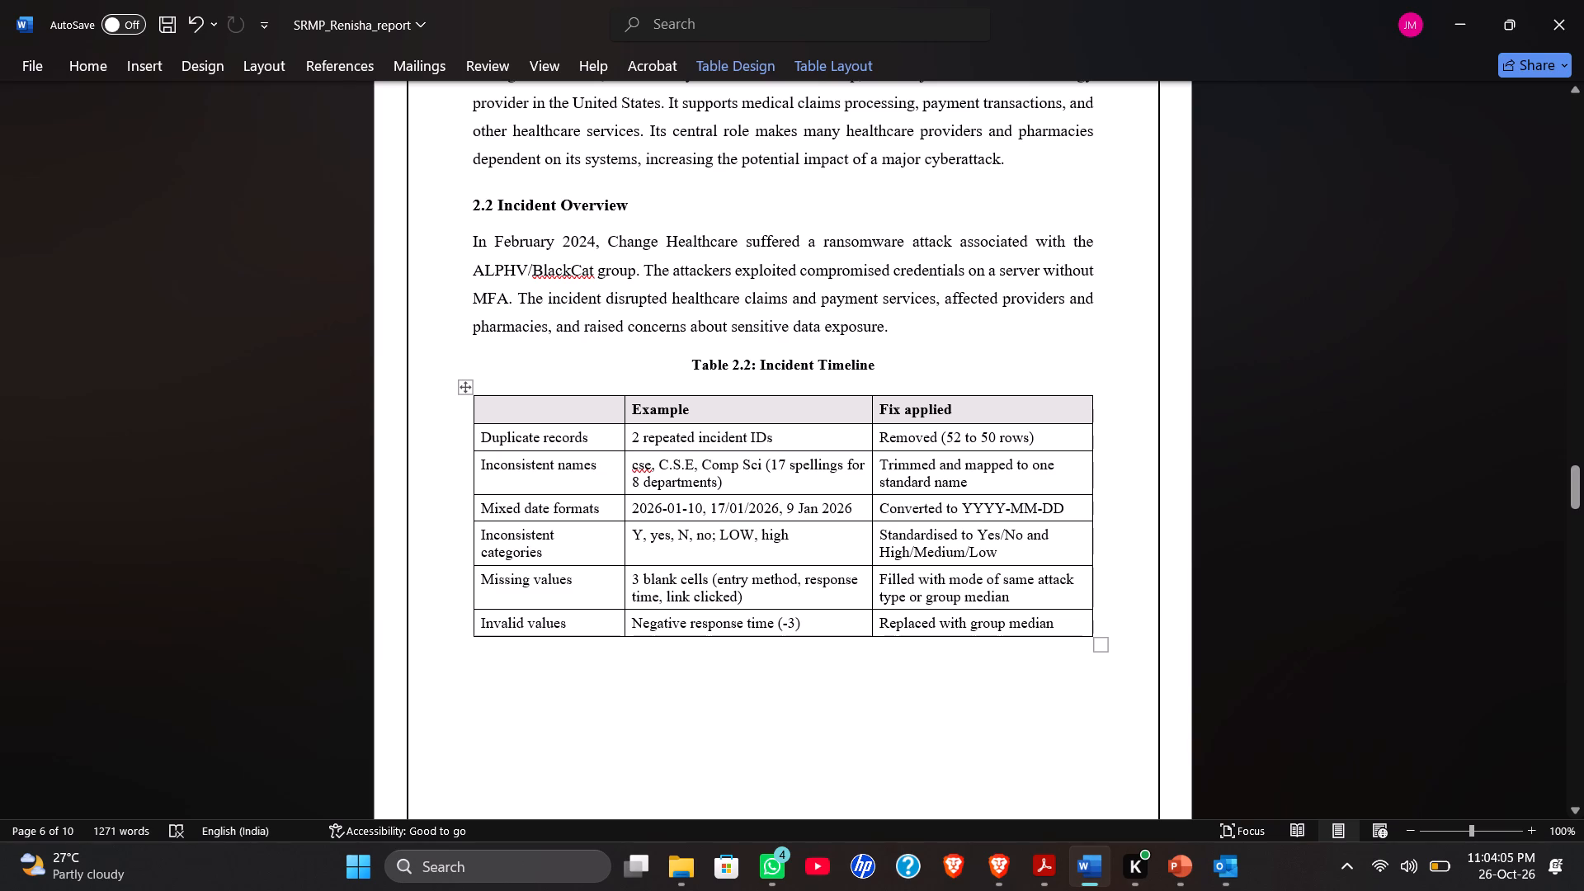
# Delete the whole Example column from Table 2.2, leaving the table with two columns.
pyautogui.click(843, 418)
pyautogui.click(841, 397)
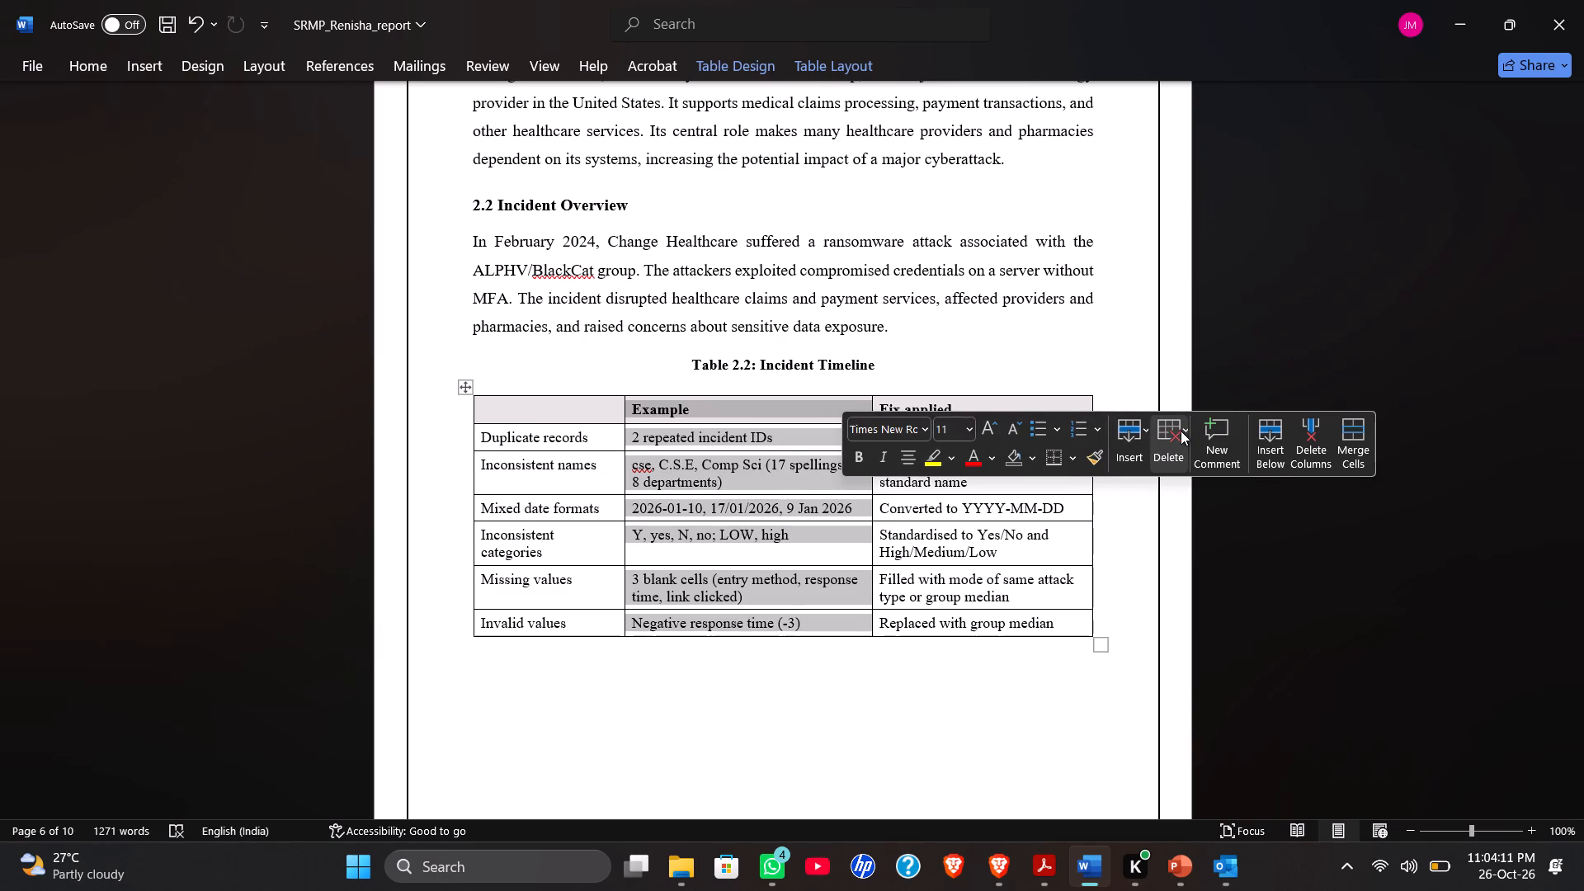
pyautogui.click(1170, 431)
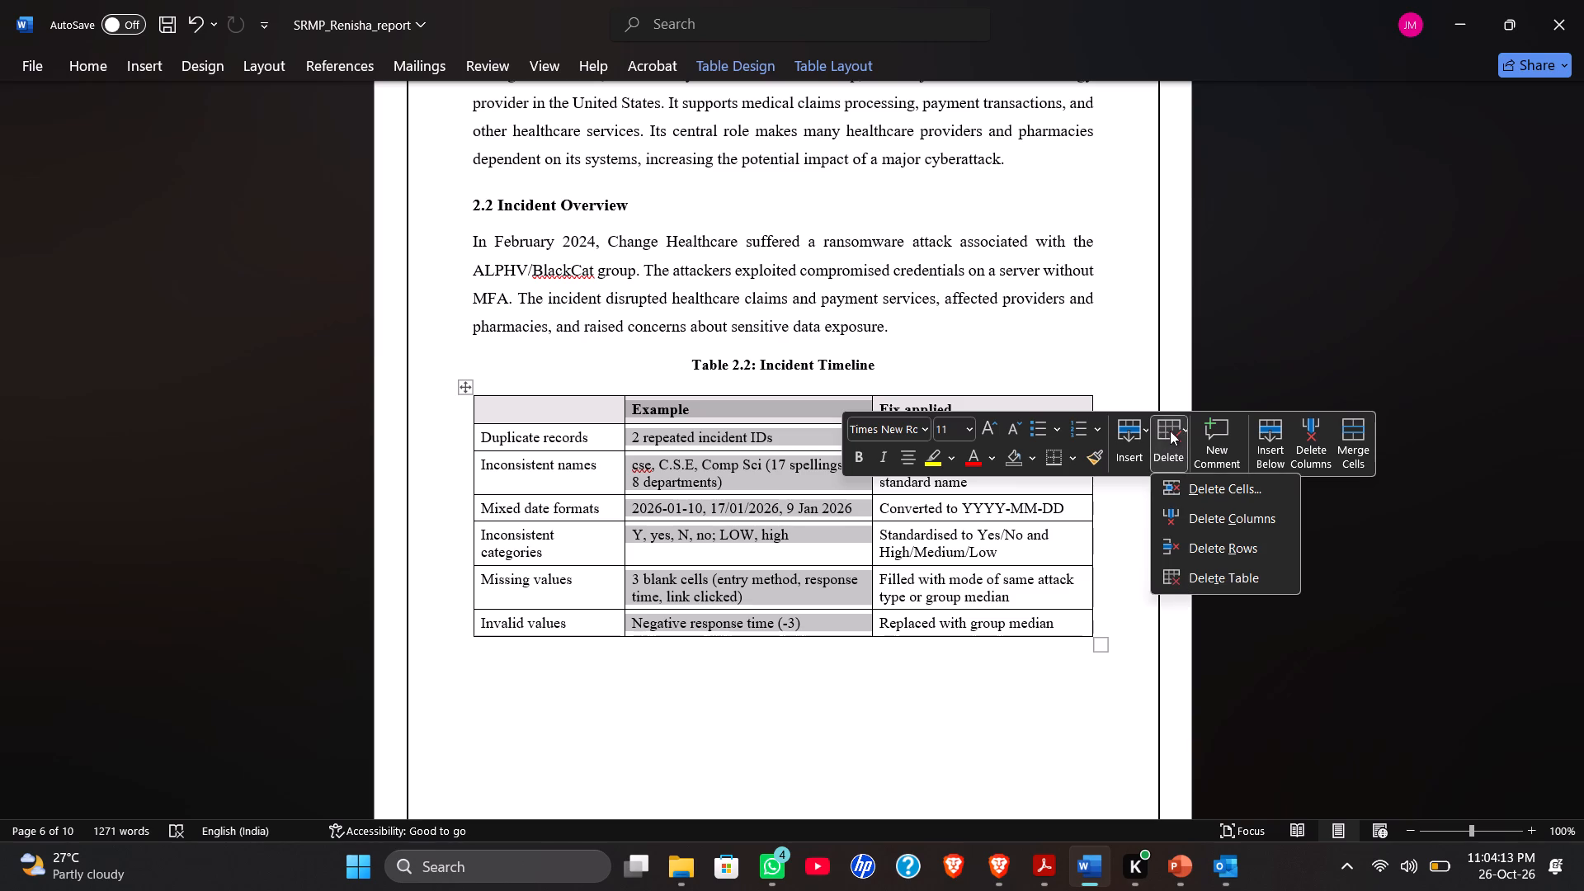
pyautogui.click(1190, 516)
# Copy the header Date from ChatGPT's Incident Timeline table into the empty first header cell of Table 2.2, without an extra line.
pyautogui.click(703, 416)
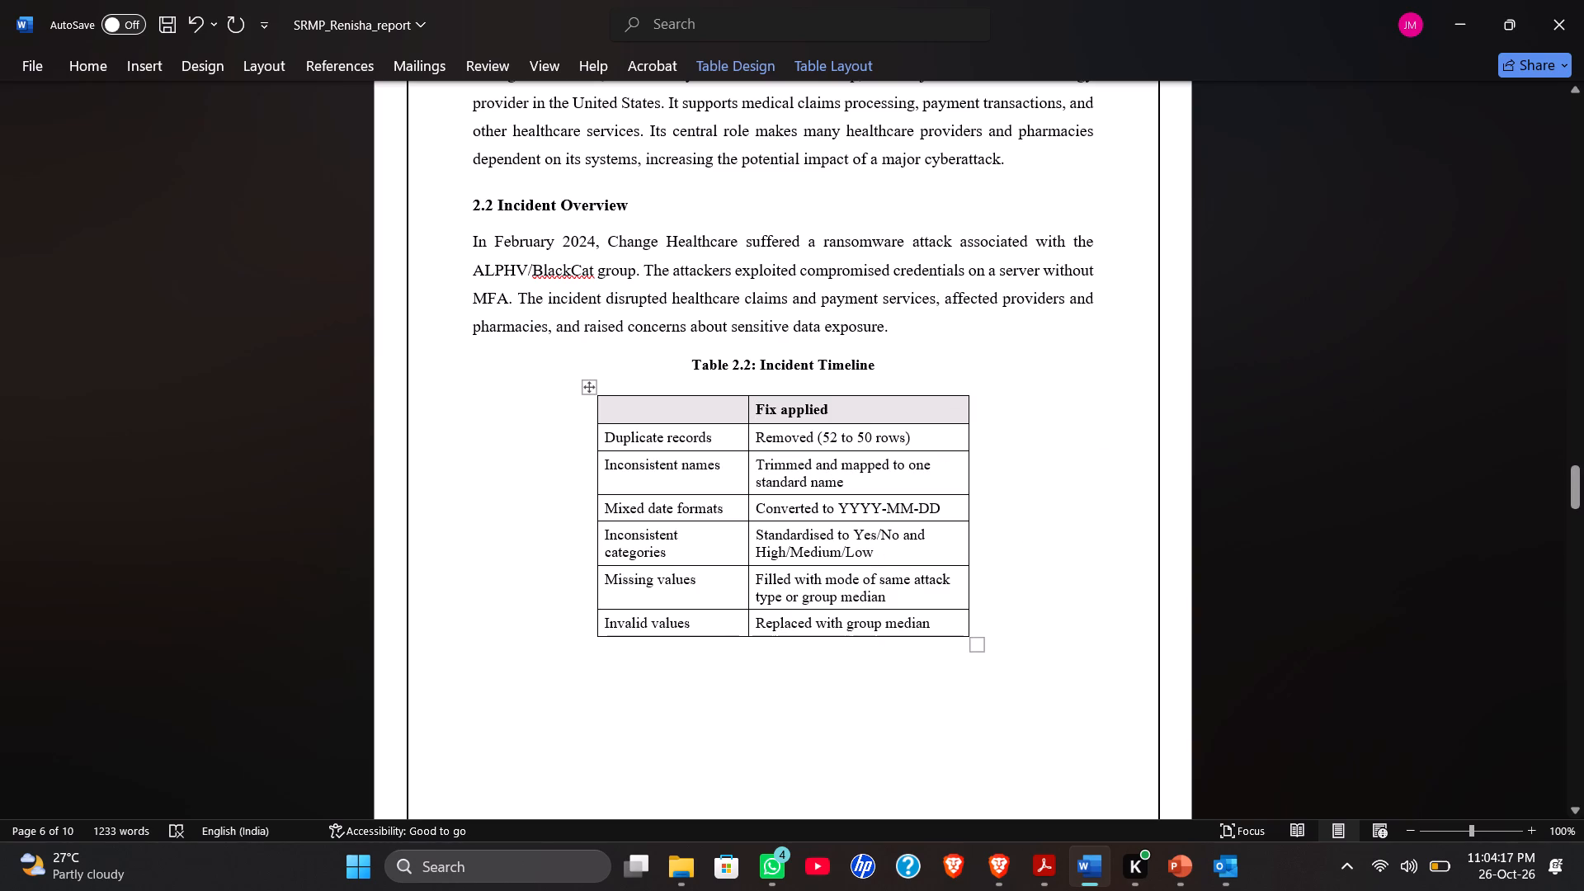
pyautogui.hotkey('alt', 'Tab')
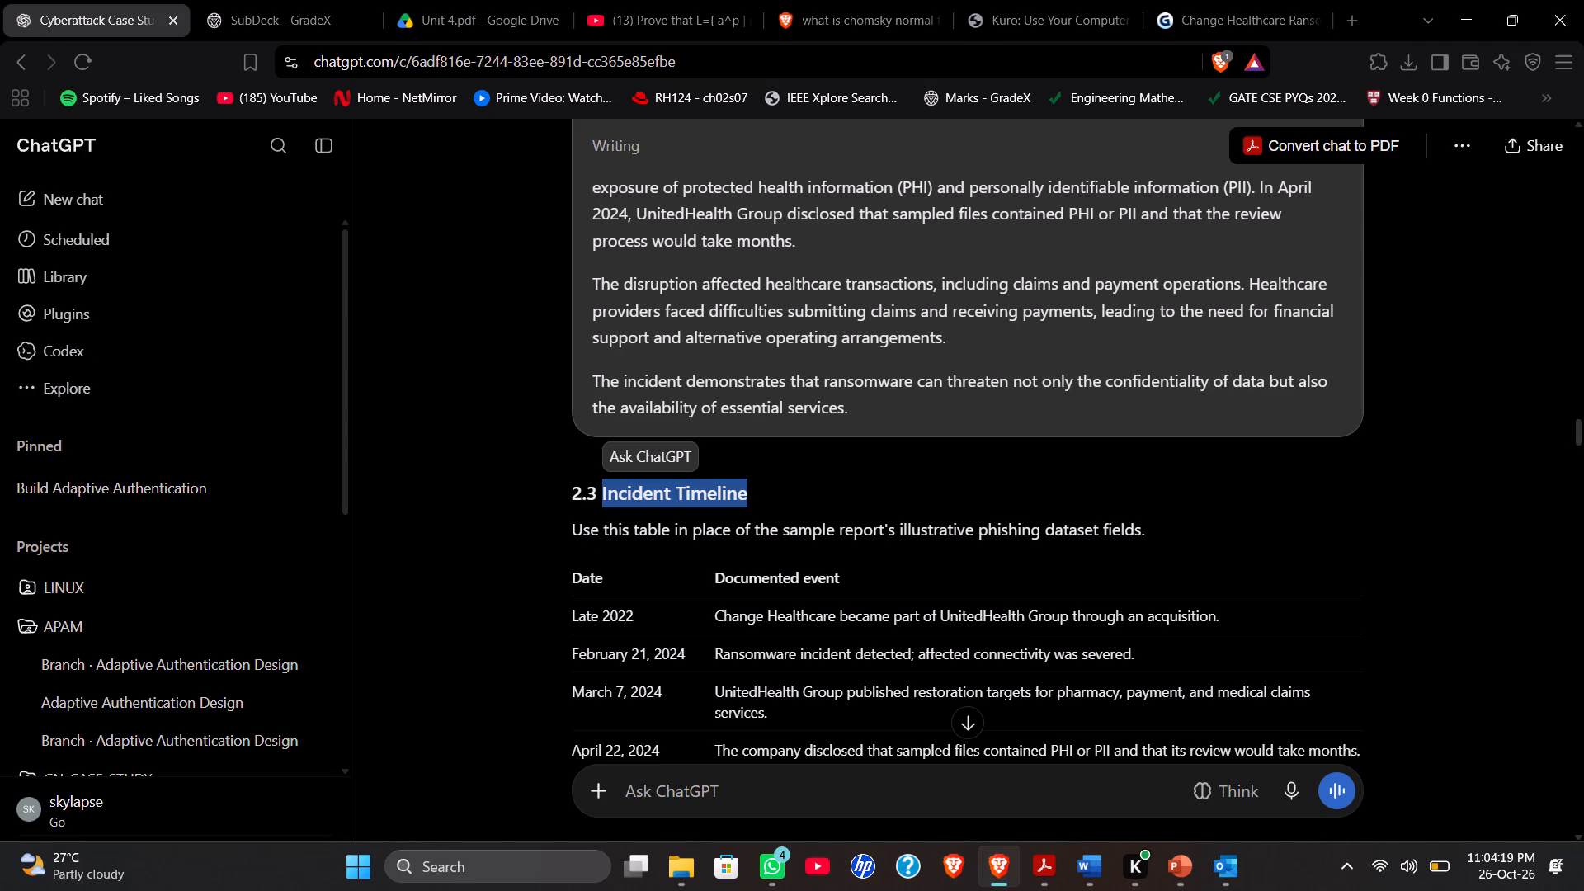
pyautogui.moveTo(571, 580); pyautogui.dragTo(610, 580)
pyautogui.hotkey('ctrl', 'c')
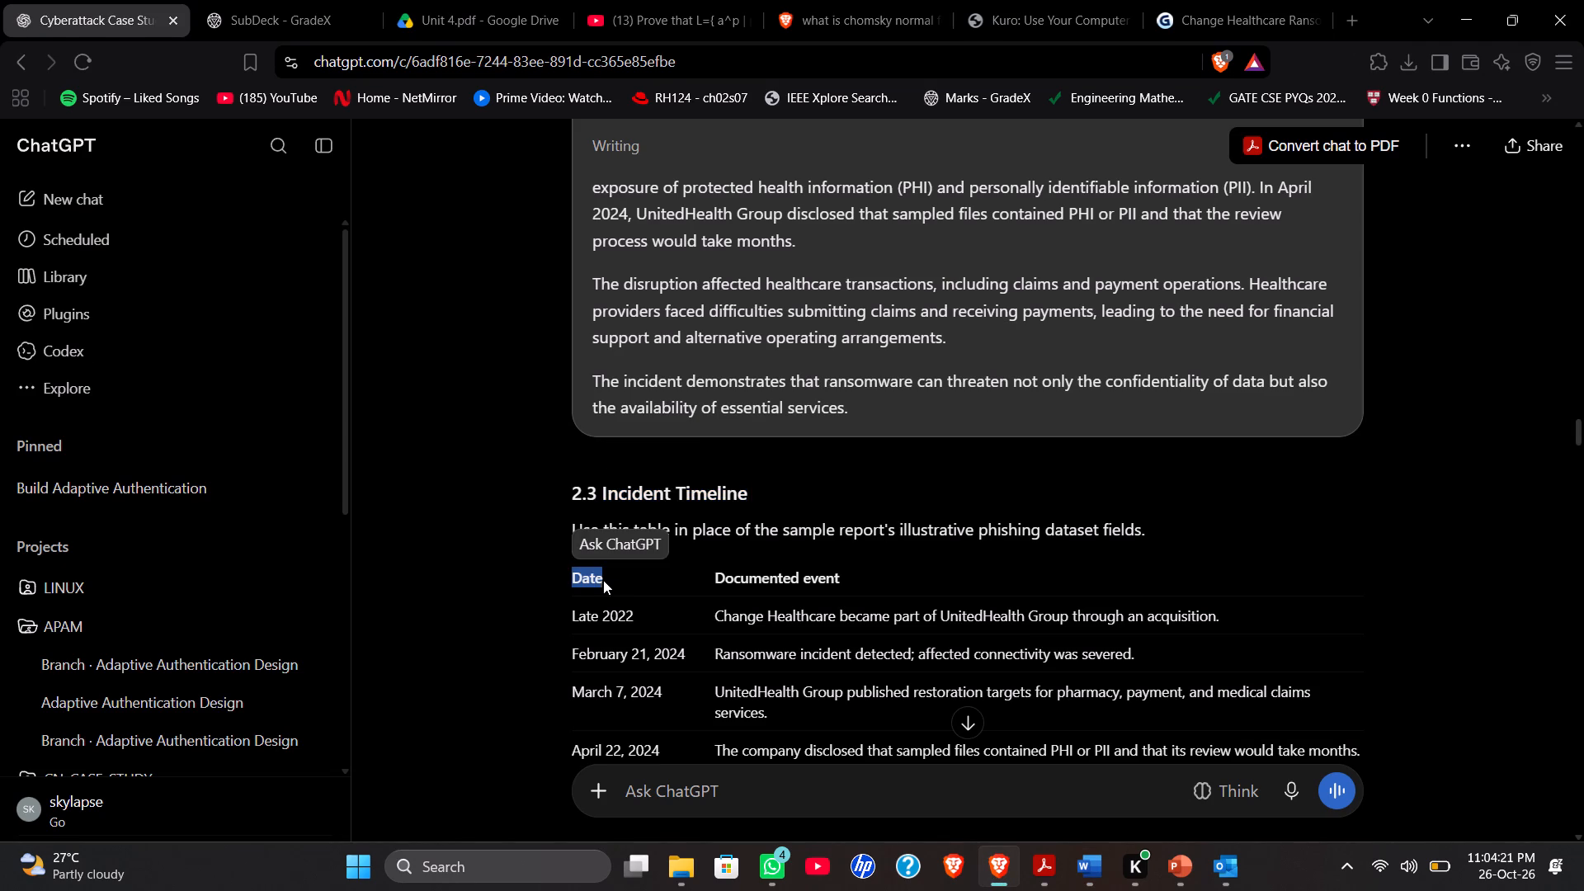
pyautogui.hotkey('alt', 'Tab')
pyautogui.hotkey('ctrl', 'v')
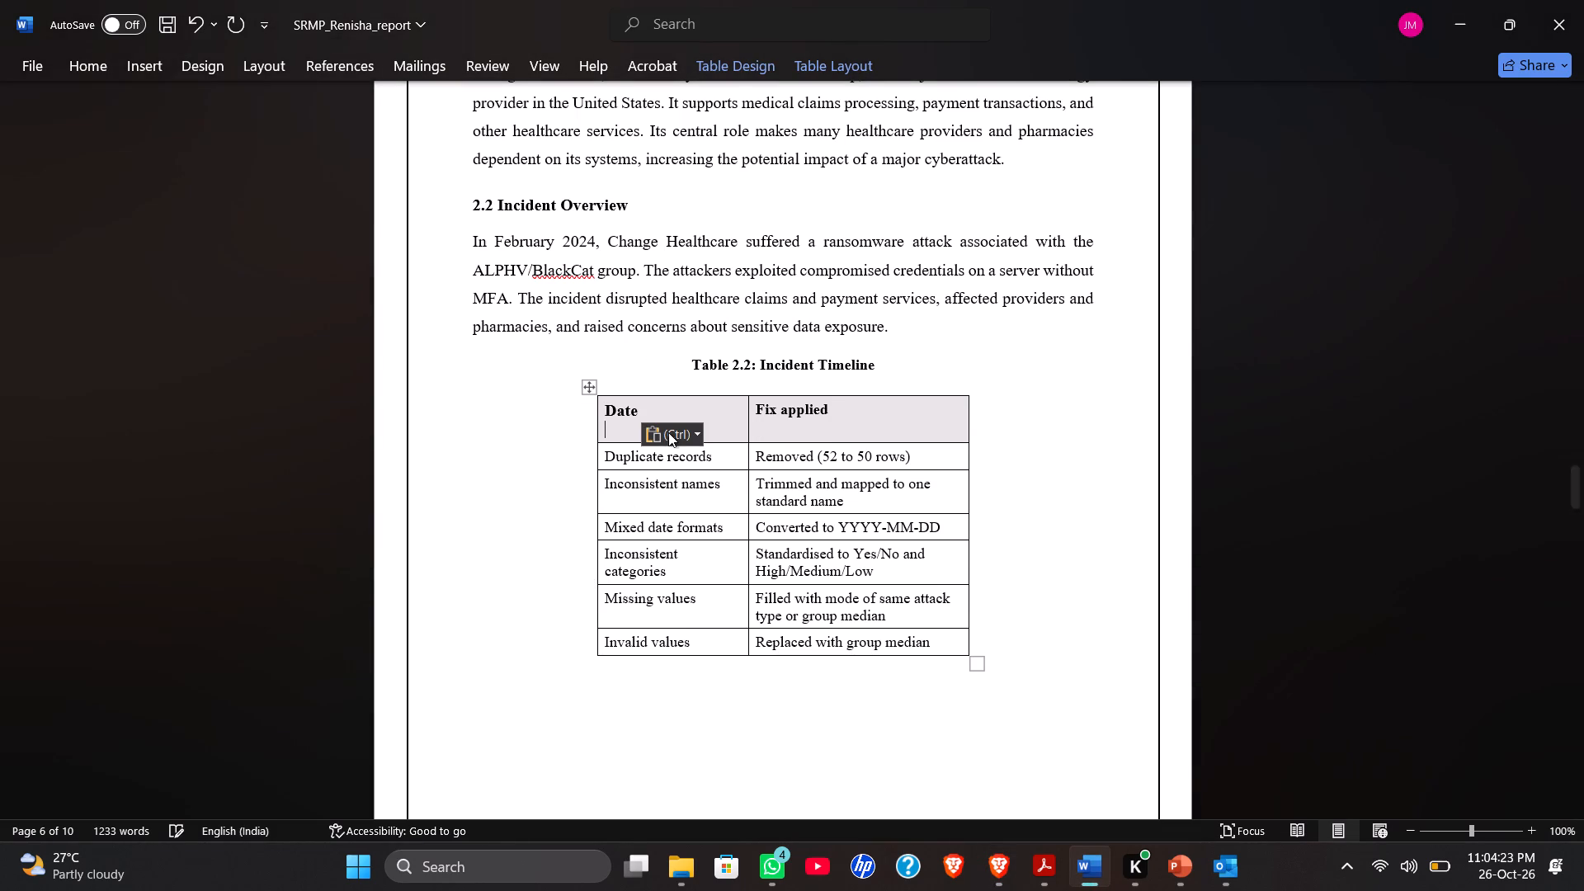
pyautogui.press('BackSpace')
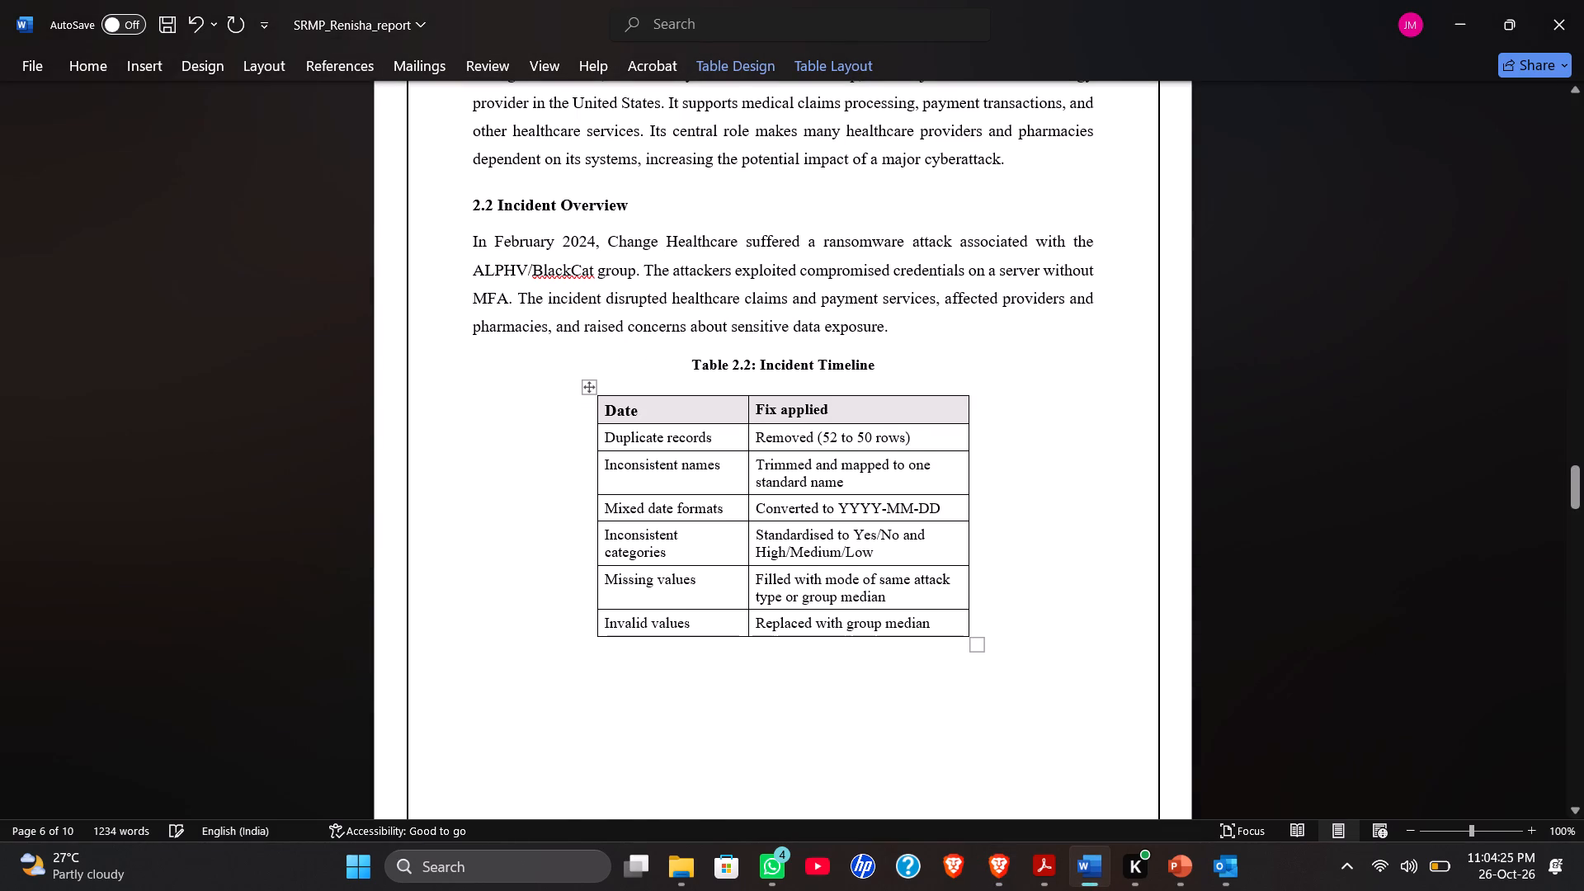
# Copy the date Late 2022 from ChatGPT's Incident Timeline table and replace Duplicate records with it in Word's Table 2.2.
pyautogui.hotkey('alt', 'Tab')
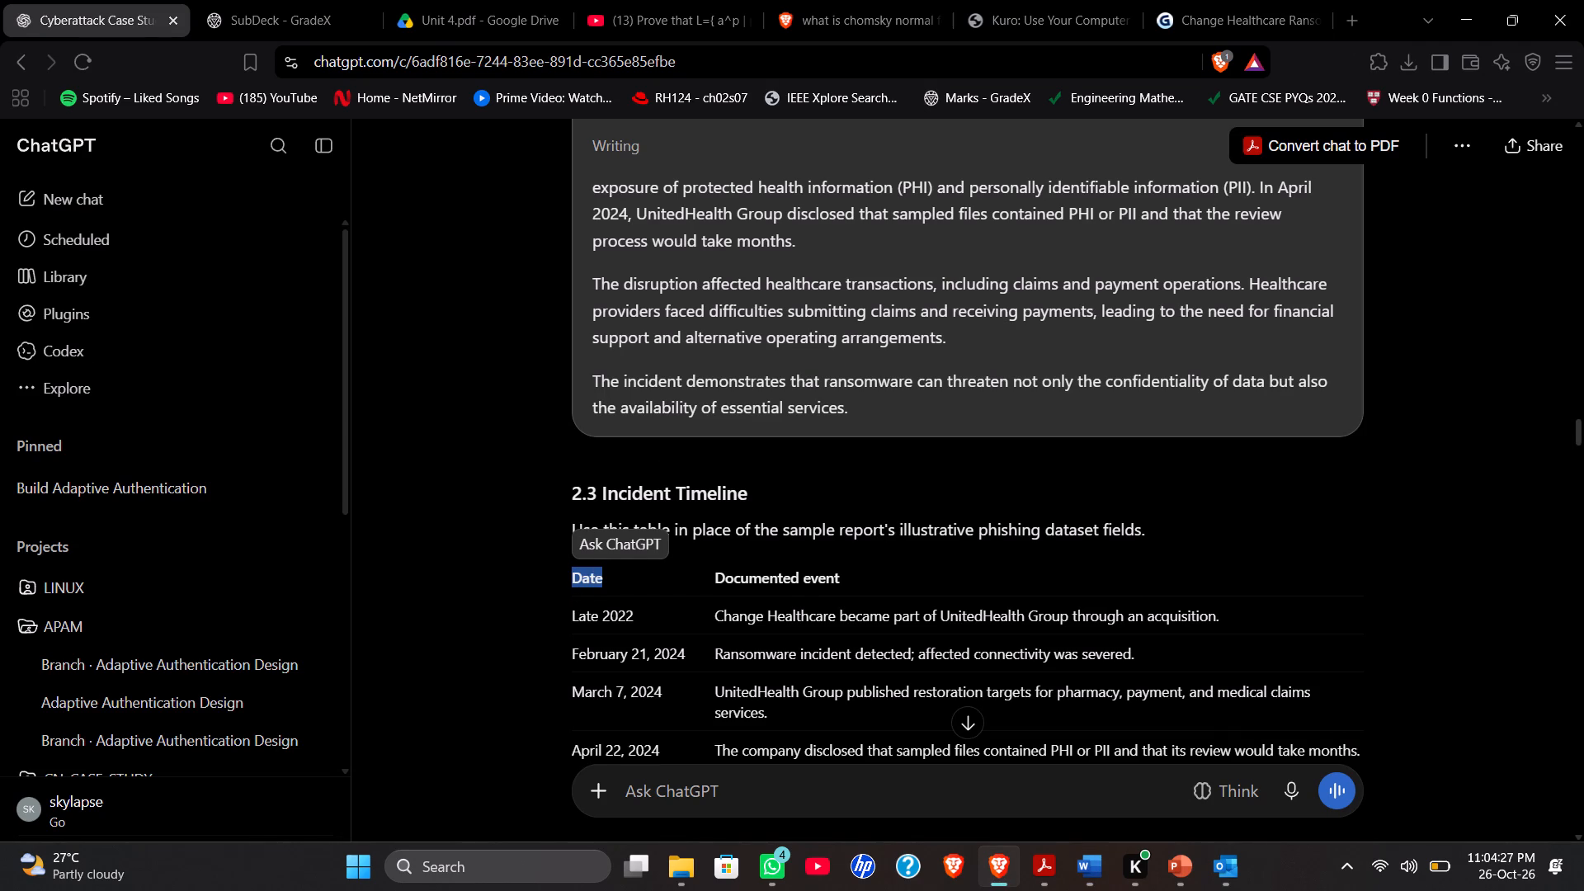
pyautogui.moveTo(575, 614); pyautogui.dragTo(635, 616)
pyautogui.hotkey('ctrl', 'c')
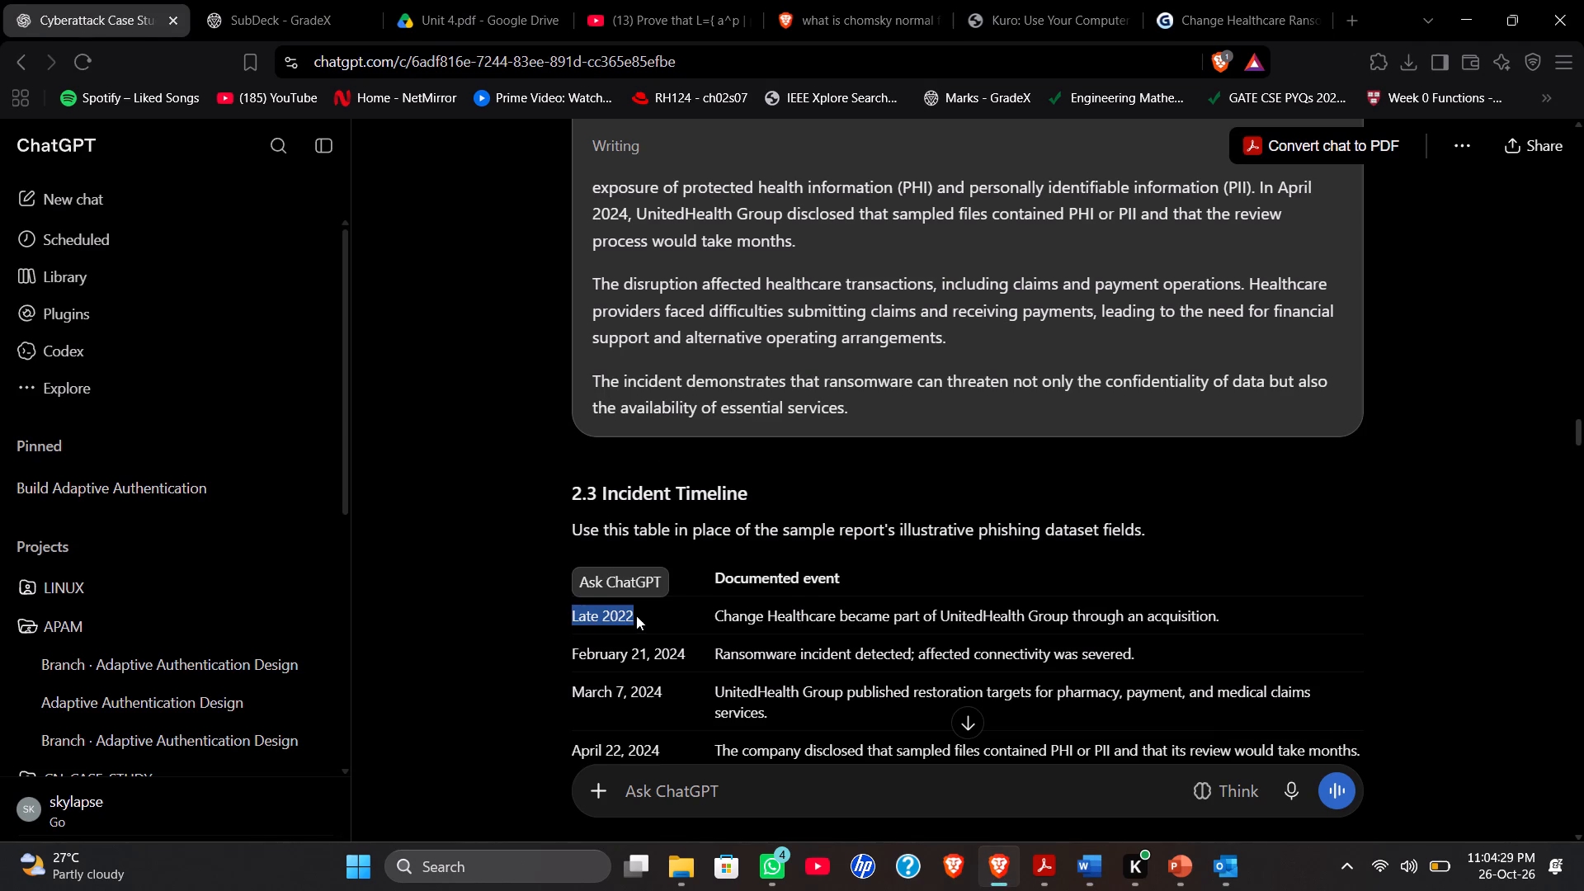
pyautogui.hotkey('alt', 'Tab')
pyautogui.click(660, 448)
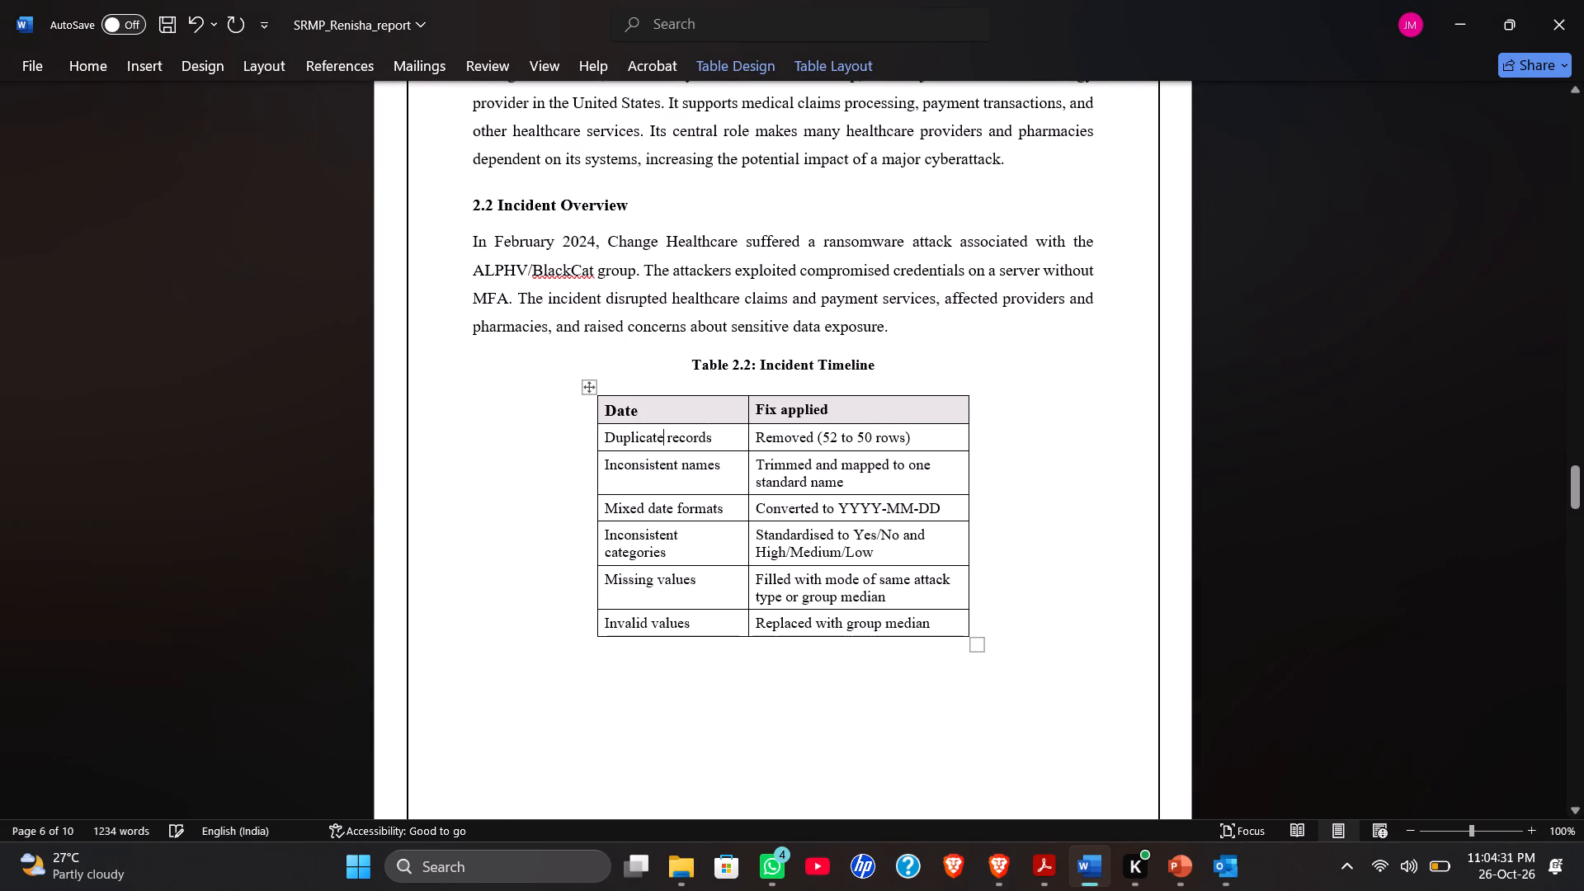
pyautogui.hotkey('ctrl', 'a')
pyautogui.click(660, 446)
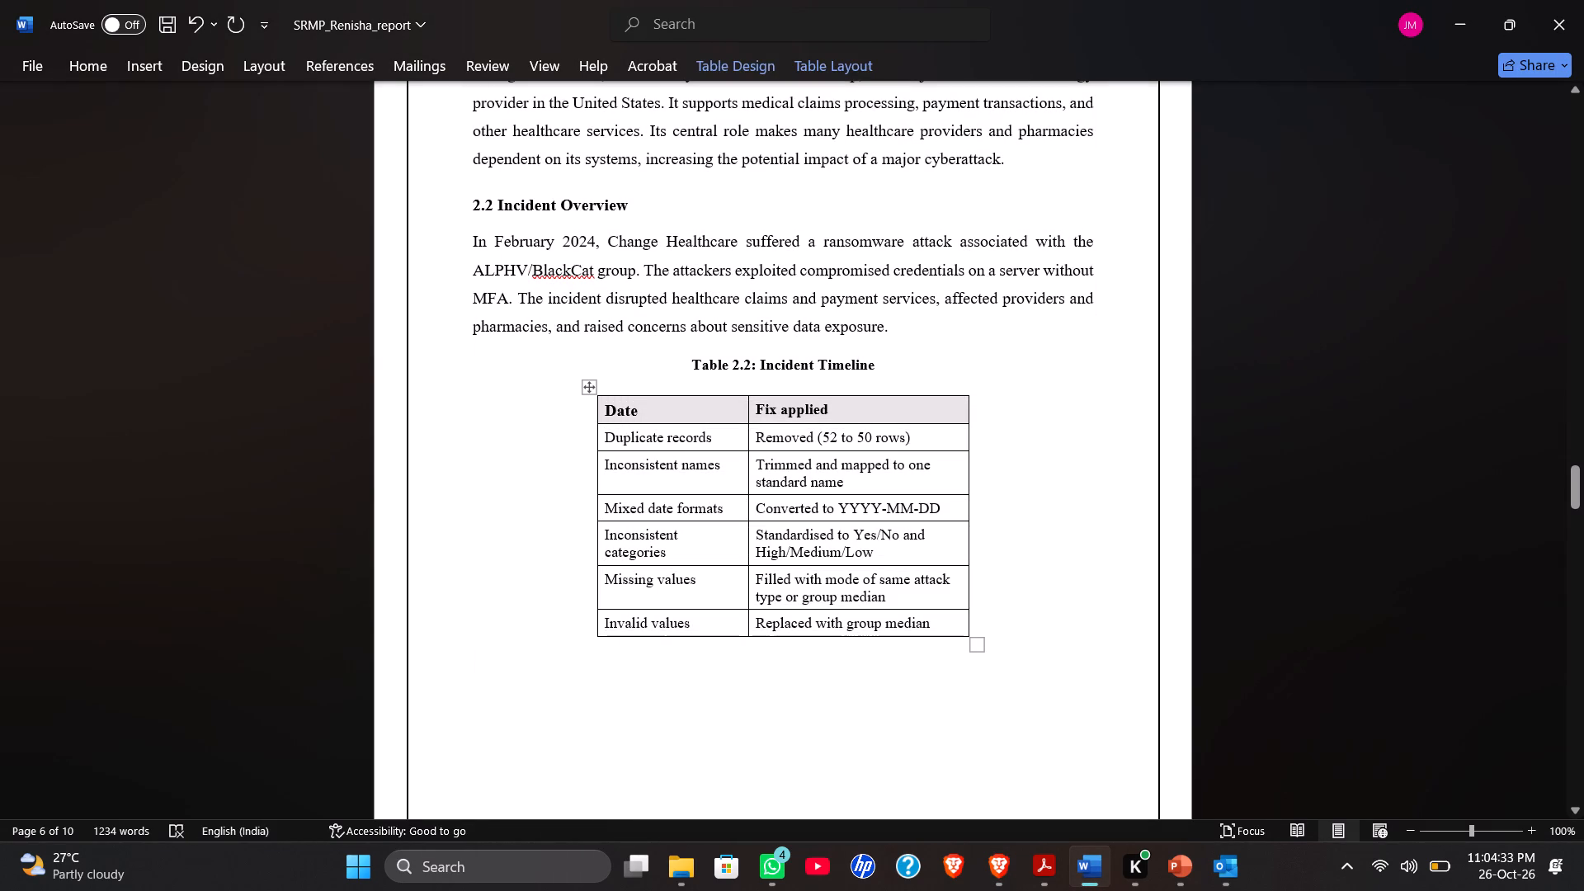
pyautogui.hotkey('ctrl', 'a')
pyautogui.click(660, 446)
pyautogui.doubleClick(660, 445)
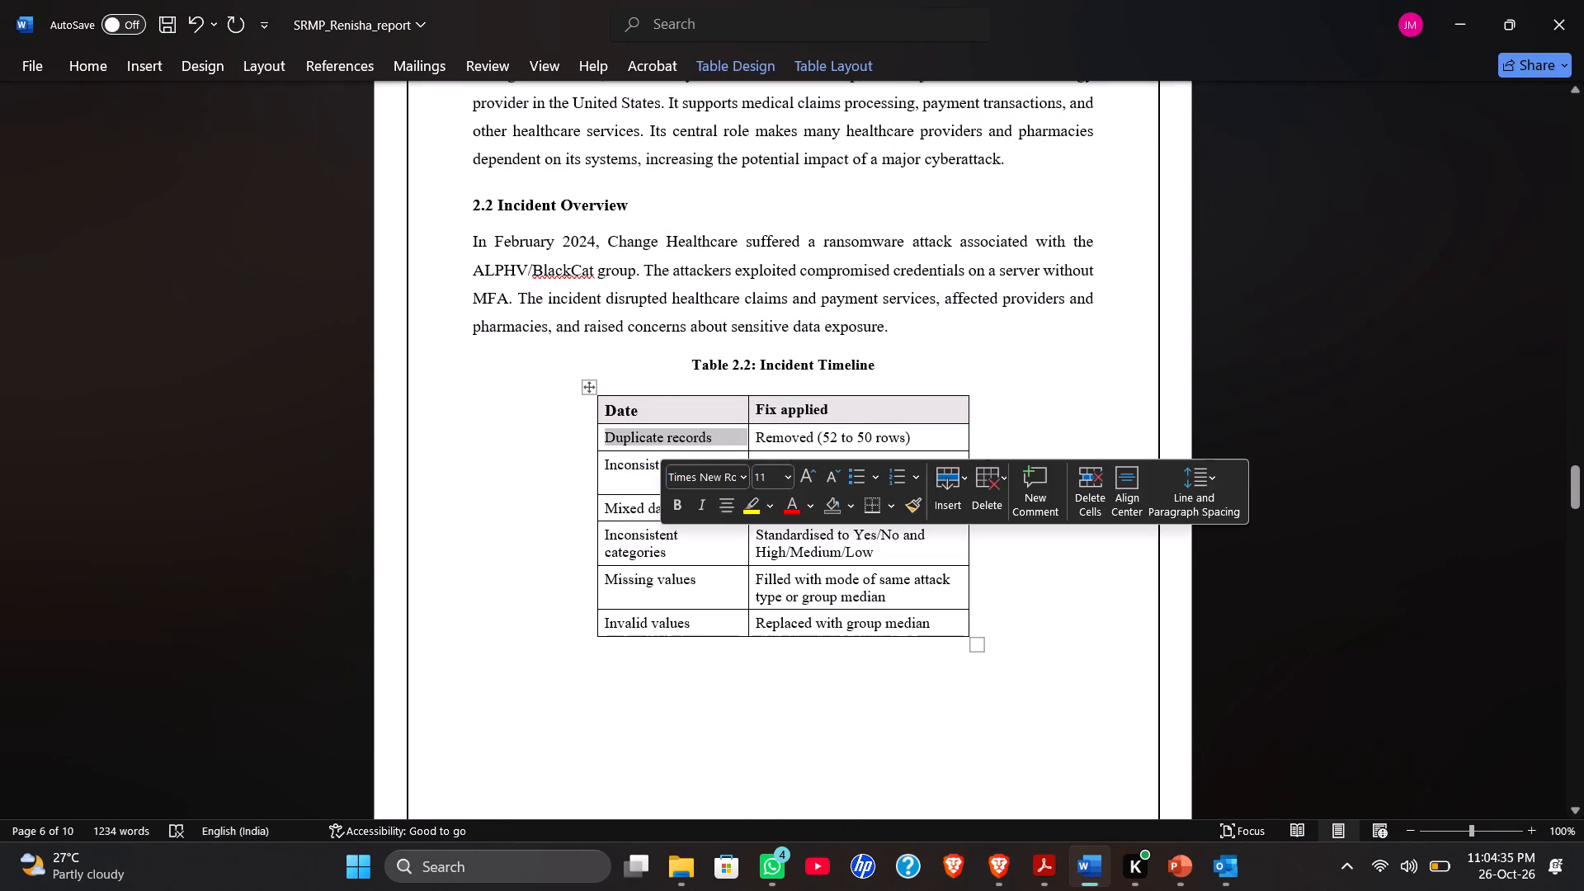
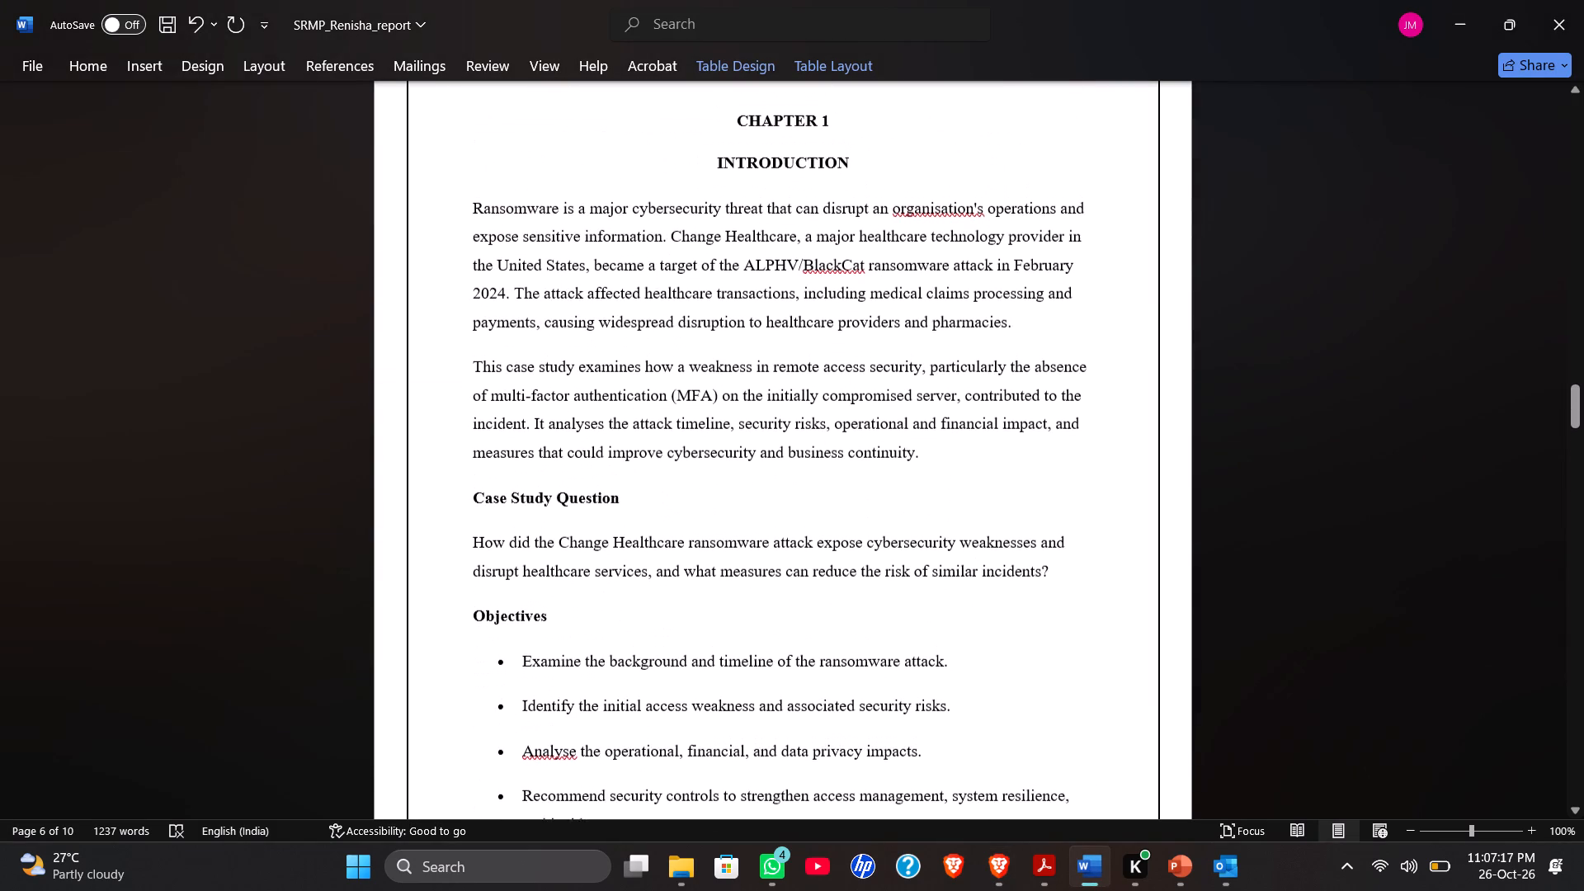
pyautogui.scroll(1, 1010, 631)
pyautogui.scroll(-6, 1010, 631)
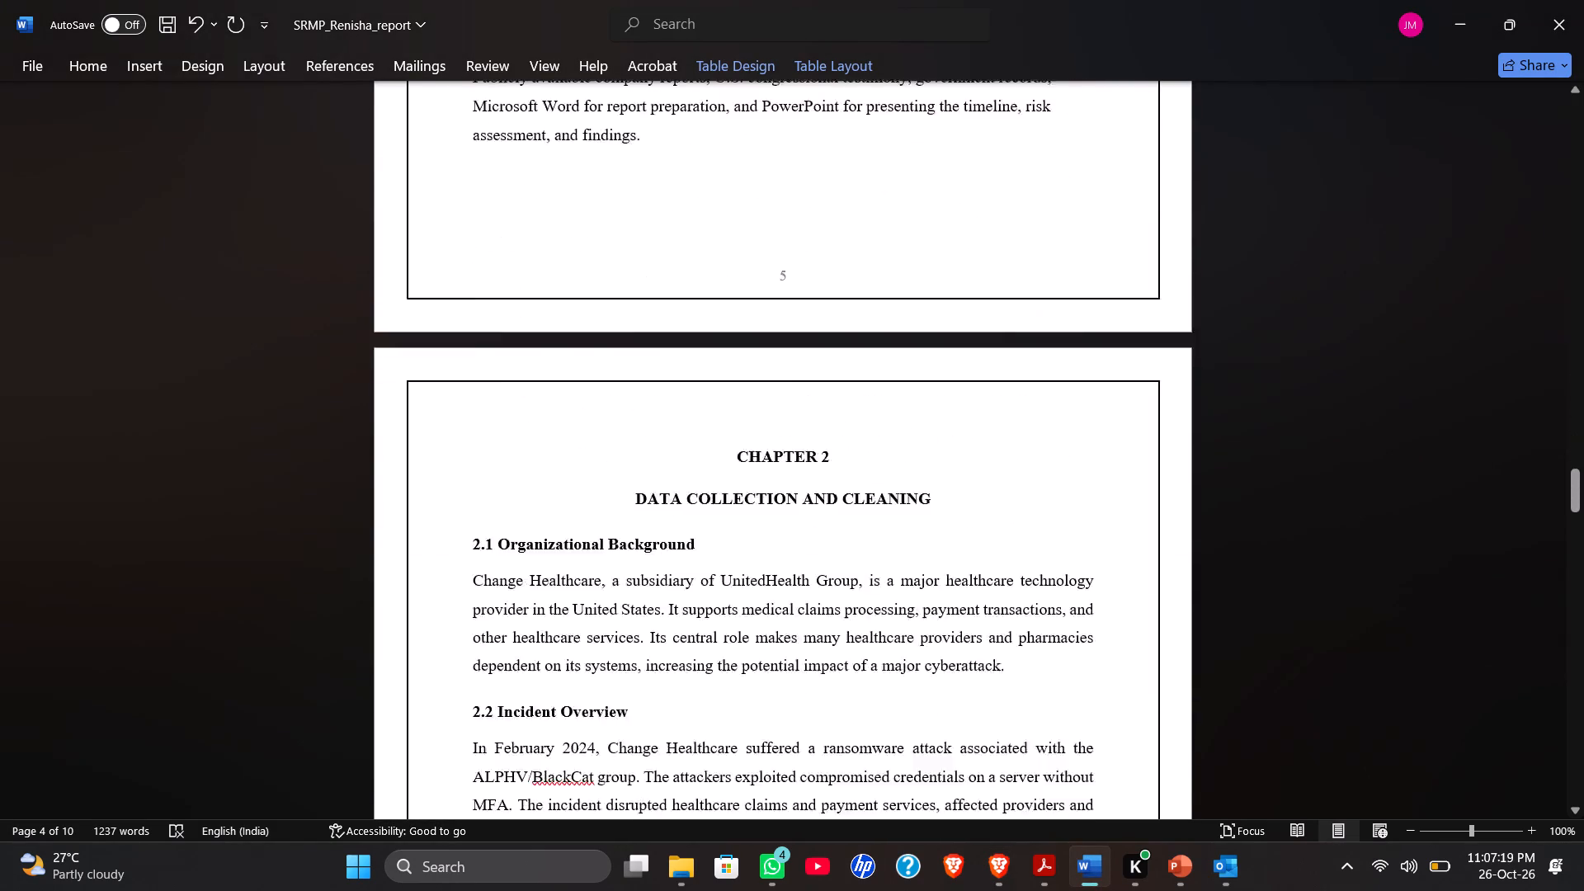
pyautogui.scroll(-3, 1010, 631)
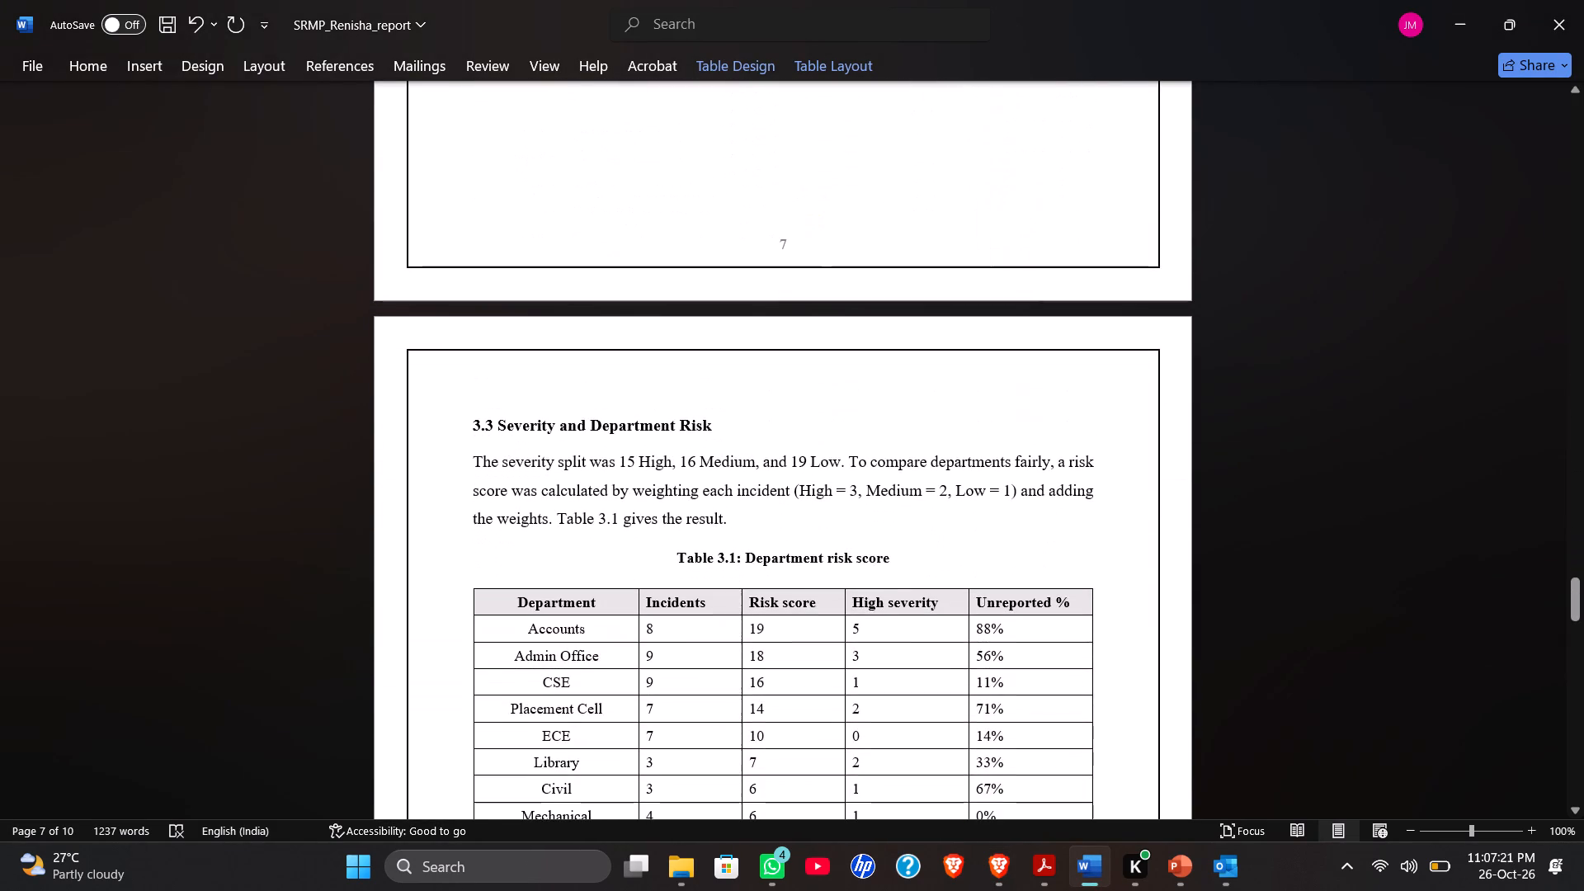
pyautogui.scroll(7, 1010, 631)
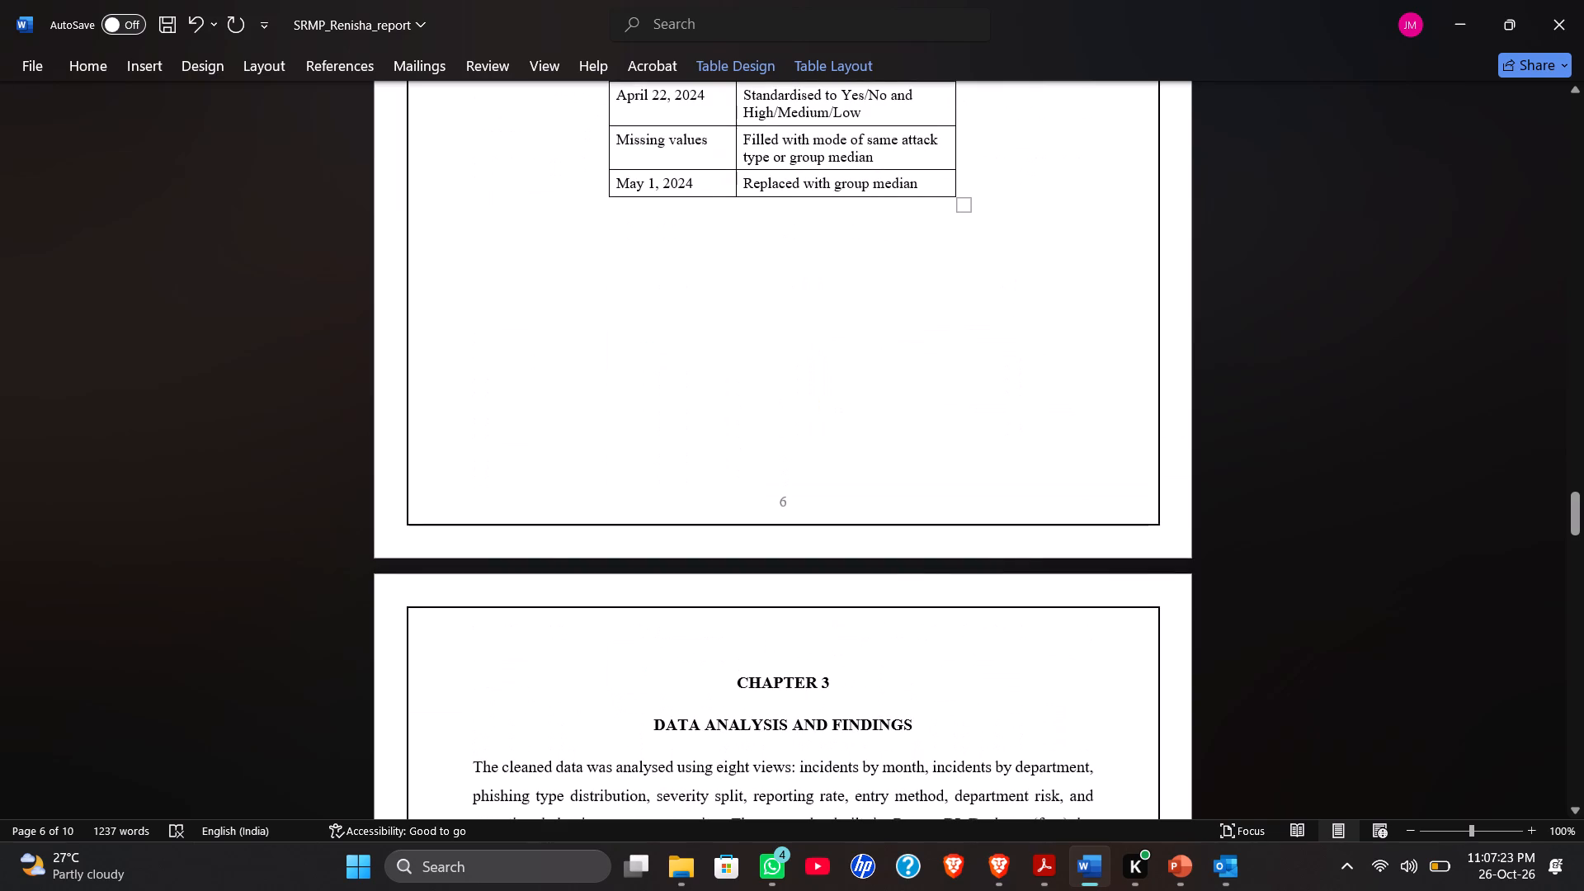
pyautogui.scroll(3, 1010, 631)
pyautogui.scroll(-2, 1010, 631)
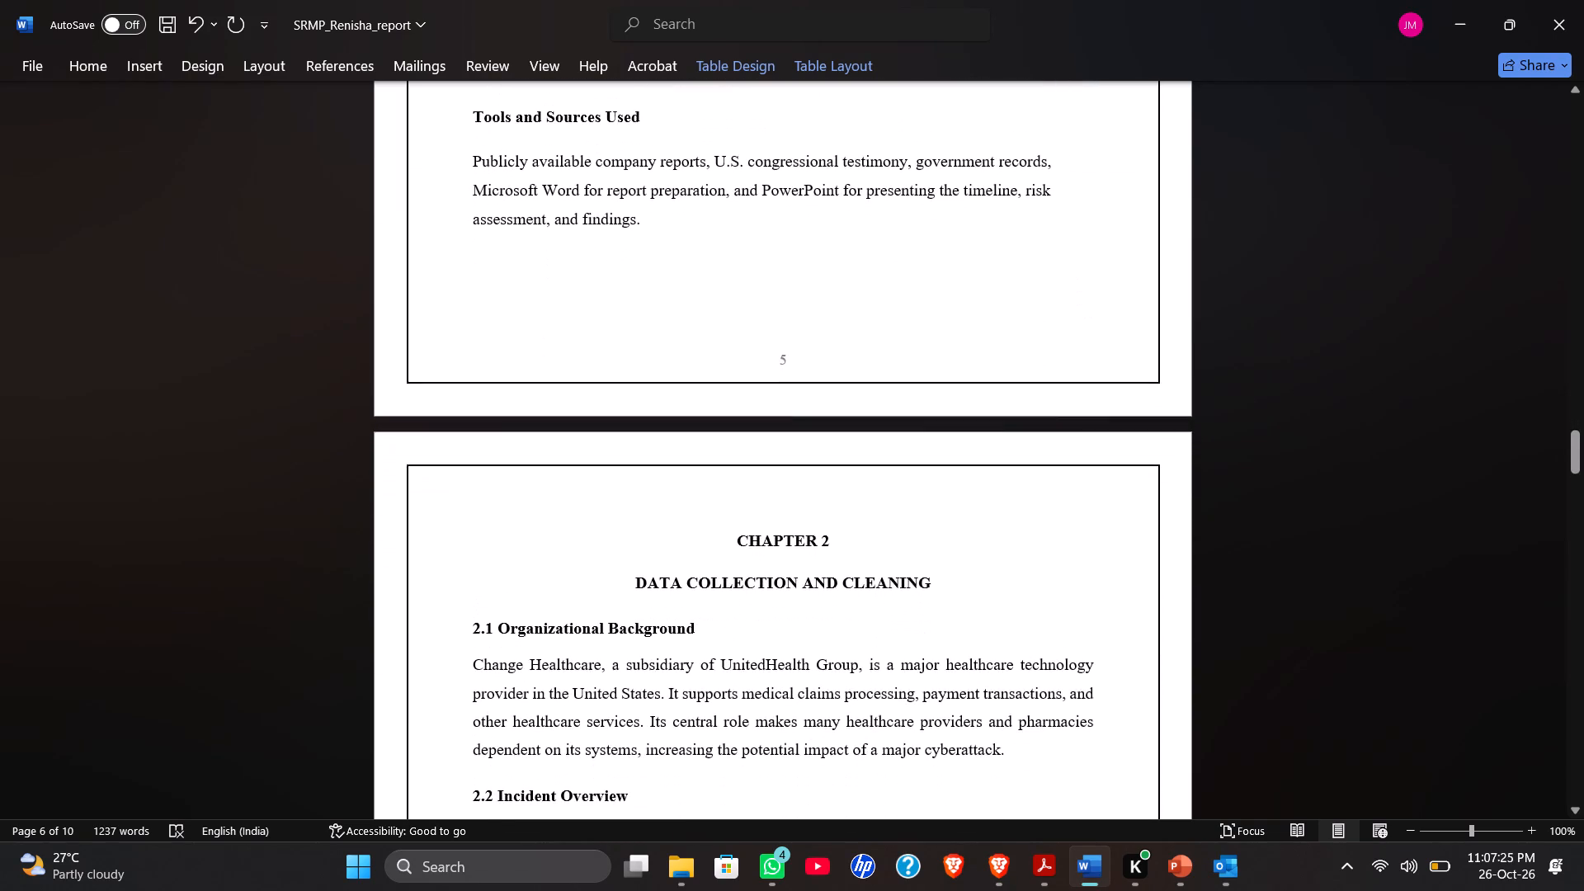
pyautogui.scroll(-2, 1010, 631)
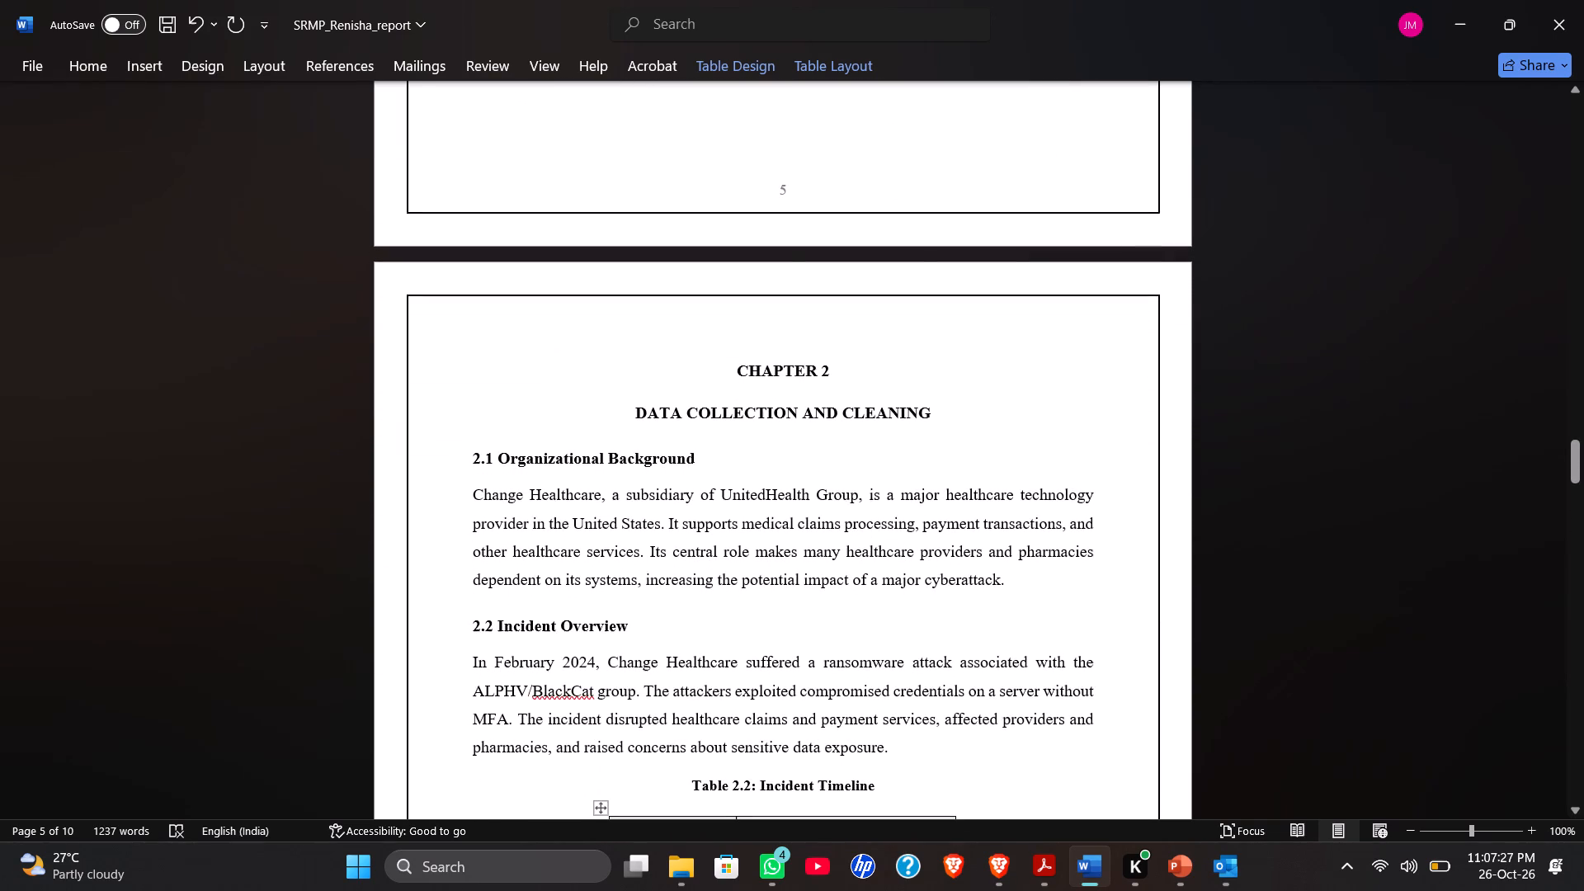
pyautogui.scroll(5, 1010, 631)
pyautogui.scroll(-4, 1010, 631)
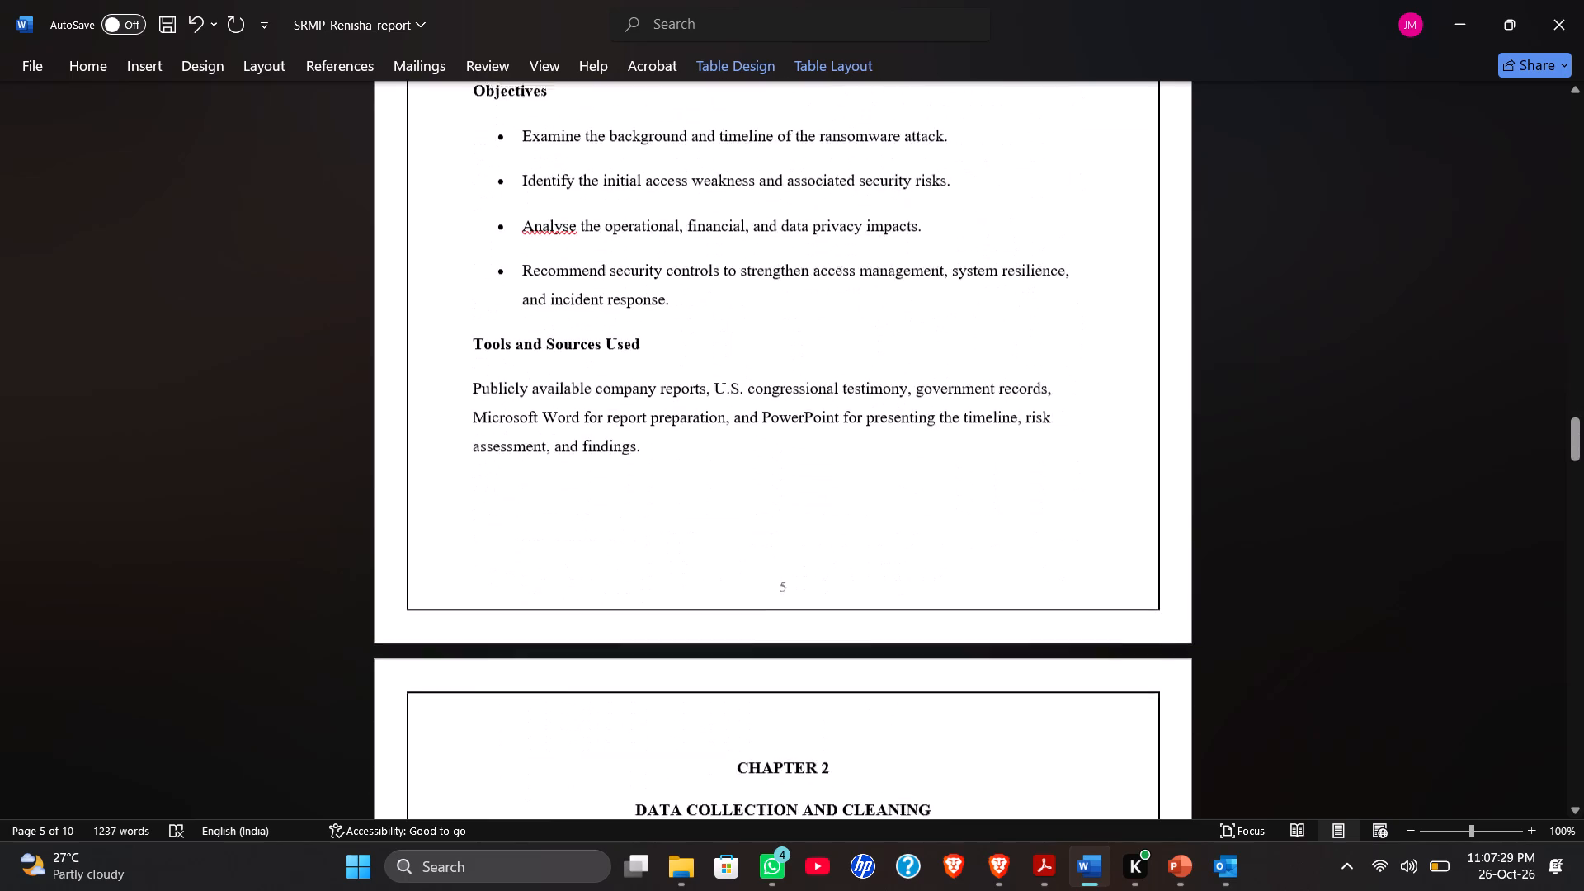
pyautogui.scroll(-1, 1010, 631)
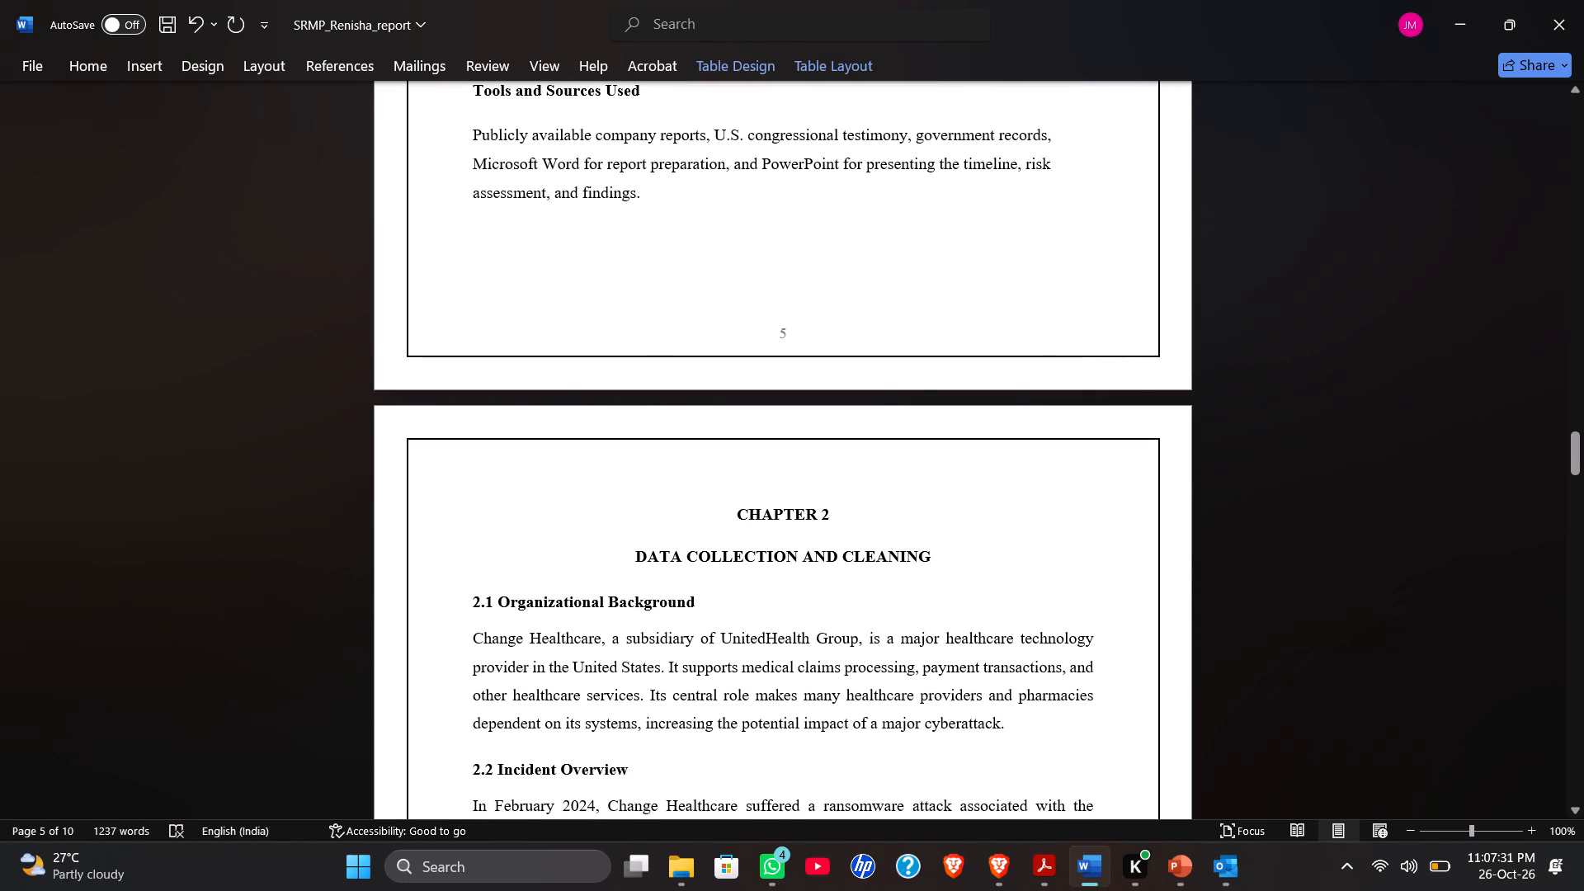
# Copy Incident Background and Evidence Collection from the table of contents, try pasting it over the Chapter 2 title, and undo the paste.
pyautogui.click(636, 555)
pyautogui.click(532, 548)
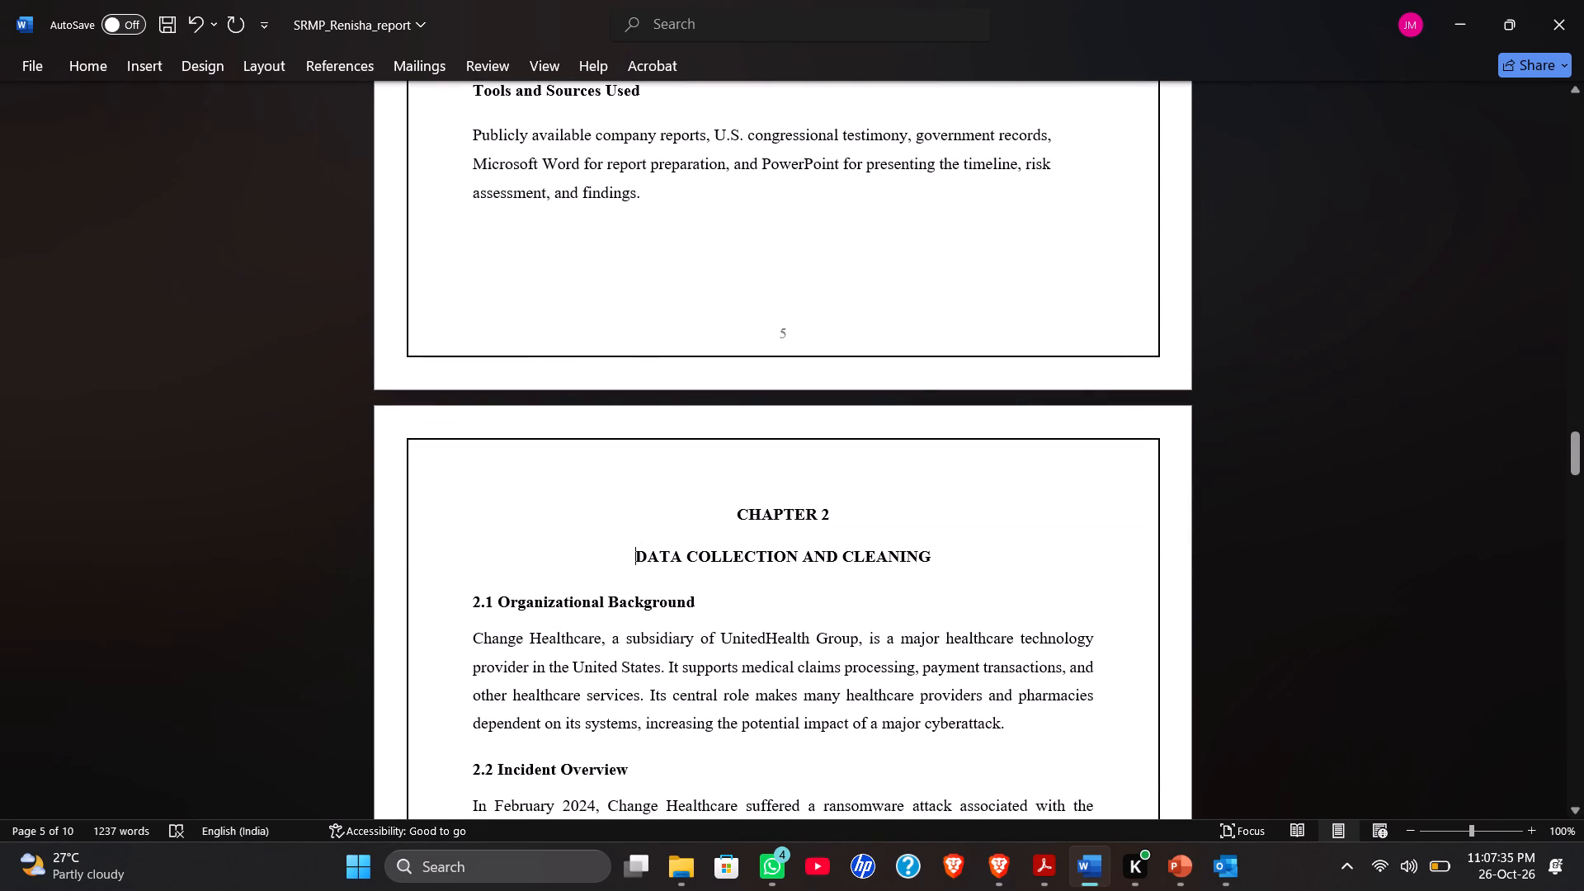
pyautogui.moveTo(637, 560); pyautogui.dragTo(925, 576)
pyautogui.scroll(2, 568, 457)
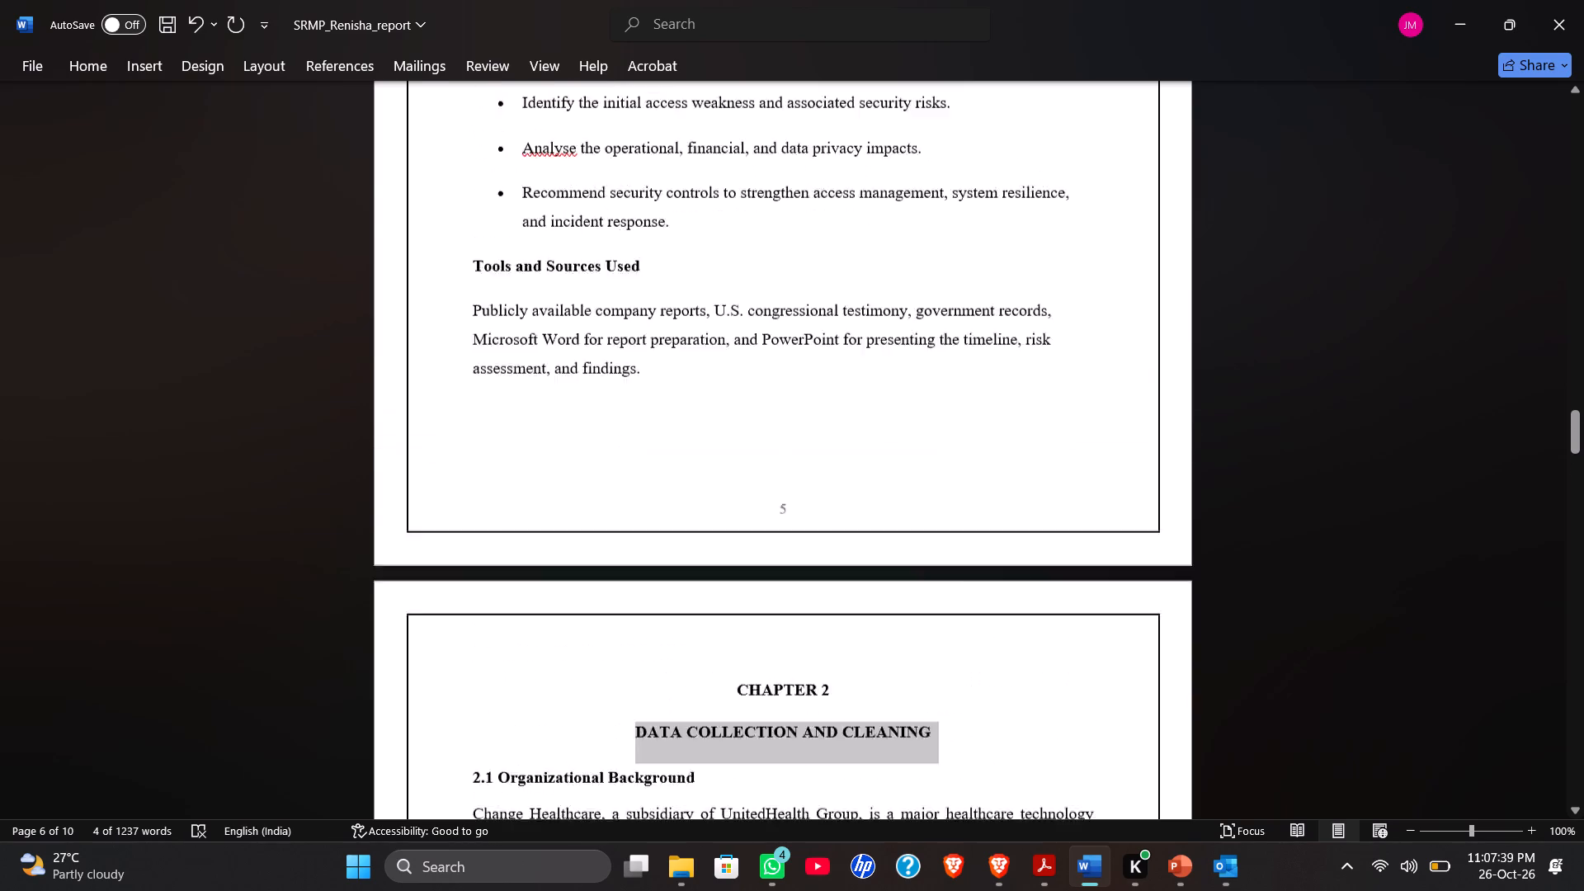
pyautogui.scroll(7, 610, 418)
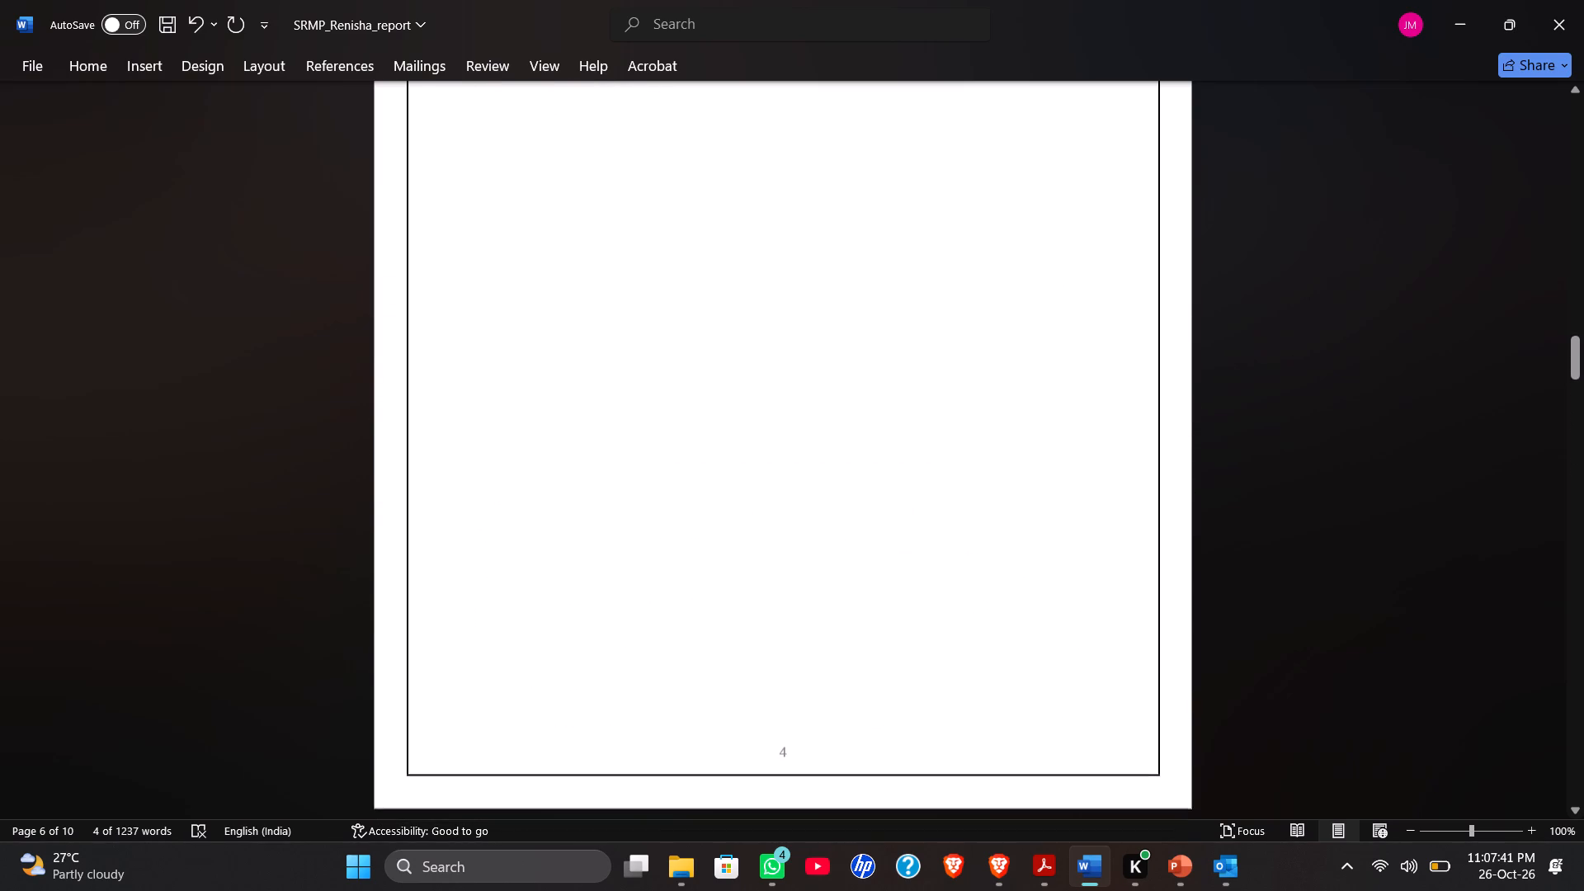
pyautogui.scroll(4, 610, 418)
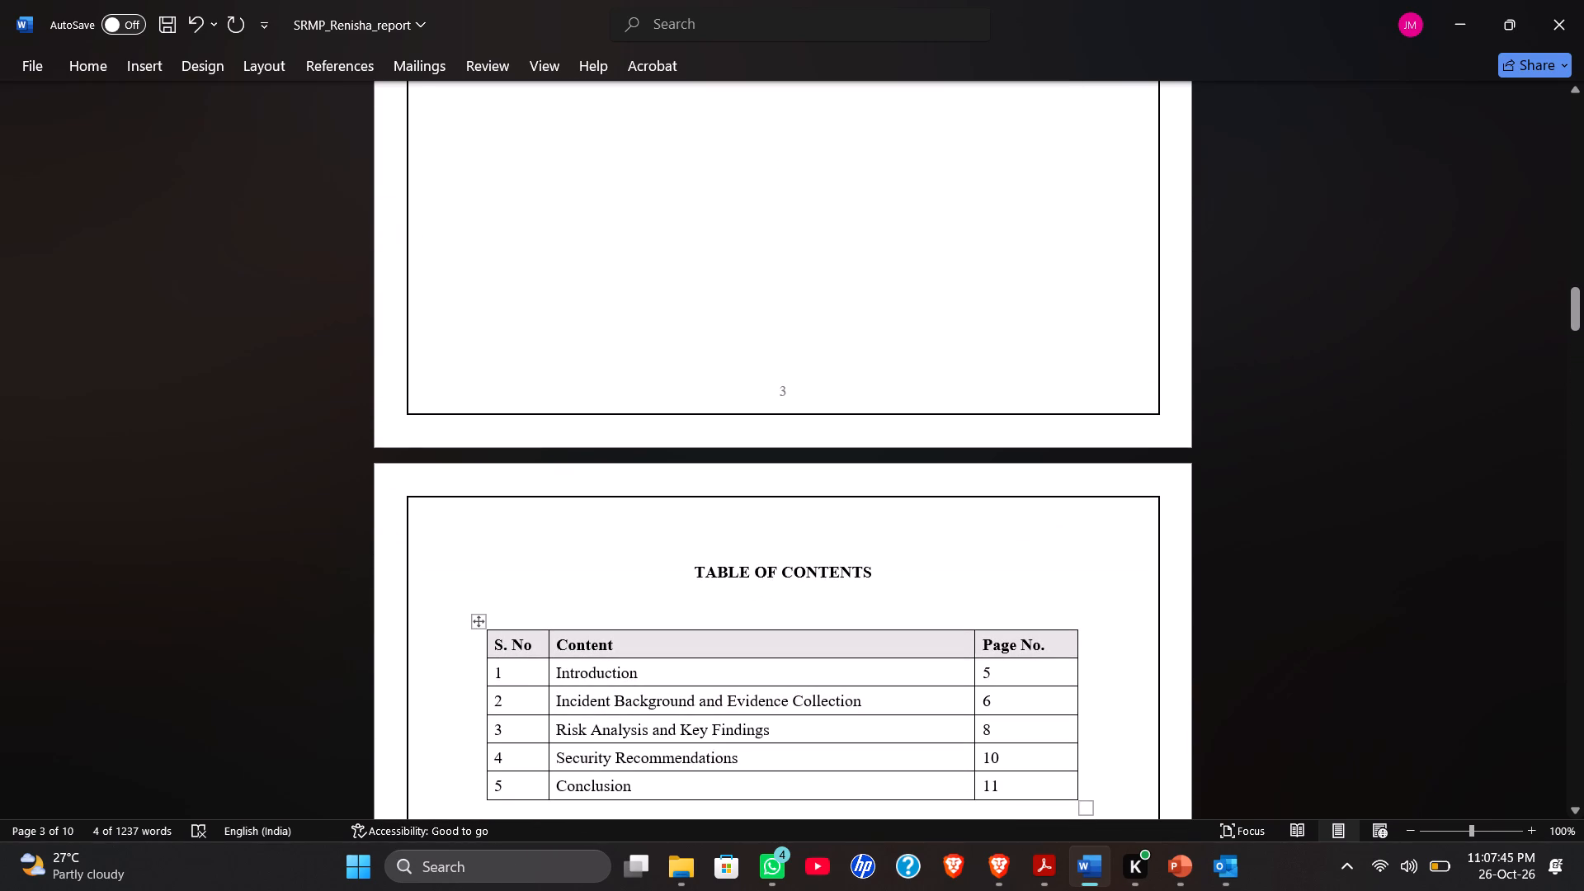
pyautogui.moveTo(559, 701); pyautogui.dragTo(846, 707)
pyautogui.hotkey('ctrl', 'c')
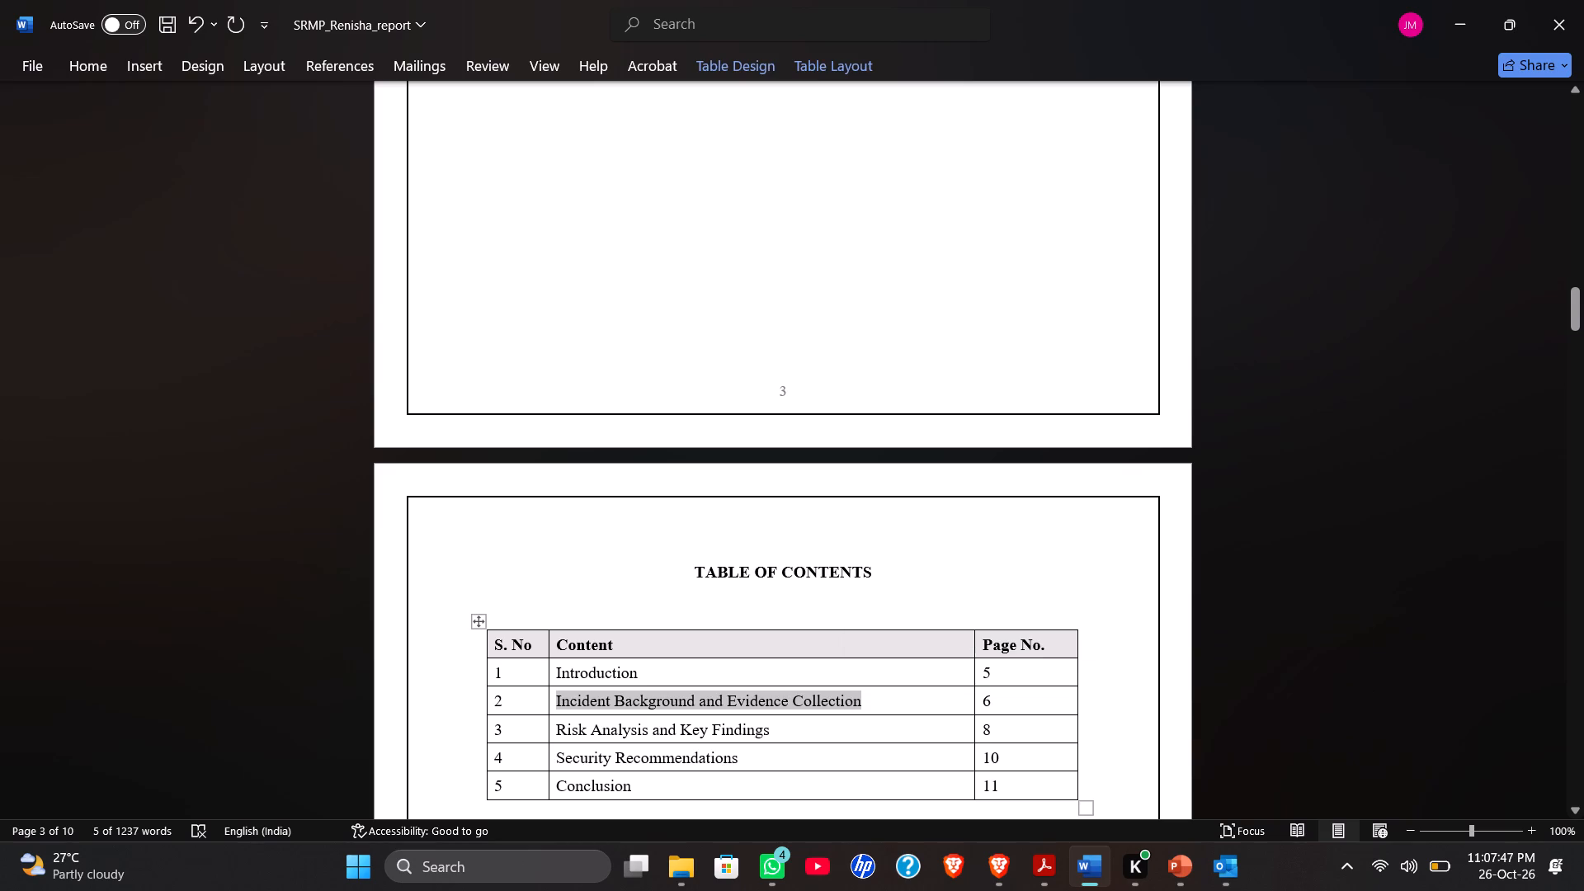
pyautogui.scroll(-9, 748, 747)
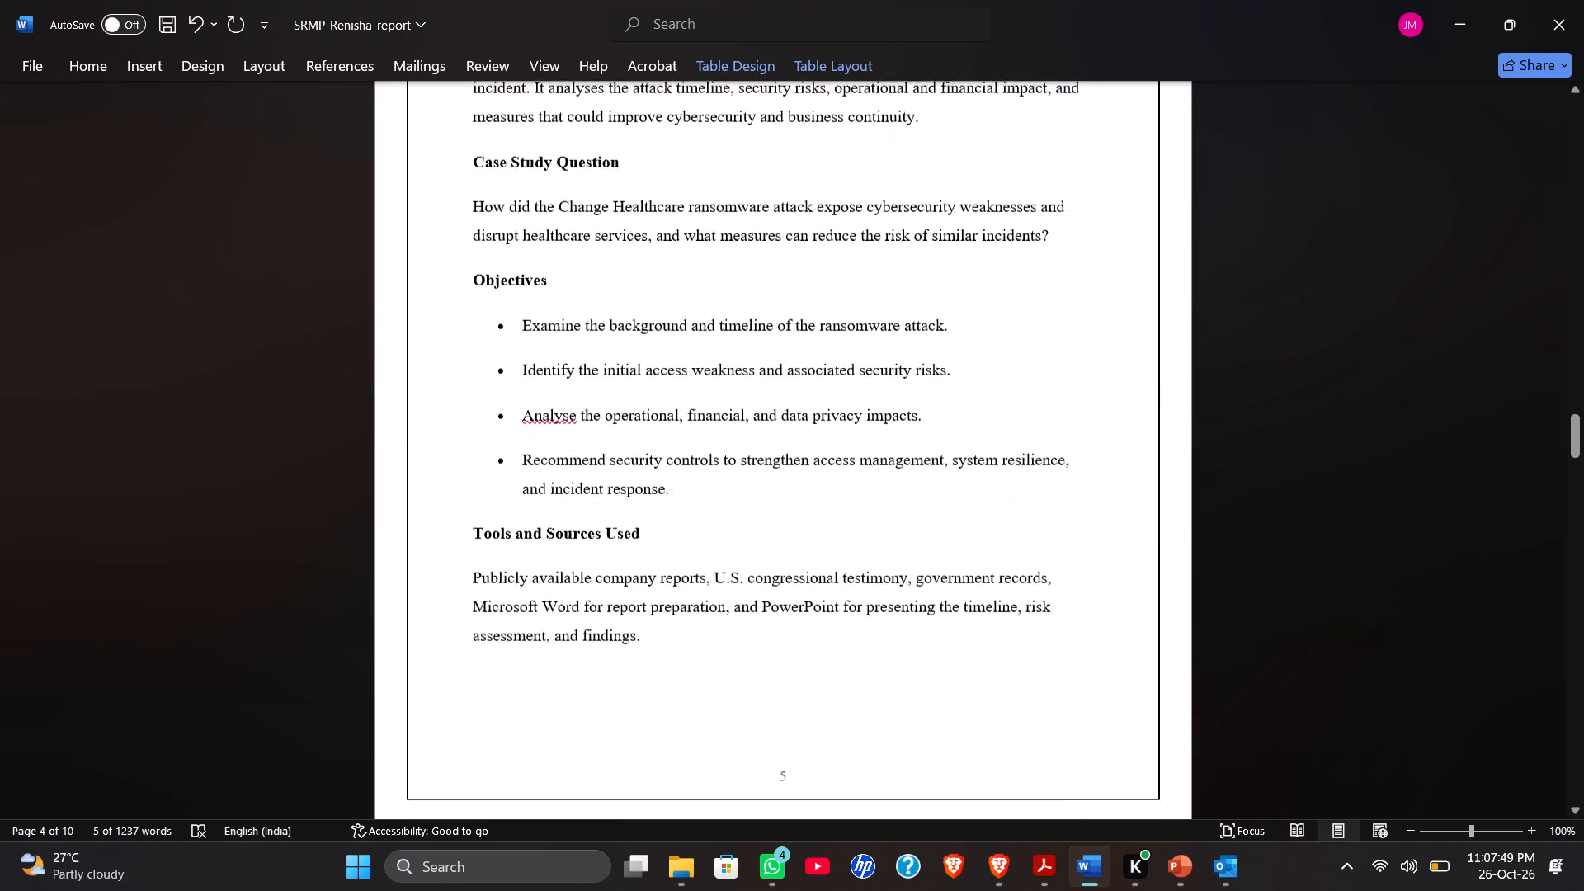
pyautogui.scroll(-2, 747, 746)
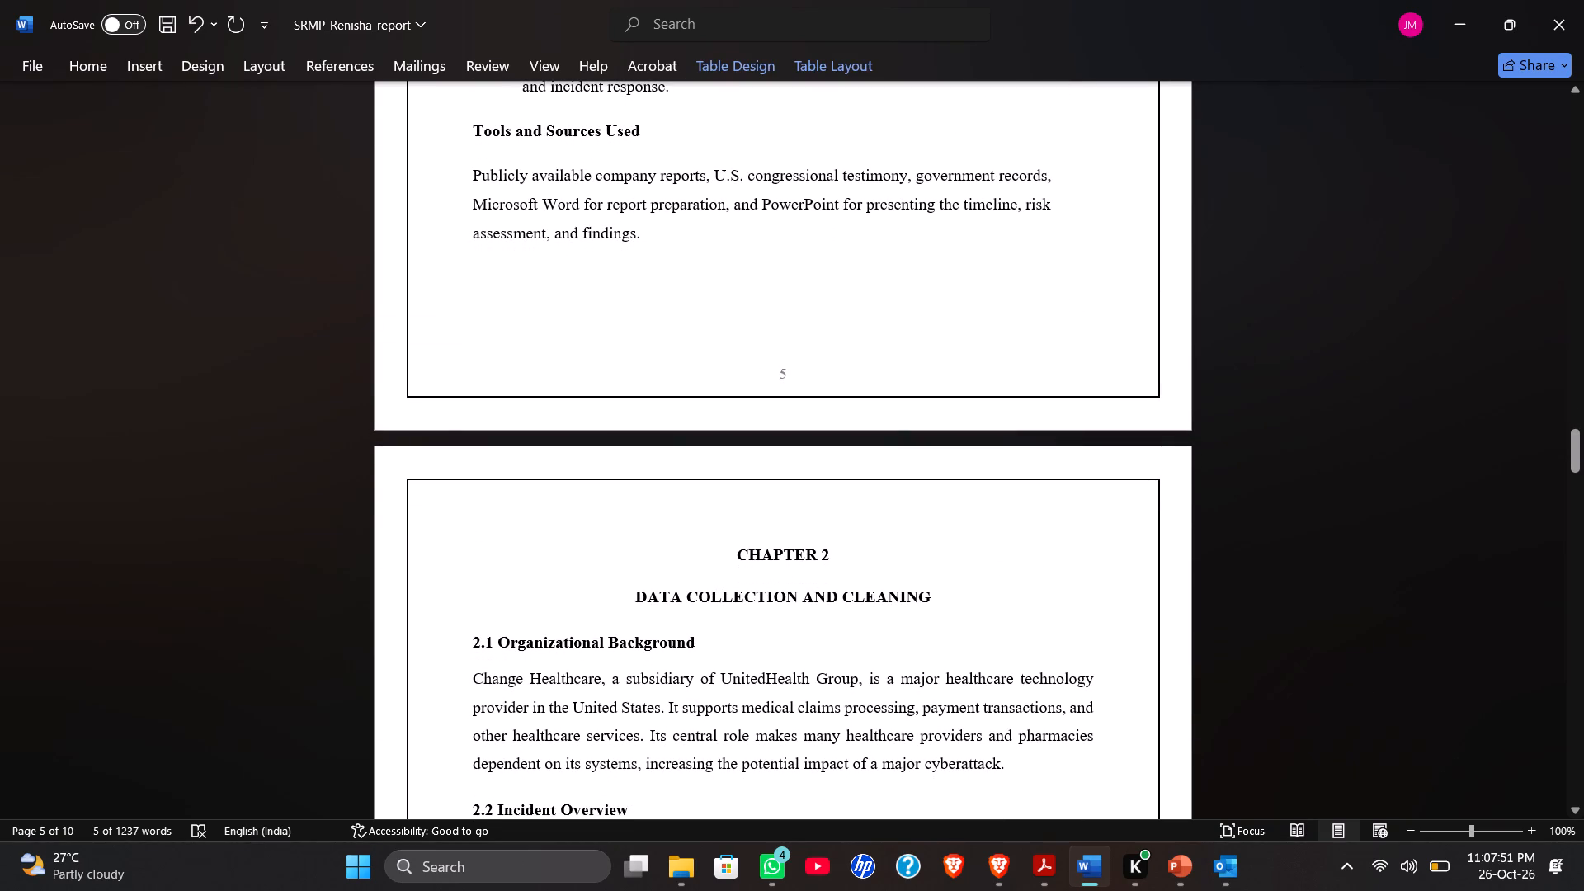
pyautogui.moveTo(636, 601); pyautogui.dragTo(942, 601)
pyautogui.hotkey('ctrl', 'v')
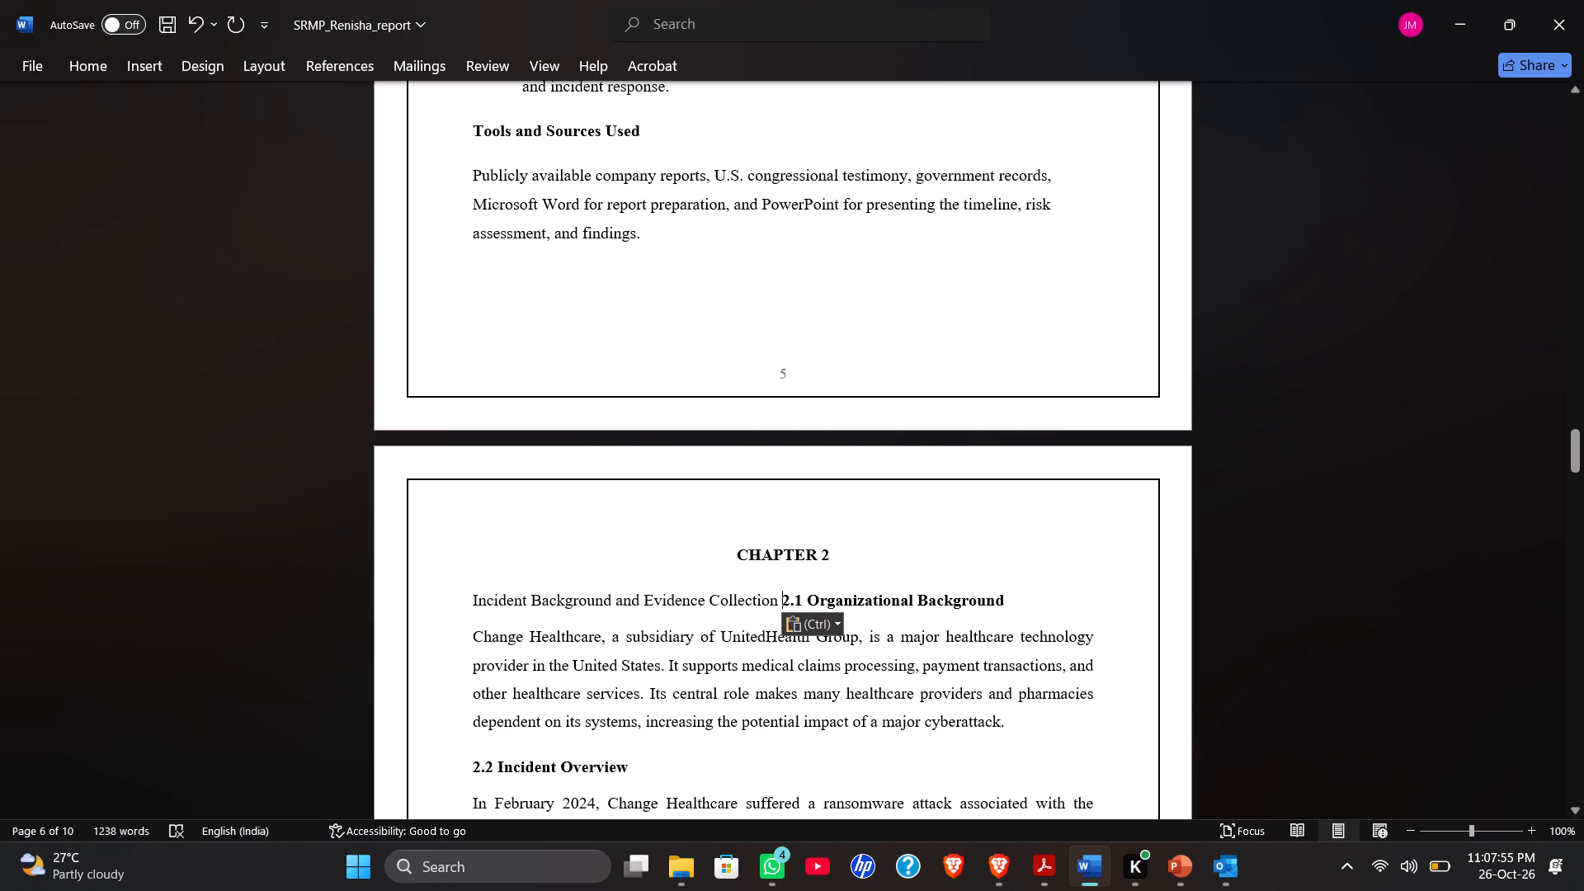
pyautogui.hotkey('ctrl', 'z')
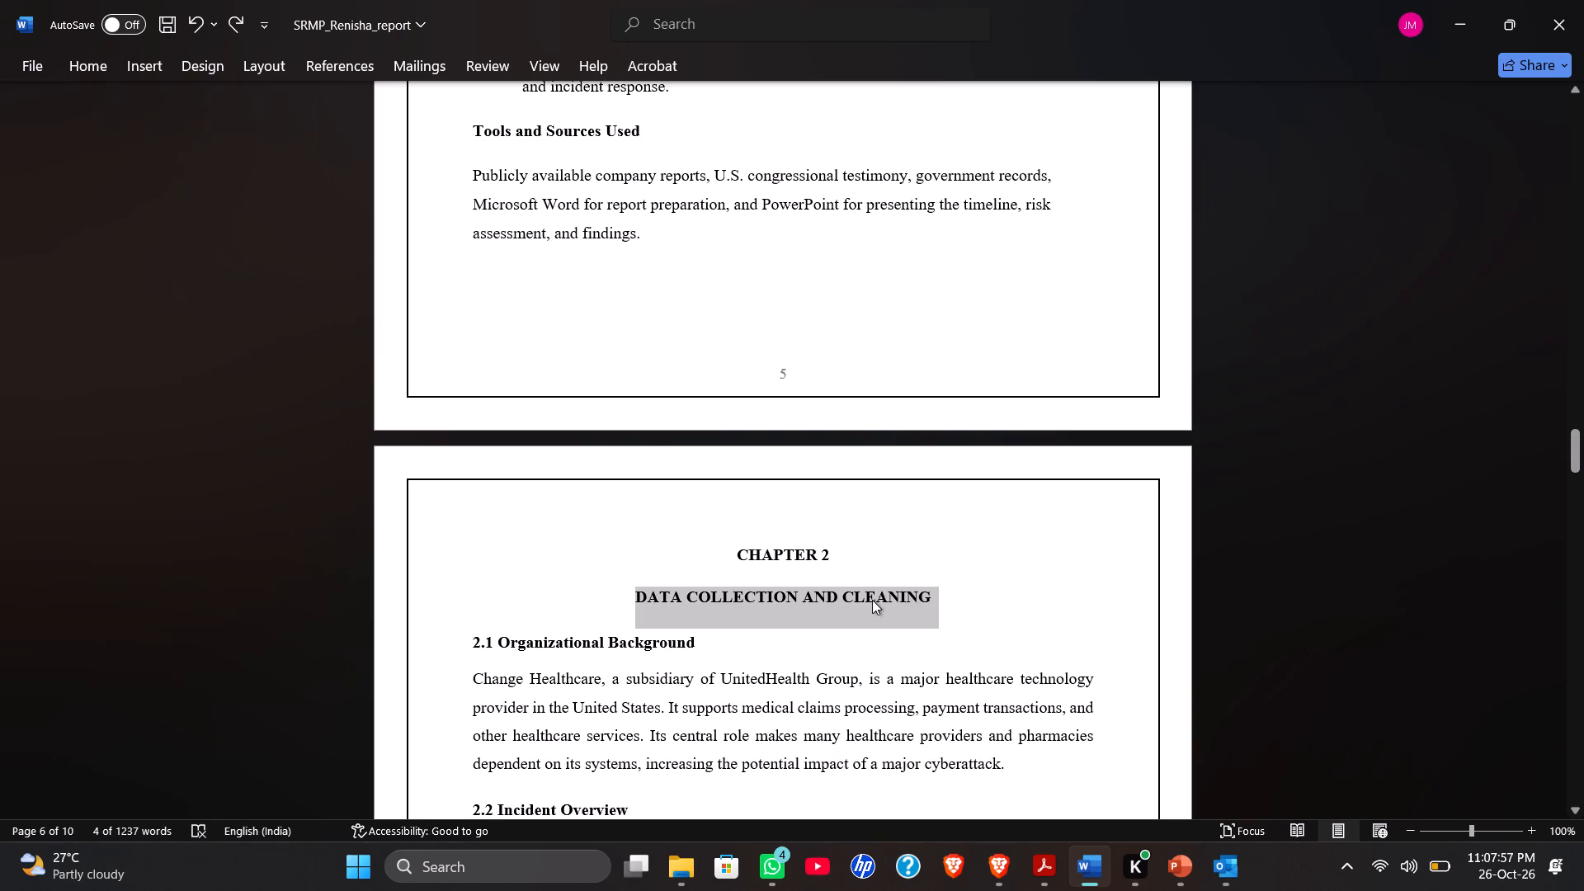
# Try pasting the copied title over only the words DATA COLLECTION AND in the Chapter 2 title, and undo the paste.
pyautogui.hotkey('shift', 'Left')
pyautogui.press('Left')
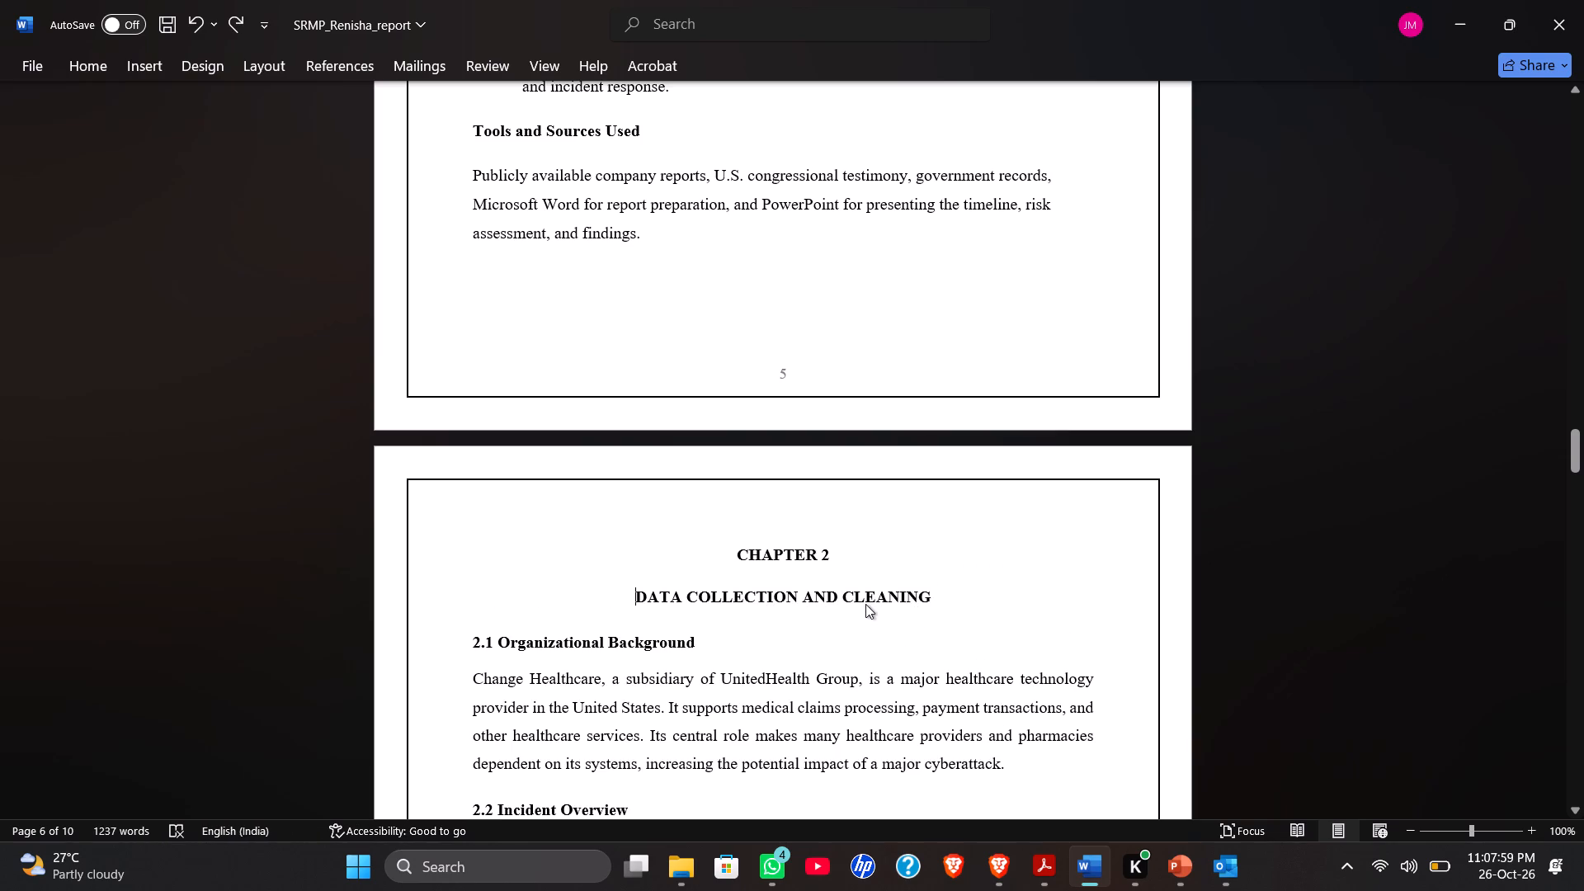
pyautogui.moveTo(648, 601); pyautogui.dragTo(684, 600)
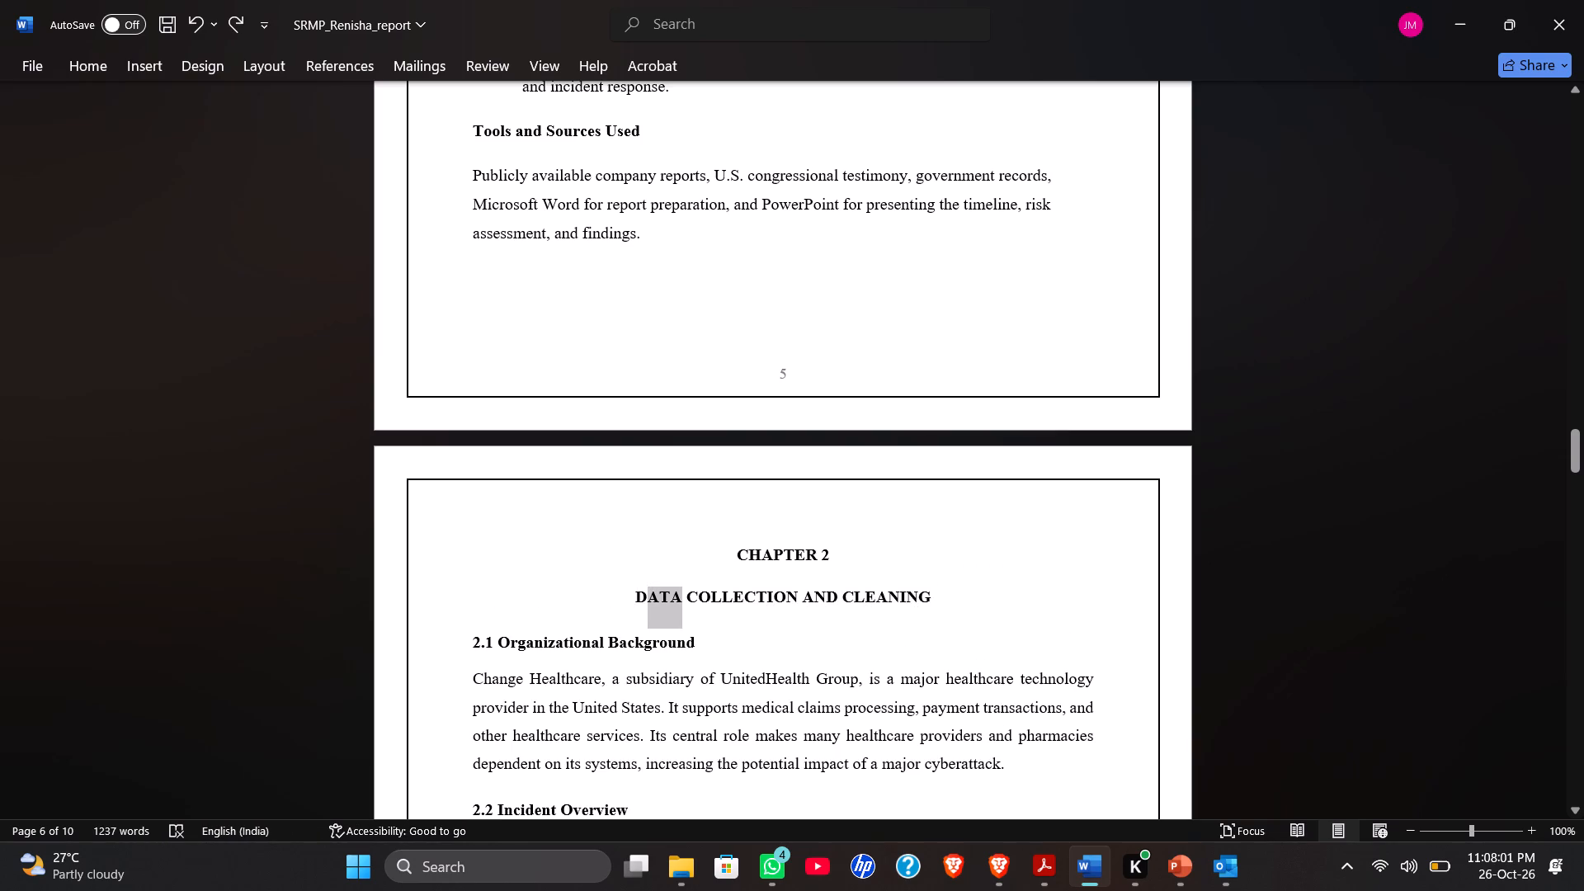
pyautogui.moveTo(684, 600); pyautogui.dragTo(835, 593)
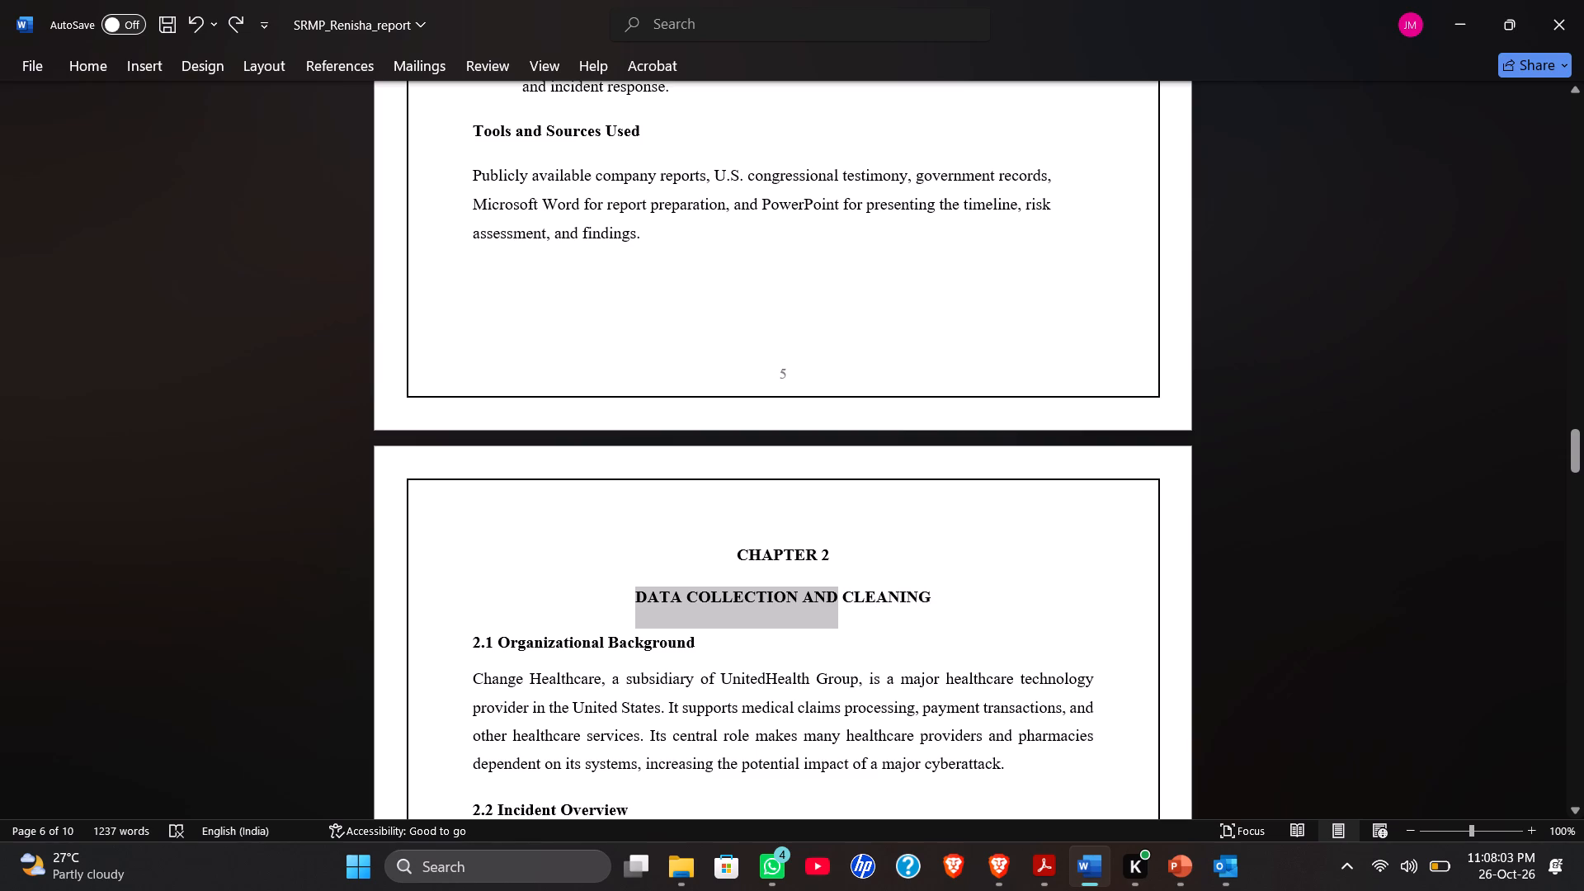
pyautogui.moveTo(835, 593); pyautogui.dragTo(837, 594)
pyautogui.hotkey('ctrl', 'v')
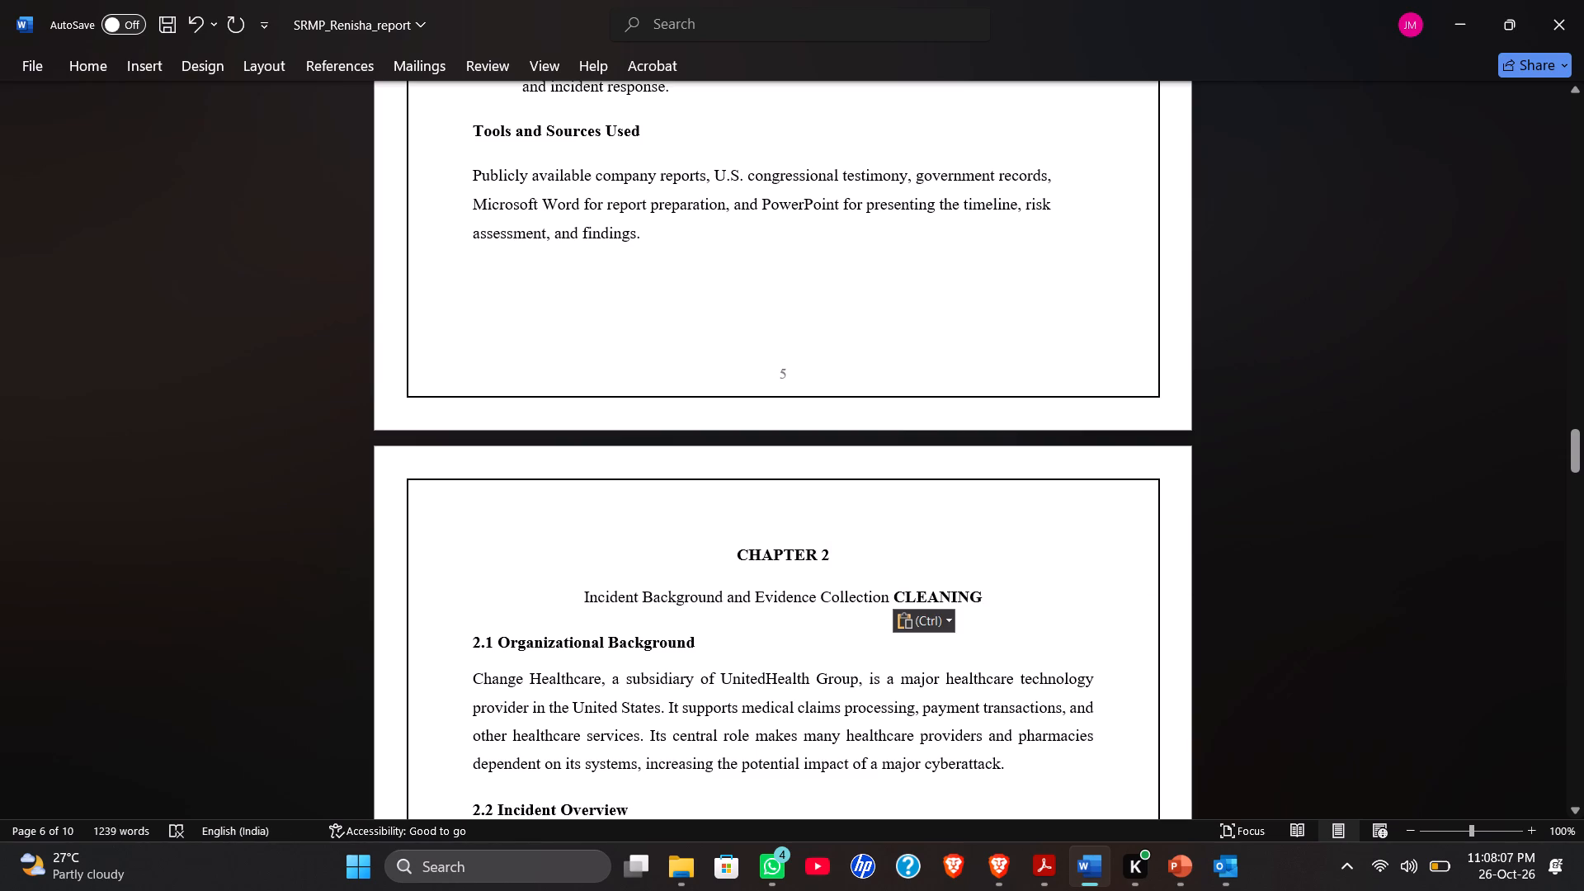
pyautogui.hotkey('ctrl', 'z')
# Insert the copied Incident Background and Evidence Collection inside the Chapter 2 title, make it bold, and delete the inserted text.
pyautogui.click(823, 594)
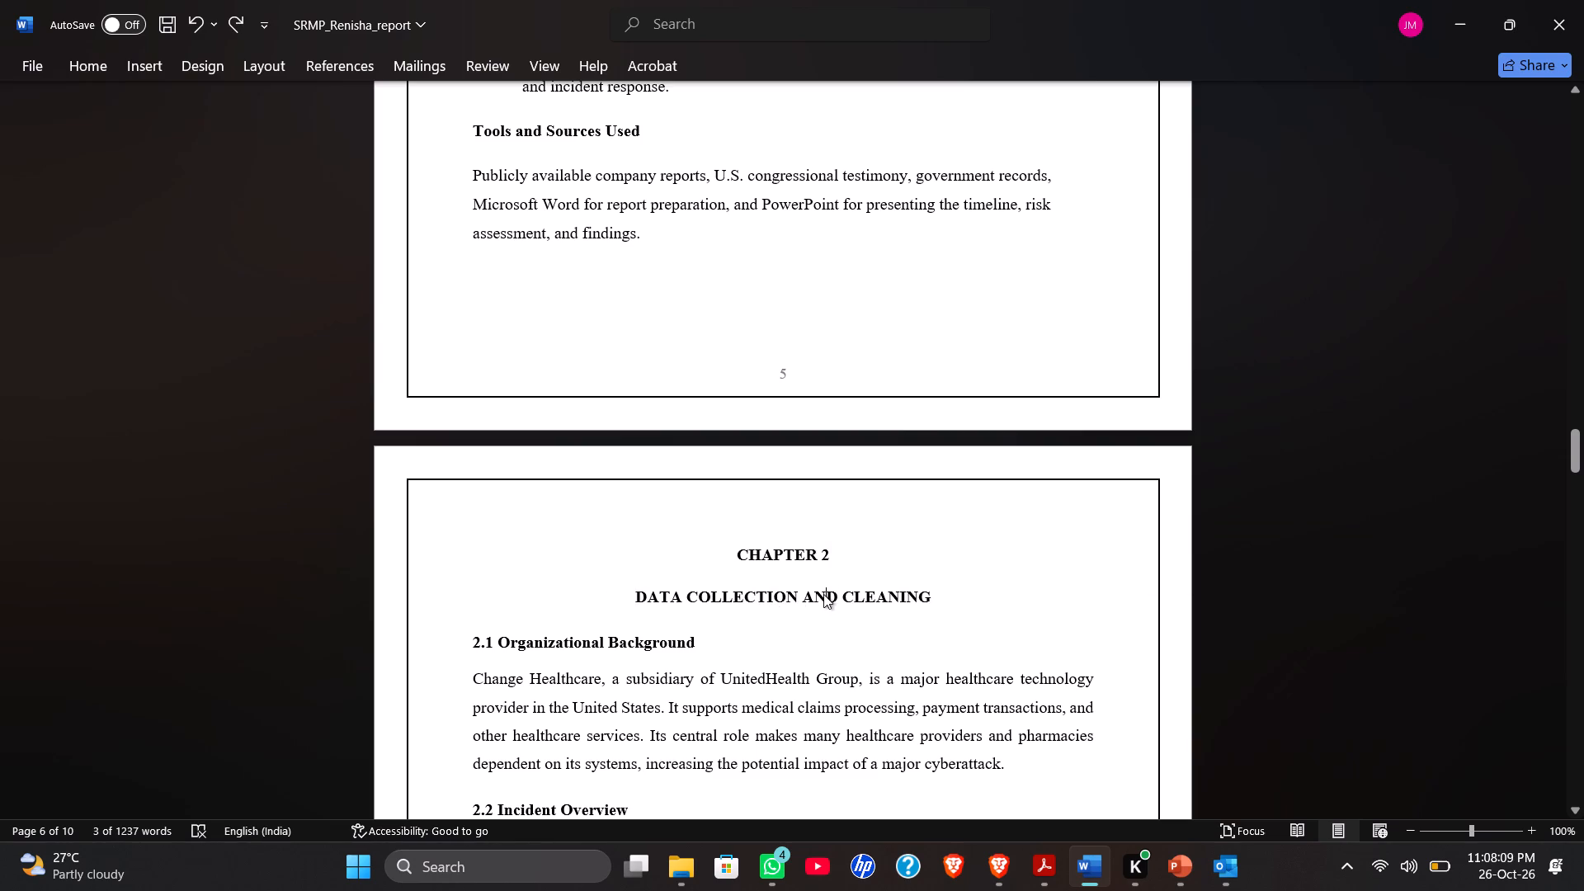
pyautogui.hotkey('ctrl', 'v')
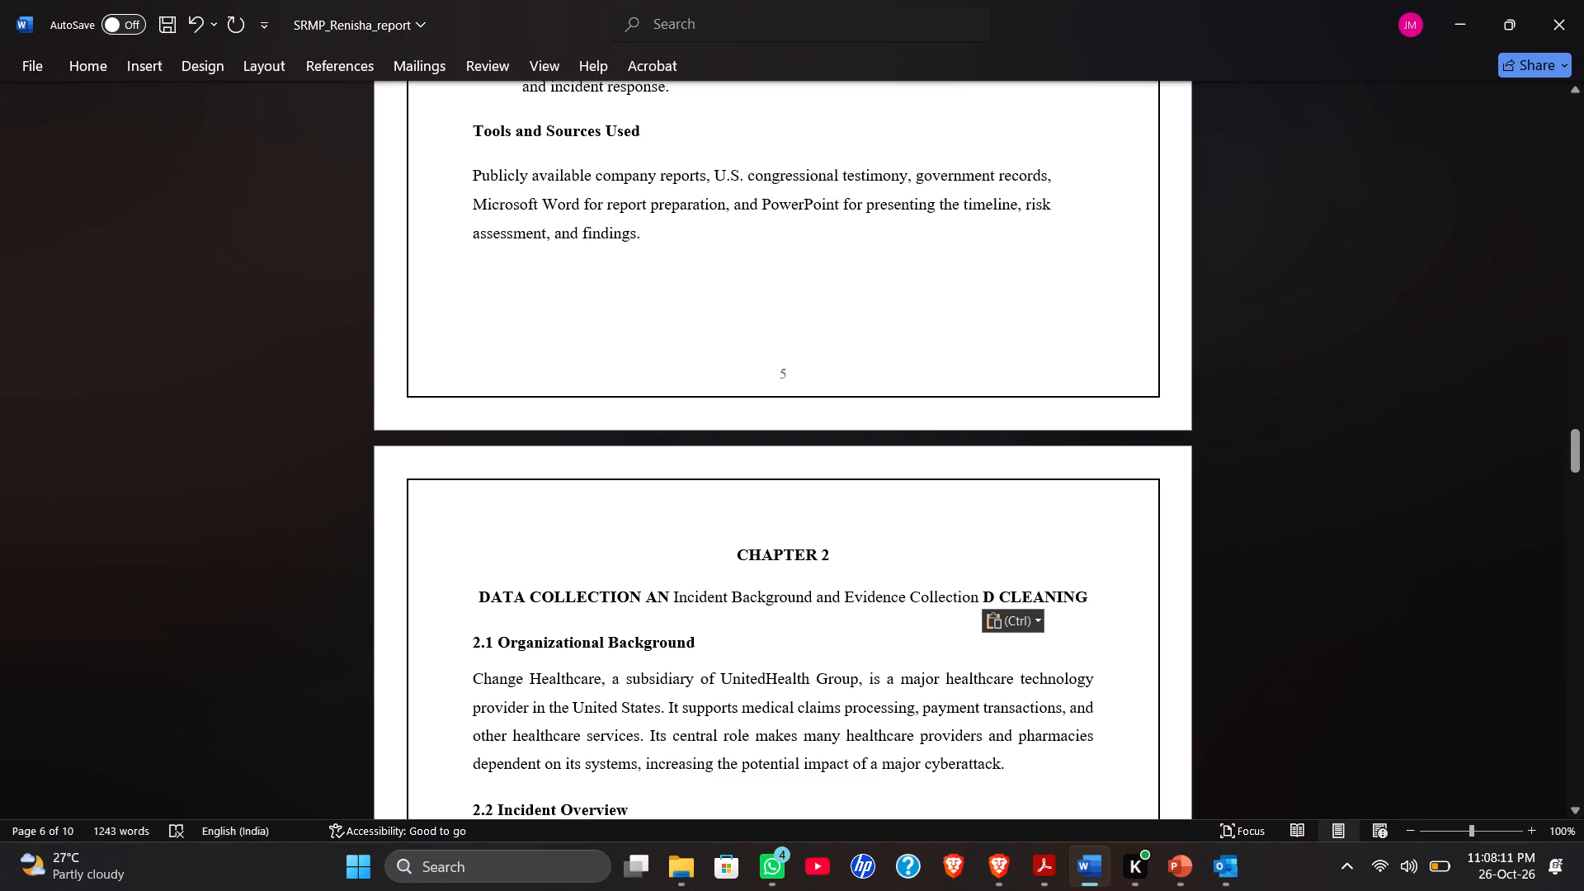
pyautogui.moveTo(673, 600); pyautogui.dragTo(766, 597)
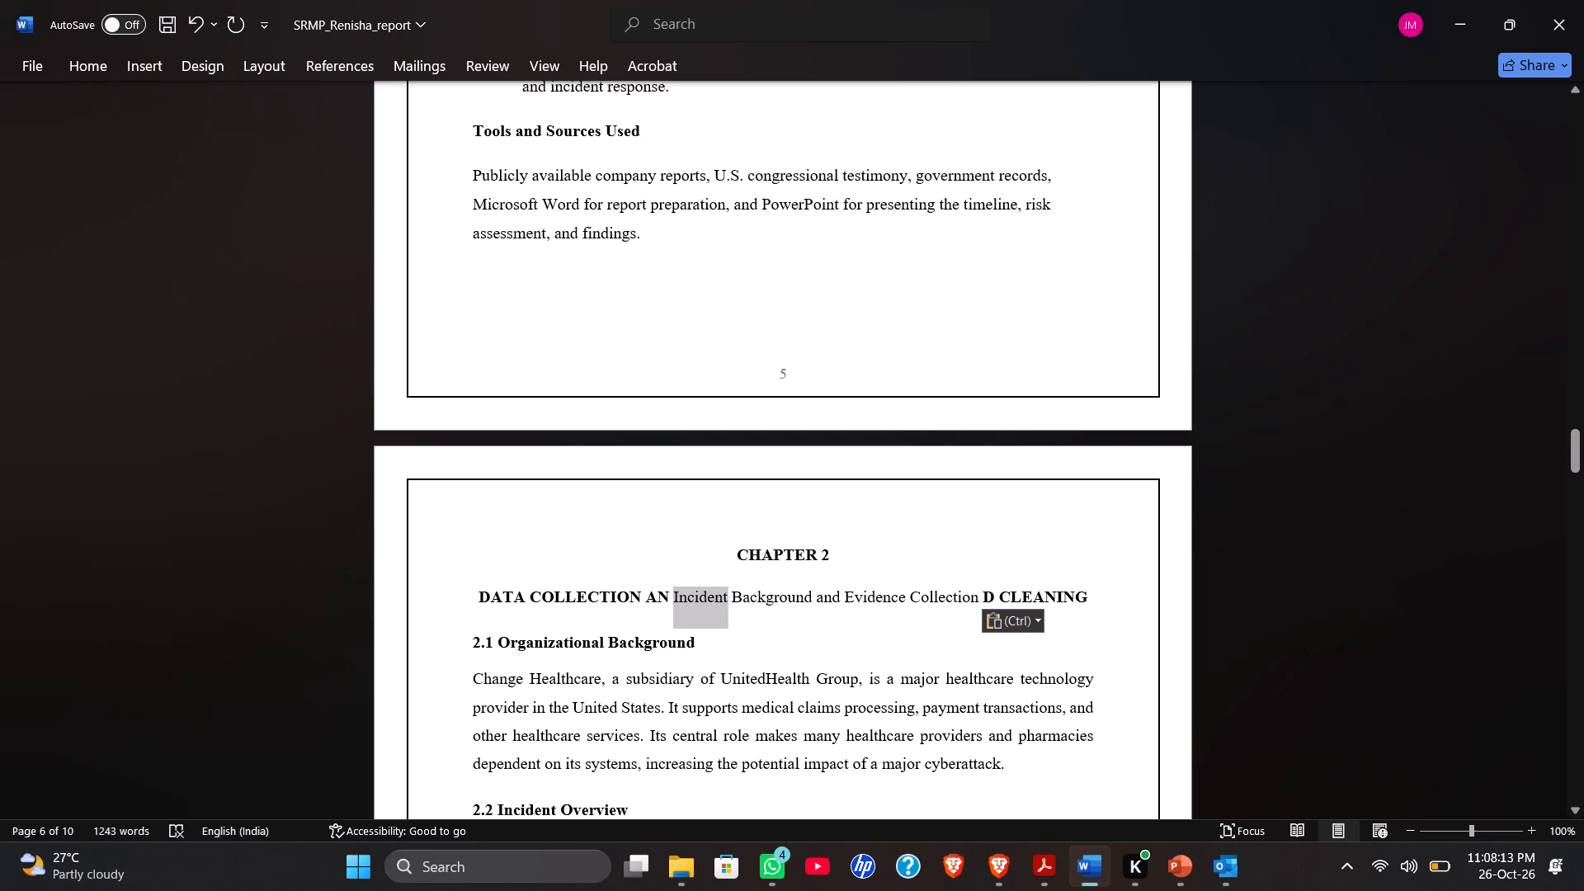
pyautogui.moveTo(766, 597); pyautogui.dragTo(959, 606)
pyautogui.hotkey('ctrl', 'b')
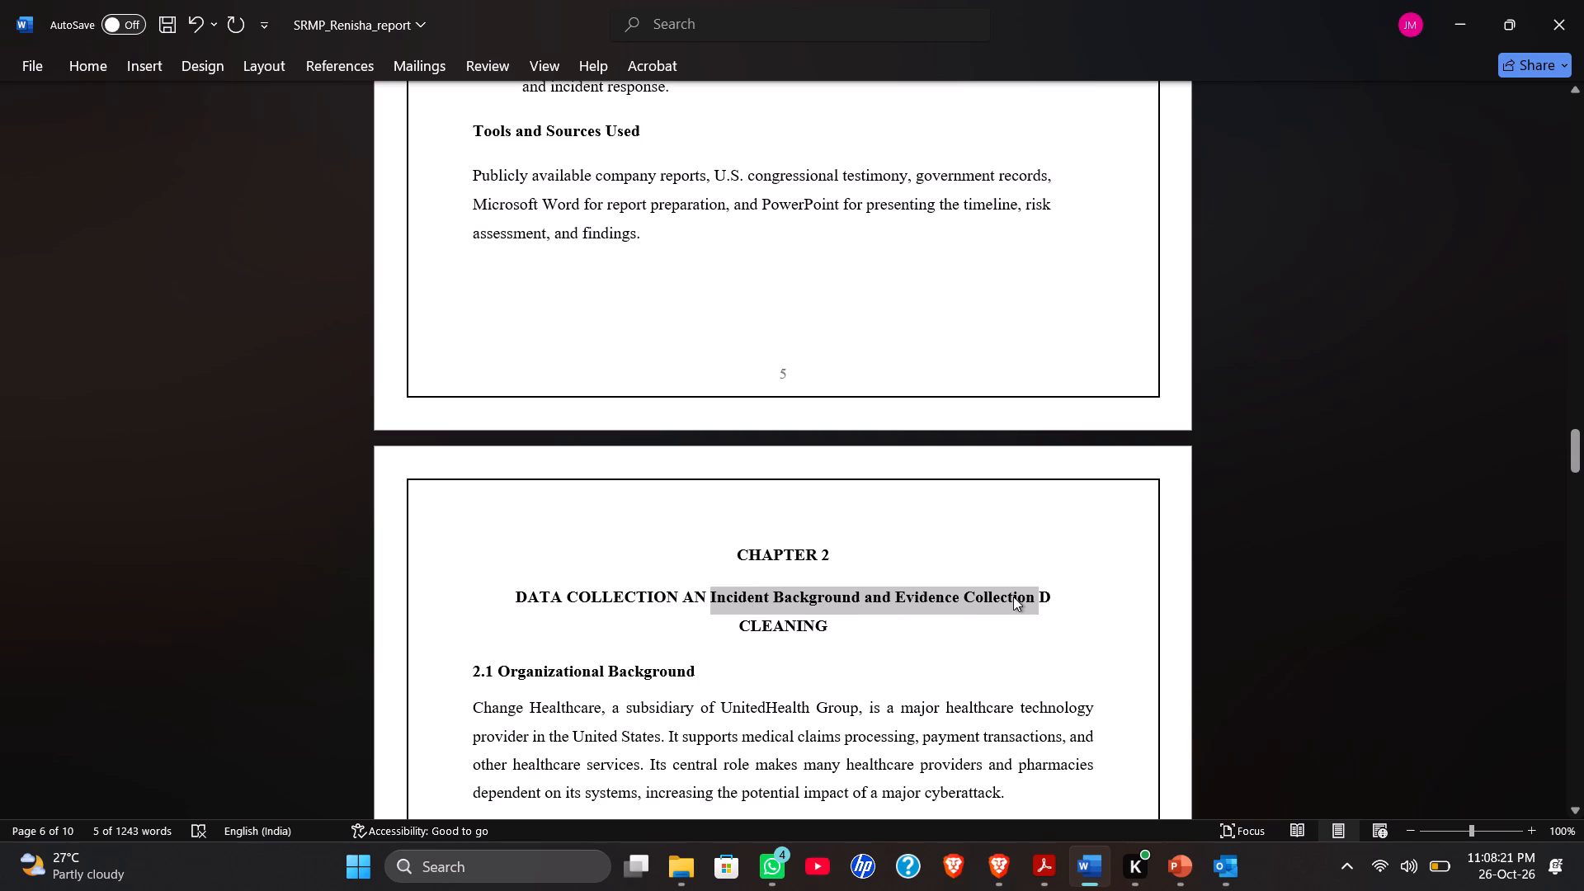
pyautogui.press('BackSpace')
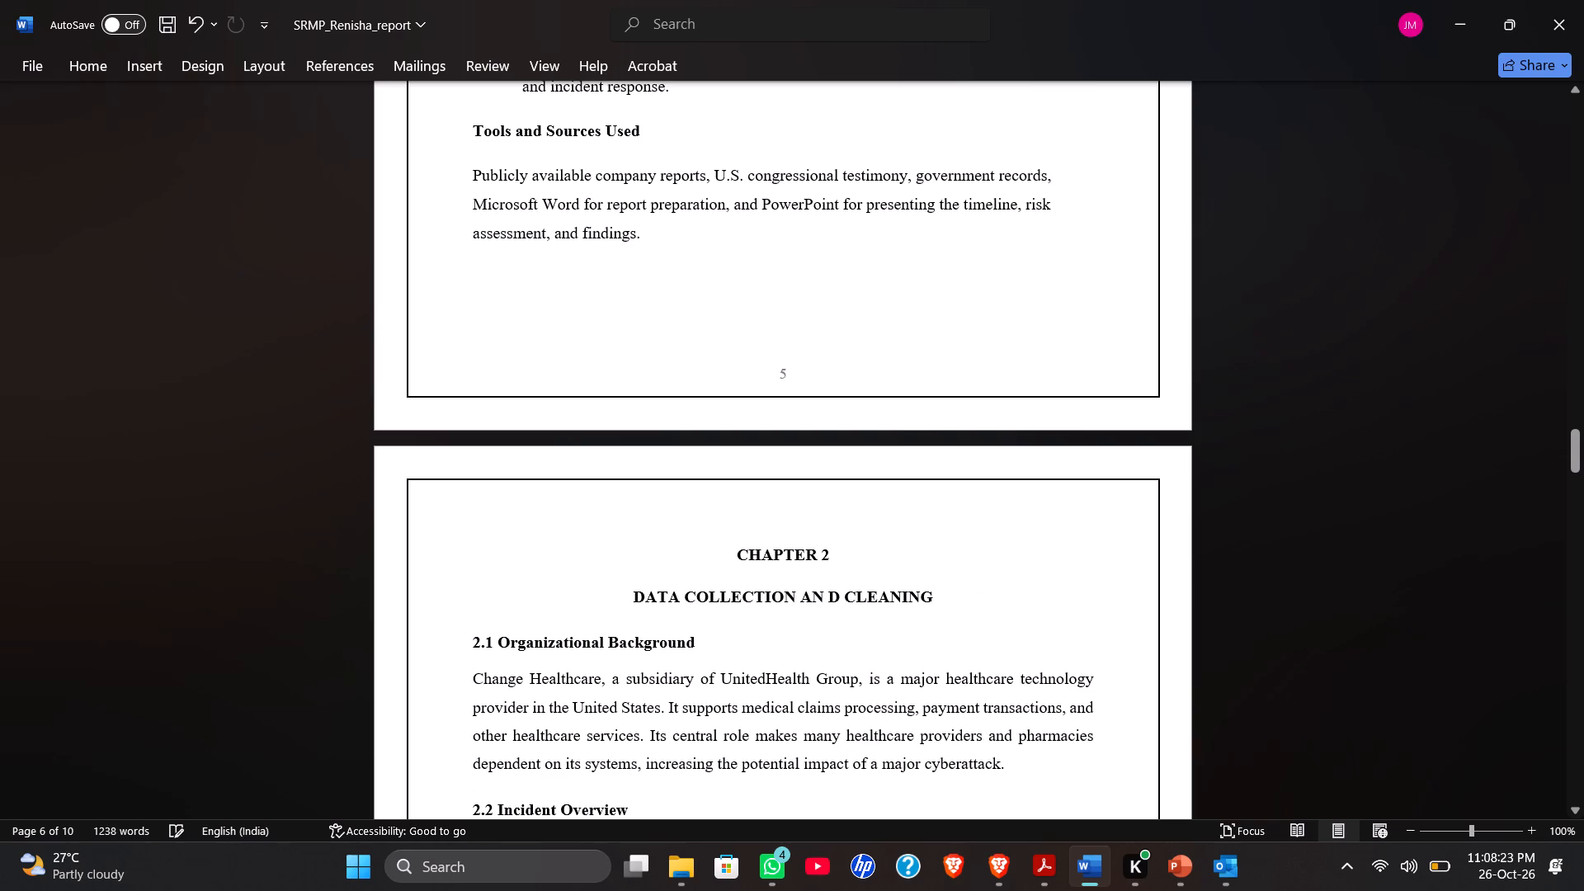
# Delete the whole sample title DATA COLLECTION AND CLEANING under the Chapter 2 heading, keeping its line empty.
pyautogui.click(917, 597)
pyautogui.press('BackSpace')
pyautogui.press('BackSpace')
pyautogui.press('BackSpace')
pyautogui.press('BackSpace')
pyautogui.press('BackSpace')
pyautogui.press('BackSpace')
pyautogui.press('BackSpace')
pyautogui.press('BackSpace')
pyautogui.press('BackSpace')
pyautogui.press('BackSpace')
pyautogui.press('BackSpace')
pyautogui.press('BackSpace')
pyautogui.press('BackSpace')
pyautogui.press('Right')
pyautogui.press('BackSpace')
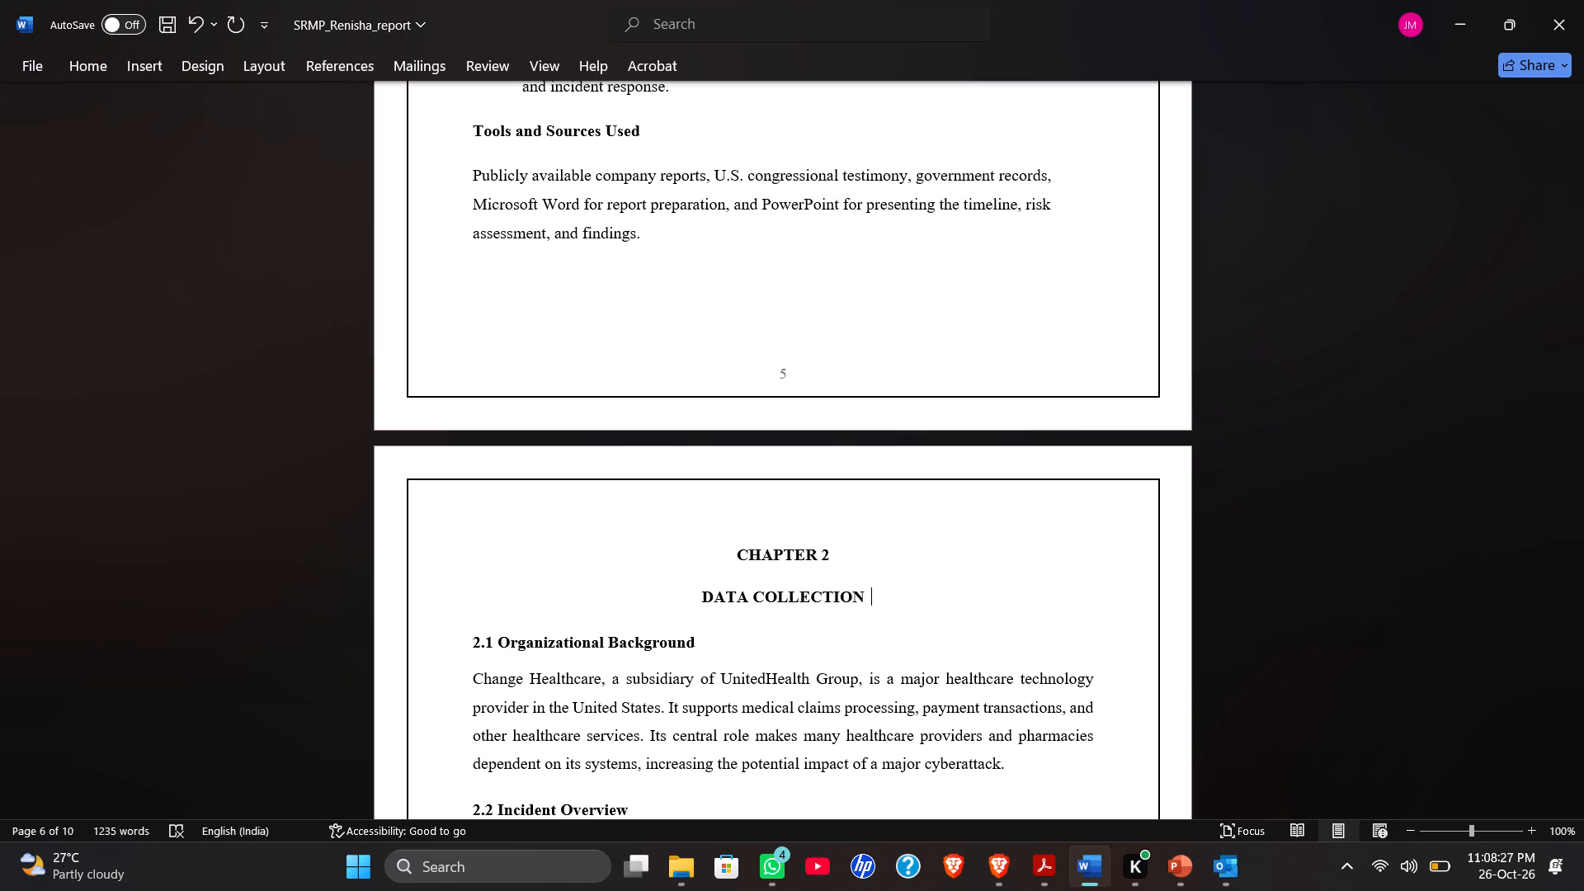
pyautogui.press('BackSpace')
pyautogui.press('BackSpace')
pyautogui.press('BackSpace')
pyautogui.press('BackSpace')
pyautogui.press('BackSpace')
pyautogui.press('BackSpace')
pyautogui.press('BackSpace')
pyautogui.press('BackSpace')
pyautogui.press('BackSpace')
pyautogui.press('BackSpace')
pyautogui.press('BackSpace')
pyautogui.press('BackSpace')
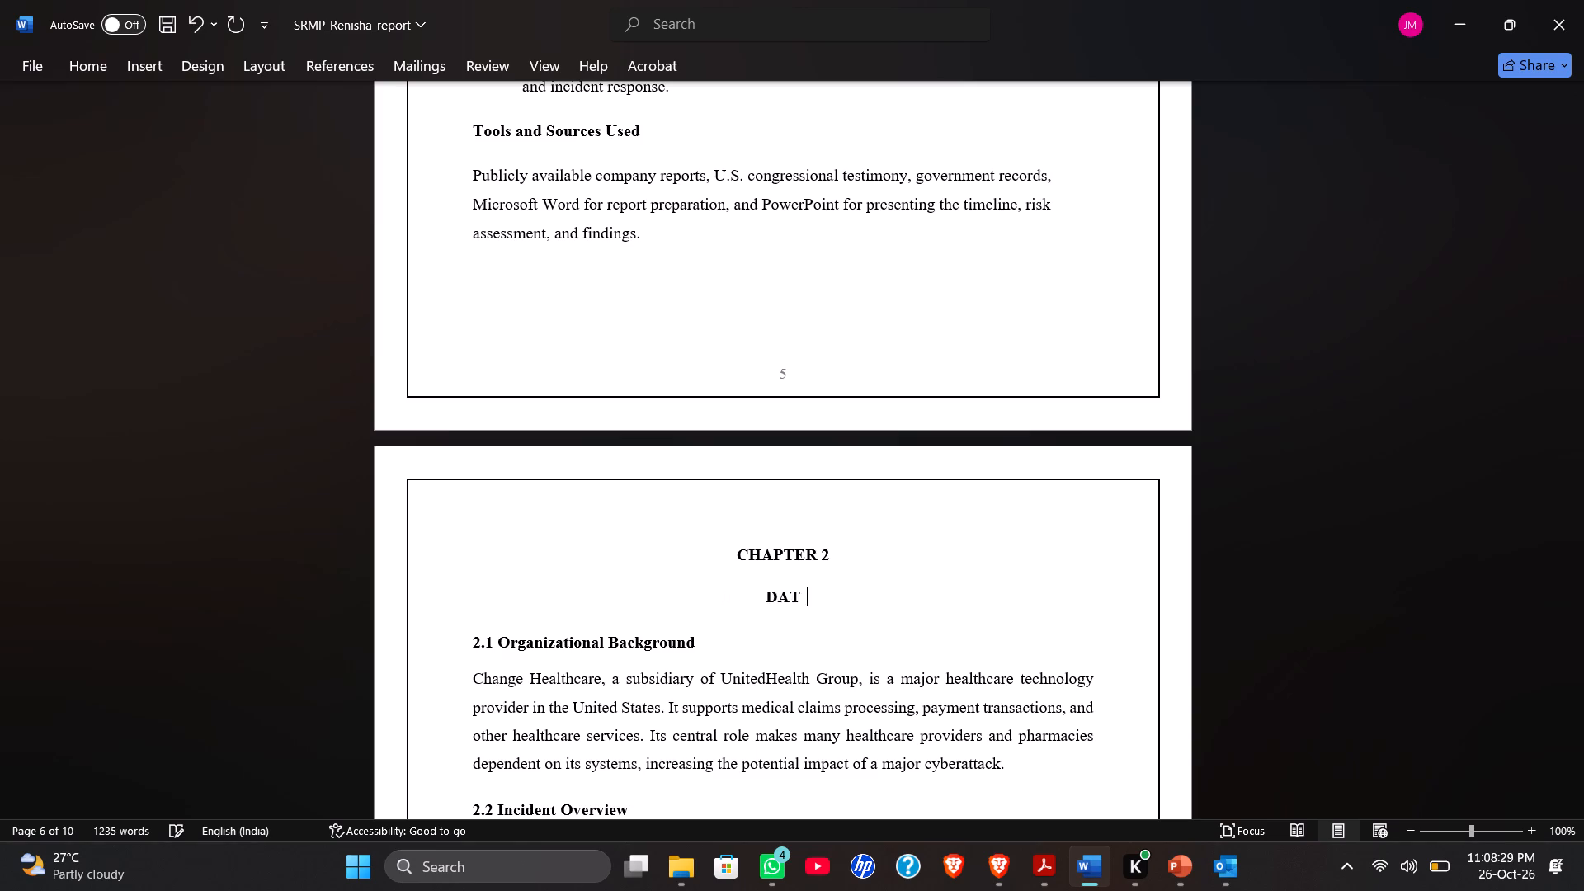
pyautogui.press('BackSpace')
pyautogui.press('BackSpace')
pyautogui.press('BackSpace')
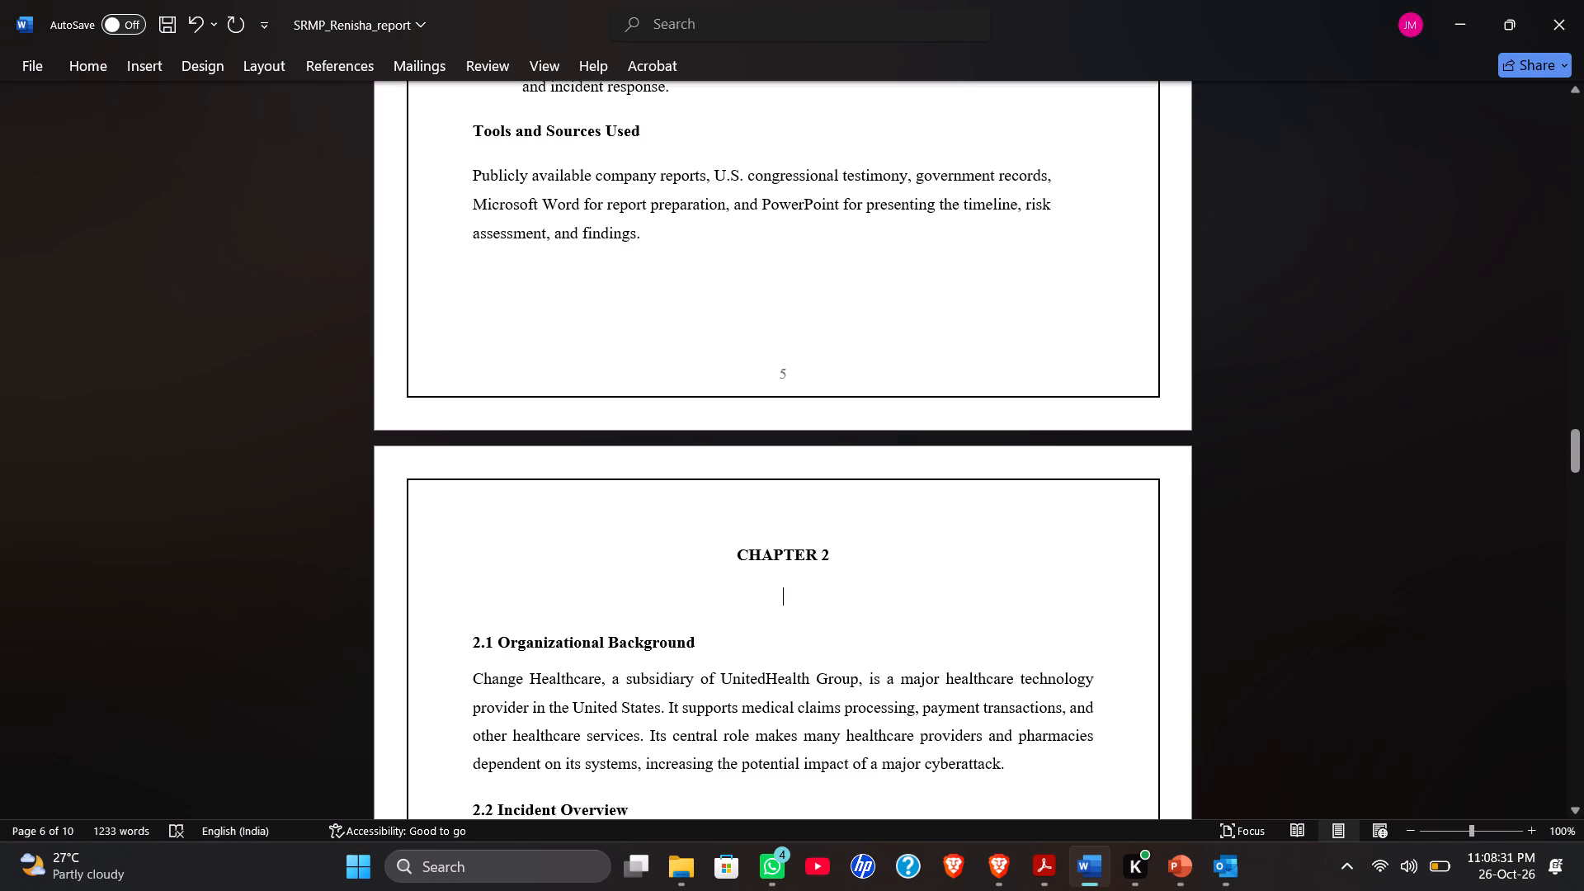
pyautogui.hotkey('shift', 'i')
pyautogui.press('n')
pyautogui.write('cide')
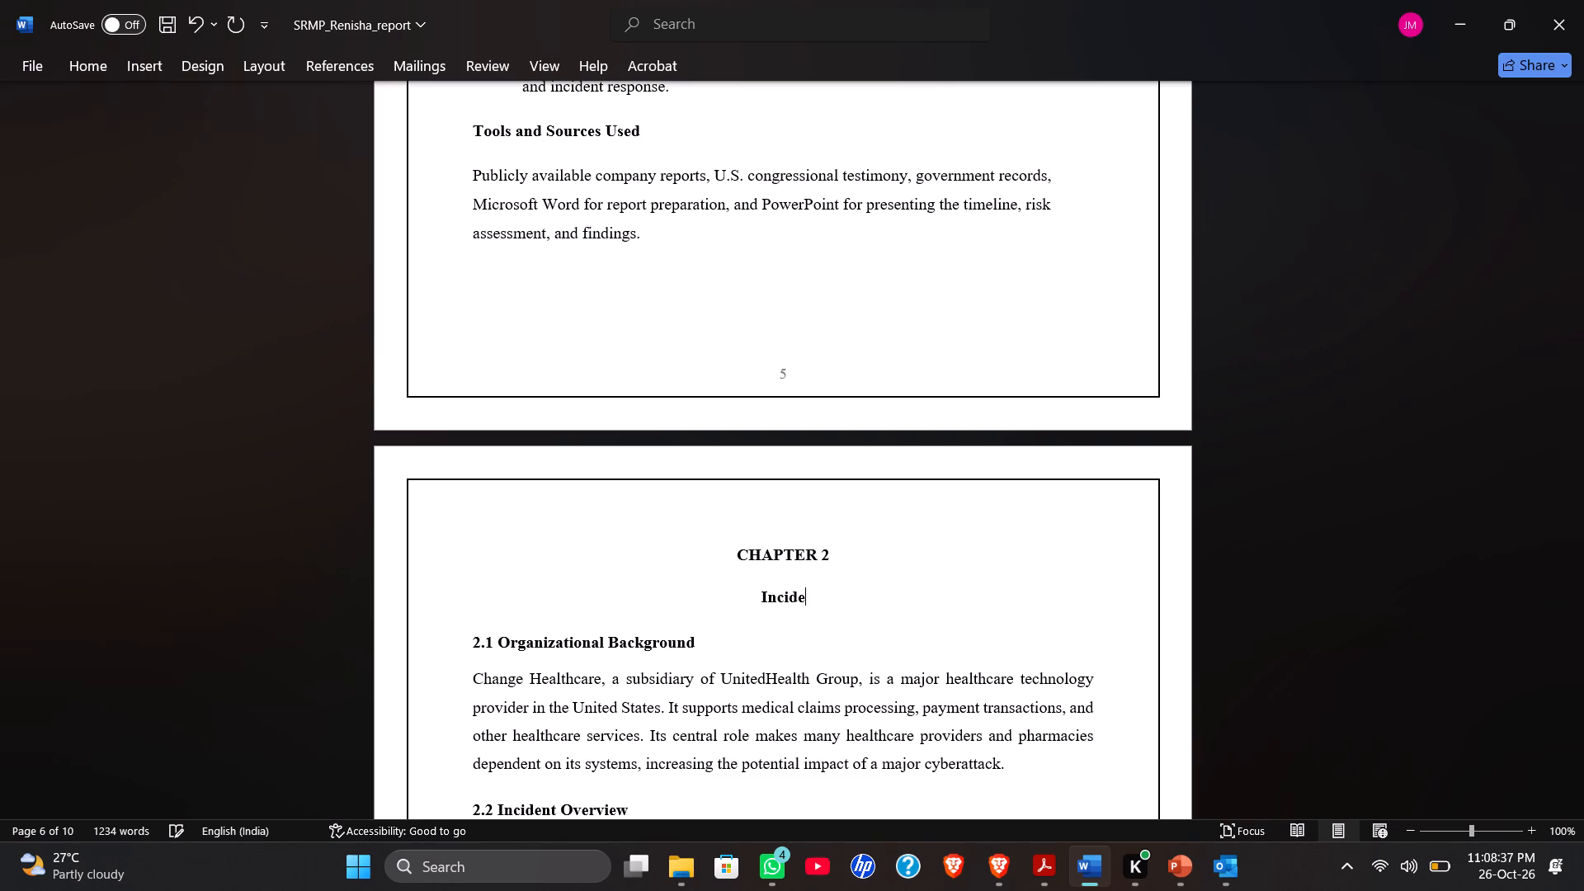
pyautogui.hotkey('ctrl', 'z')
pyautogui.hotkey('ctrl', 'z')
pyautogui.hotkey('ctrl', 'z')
# Enter INCIDENT BACKGROUND AND EVIDENCE COLLECTION in capitals as the Chapter 2 title, matching the wording in the table of contents.
pyautogui.press('BackSpace')
pyautogui.press('BackSpace')
pyautogui.write('INCIDENT')
pyautogui.press('space')
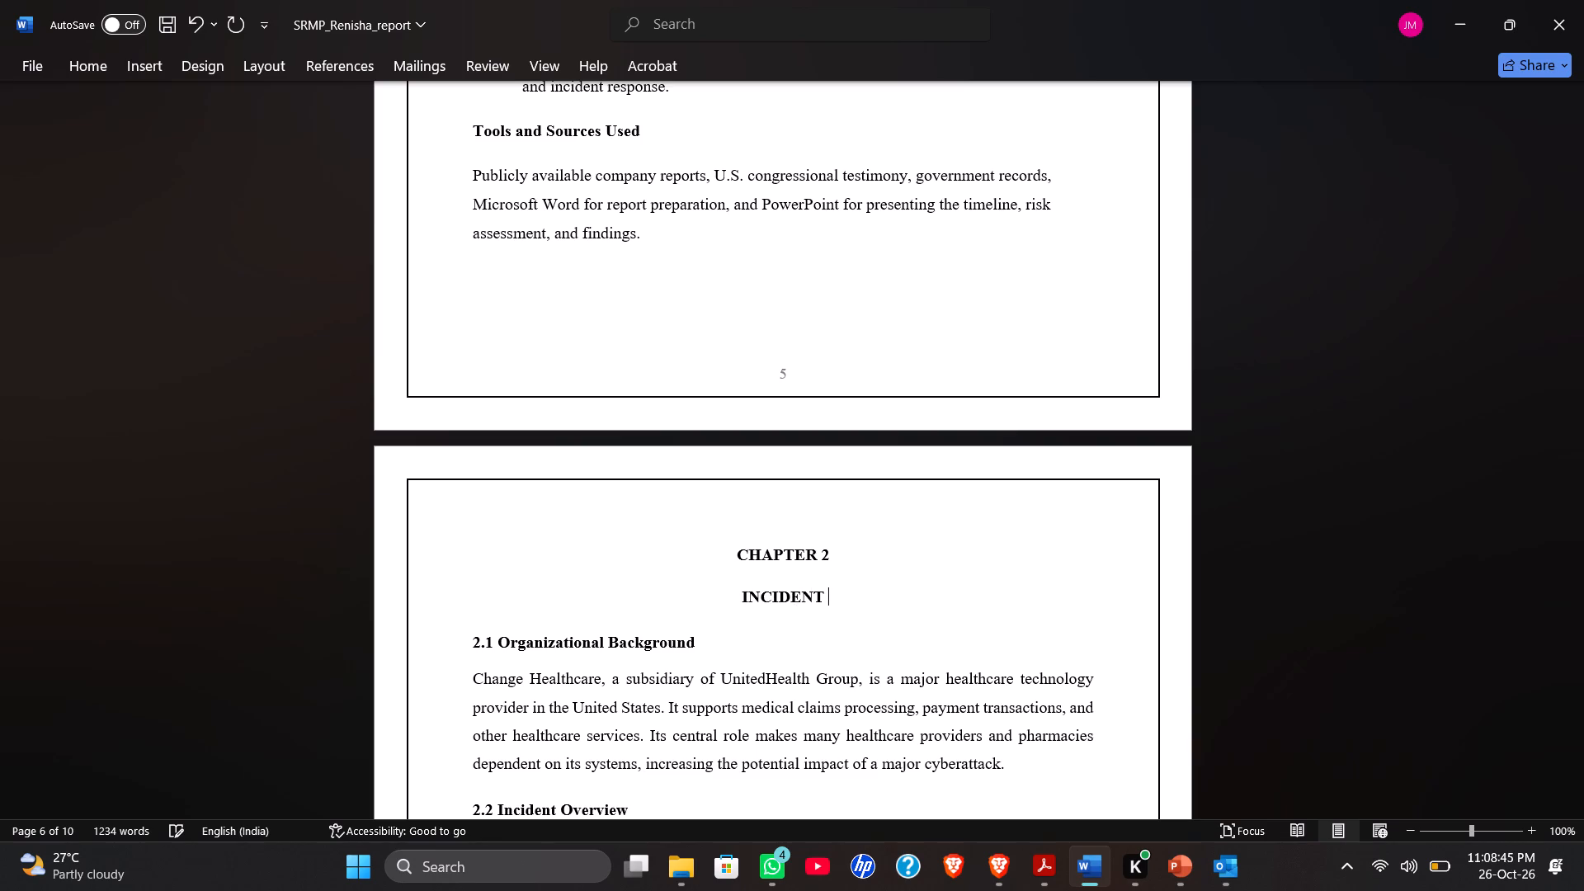
pyautogui.scroll(6, 870, 604)
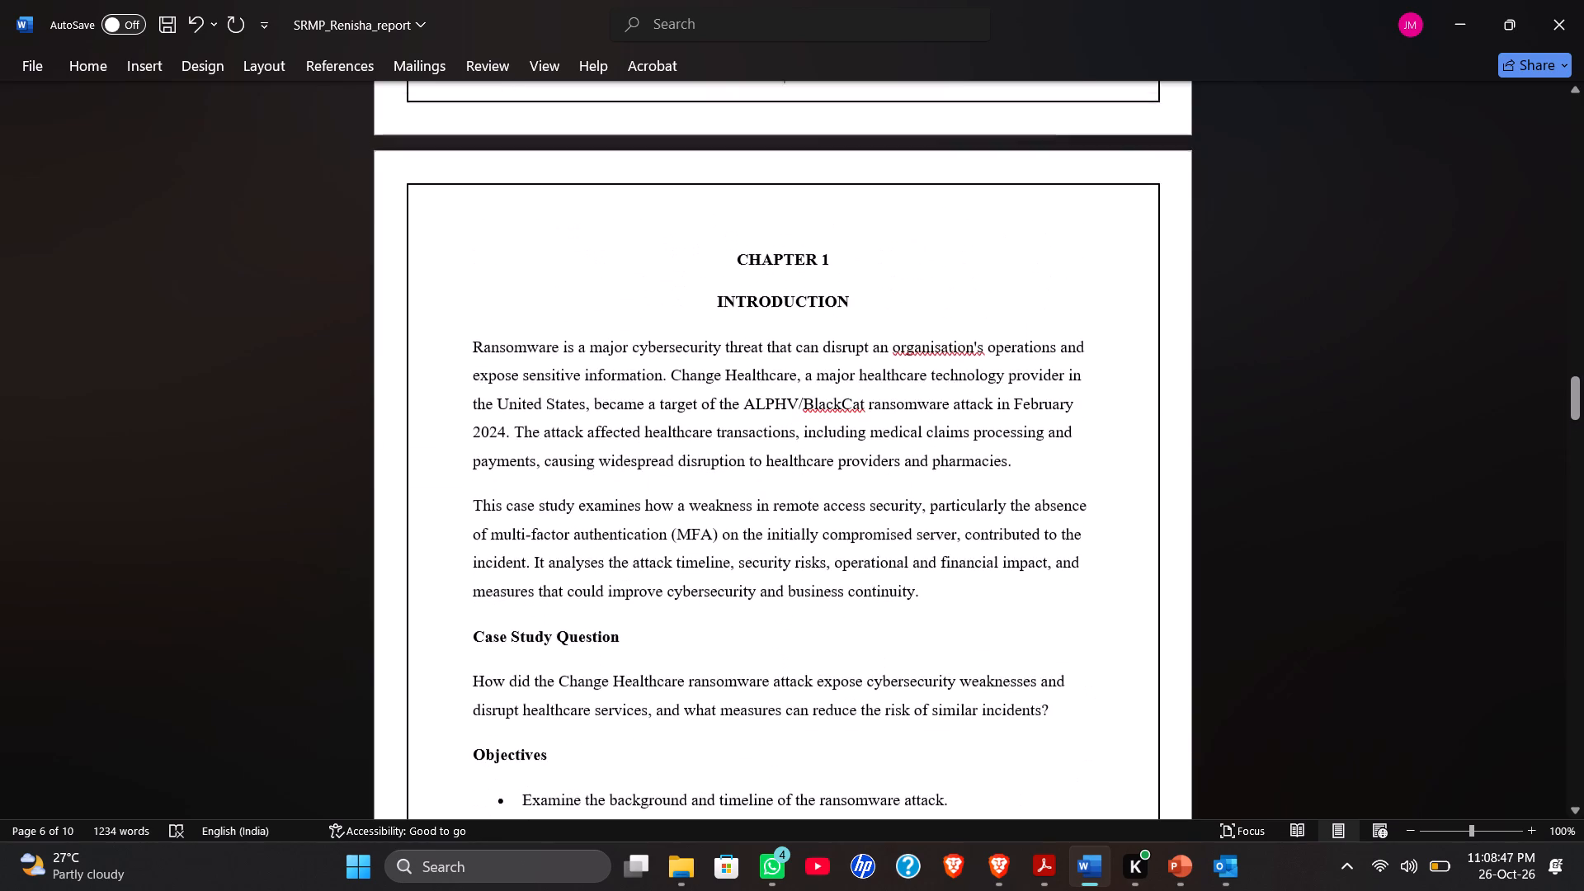
pyautogui.scroll(3, 870, 604)
pyautogui.scroll(-1, 870, 604)
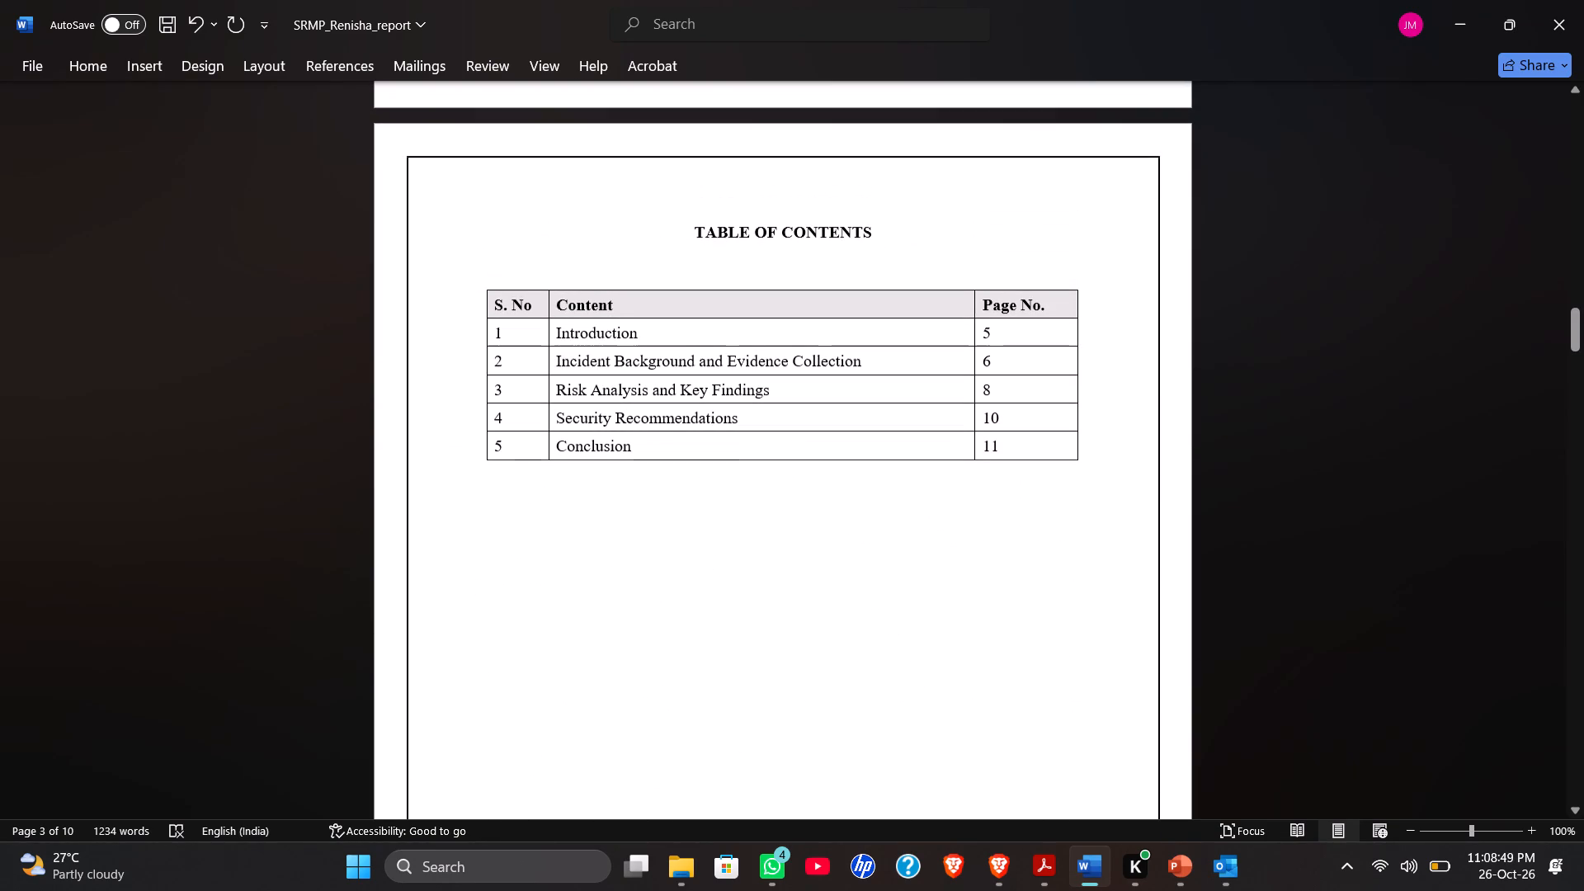
pyautogui.scroll(-2, 870, 604)
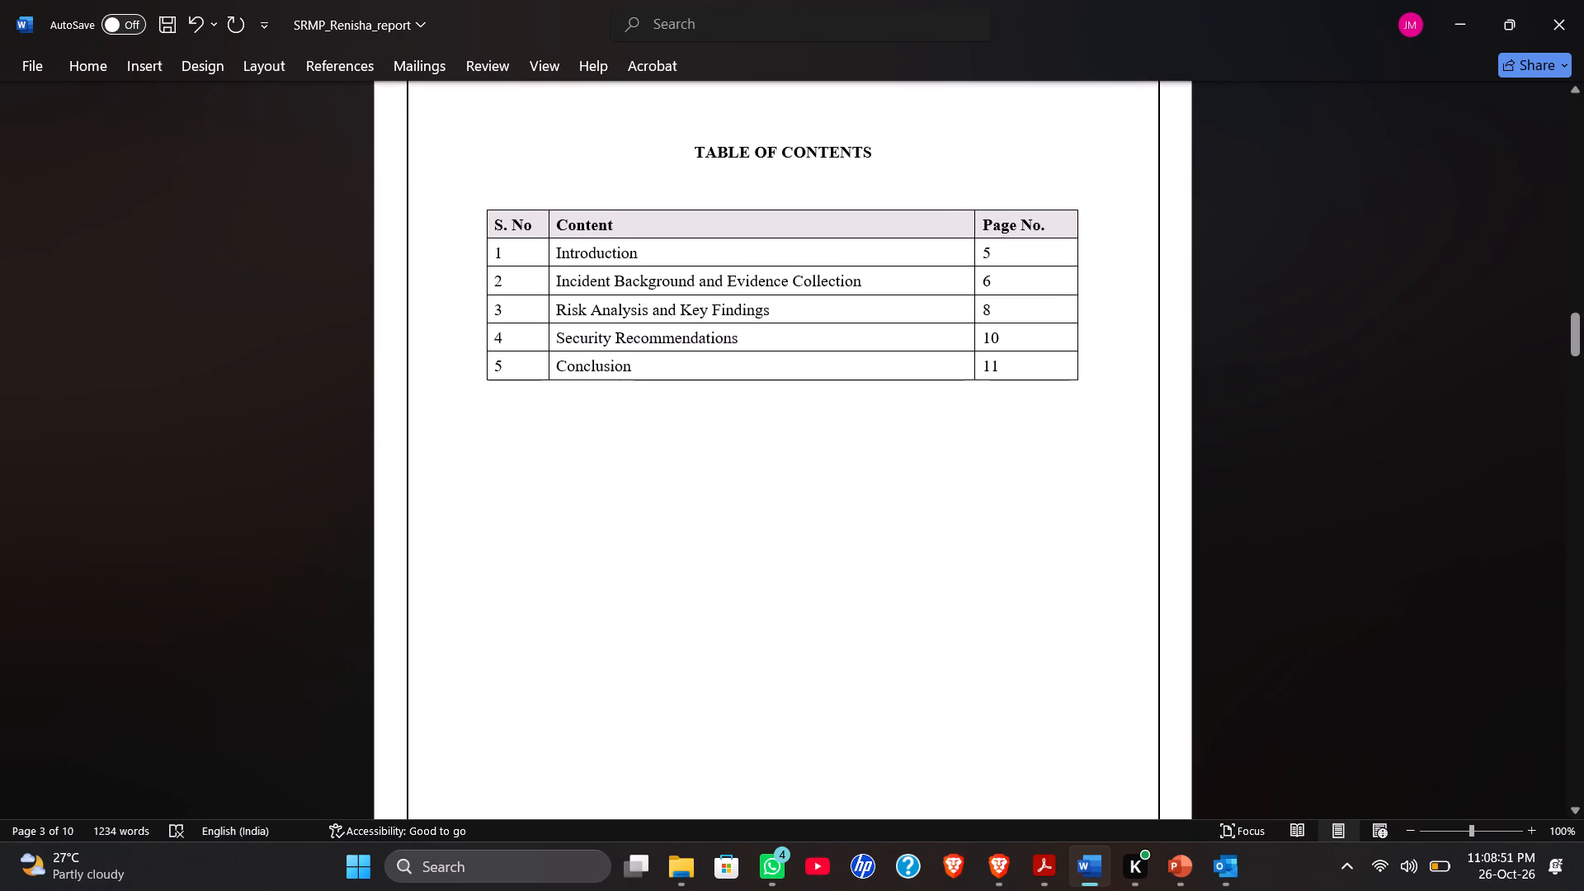
pyautogui.scroll(-3, 870, 604)
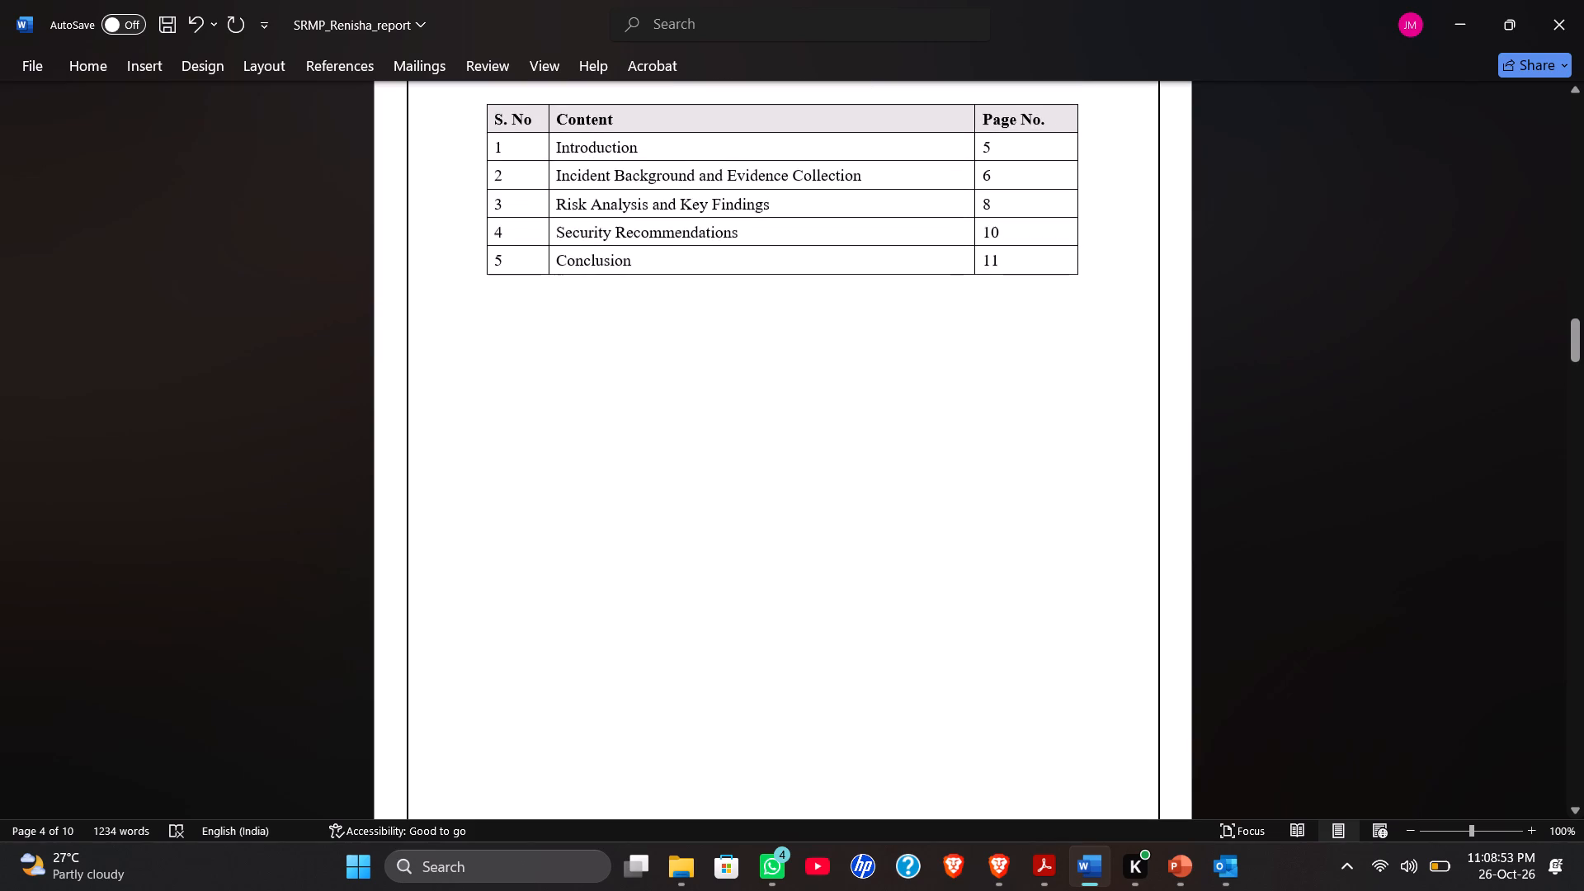
pyautogui.scroll(-2, 870, 604)
pyautogui.scroll(4, 870, 604)
pyautogui.scroll(-4, 870, 604)
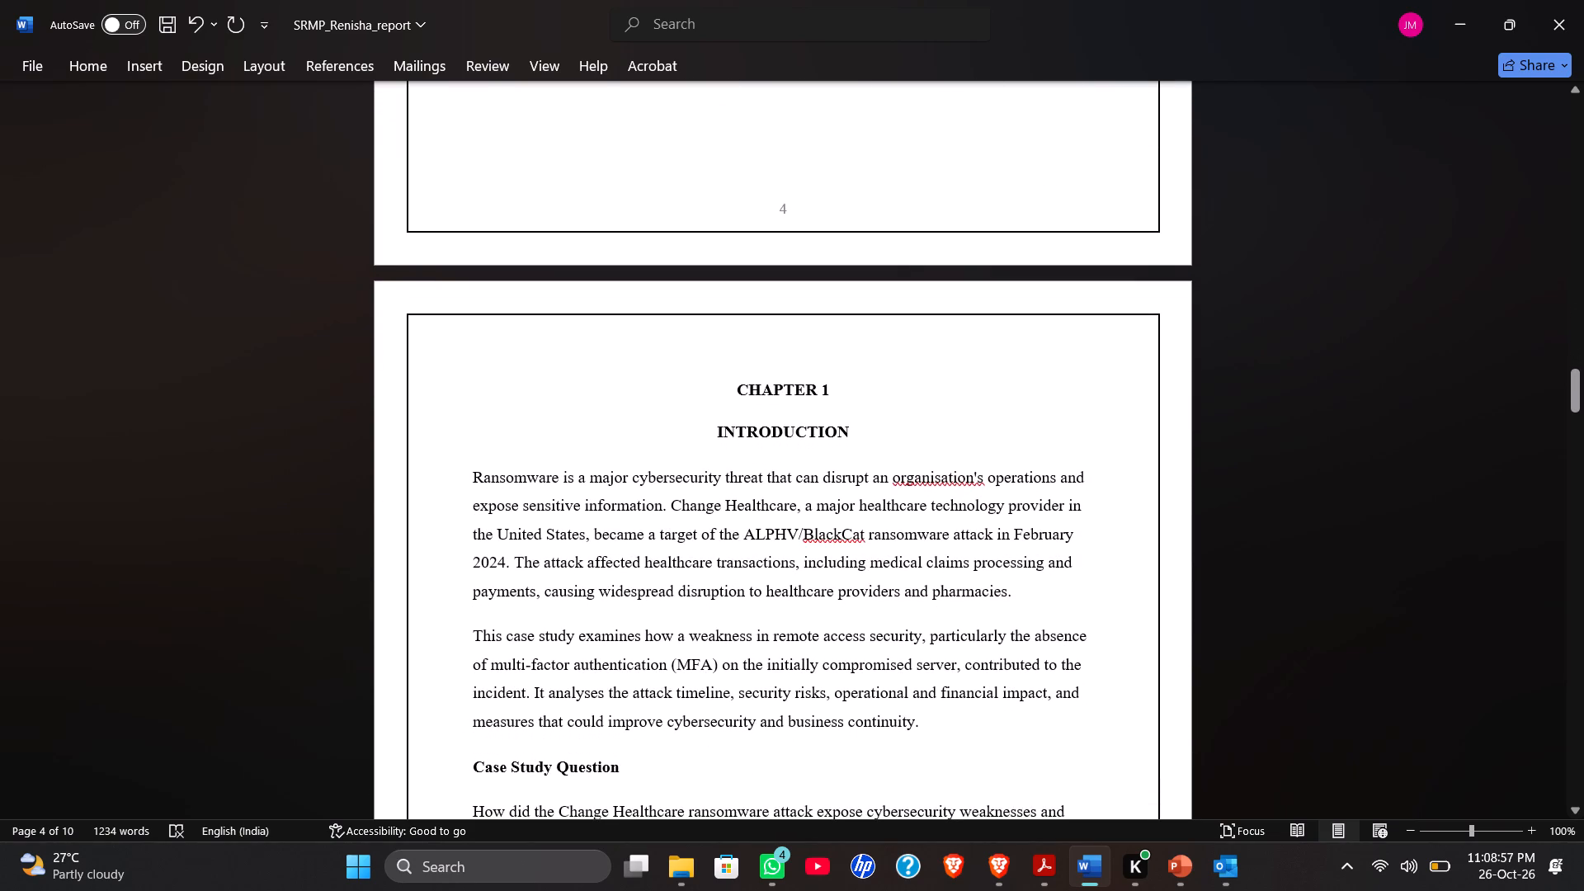
pyautogui.scroll(-5, 878, 553)
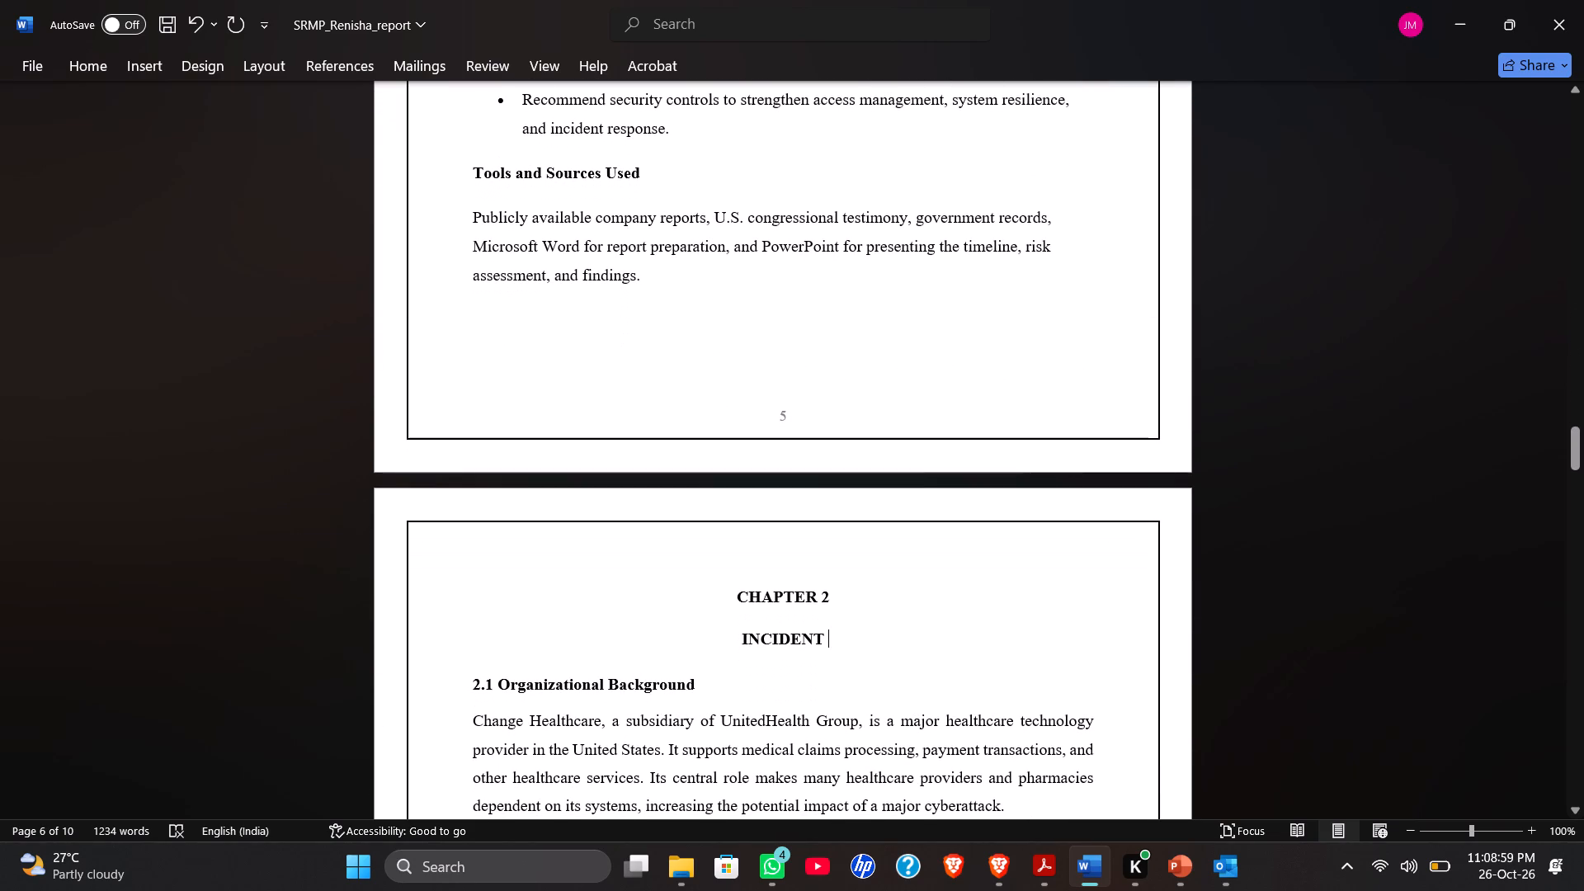
pyautogui.write('BACKGROUND AND')
pyautogui.press('space')
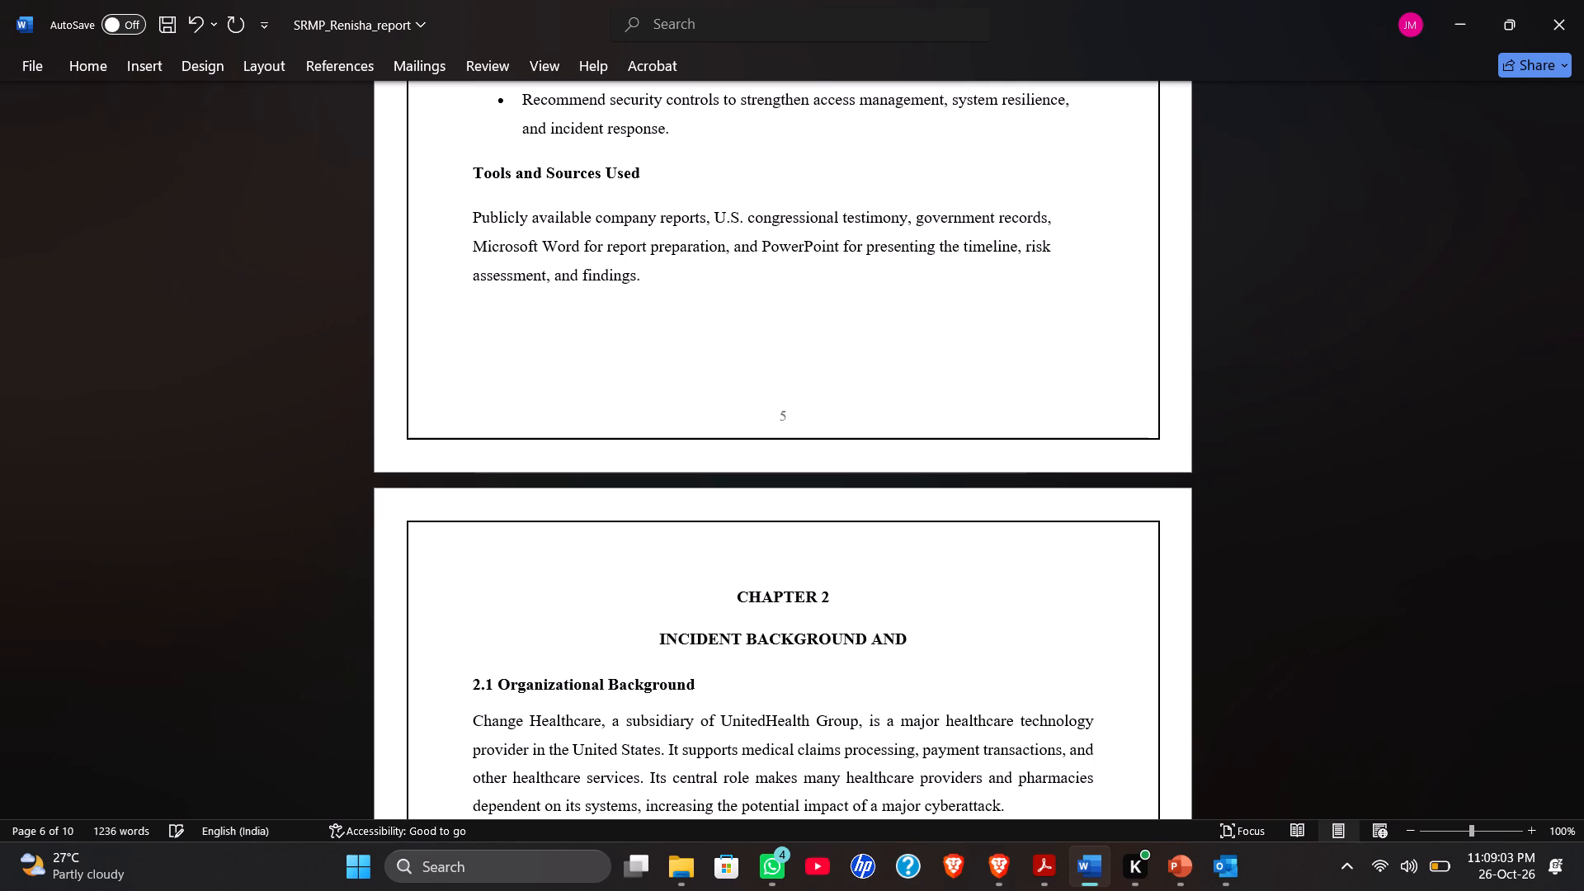
pyautogui.write('EVIDENT')
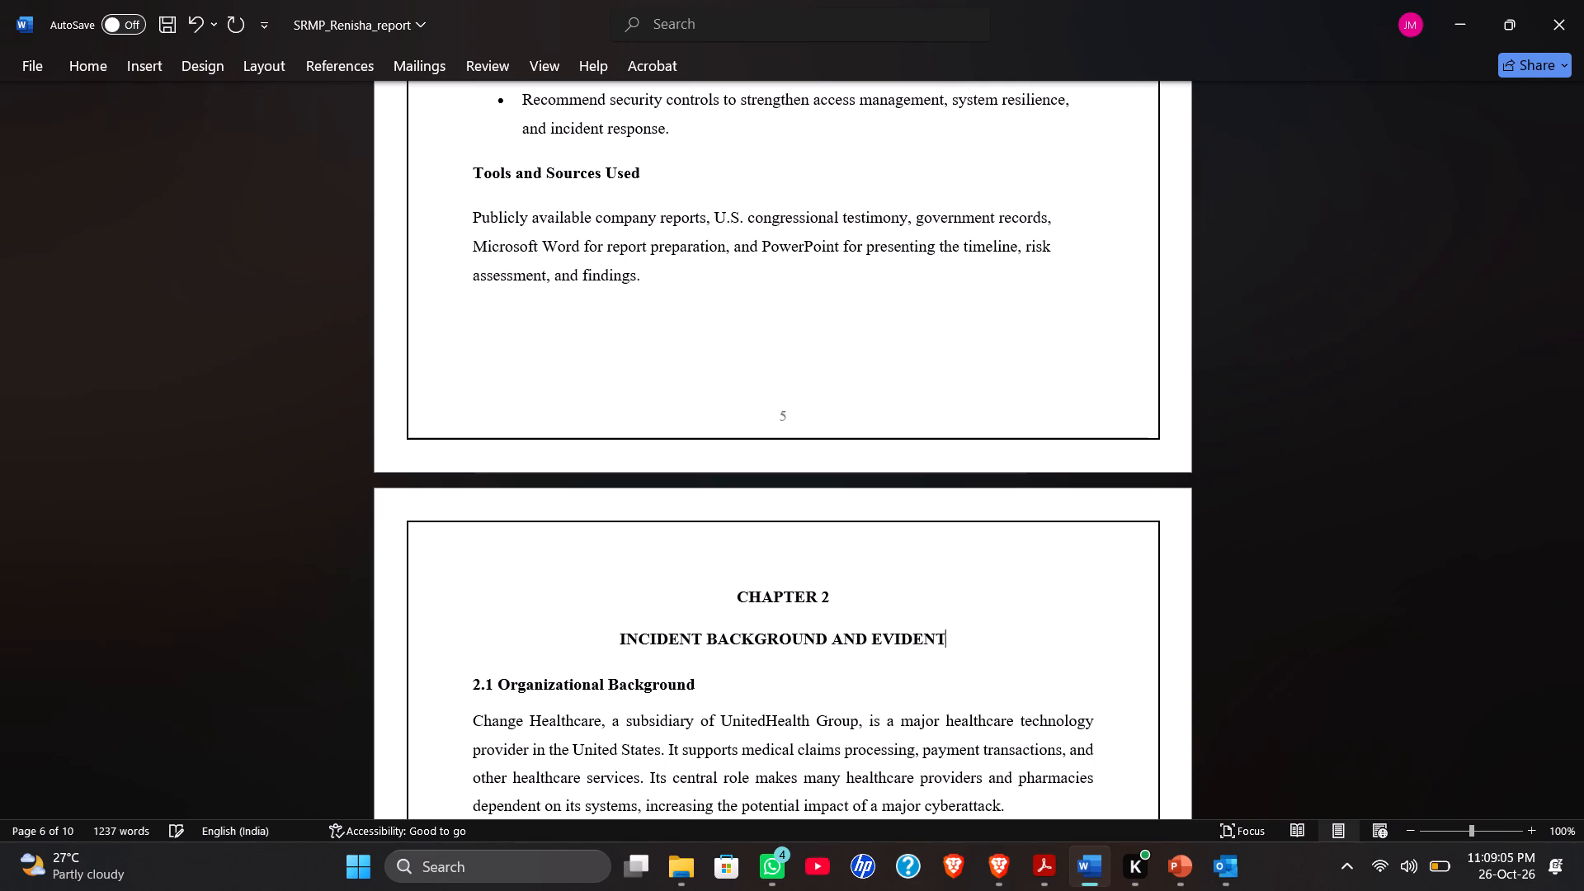
pyautogui.press('space')
pyautogui.press('BackSpace')
pyautogui.press('BackSpace')
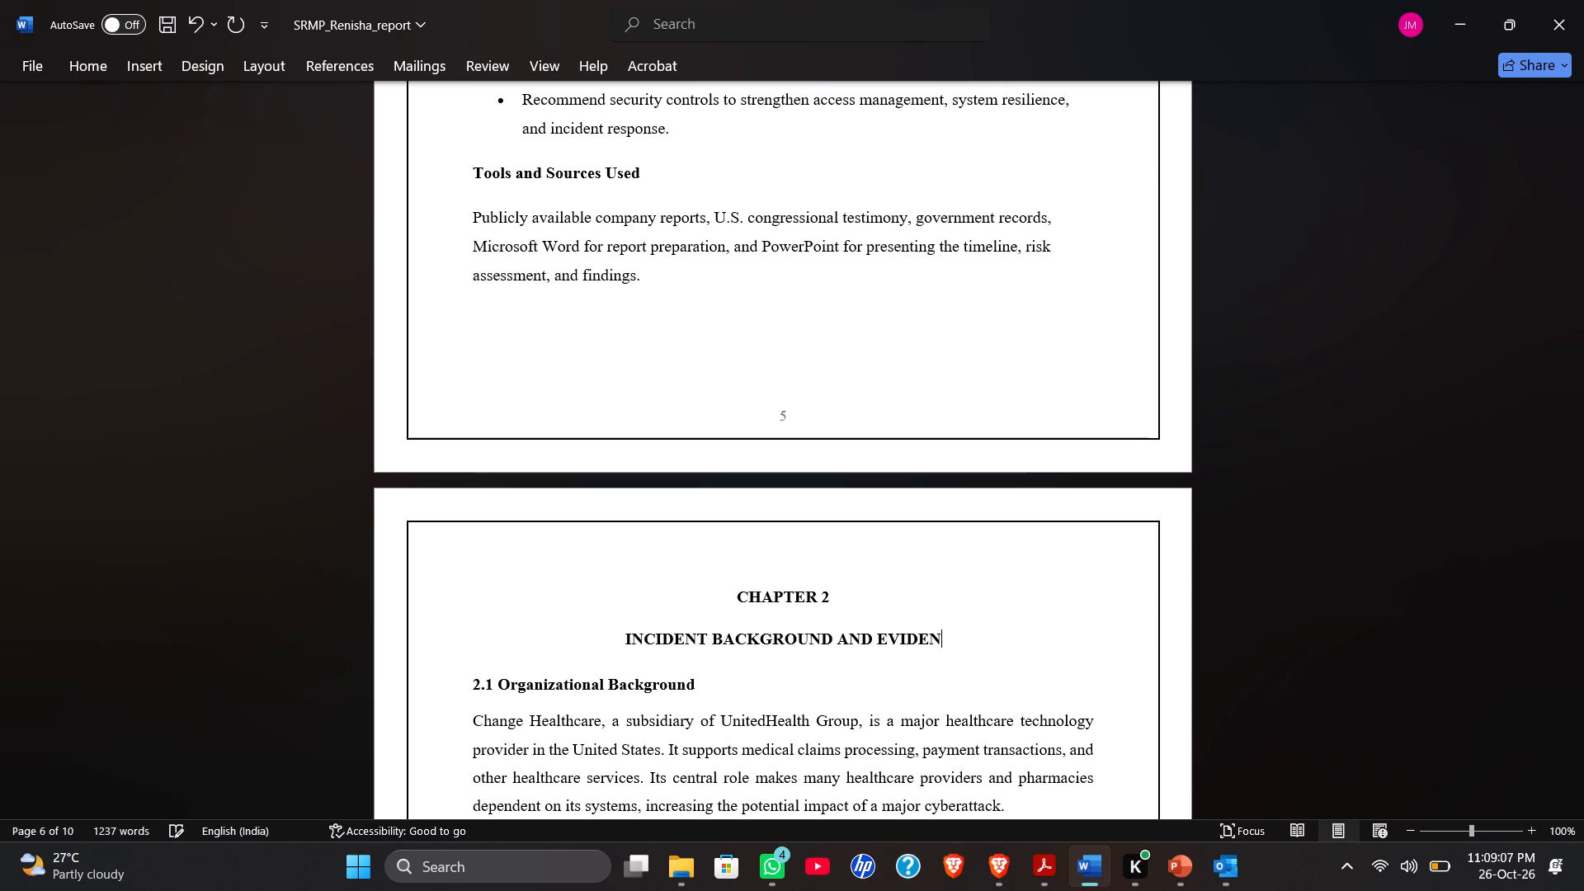
pyautogui.write('CE')
pyautogui.press('space')
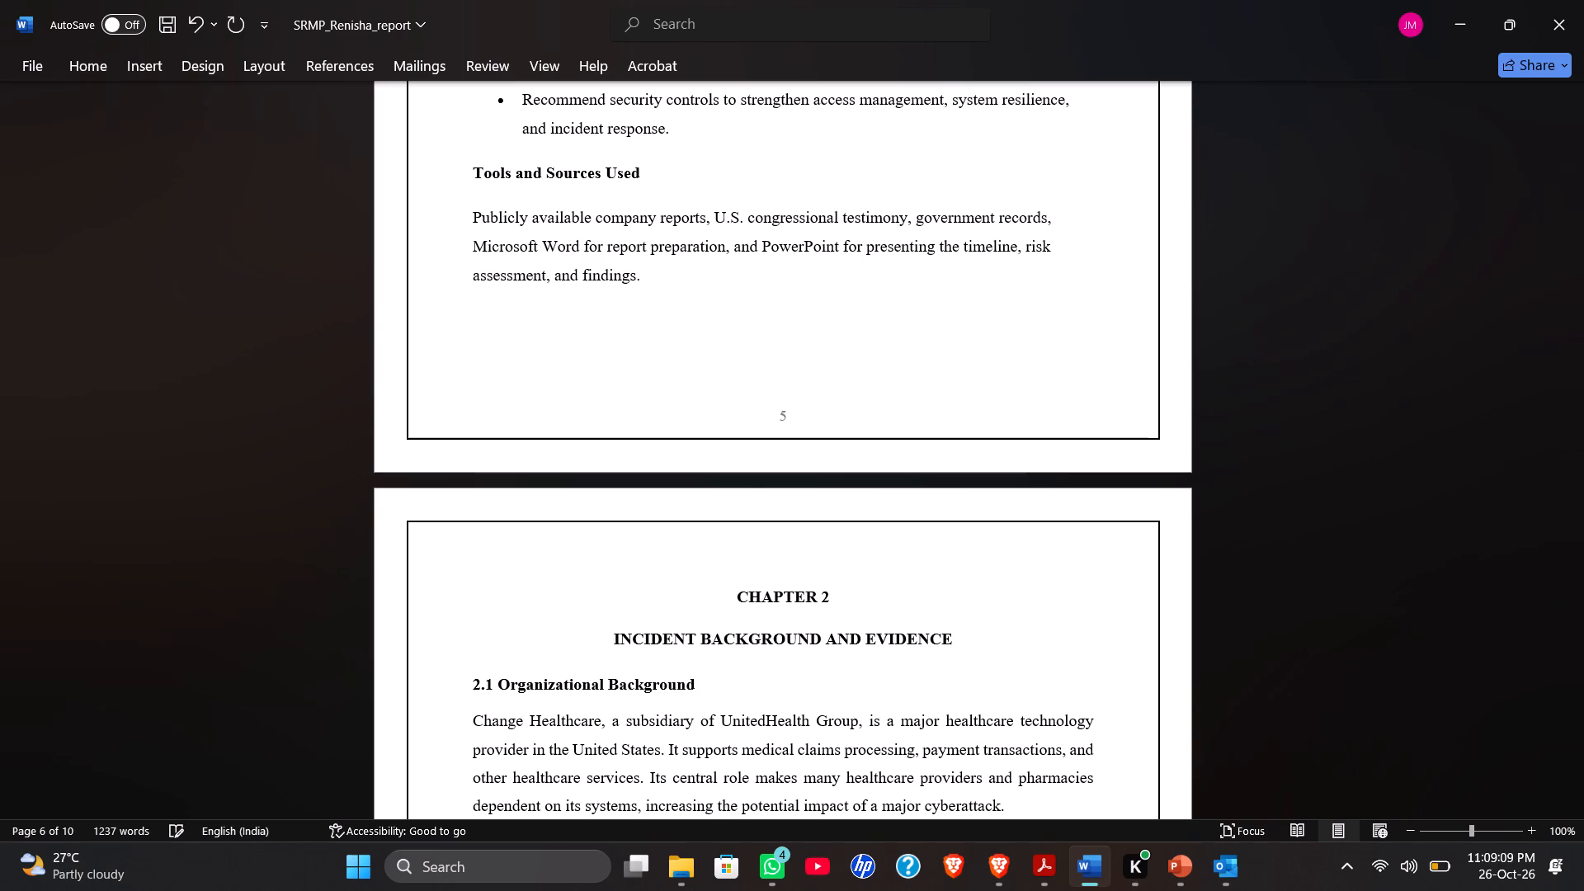
pyautogui.write('COLLECTION')
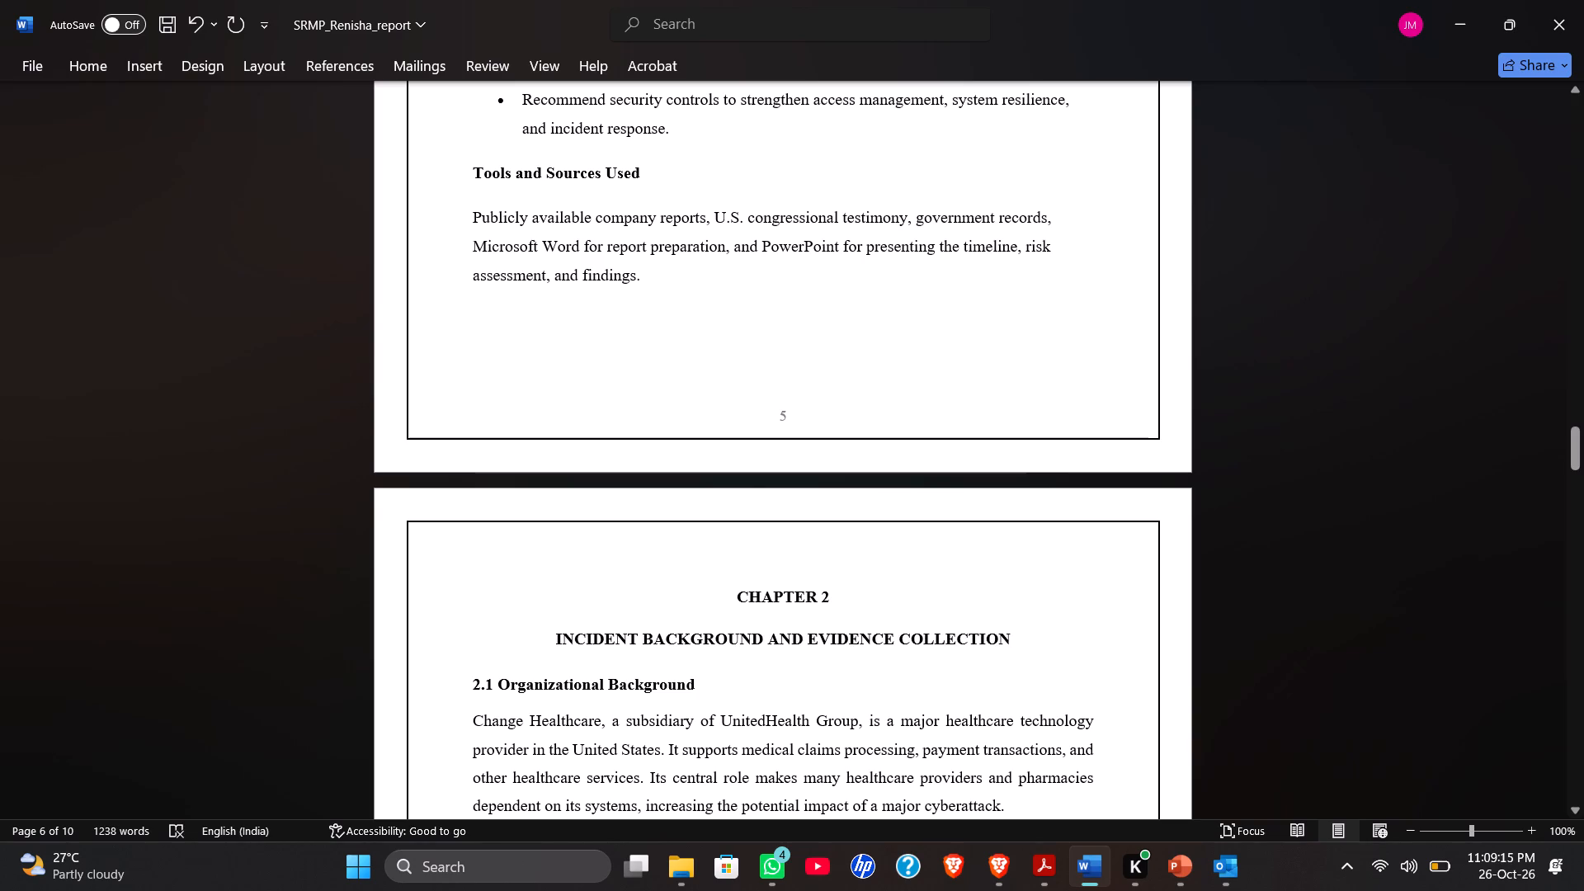
# Delete all the remaining sample content from the Chapter 3 heading through the end of Chapter 5.
pyautogui.scroll(-7, 1044, 579)
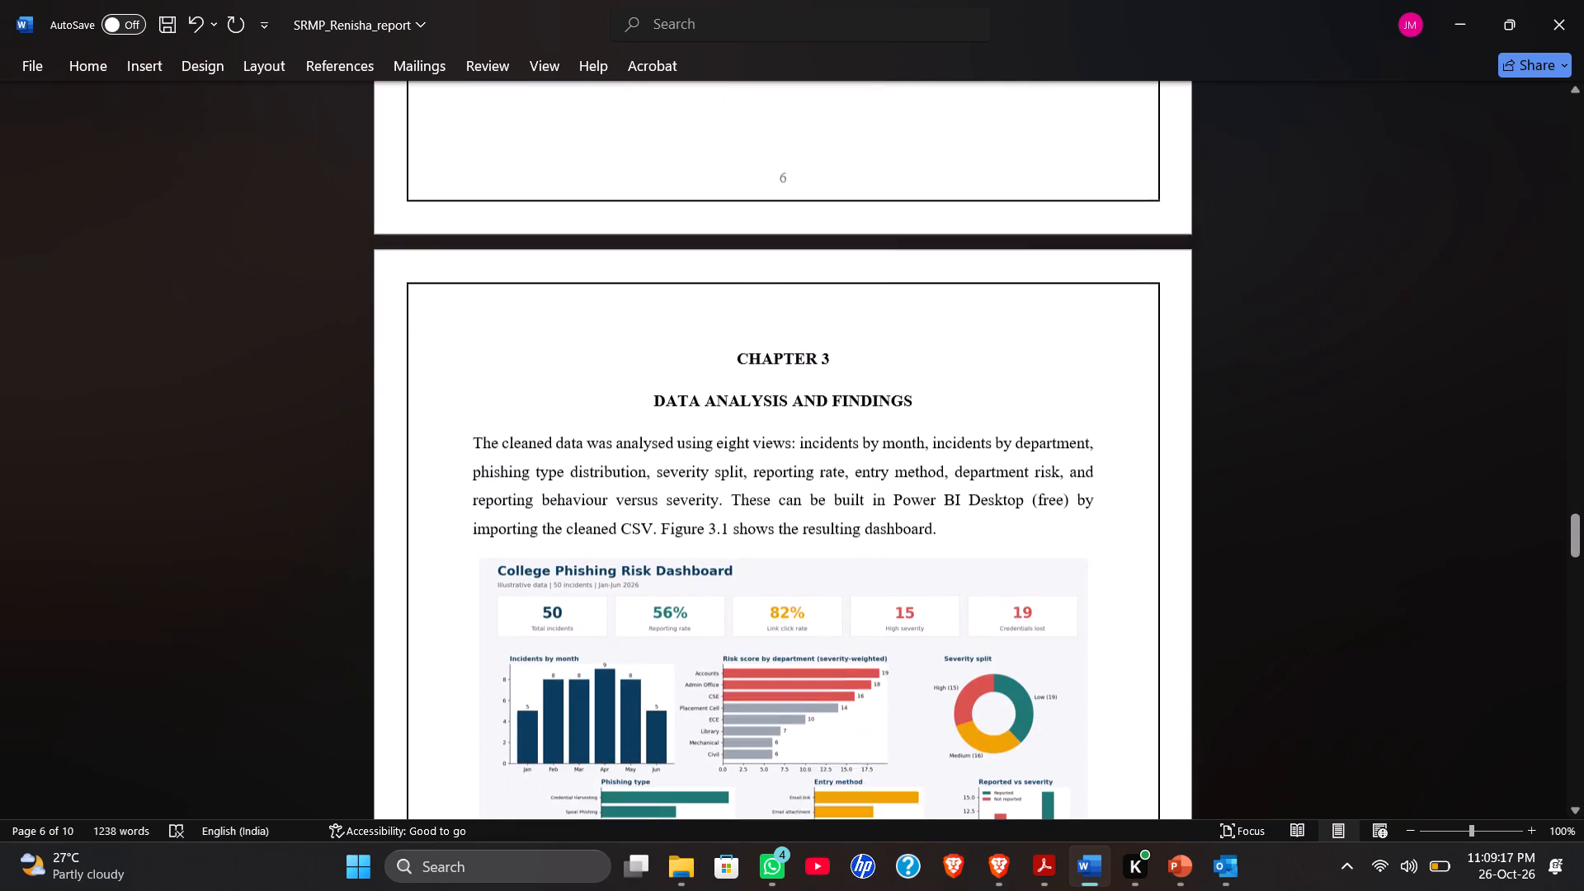
pyautogui.click(664, 308)
pyautogui.moveTo(664, 308); pyautogui.dragTo(856, 681)
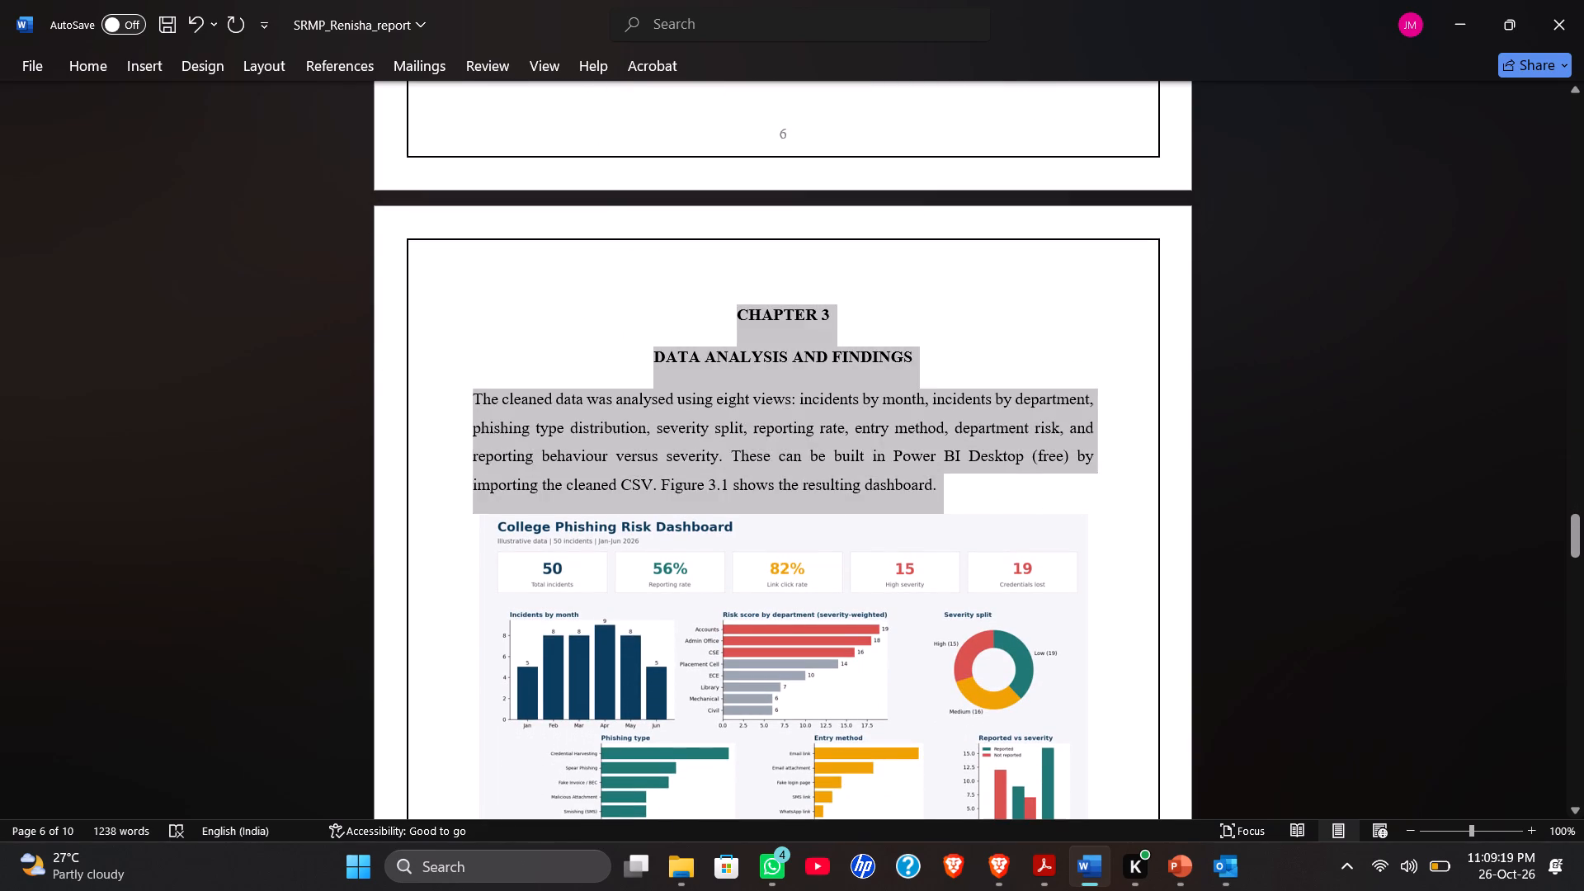
pyautogui.moveTo(856, 681); pyautogui.dragTo(998, 890)
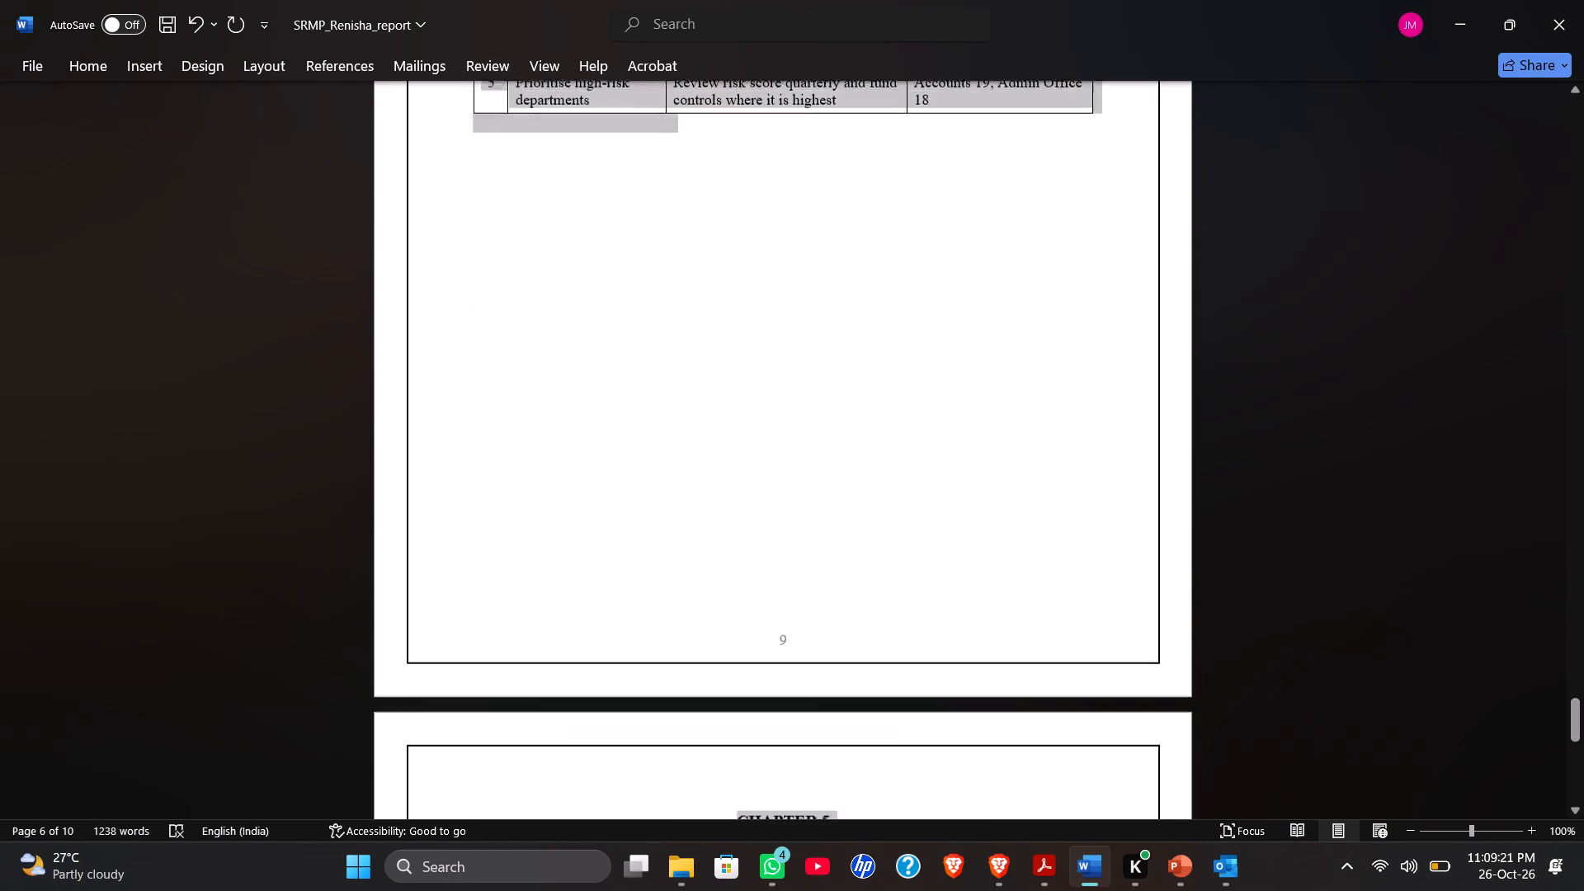
pyautogui.moveTo(998, 890); pyautogui.dragTo(933, 608)
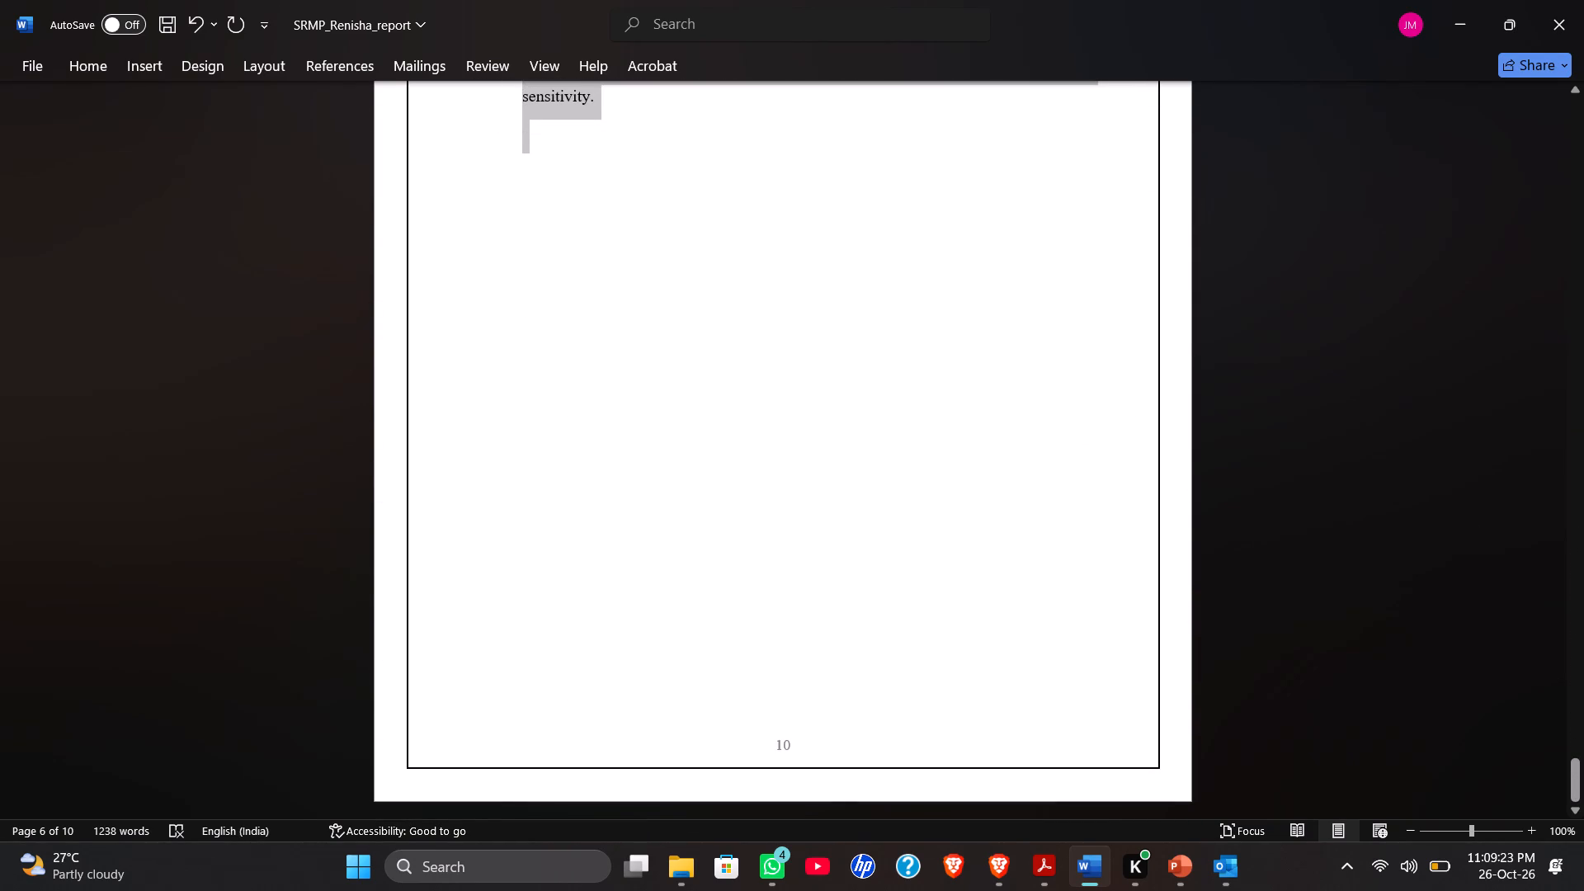
pyautogui.press('BackSpace')
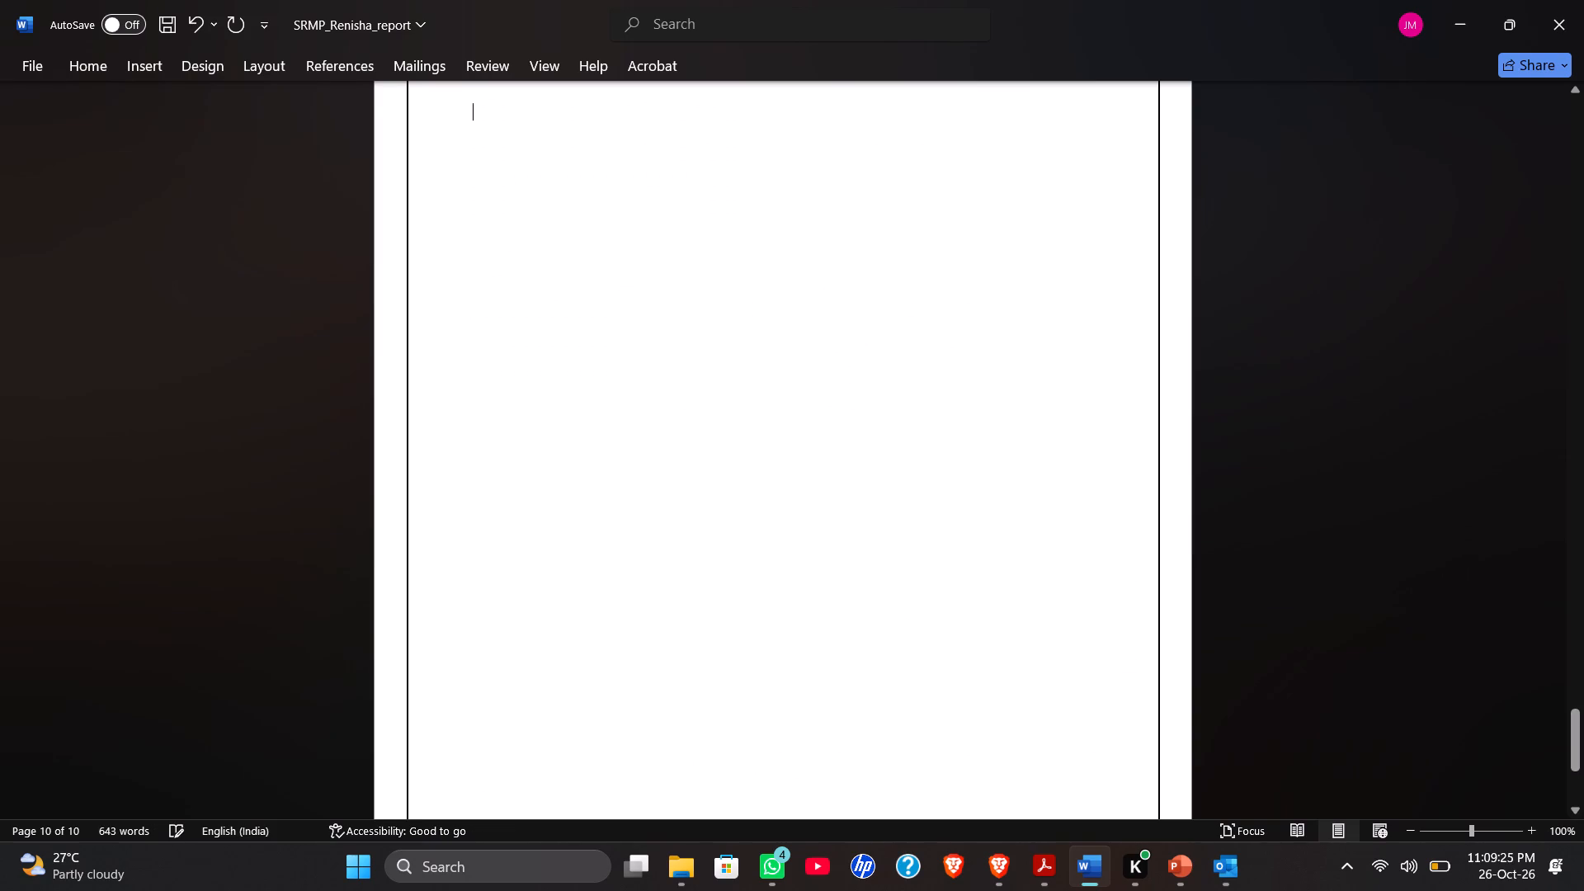
pyautogui.scroll(7, 715, 510)
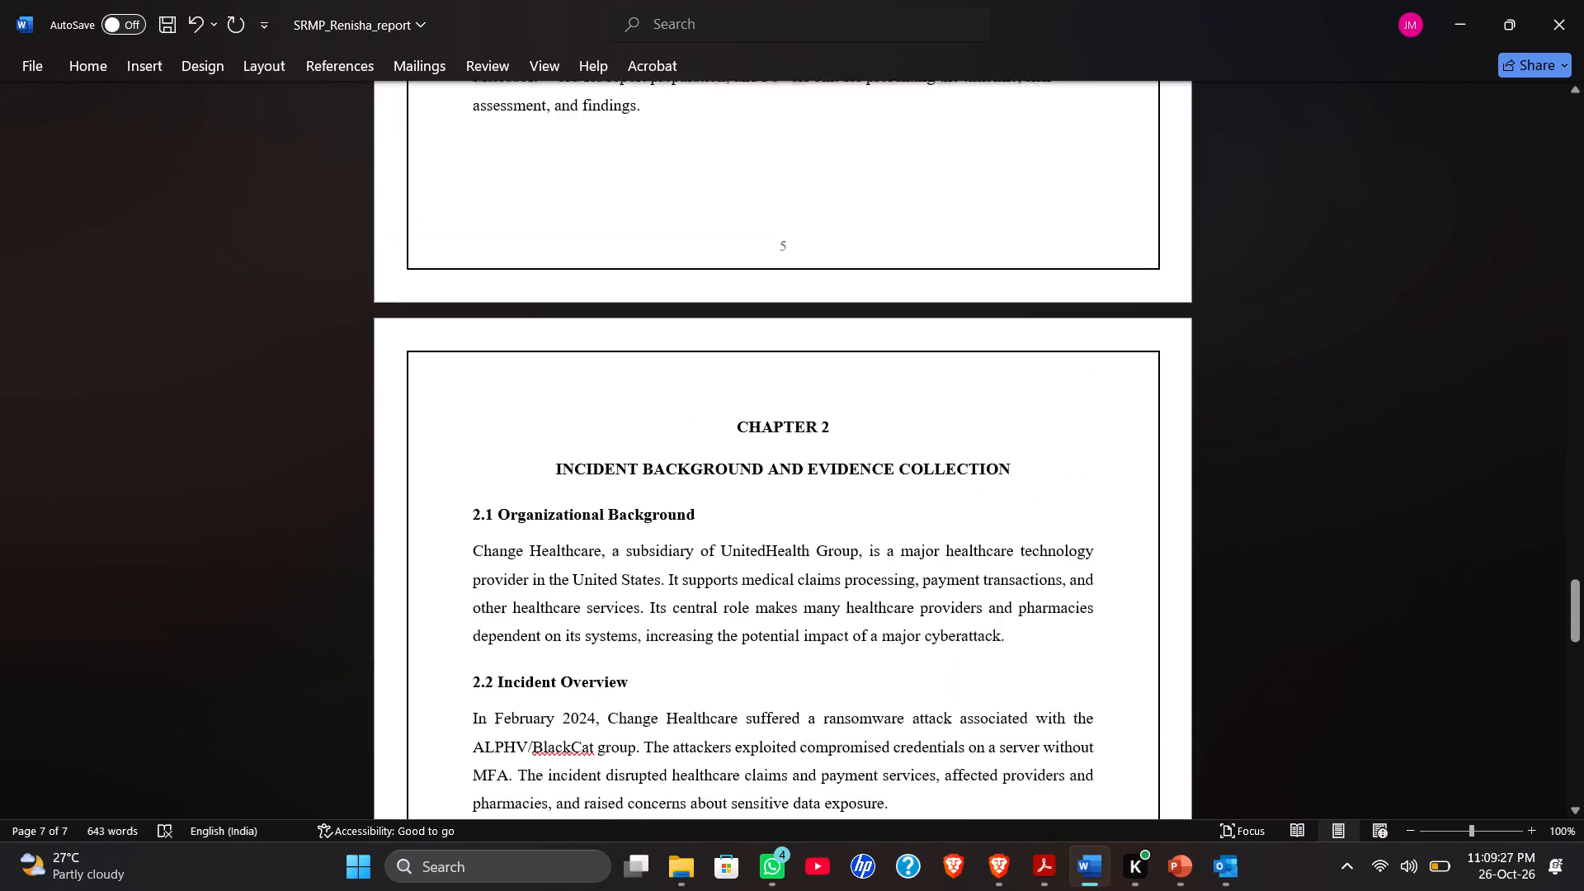
# Save the edited report document under its existing name.
pyautogui.scroll(1, 725, 489)
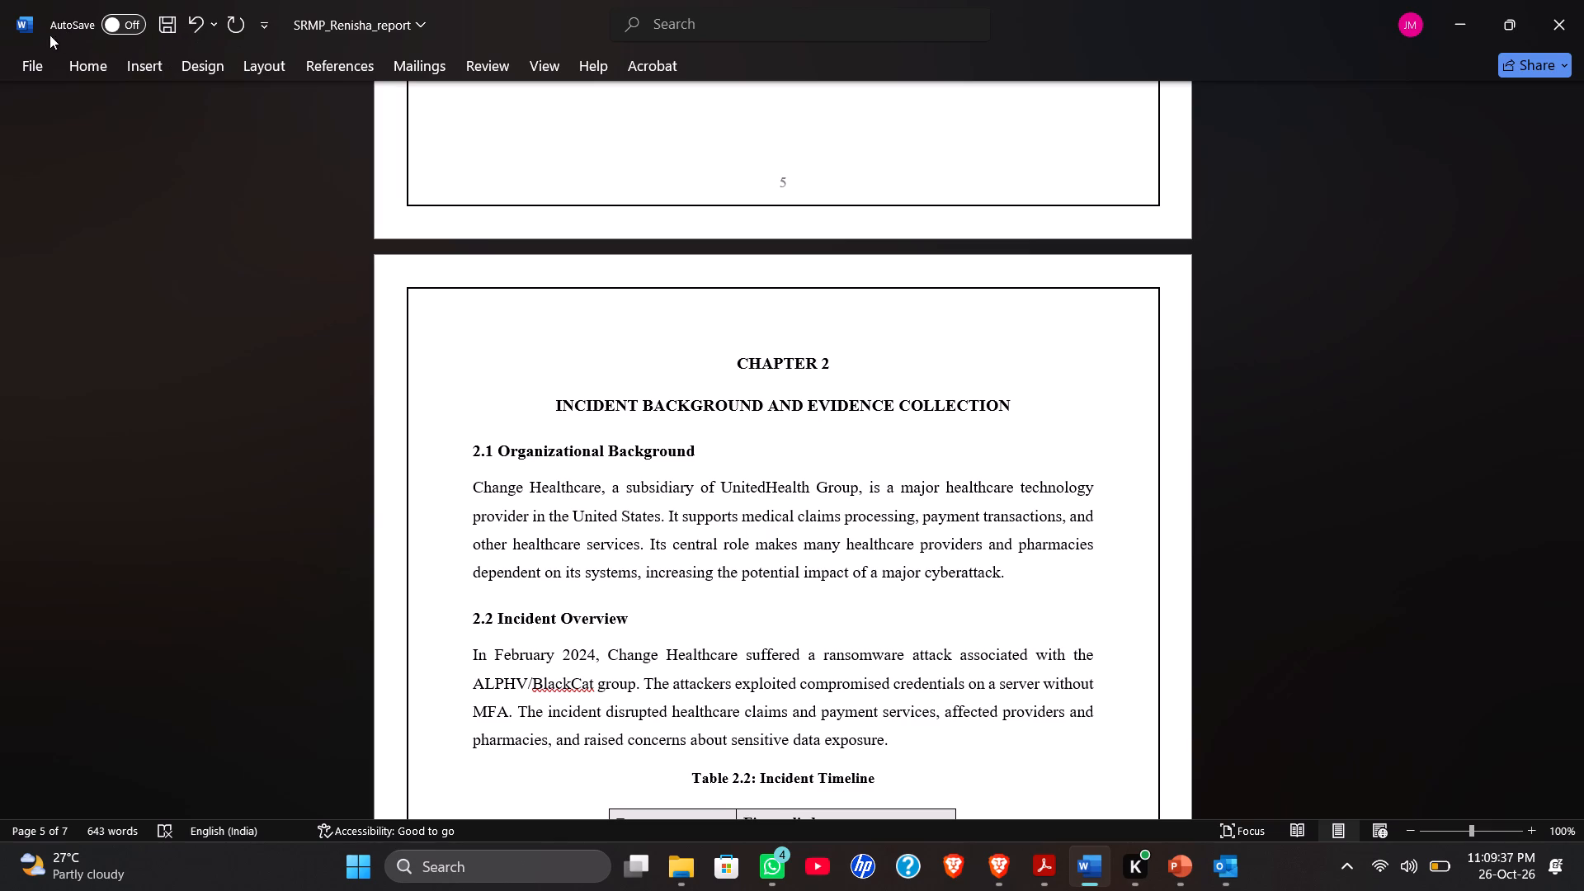
pyautogui.click(158, 22)
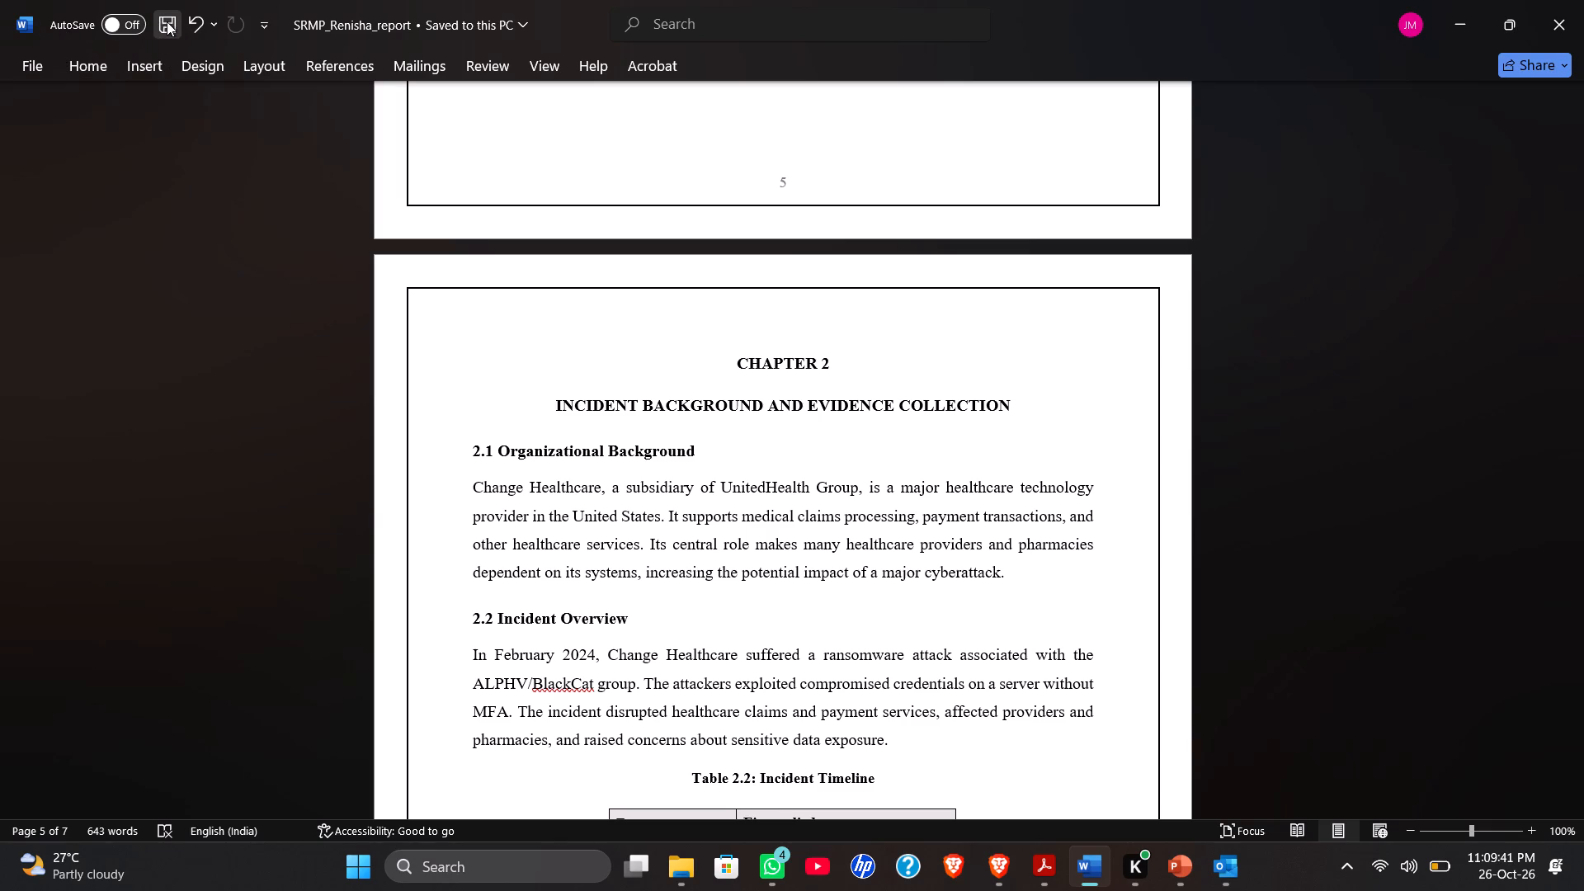
pyautogui.click(169, 21)
# Open the sharing options for the saved report, including attaching a copy as a Word document or PDF.
pyautogui.click(1508, 62)
pyautogui.click(1487, 97)
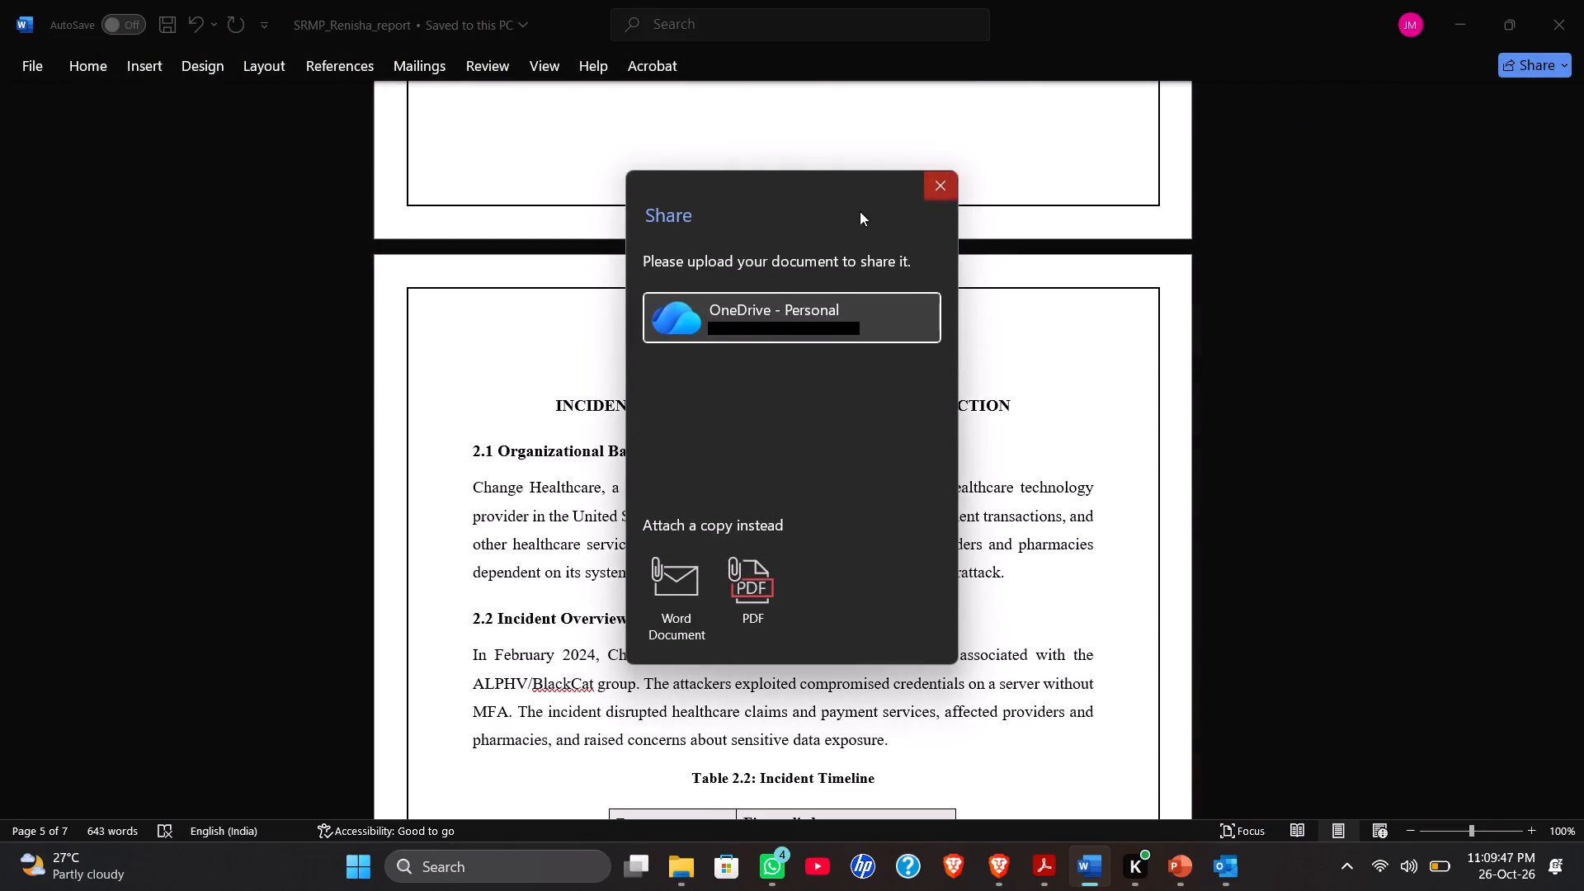
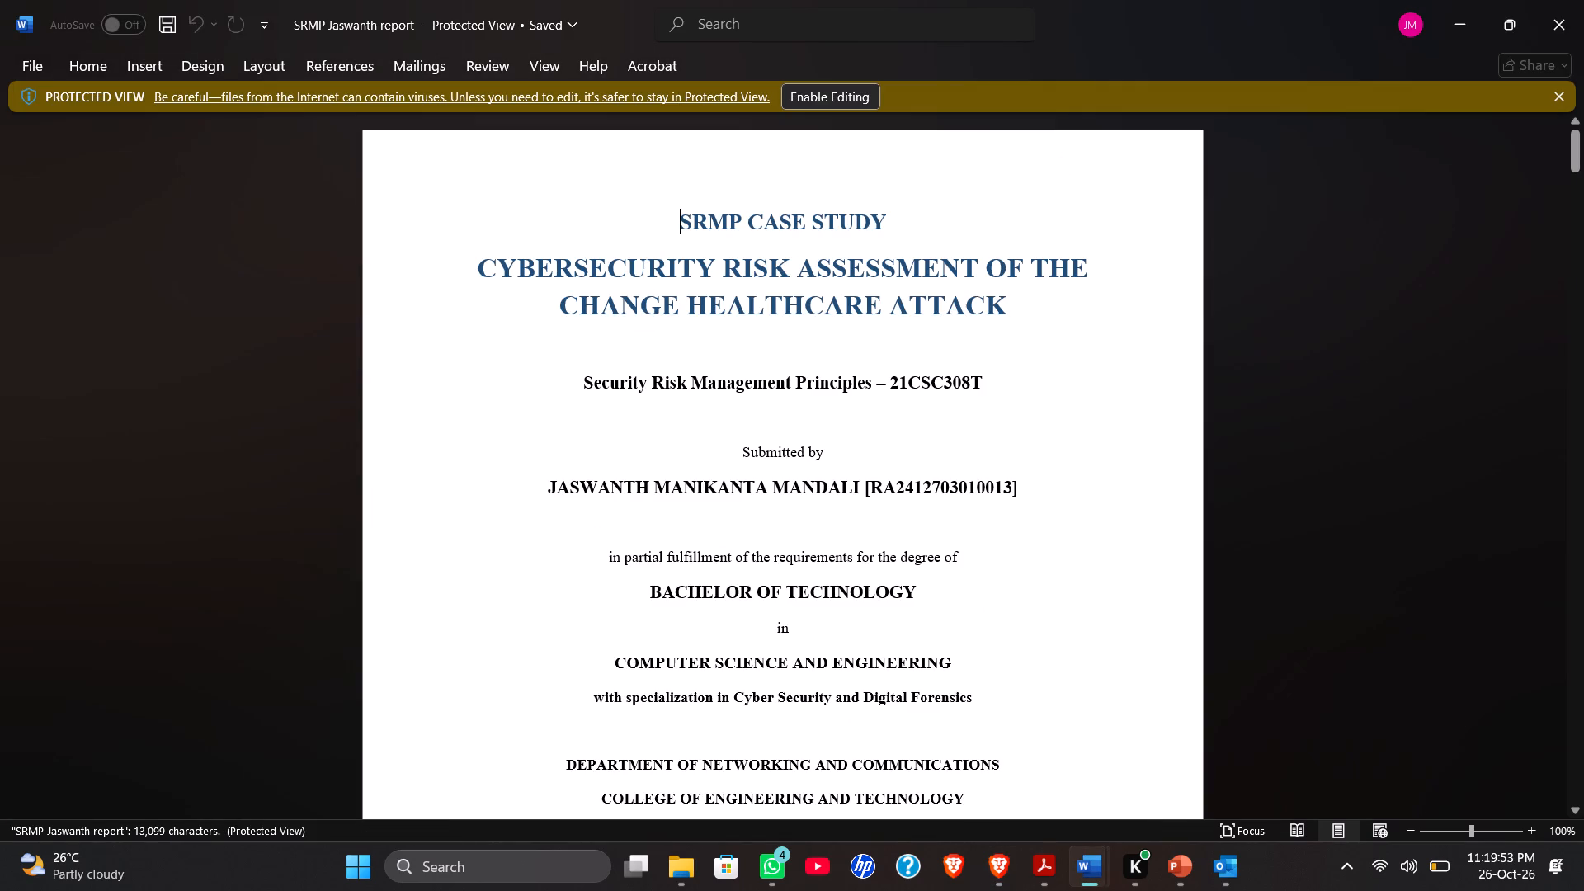
# Review the report's front matter, from the cover page and bonafide certificate through the objectives and table of contents to Chapter 1.
pyautogui.scroll(-3, 885, 330)
pyautogui.scroll(-3, 724, 443)
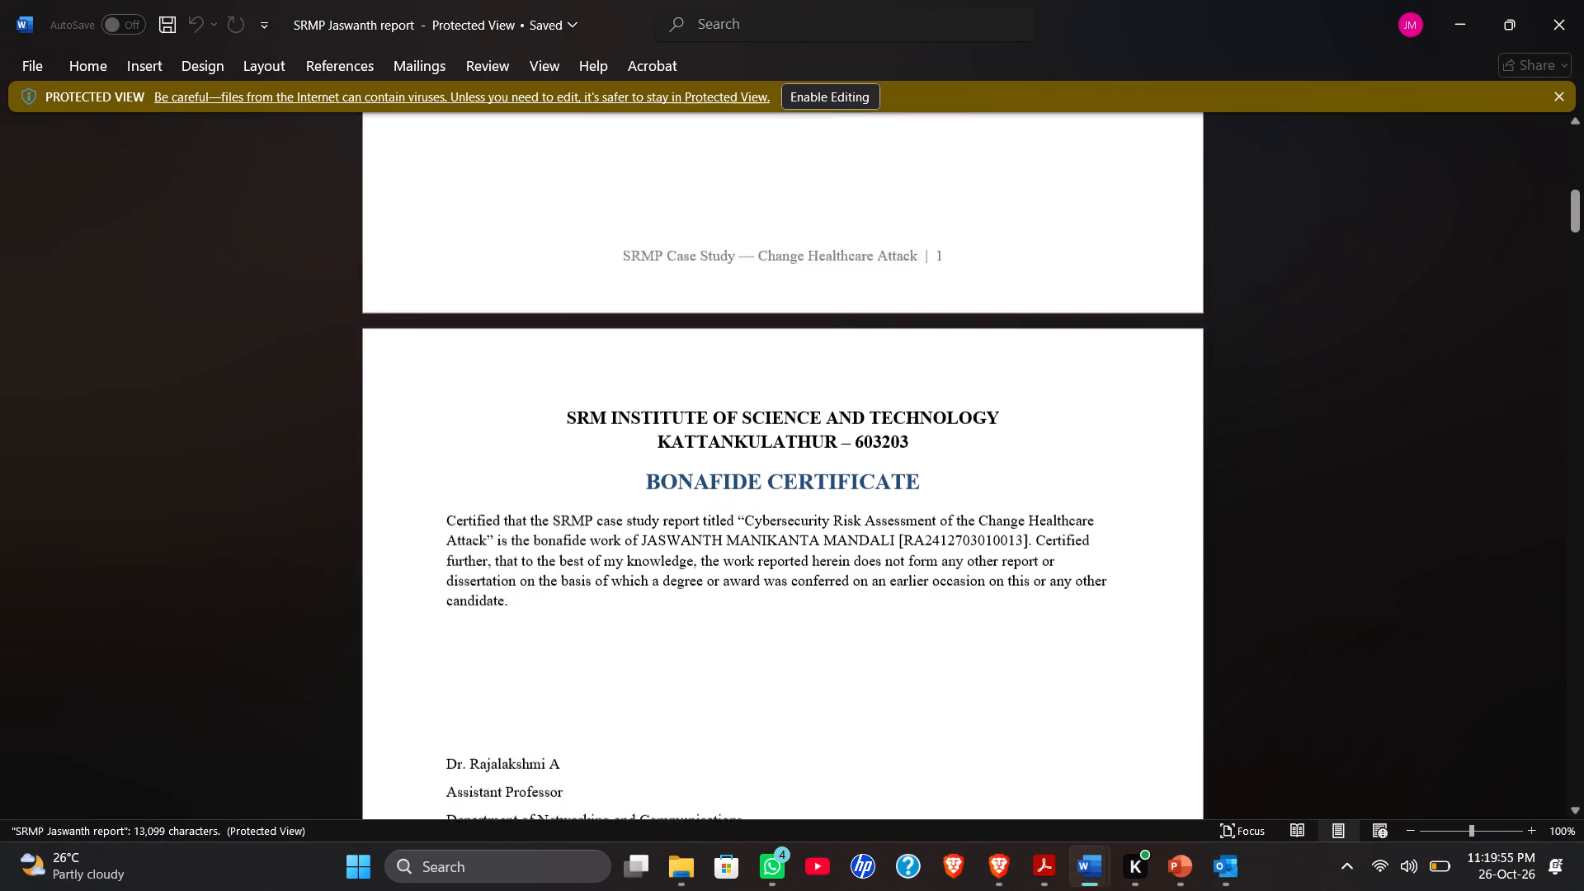
pyautogui.scroll(-7, 724, 443)
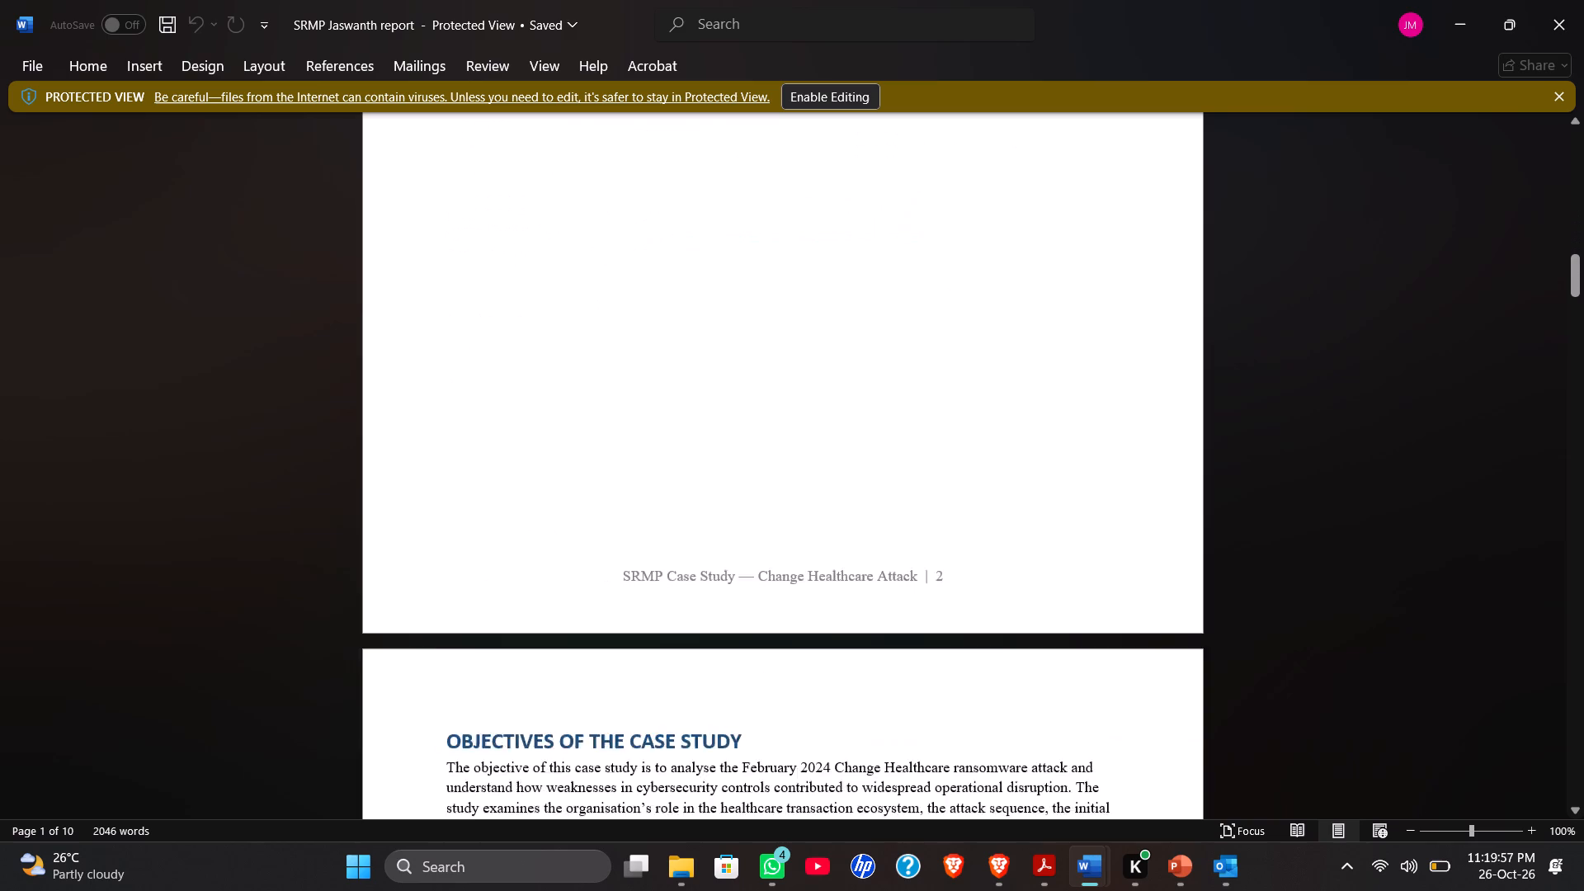
pyautogui.scroll(-2, 724, 443)
pyautogui.scroll(1, 724, 443)
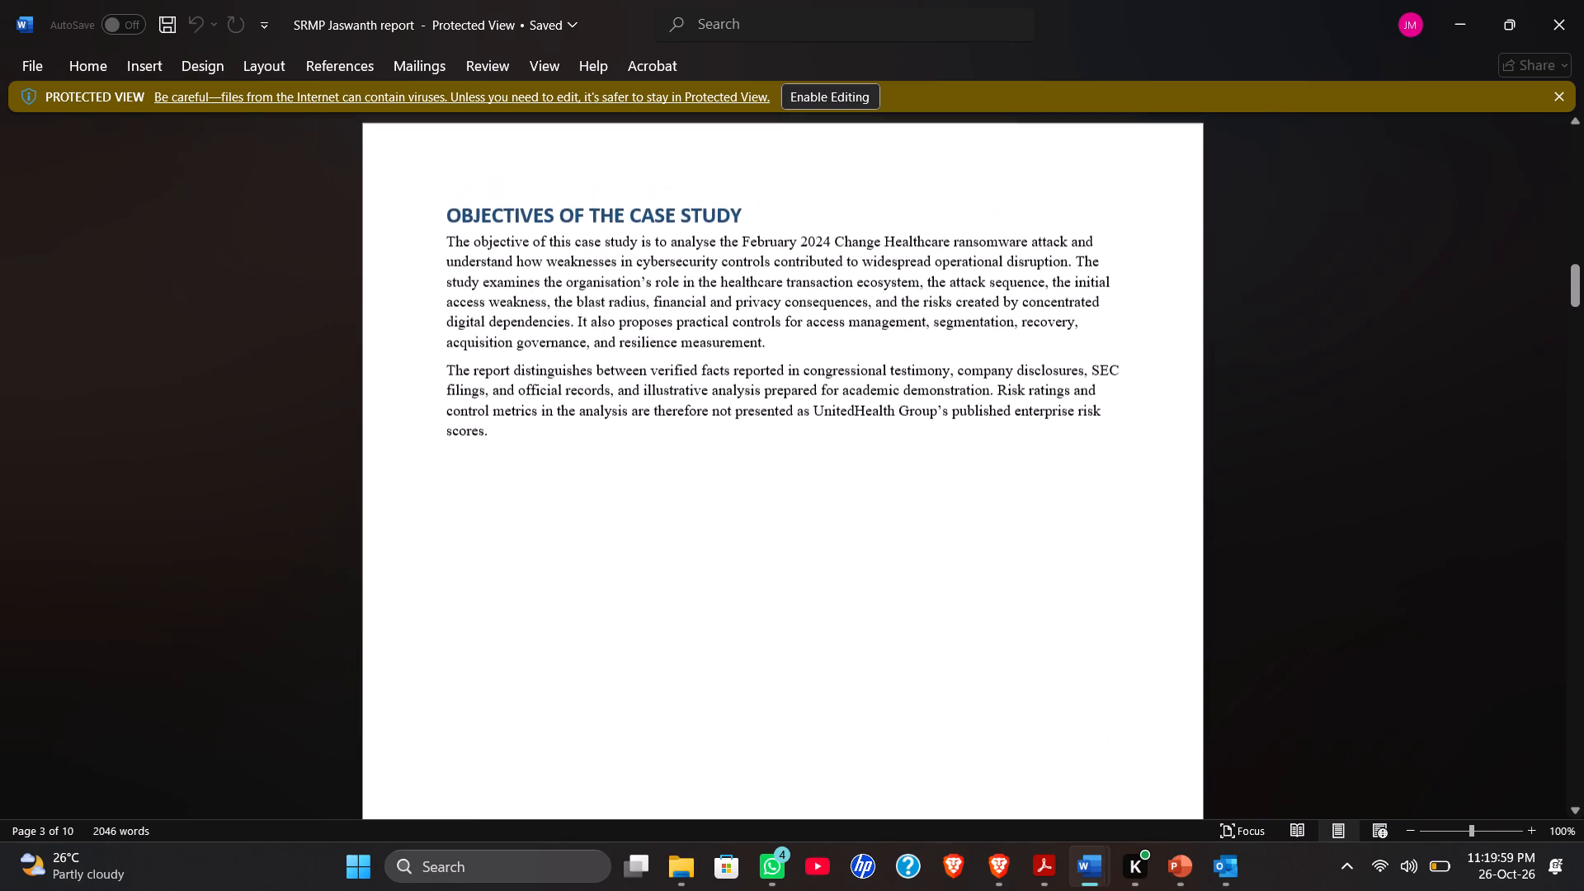
pyautogui.scroll(-6, 724, 443)
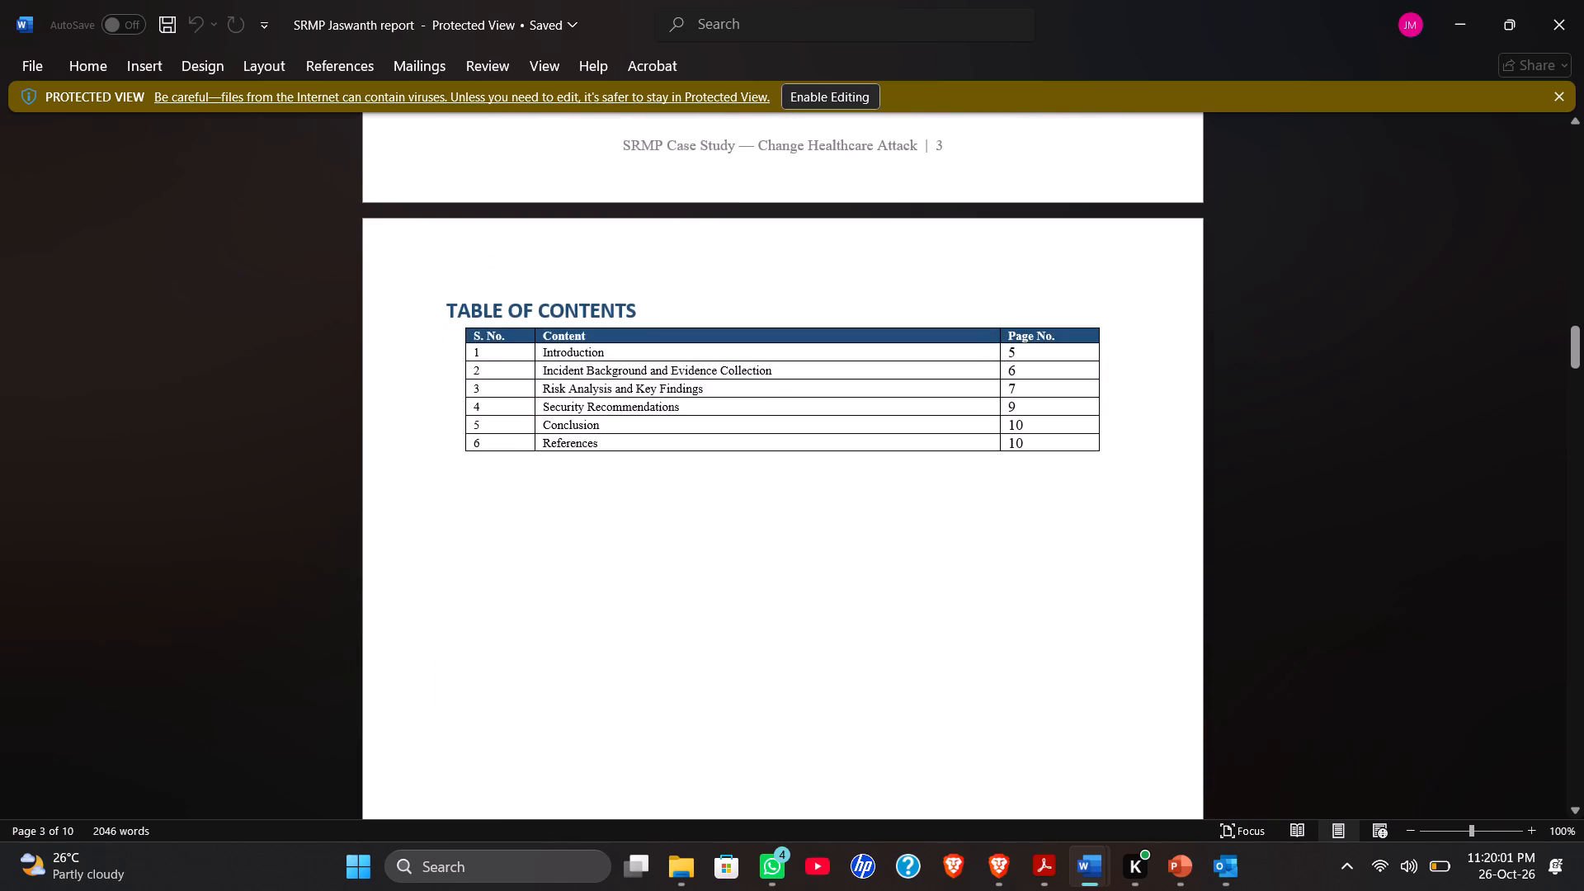
pyautogui.scroll(-2, 724, 442)
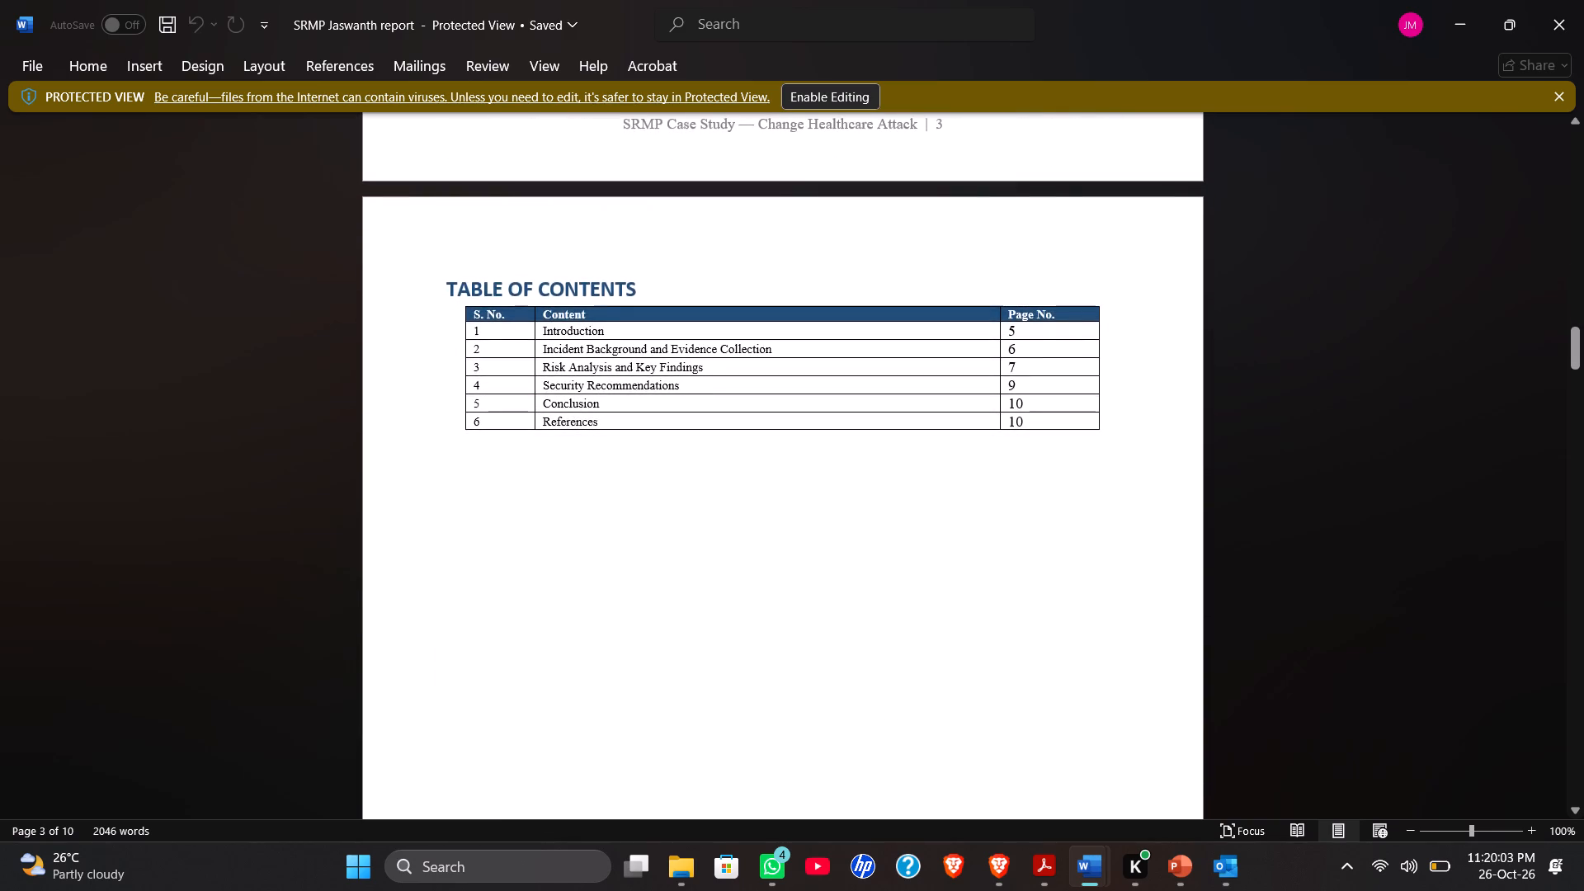
pyautogui.scroll(-2, 724, 442)
pyautogui.scroll(4, 724, 442)
pyautogui.scroll(-1, 724, 442)
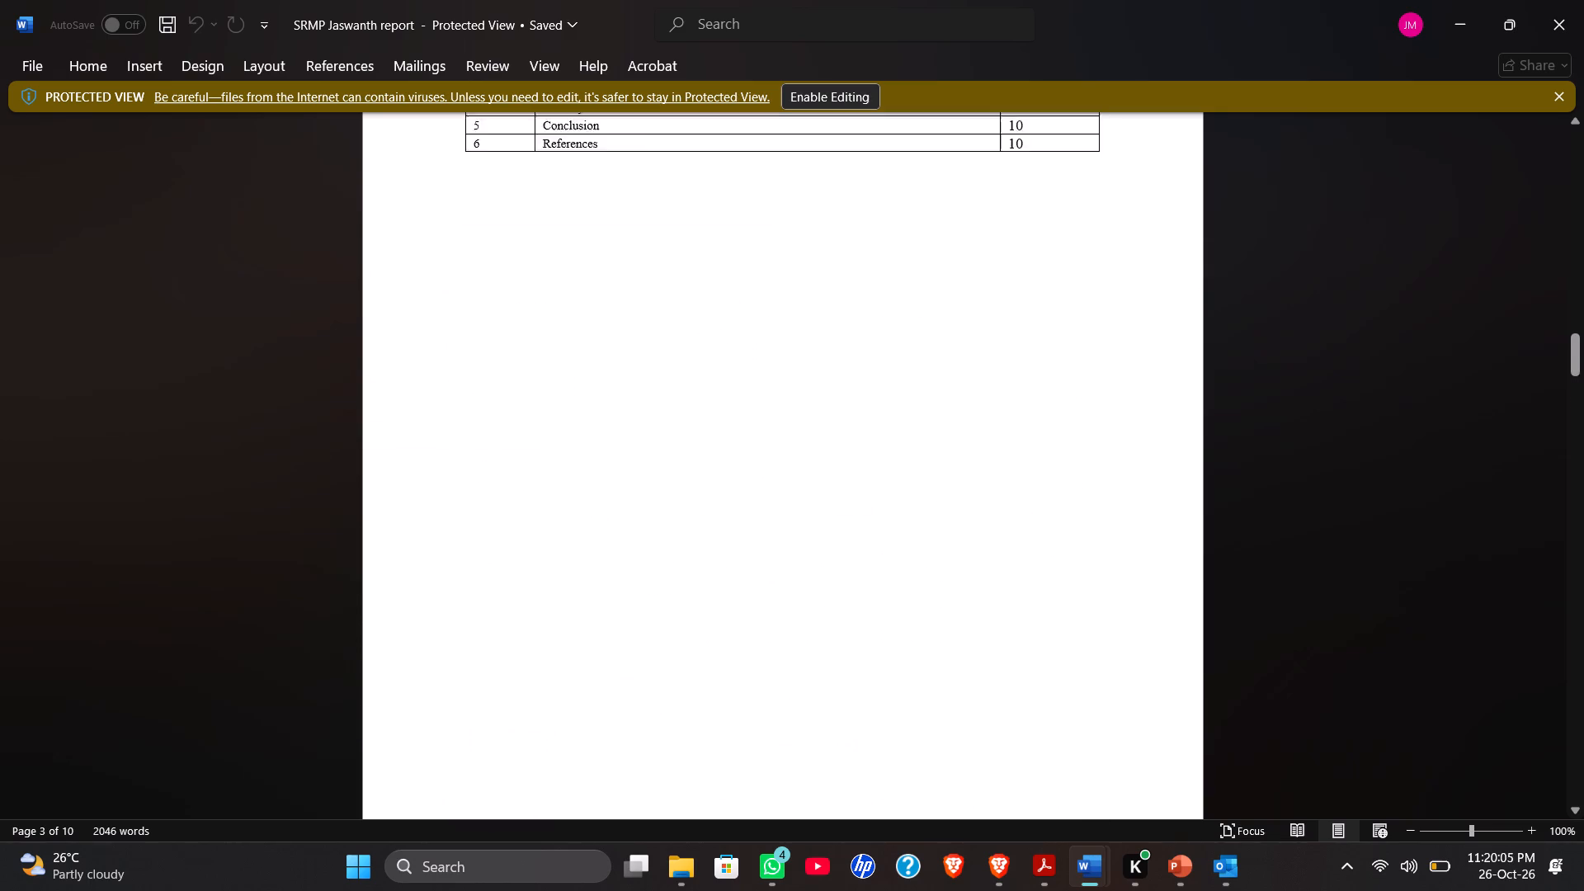
pyautogui.scroll(-2, 724, 442)
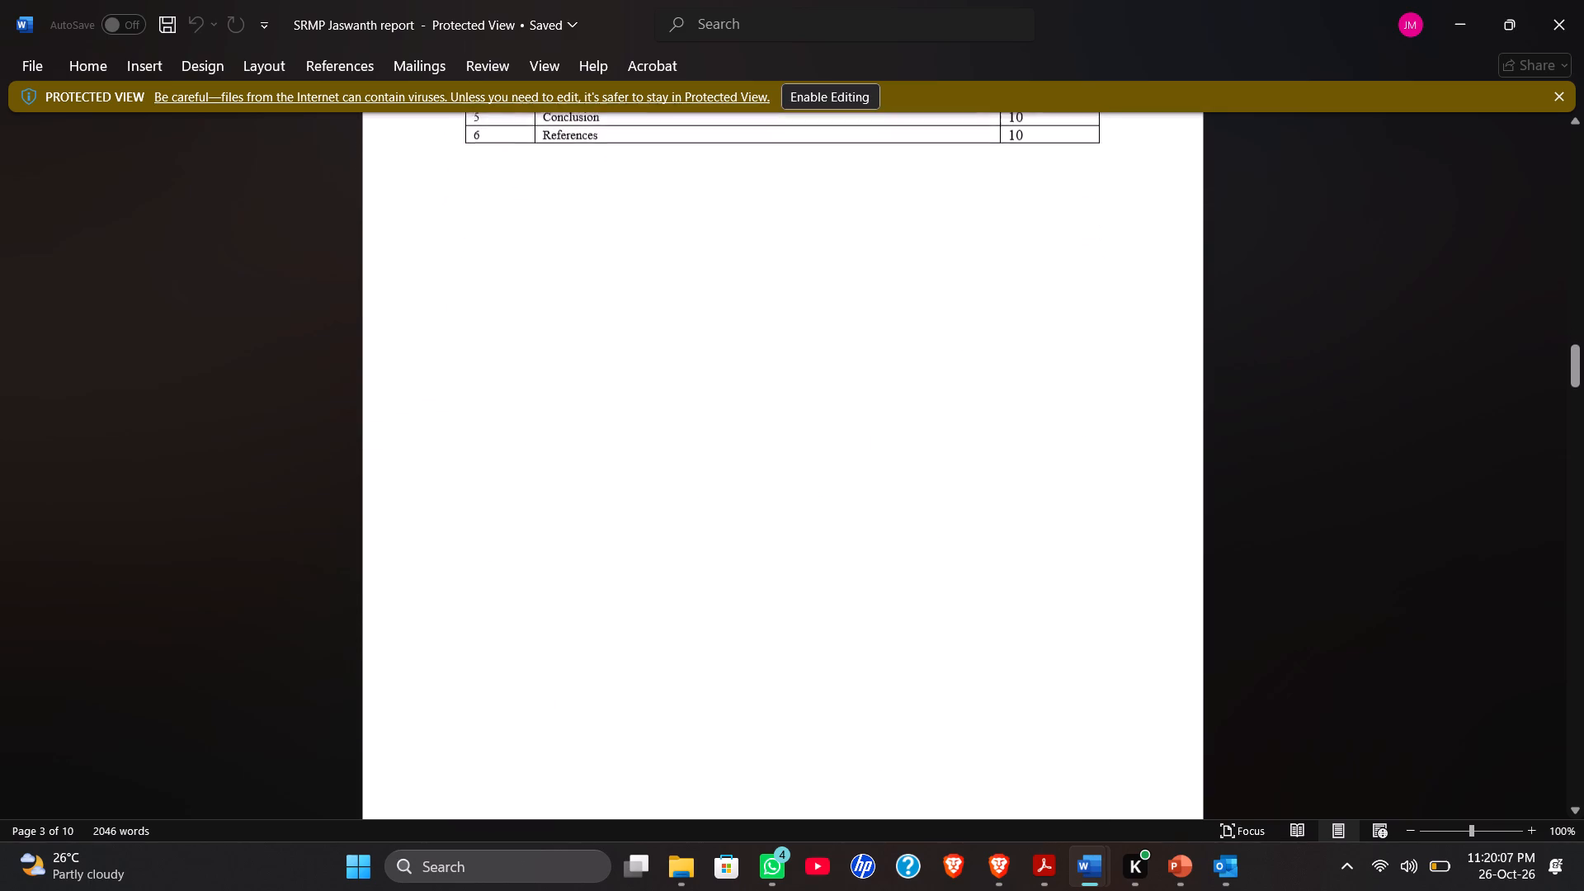
pyautogui.scroll(-2, 724, 442)
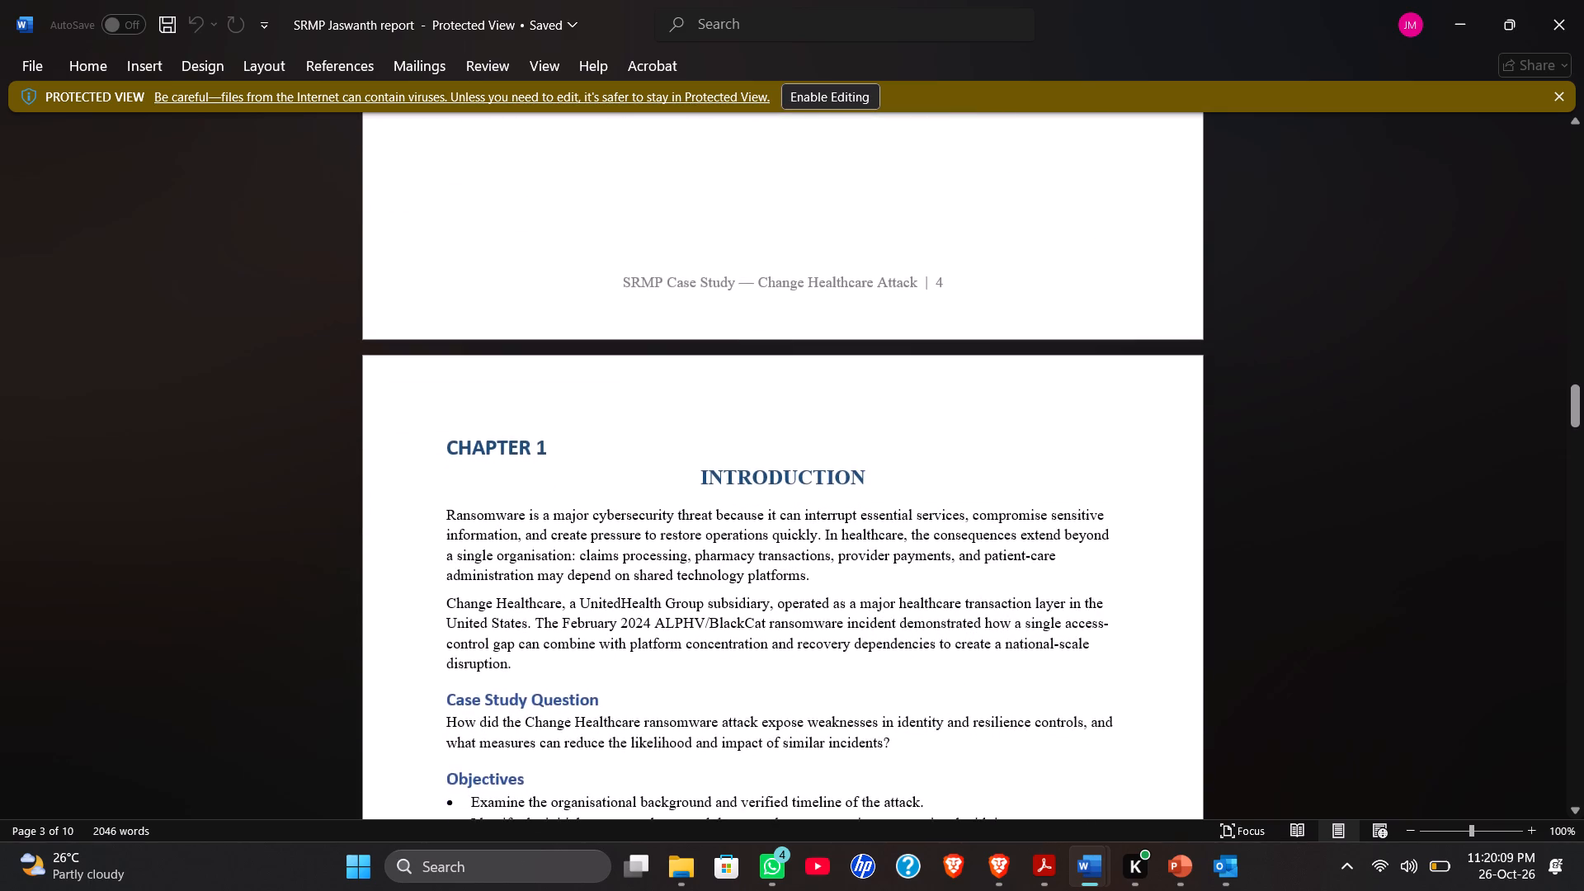
# Review the report's chapters, including the risk matrix, key risk register, conclusion and references, and return to the cover page.
pyautogui.scroll(-12, 724, 442)
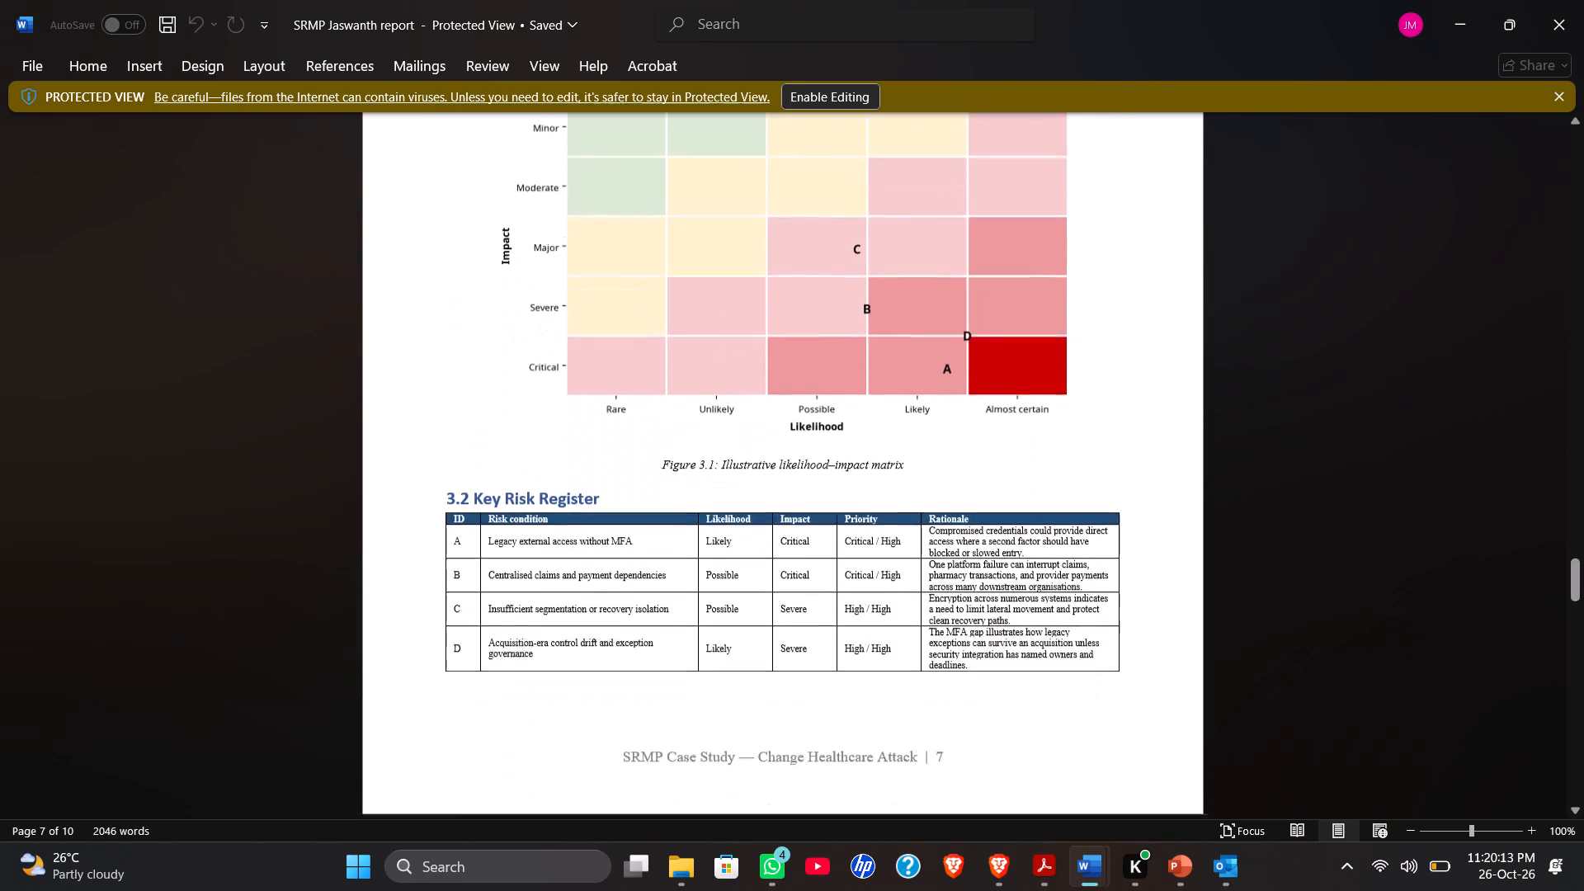
pyautogui.scroll(-9, 724, 442)
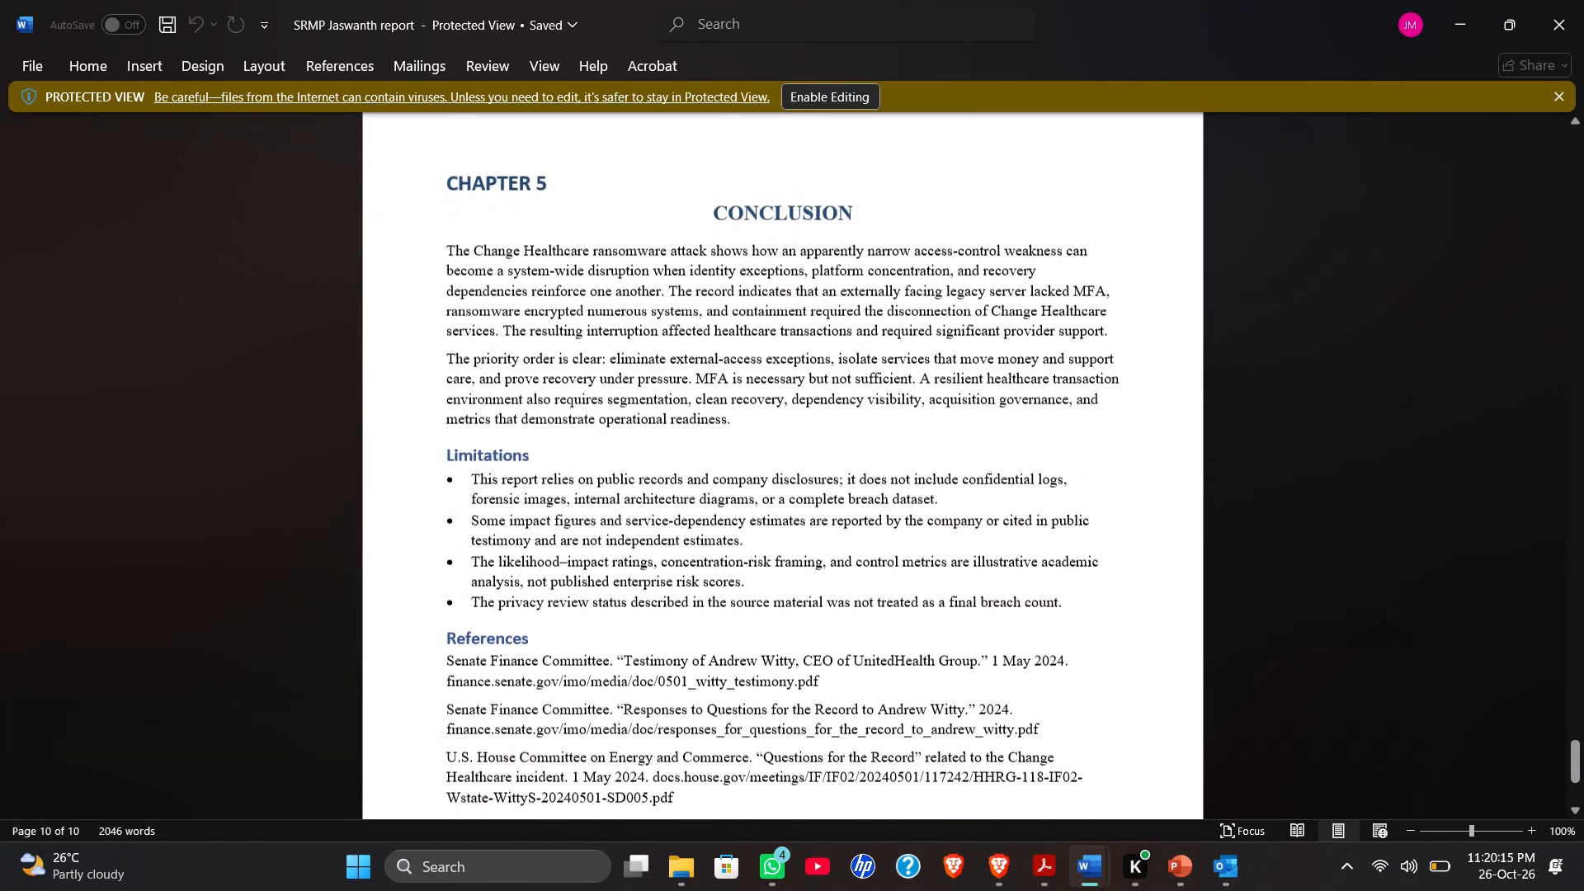
pyautogui.scroll(-5, 724, 442)
pyautogui.scroll(17, 724, 442)
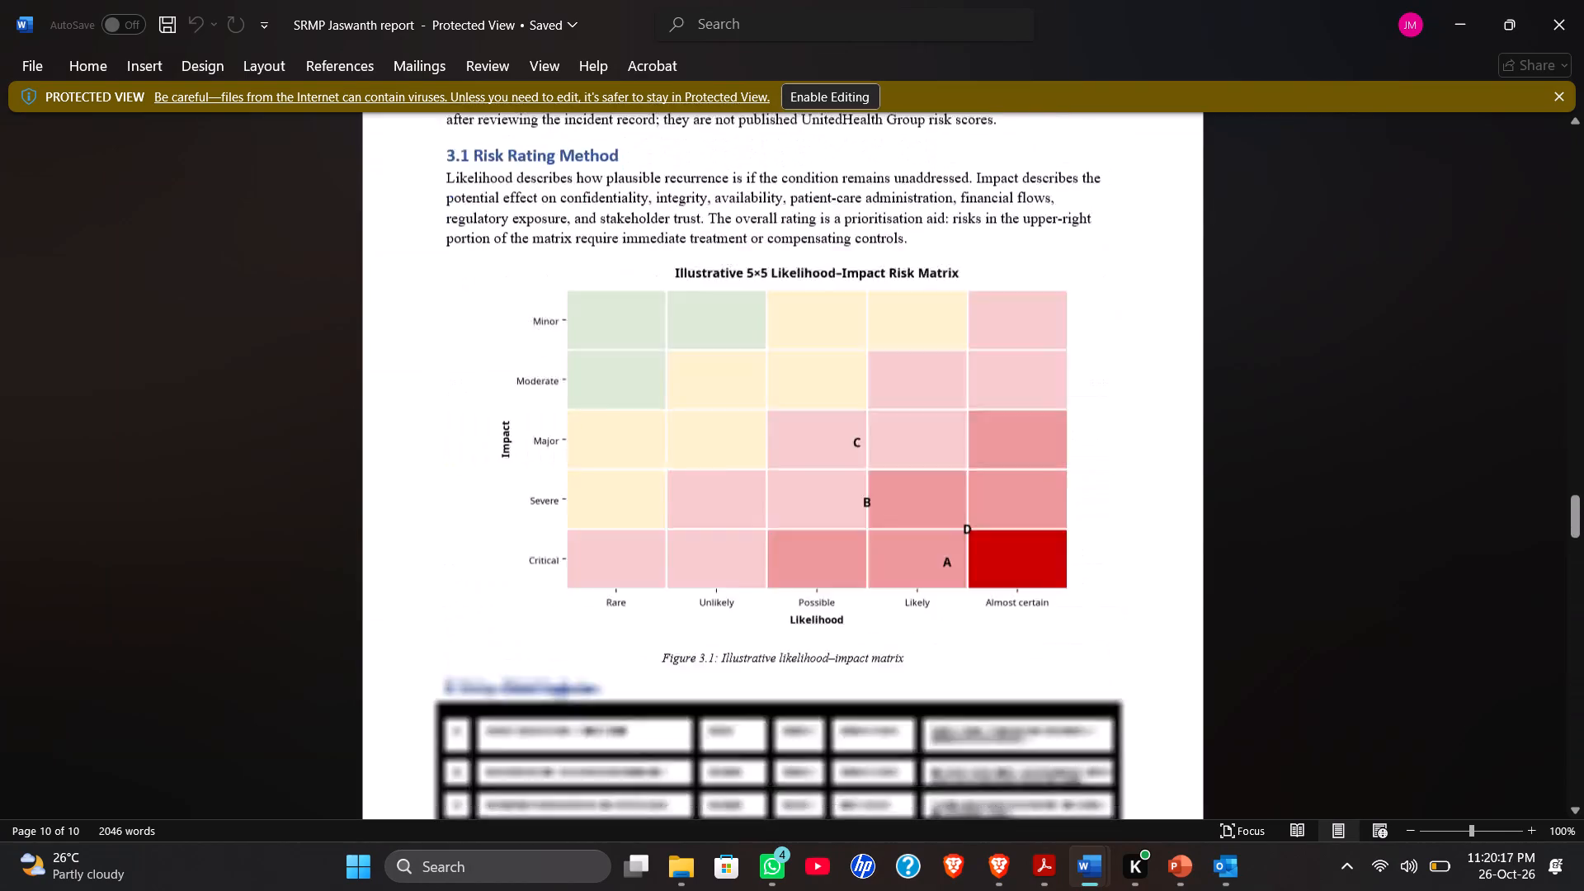
pyautogui.scroll(12, 724, 442)
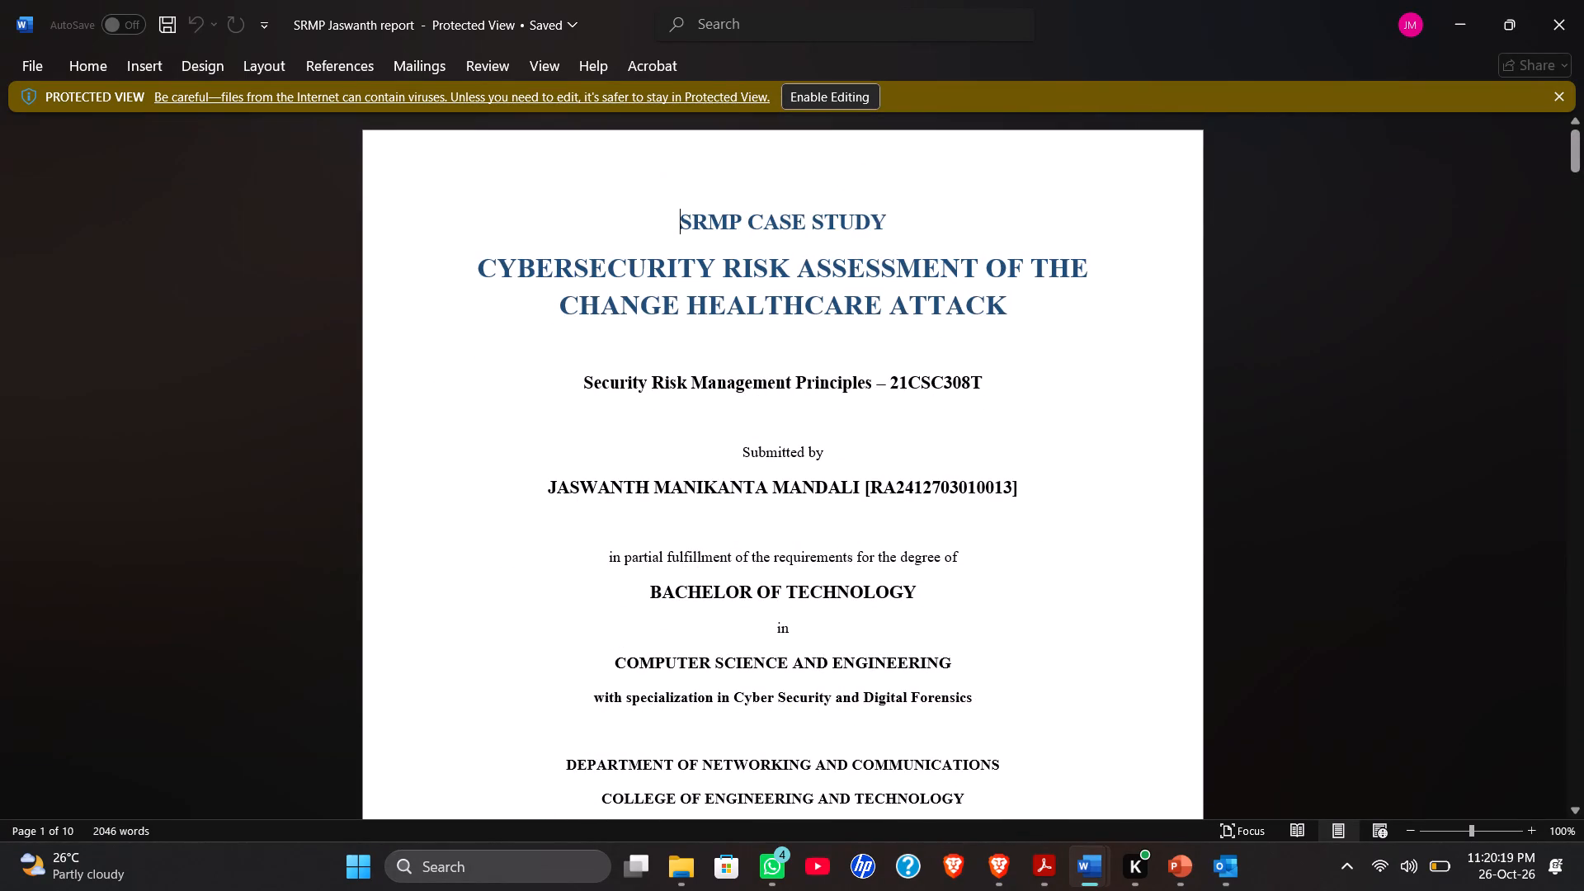
# Enable editing of the protected report.
pyautogui.click(814, 107)
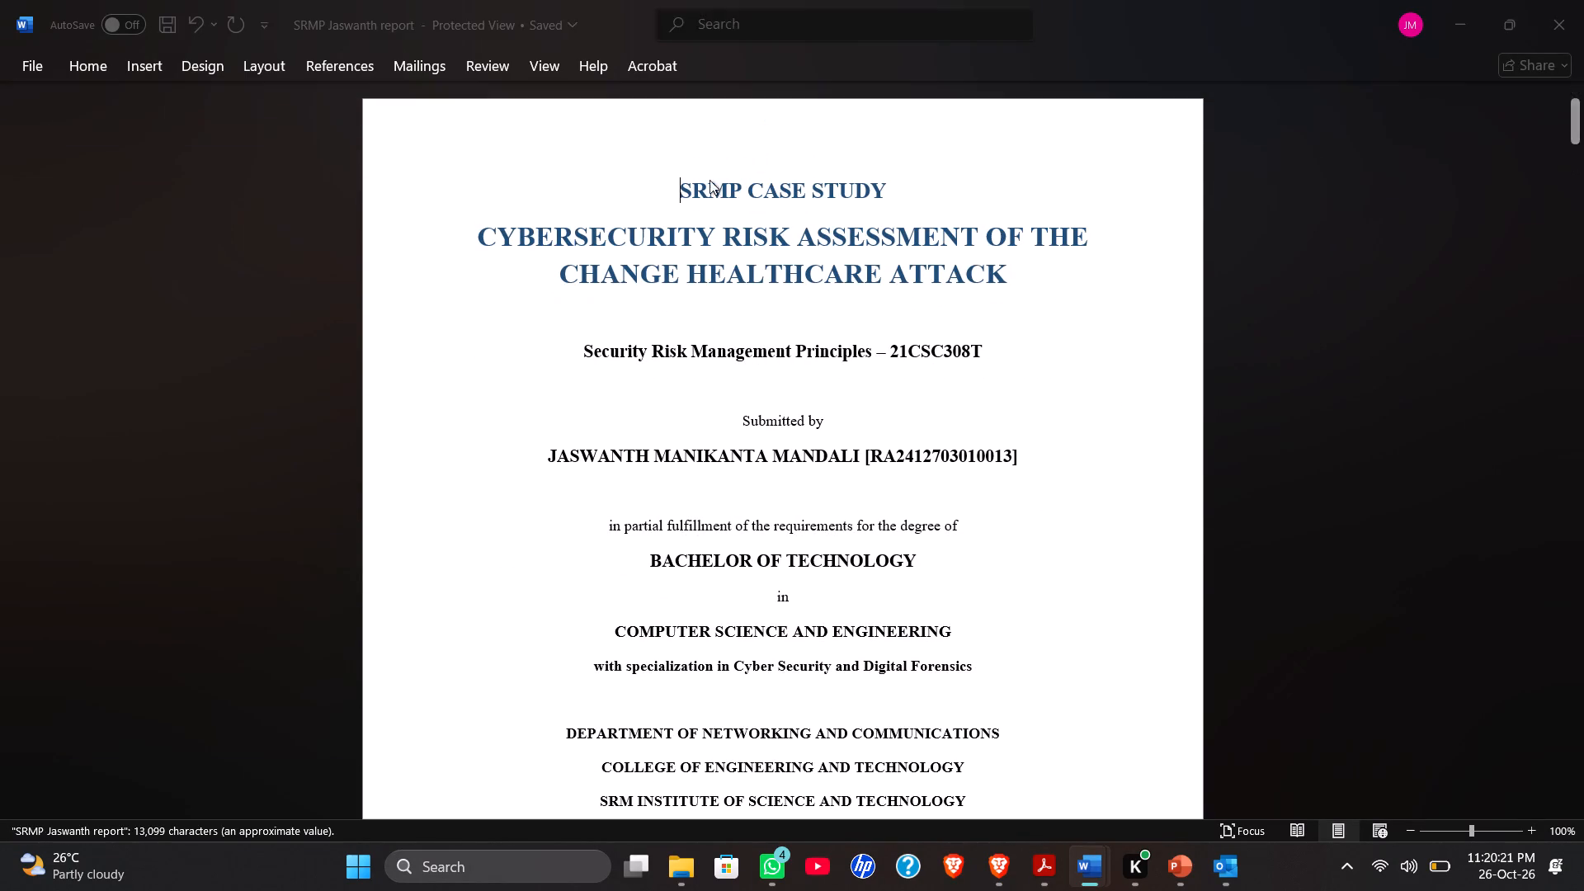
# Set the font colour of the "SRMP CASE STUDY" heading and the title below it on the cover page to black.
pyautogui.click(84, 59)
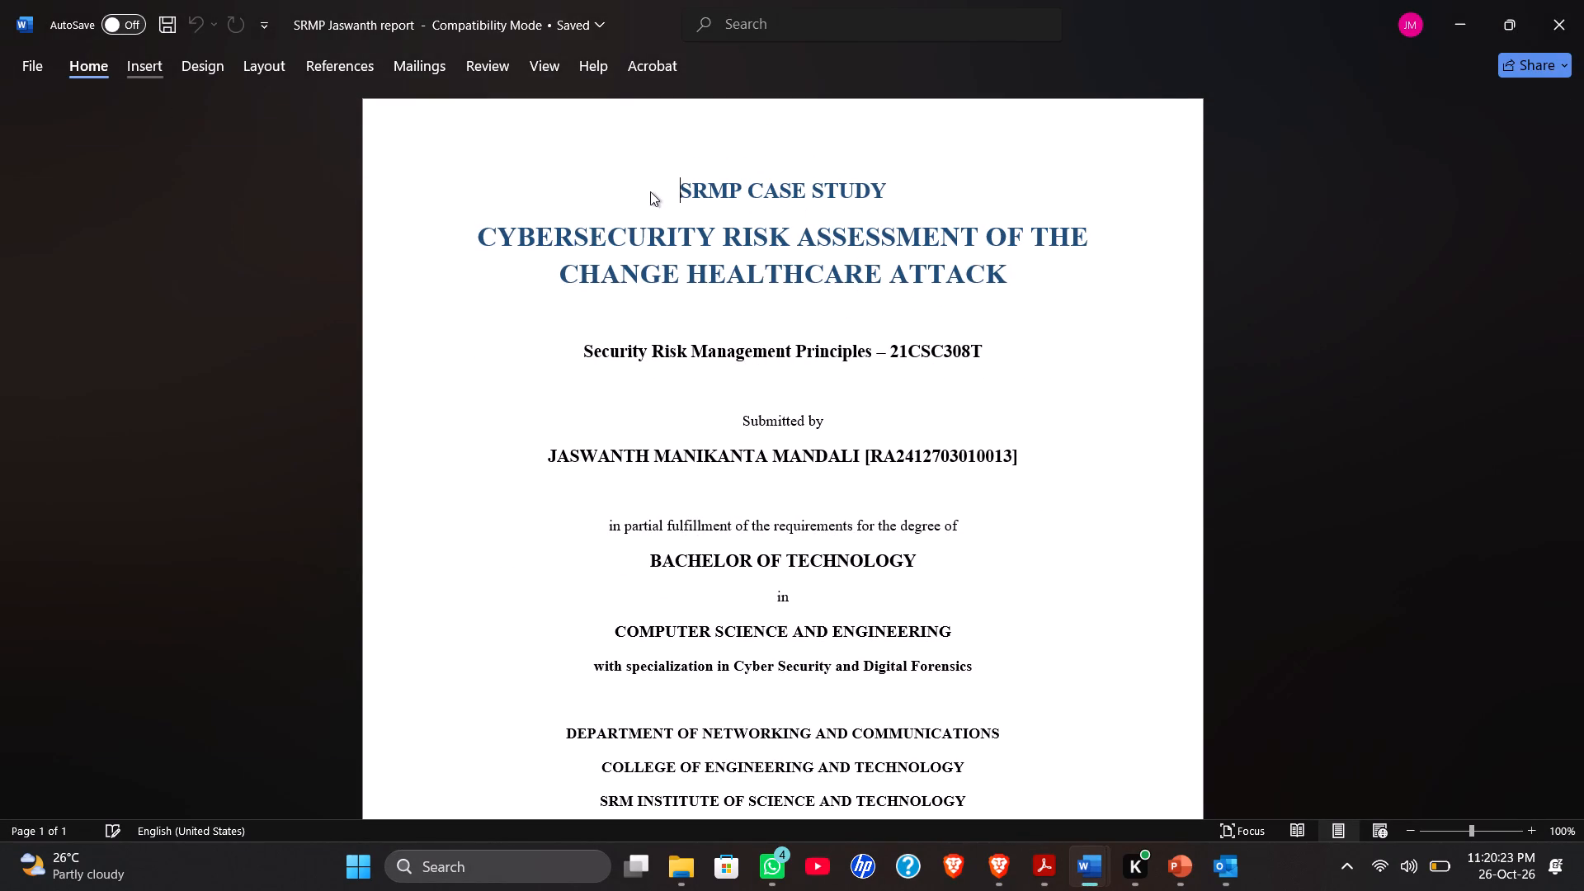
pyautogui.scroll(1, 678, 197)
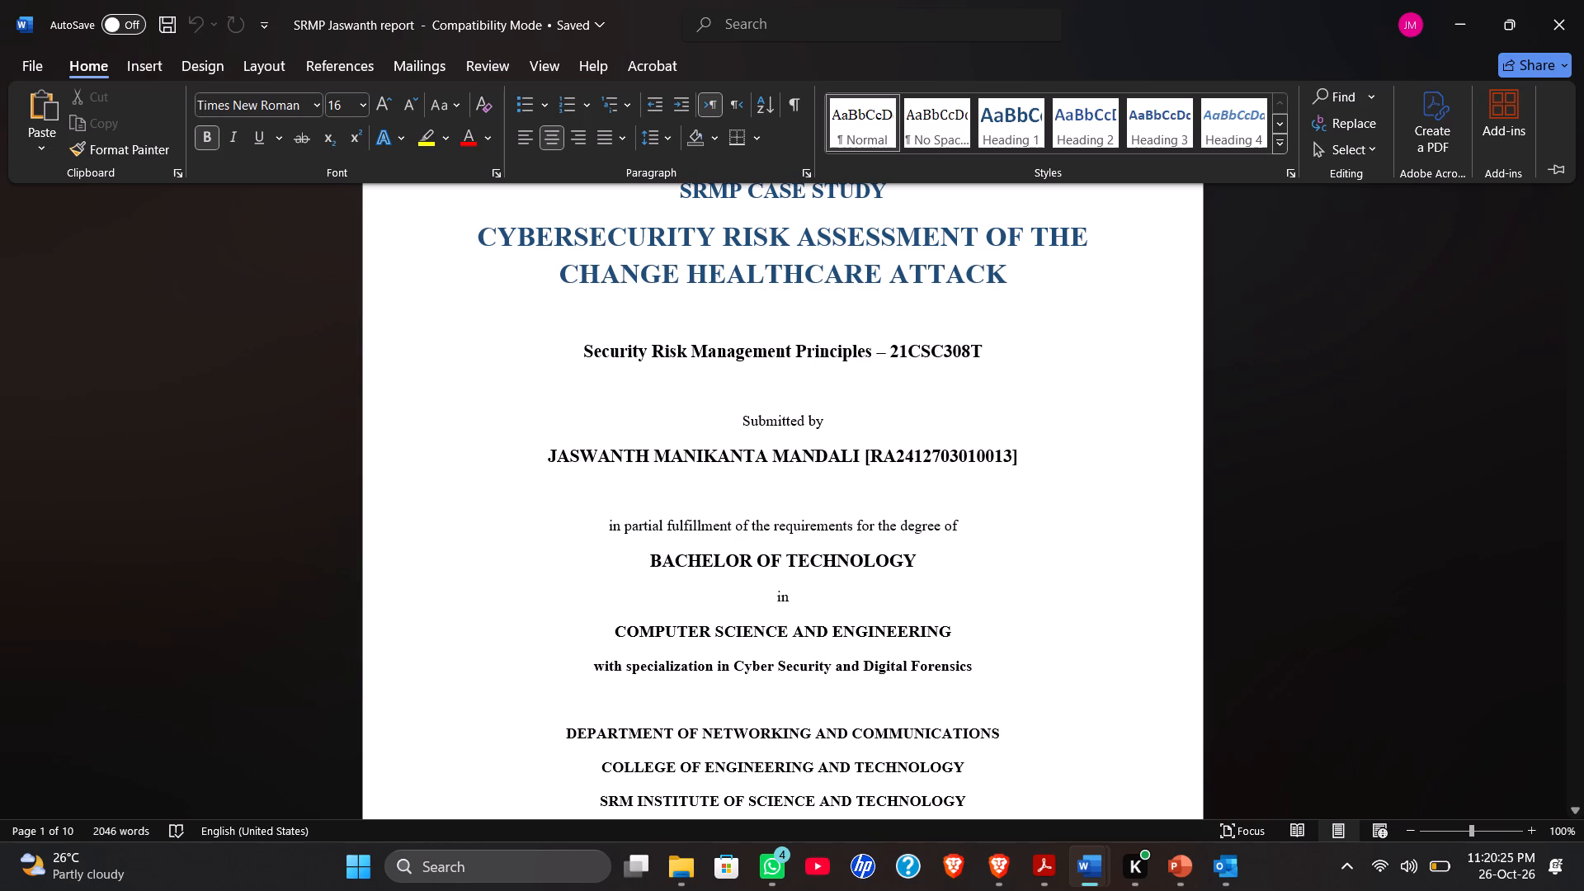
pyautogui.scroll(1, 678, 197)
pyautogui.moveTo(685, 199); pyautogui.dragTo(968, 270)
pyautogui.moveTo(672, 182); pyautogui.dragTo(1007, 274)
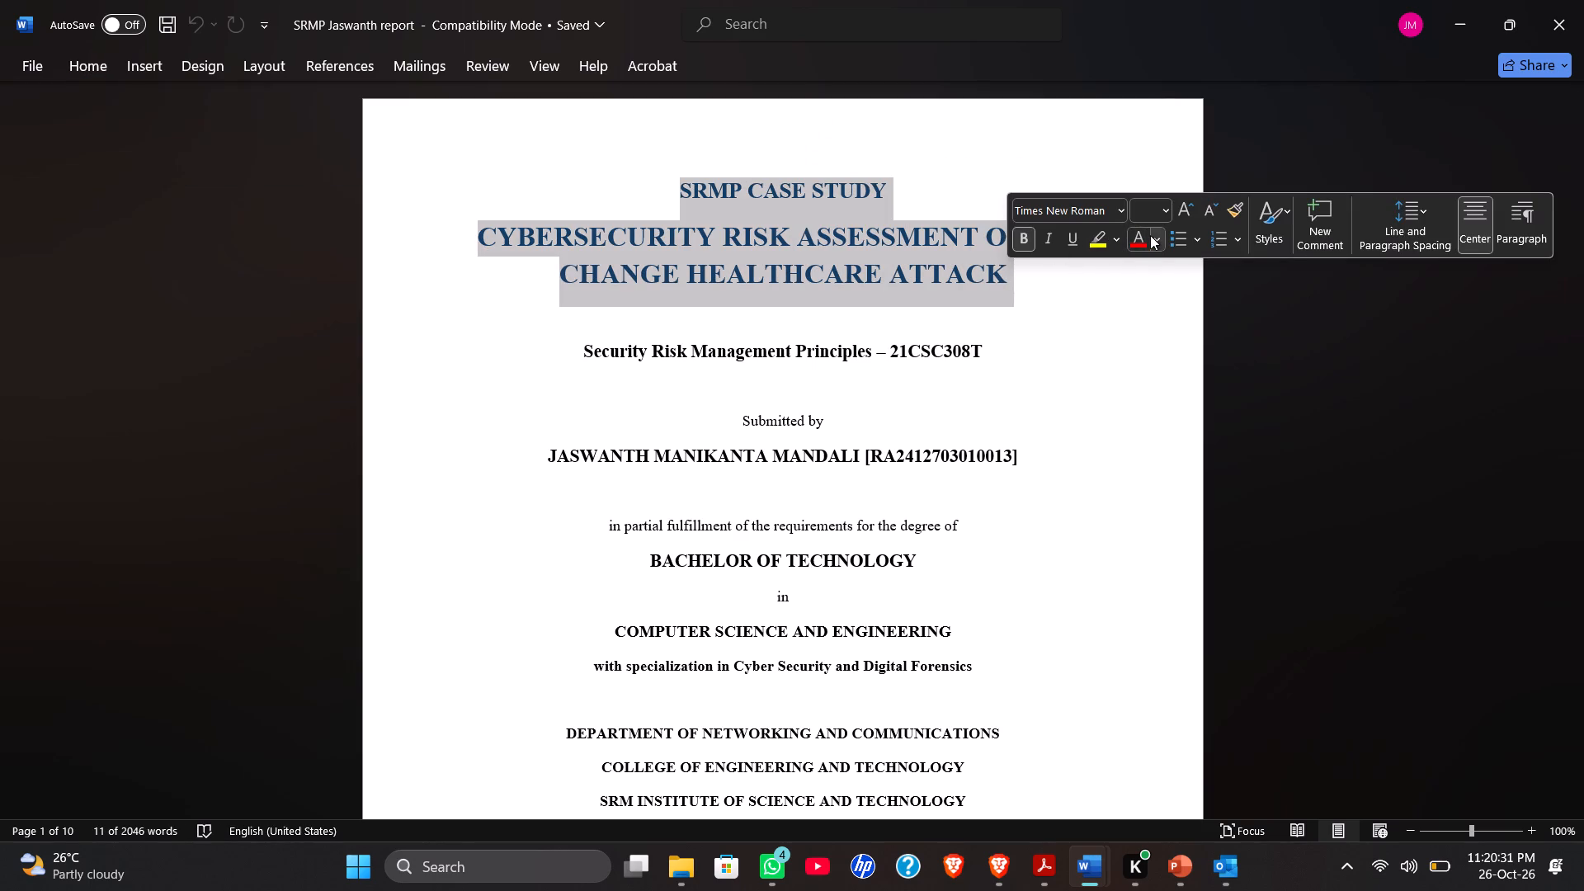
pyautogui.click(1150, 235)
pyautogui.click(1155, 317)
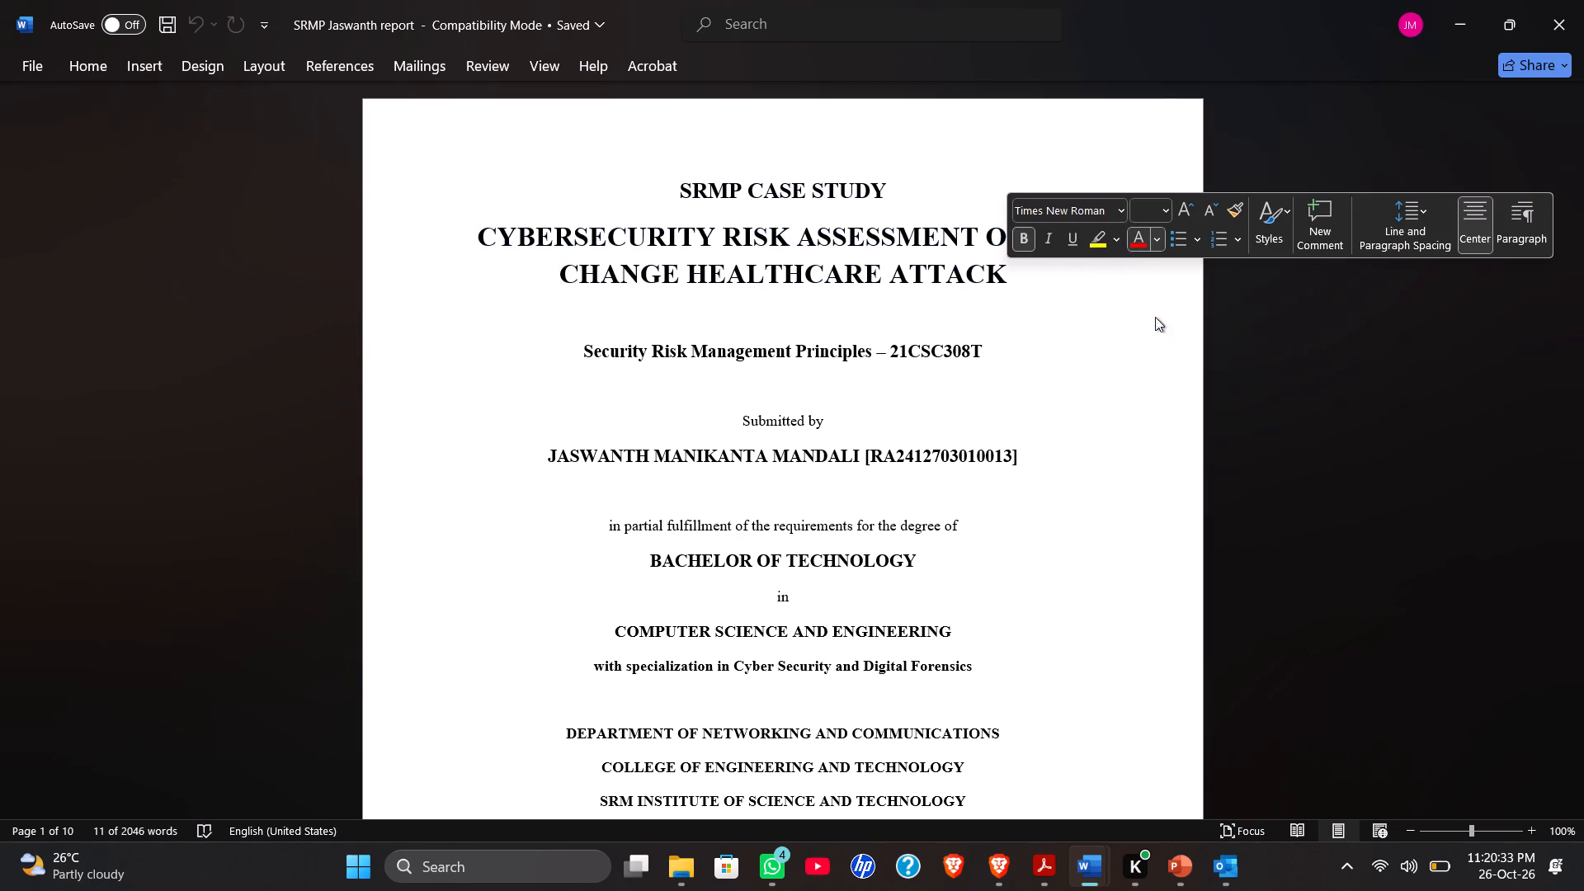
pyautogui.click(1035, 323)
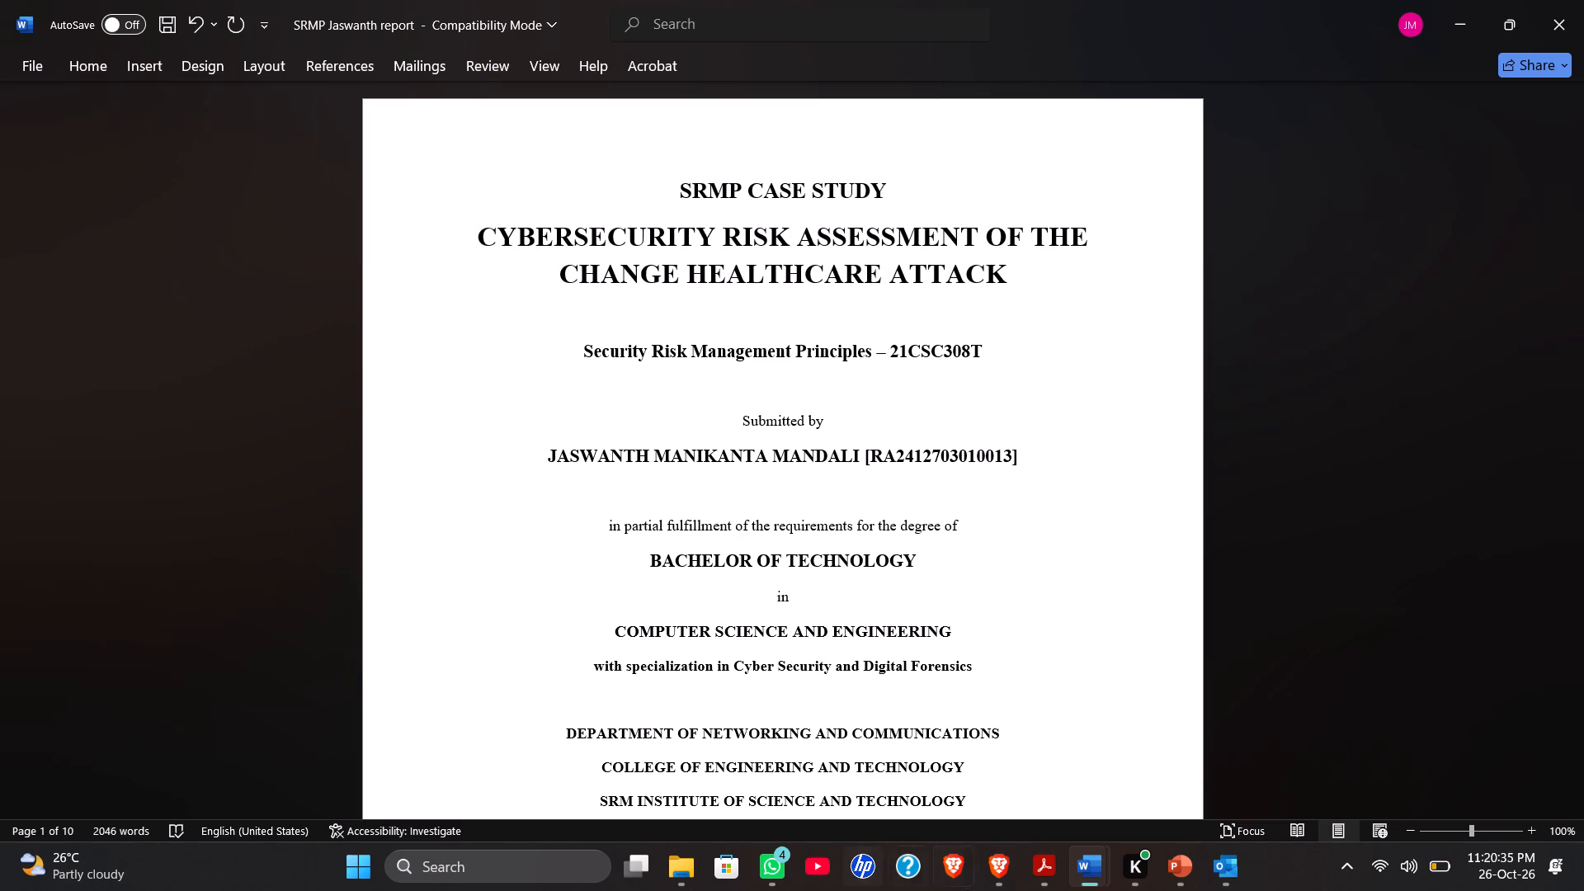
# Copy the cover page content from the SRMP_Renisha_report document, from the title down to "OCTOBER 2026" and including the SRM logo.
pyautogui.click(1035, 775)
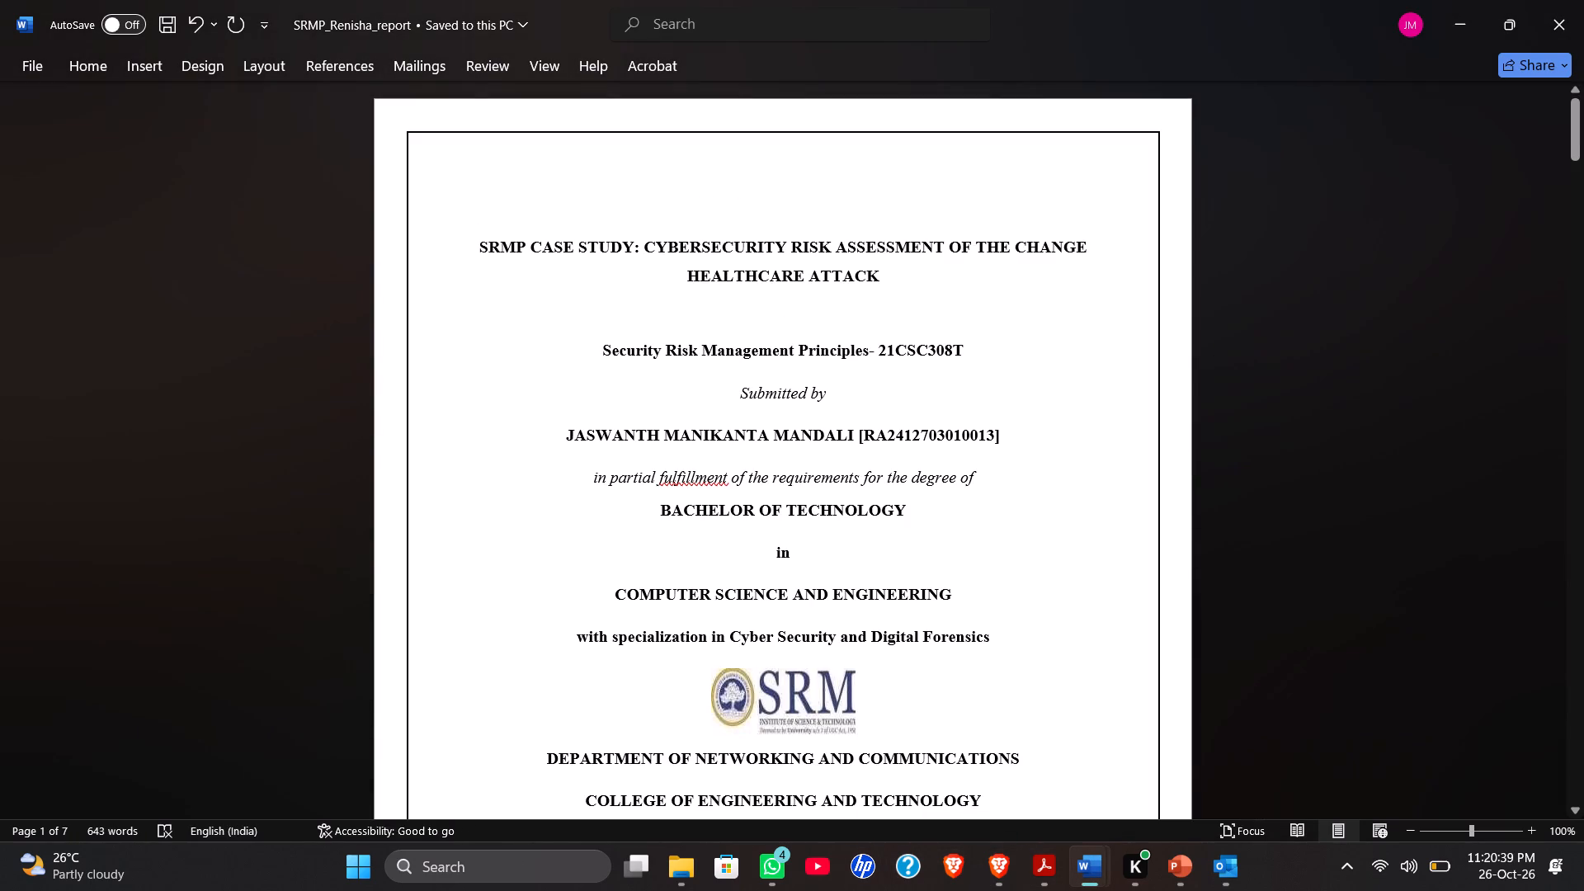
pyautogui.moveTo(476, 246); pyautogui.dragTo(870, 275)
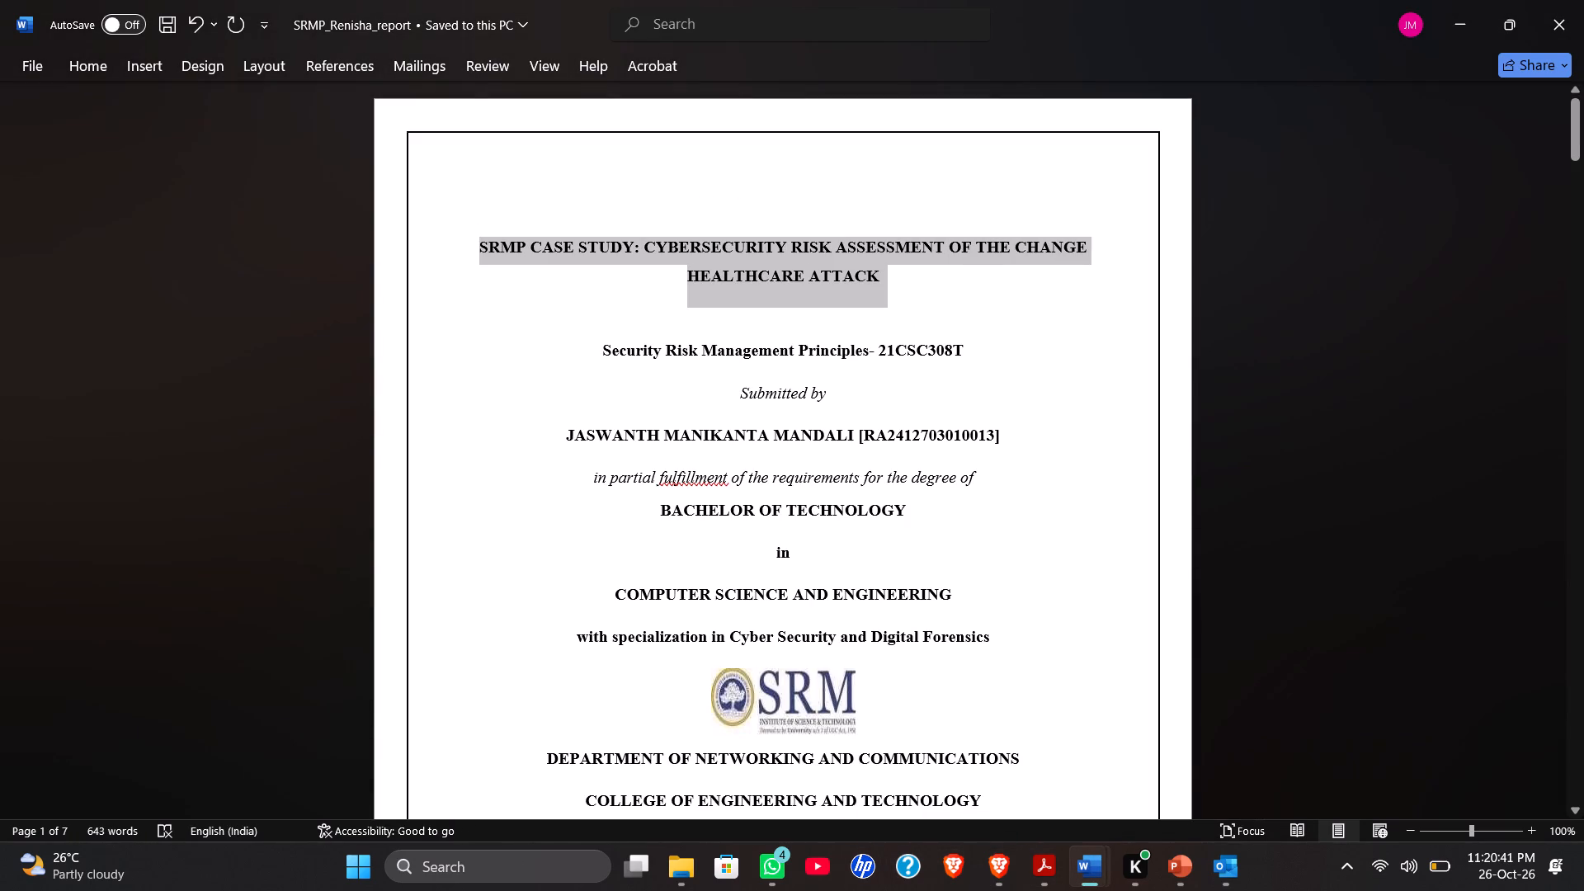
pyautogui.moveTo(870, 275); pyautogui.dragTo(884, 272)
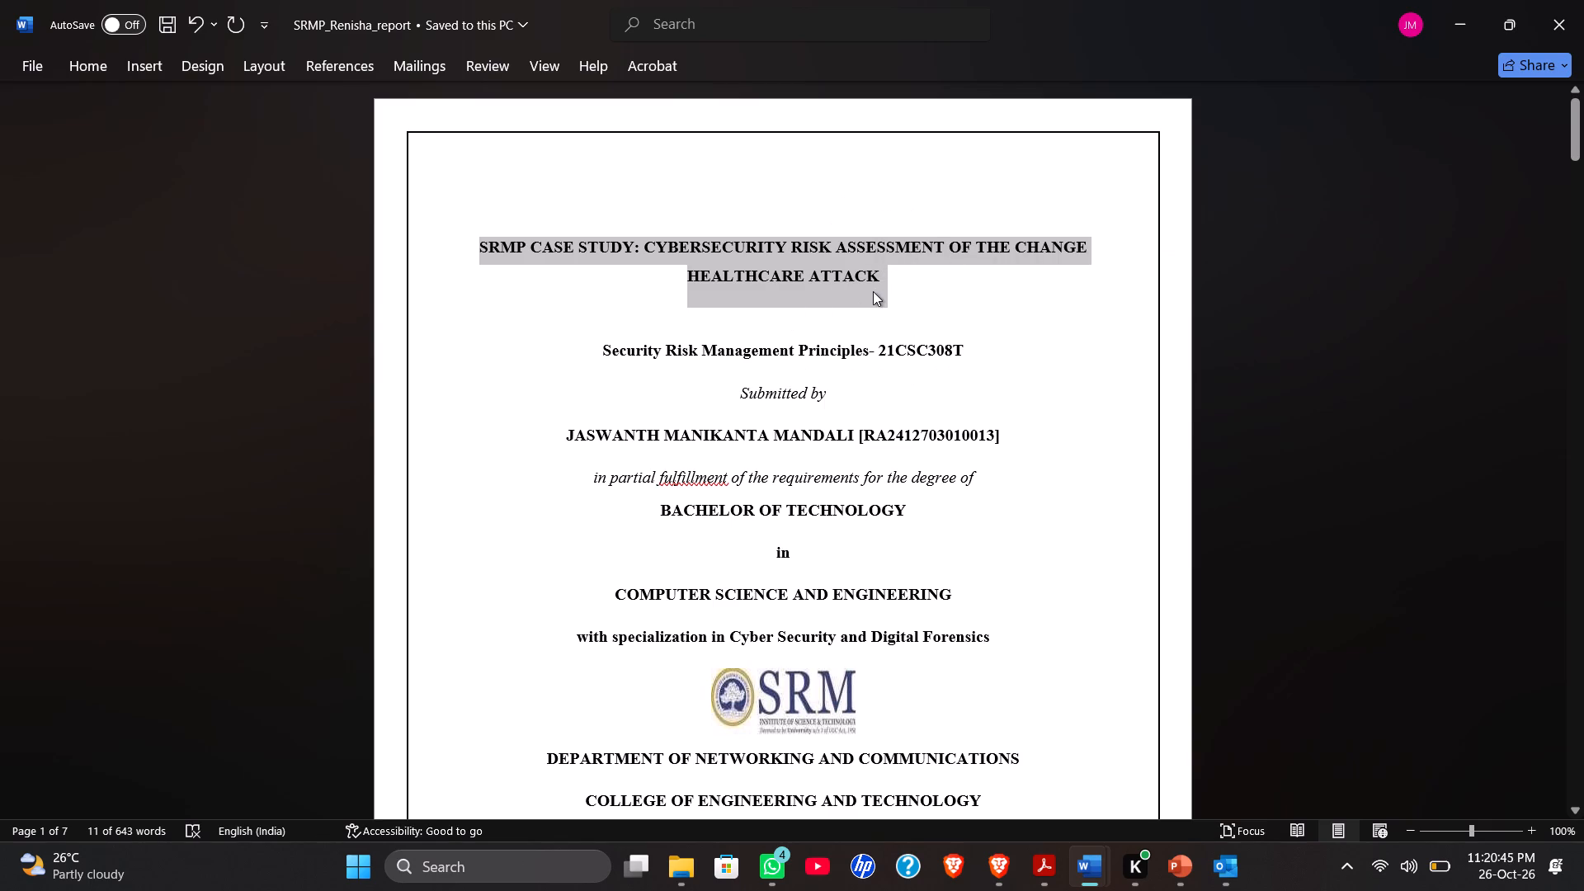
pyautogui.click(982, 361)
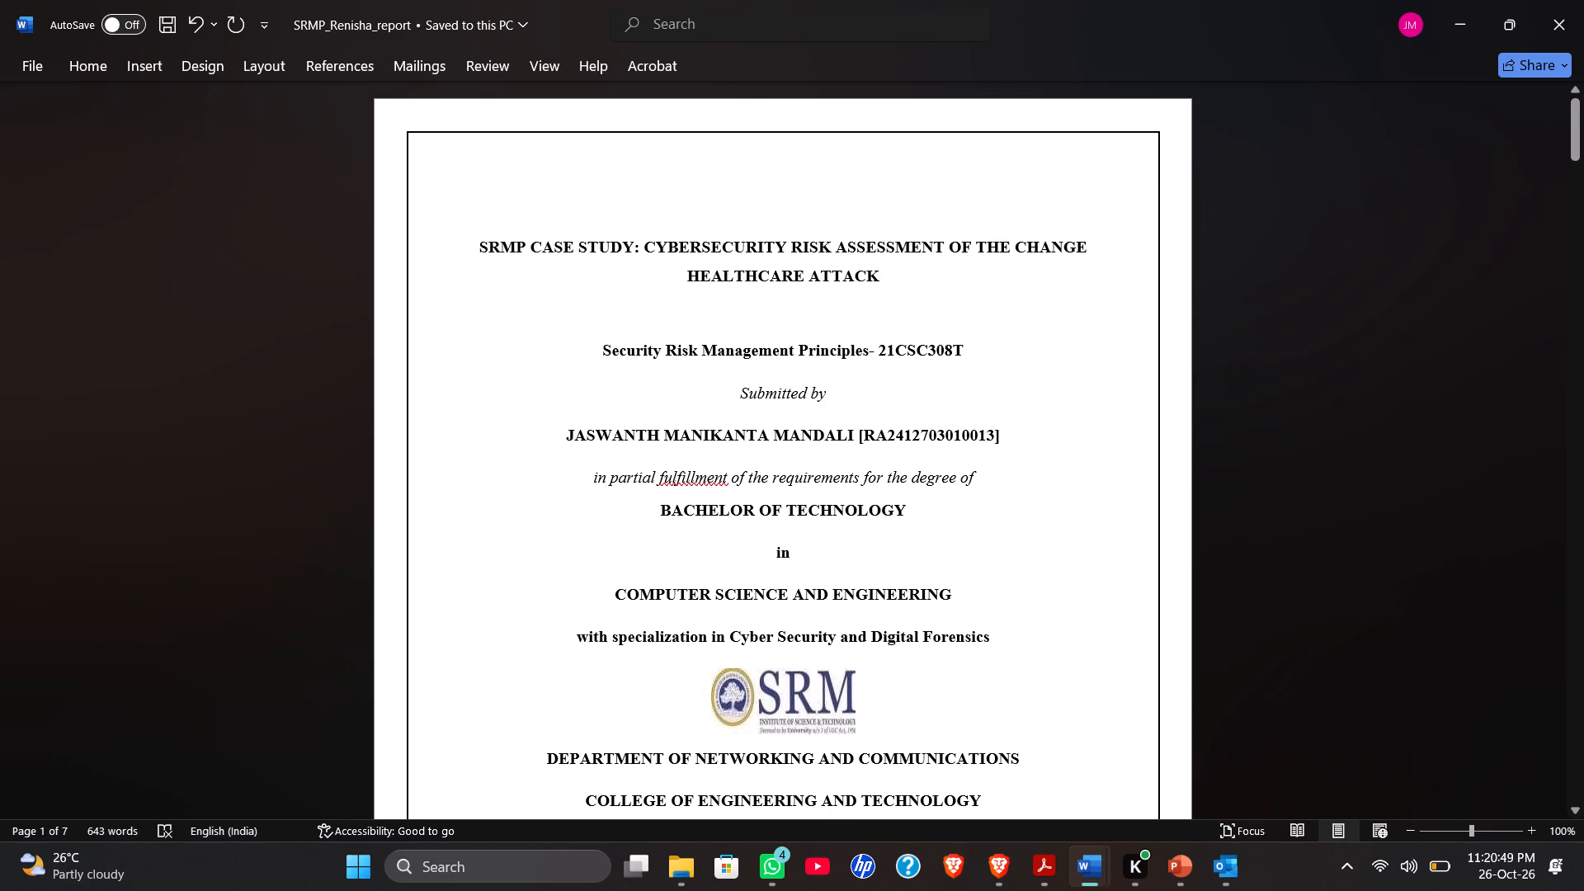
pyautogui.moveTo(469, 248); pyautogui.dragTo(983, 653)
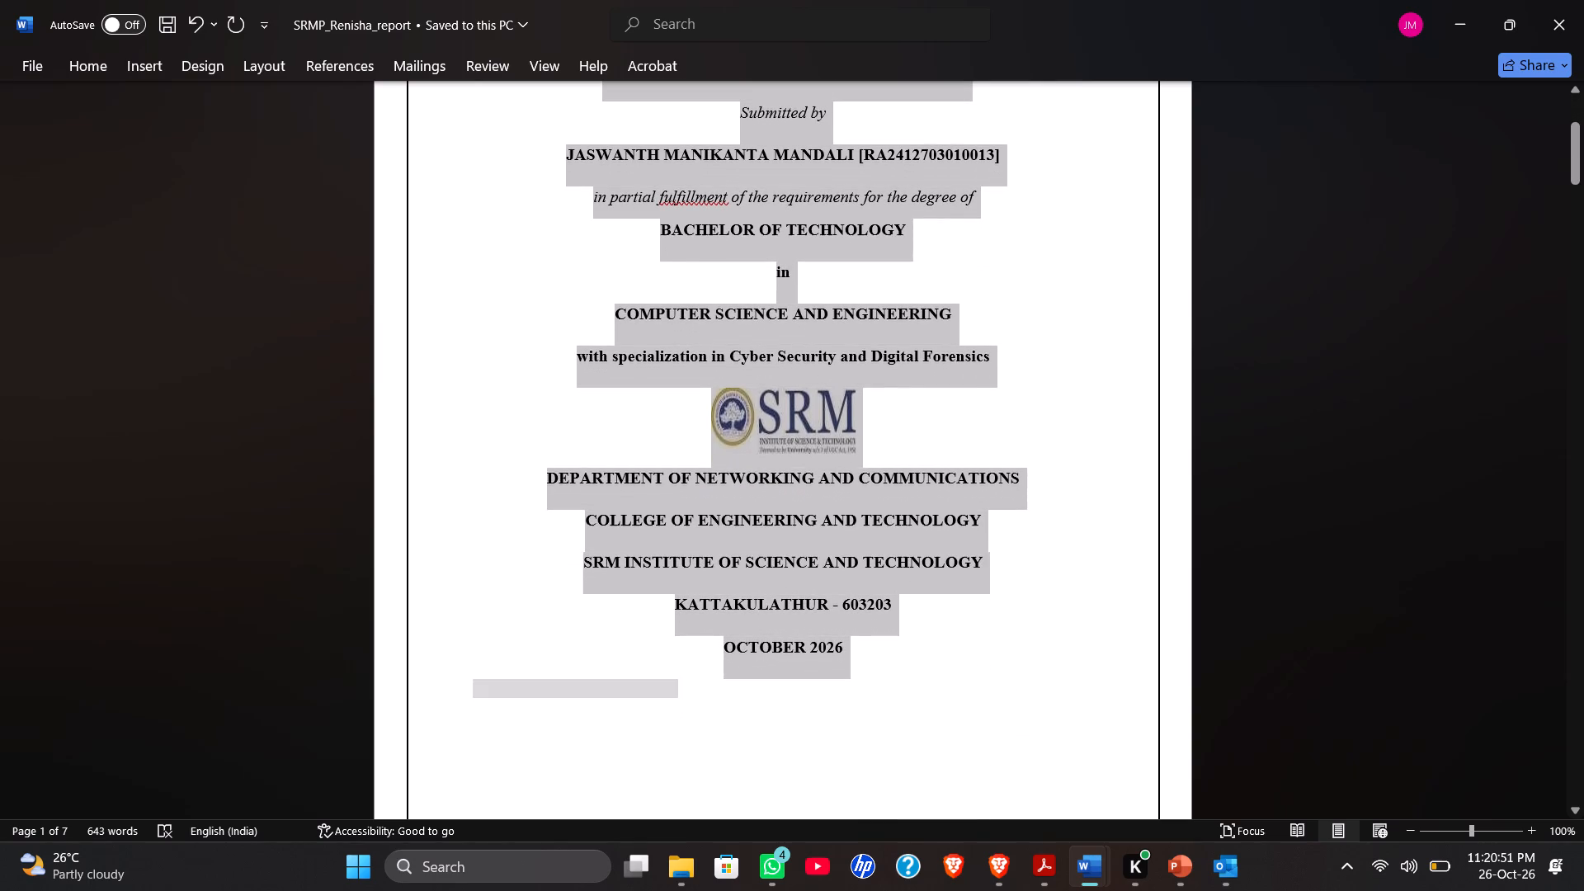
pyautogui.moveTo(983, 653); pyautogui.dragTo(967, 651)
pyautogui.hotkey('ctrl', 'c')
# Replace the cover page text in the SRMP Jaswanth report with the copied cover content and check the pasted page.
pyautogui.hotkey('alt', 'Tab')
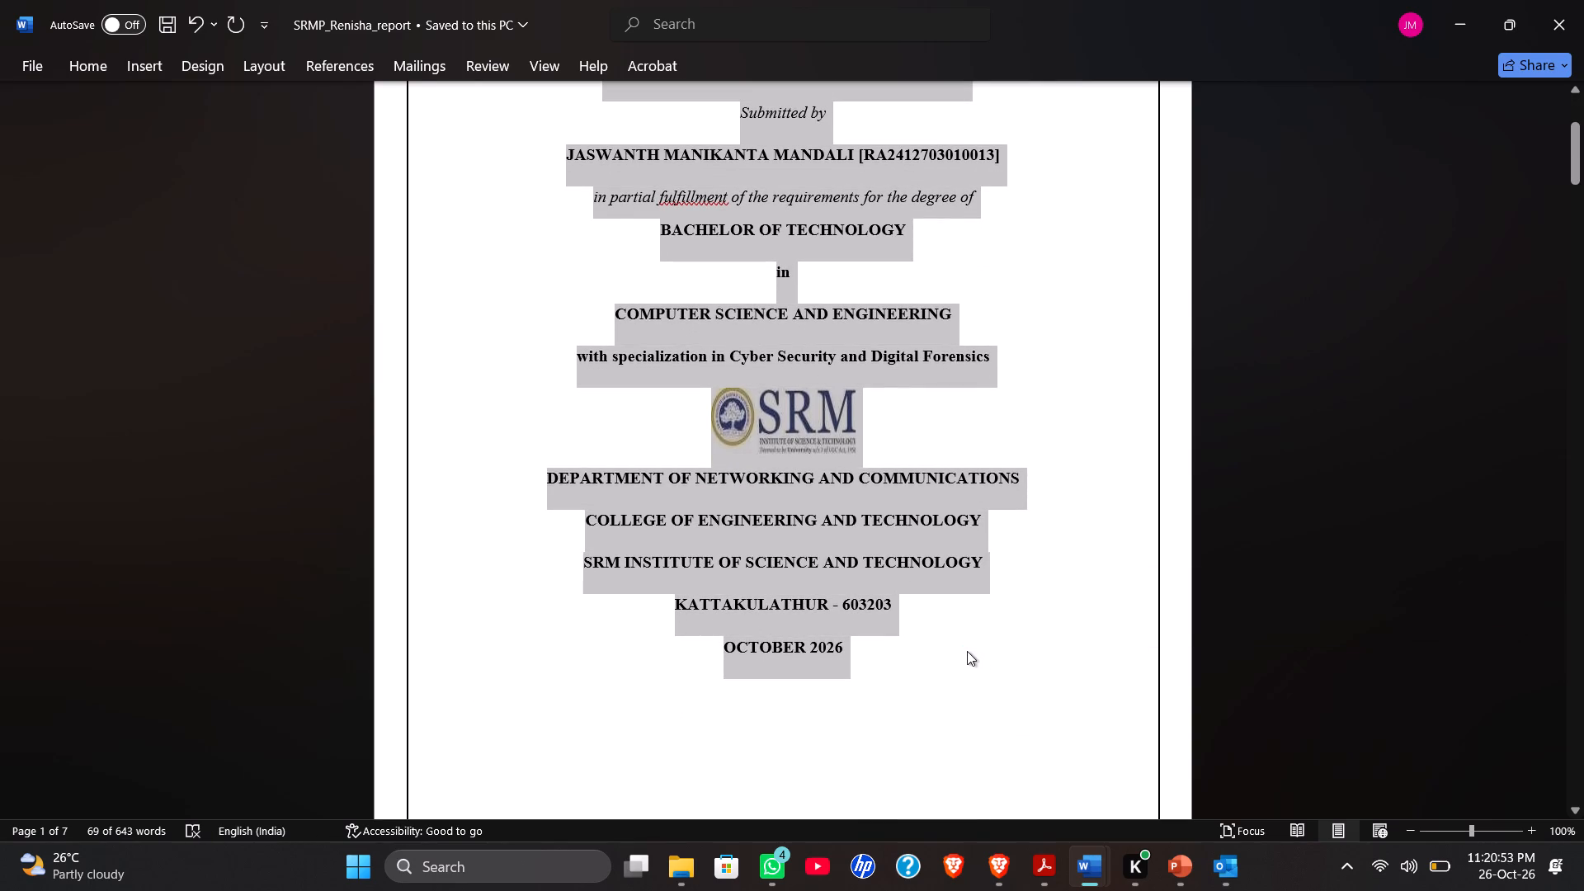
pyautogui.moveTo(640, 199); pyautogui.dragTo(920, 823)
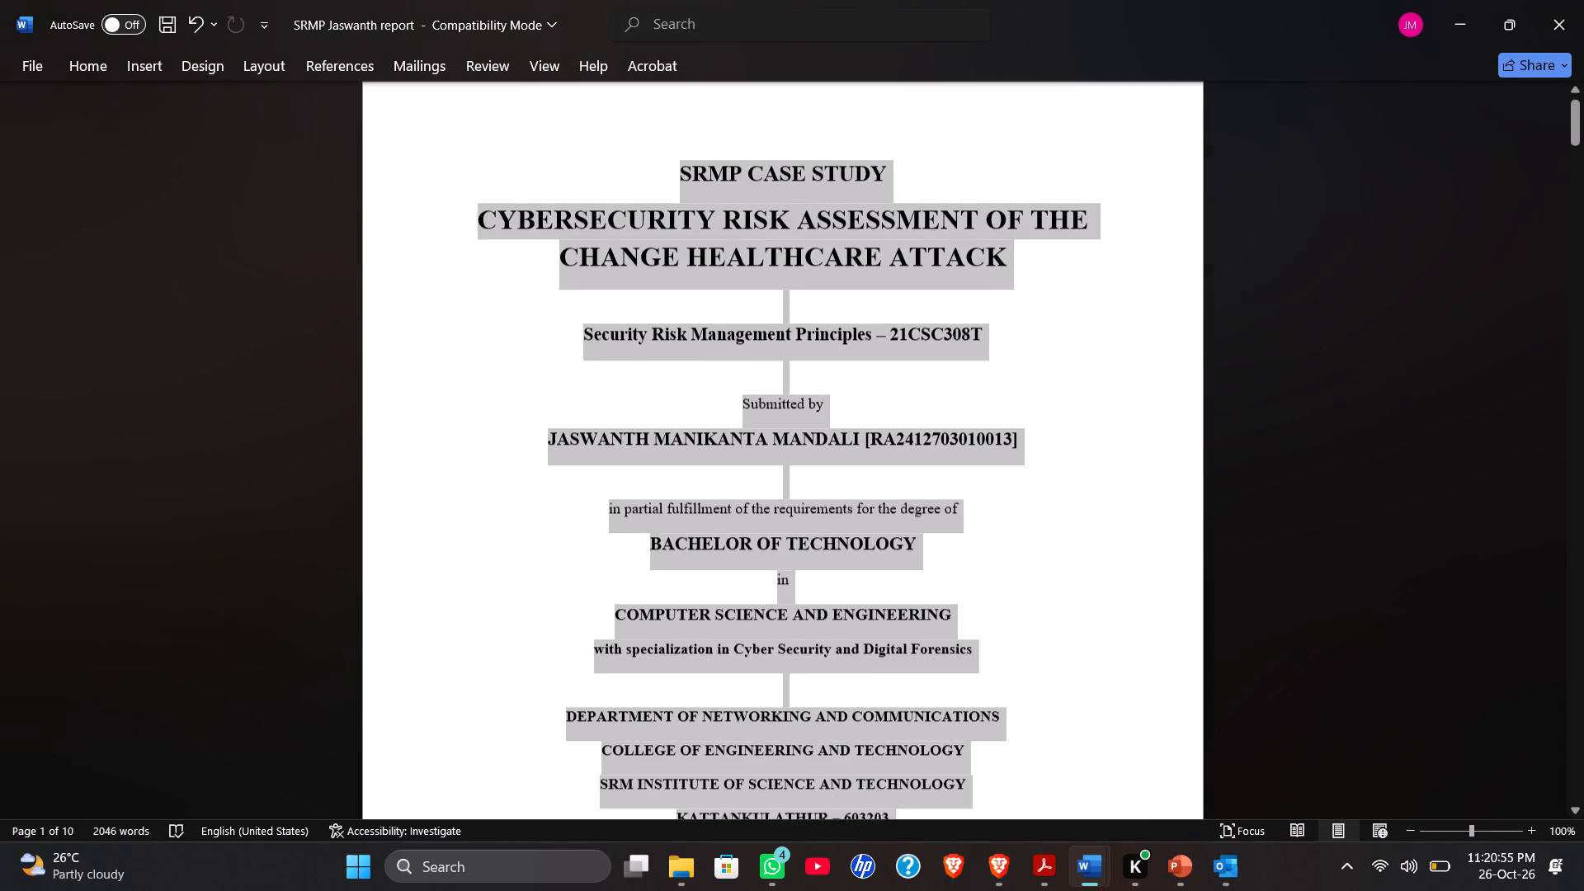
pyautogui.moveTo(920, 823); pyautogui.dragTo(924, 783)
pyautogui.hotkey('ctrl', 'v')
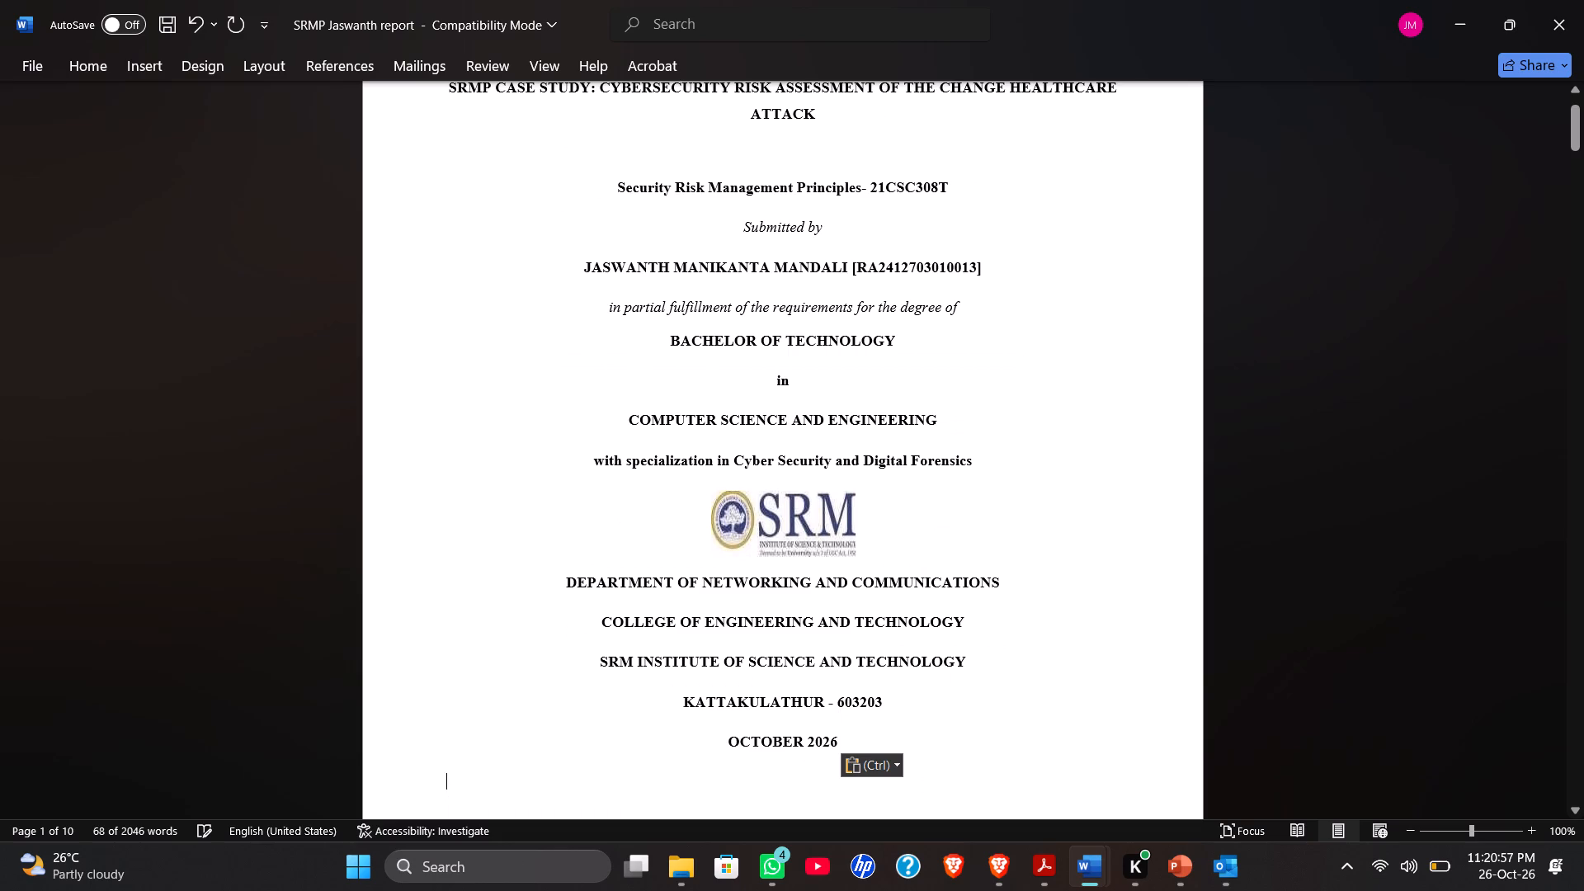
pyautogui.scroll(1, 639, 449)
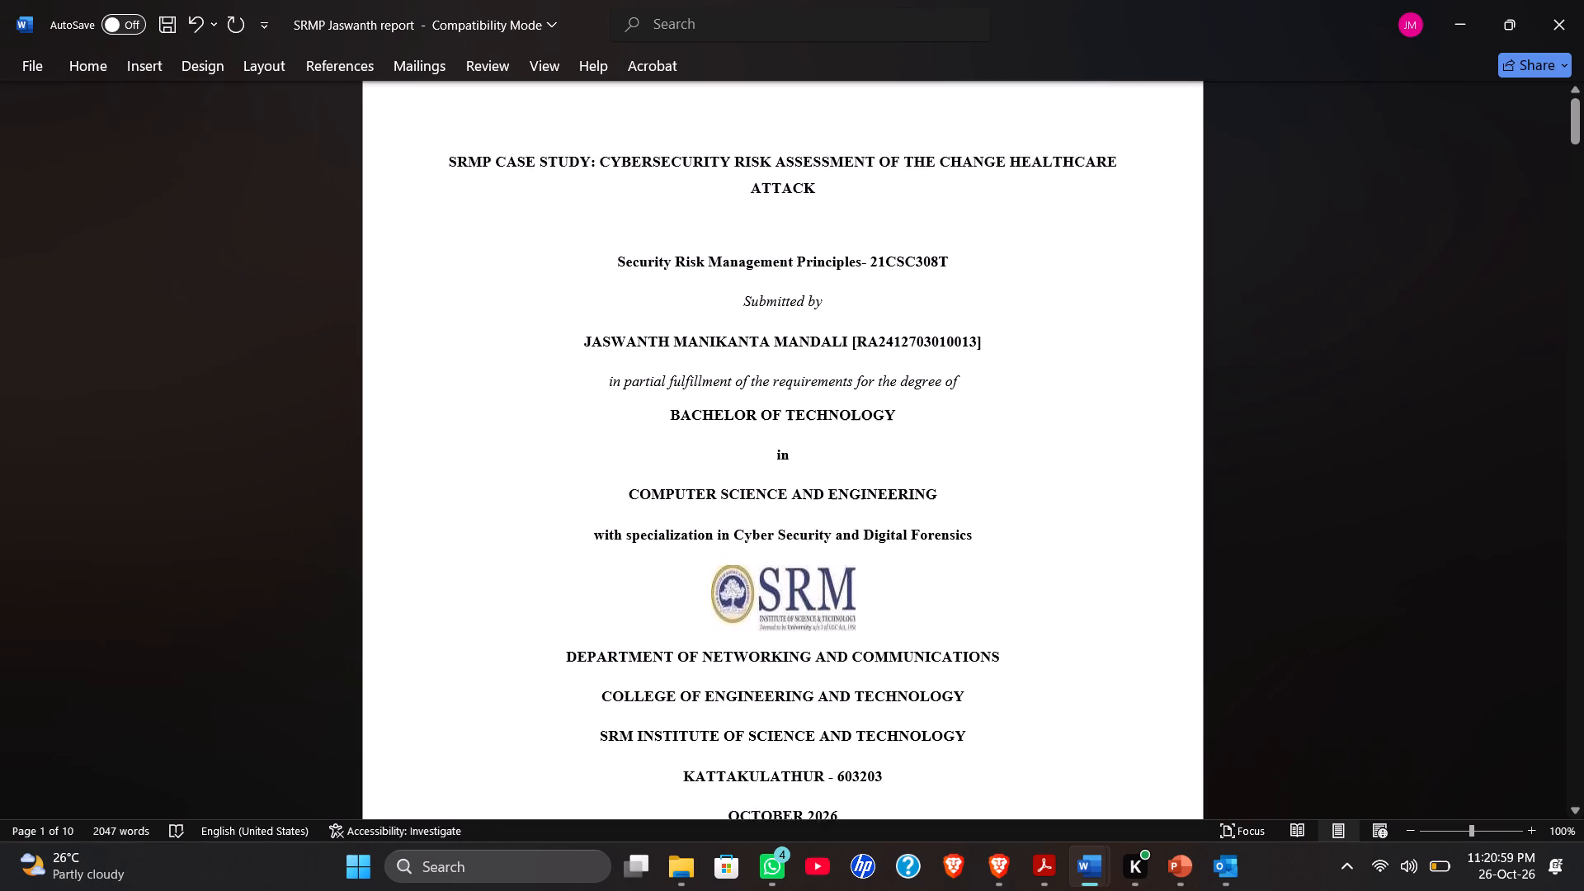
pyautogui.scroll(1, 639, 449)
pyautogui.scroll(-1, 639, 449)
pyautogui.scroll(1, 639, 449)
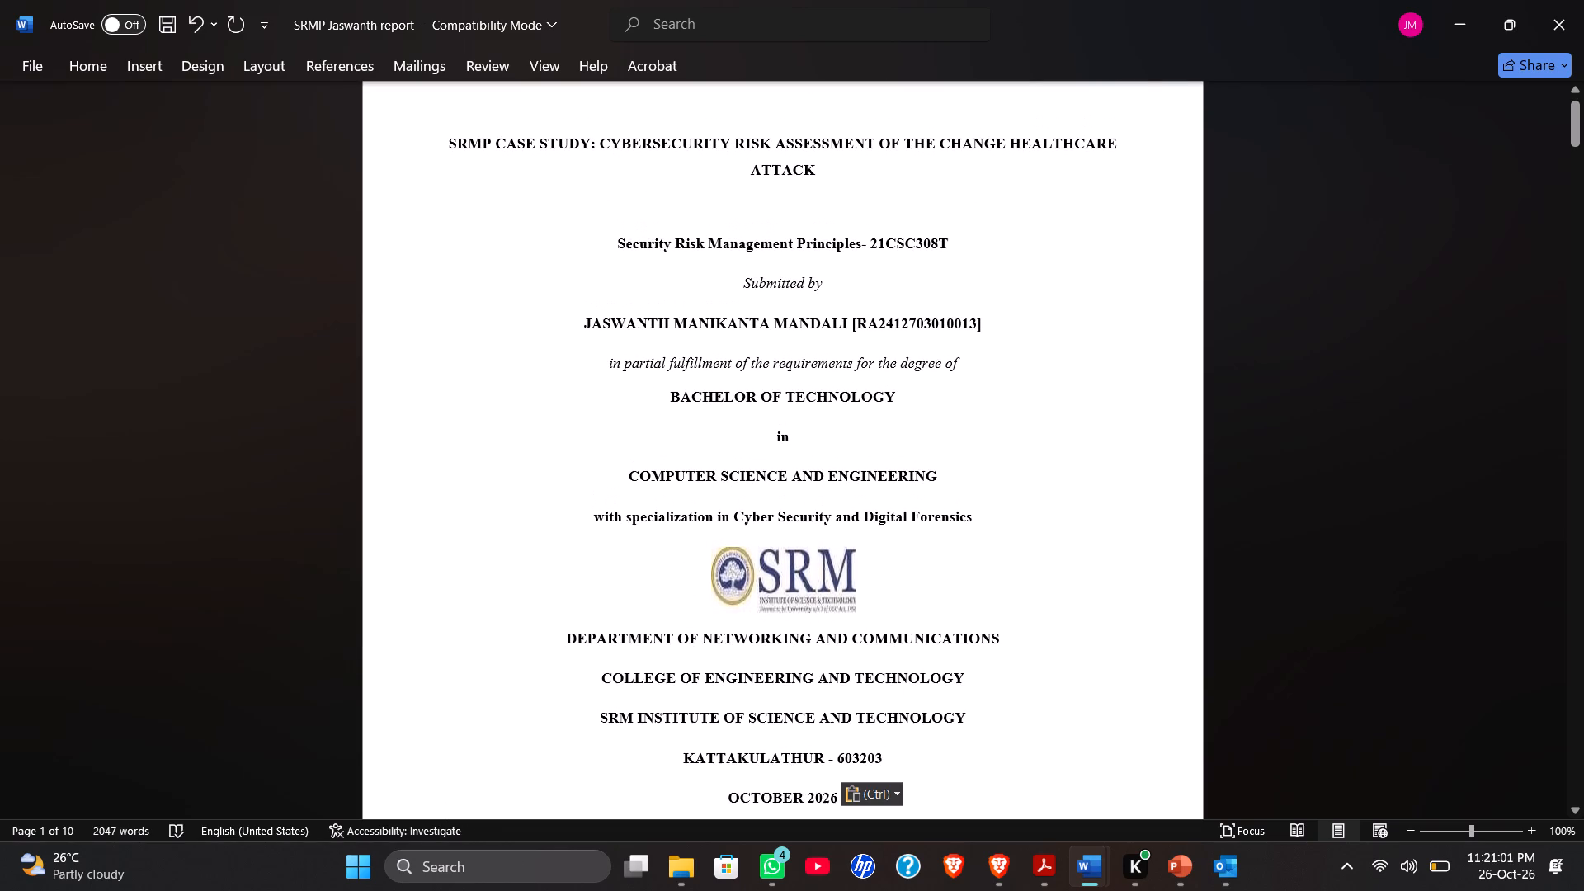
# Open the footer beneath the cover page of the SRMP Jaswanth report for editing.
pyautogui.scroll(-4, 642, 419)
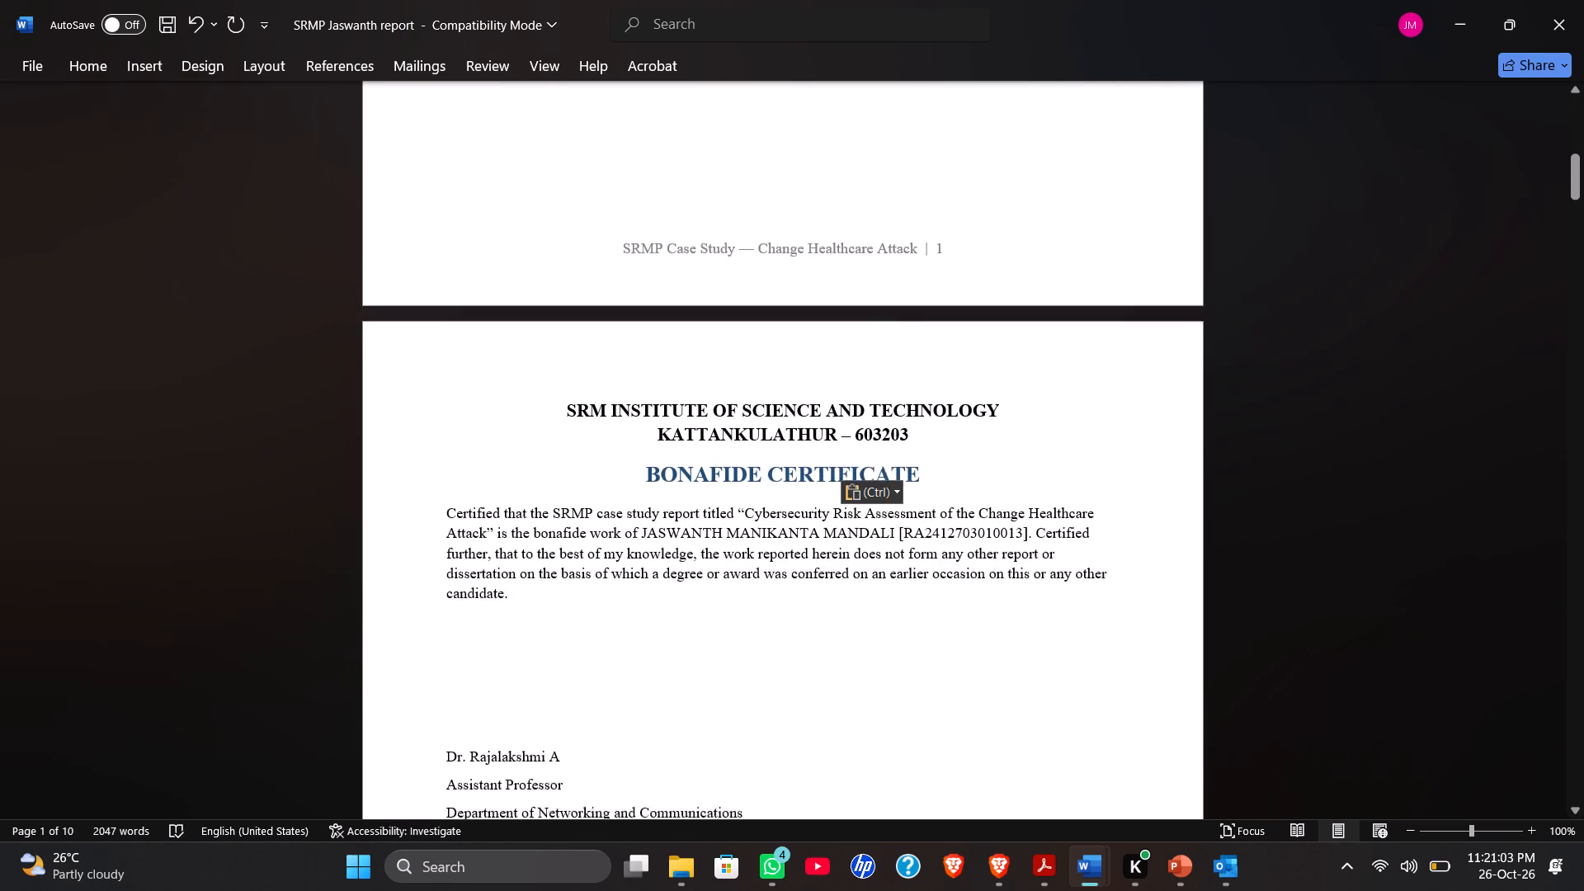
pyautogui.scroll(-1, 646, 415)
pyautogui.moveTo(620, 266); pyautogui.dragTo(657, 272)
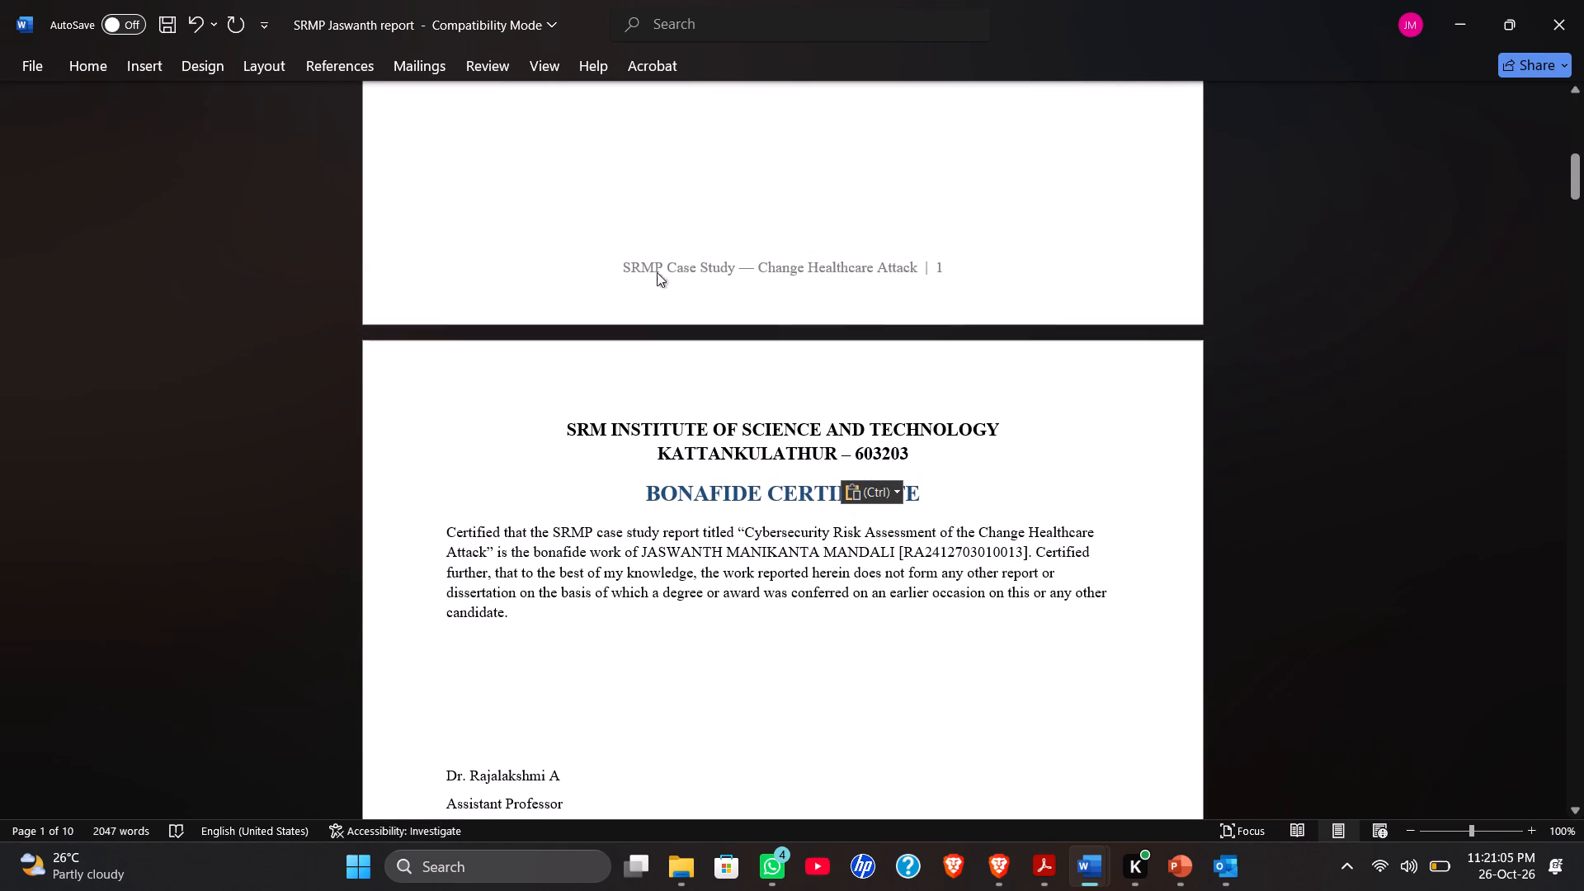
pyautogui.moveTo(657, 272); pyautogui.dragTo(766, 272)
pyautogui.click(832, 271)
pyautogui.tripleClick(823, 265)
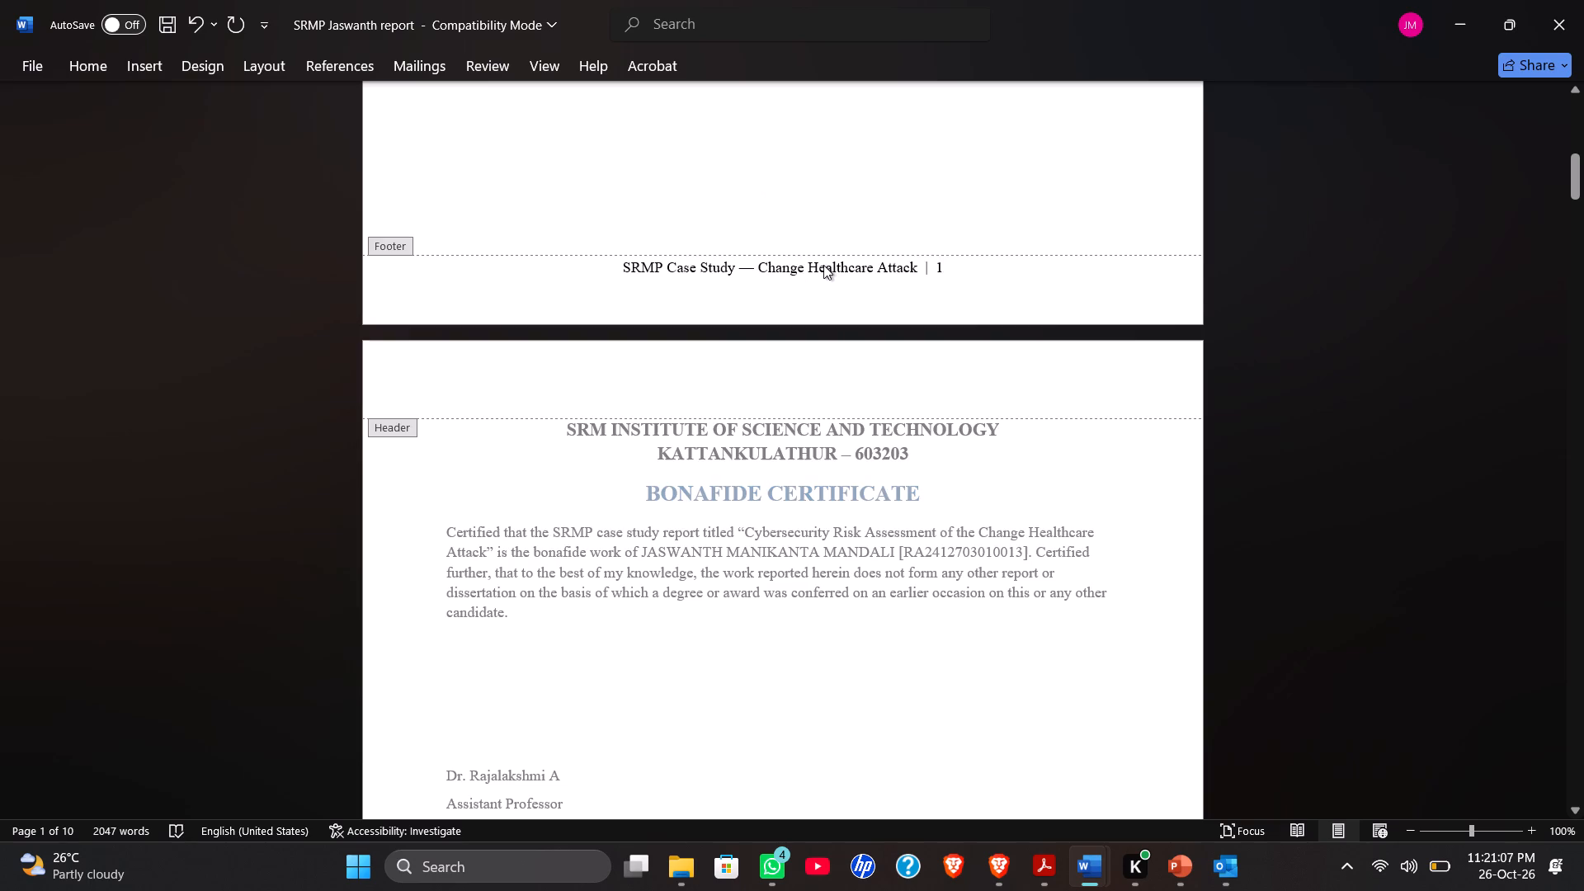
pyautogui.click(792, 265)
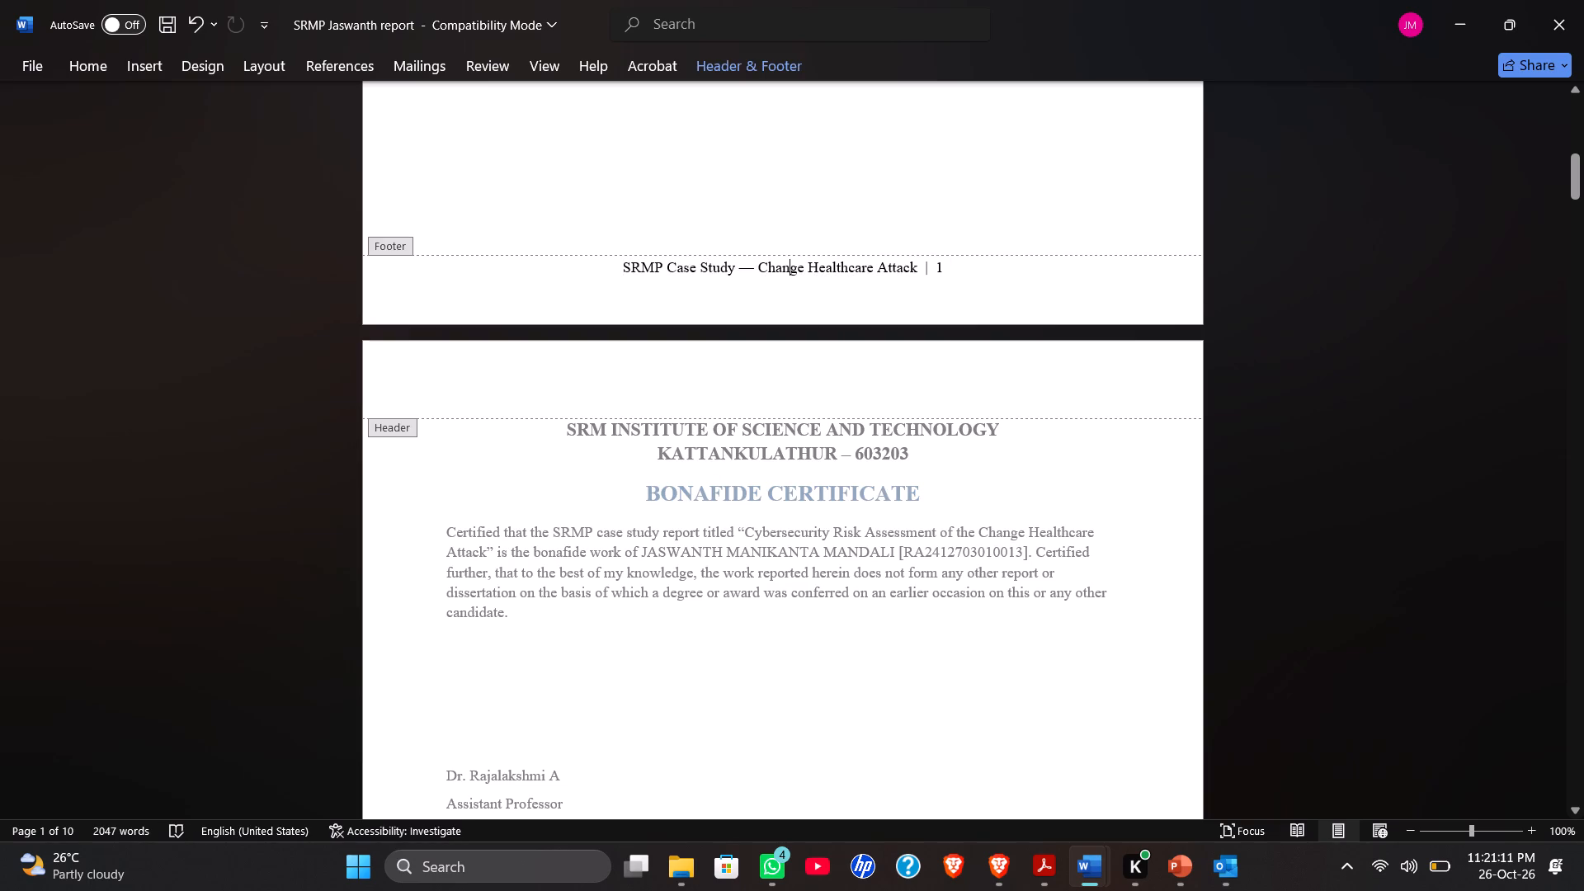
# Compare the footers and page layout of the SRMP Jaswanth report with those in the SRMP_Renisha_report document.
pyautogui.scroll(-3, 926, 269)
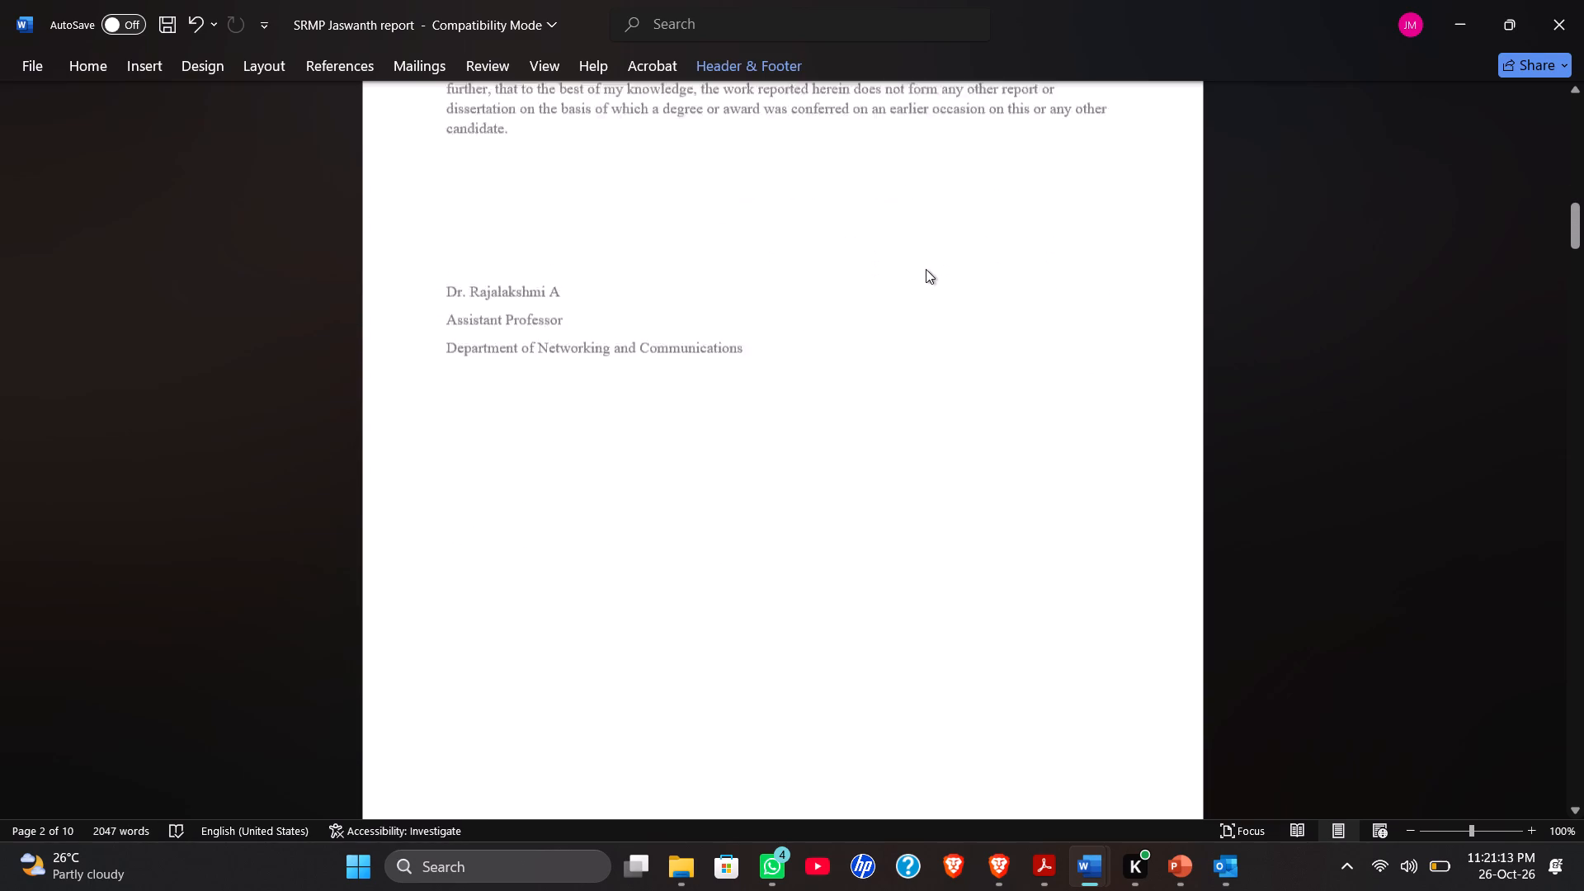
pyautogui.scroll(-1, 926, 269)
pyautogui.scroll(3, 926, 269)
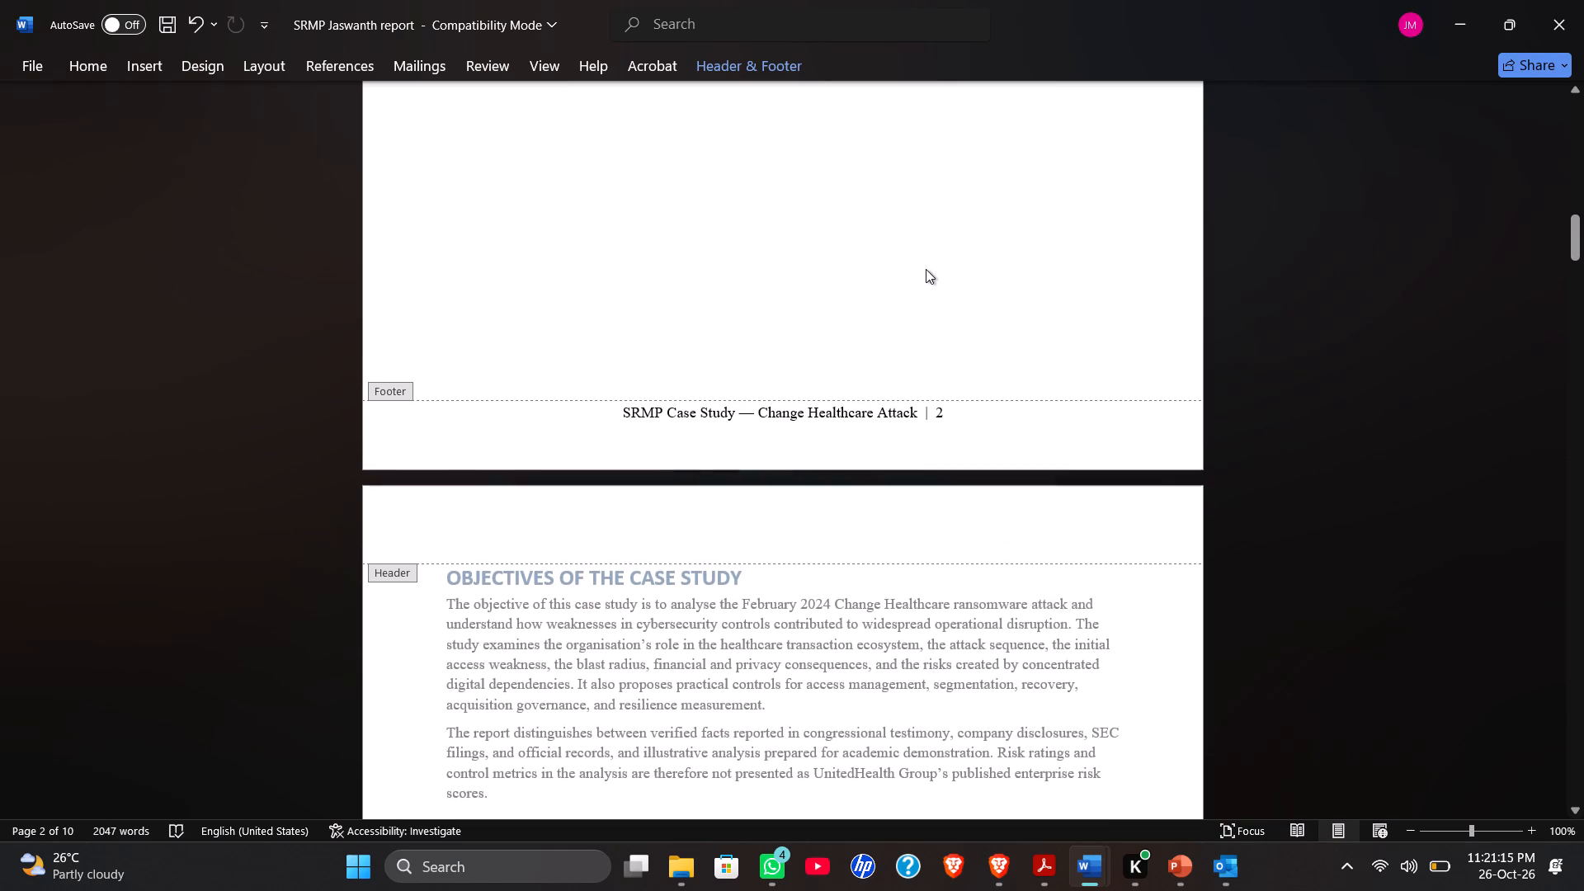
pyautogui.scroll(3, 926, 269)
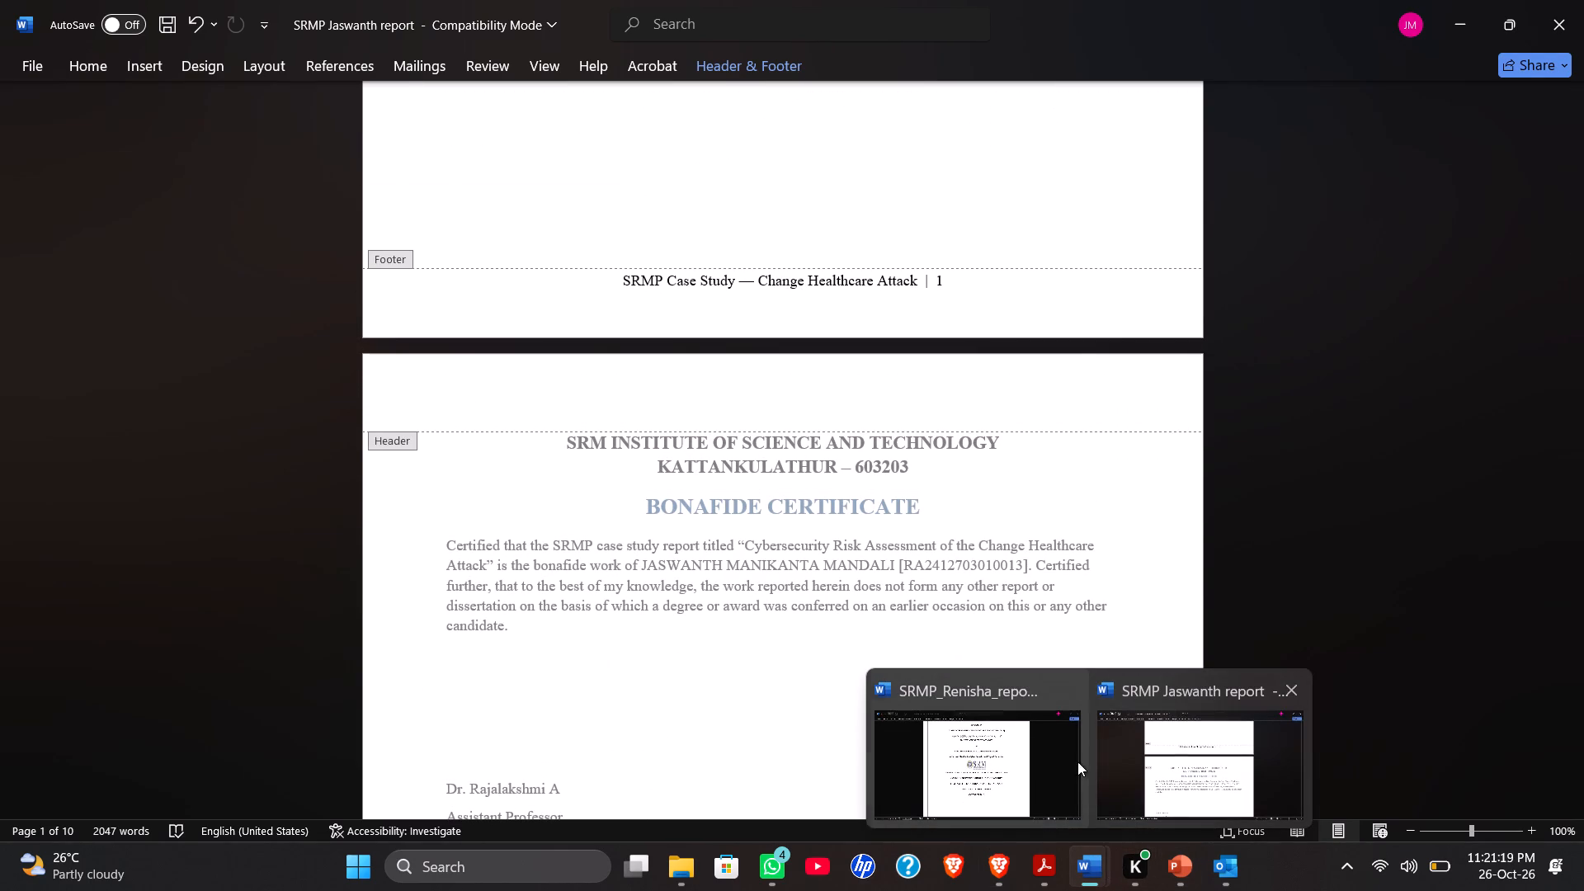
pyautogui.click(1053, 778)
pyautogui.scroll(-2, 1021, 729)
pyautogui.scroll(-2, 963, 671)
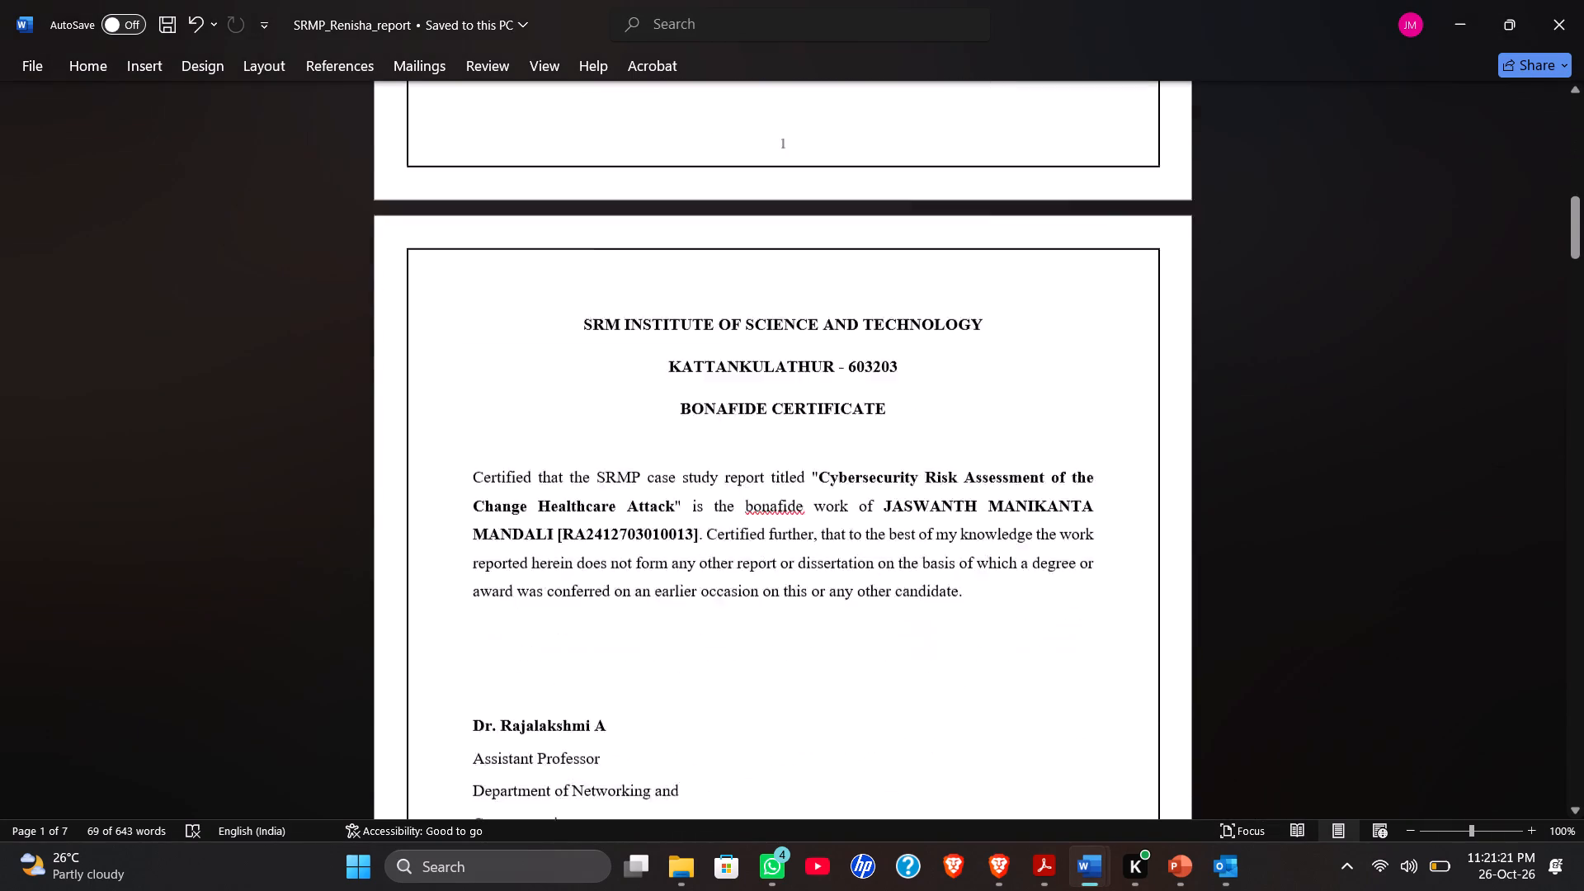
pyautogui.scroll(-3, 963, 671)
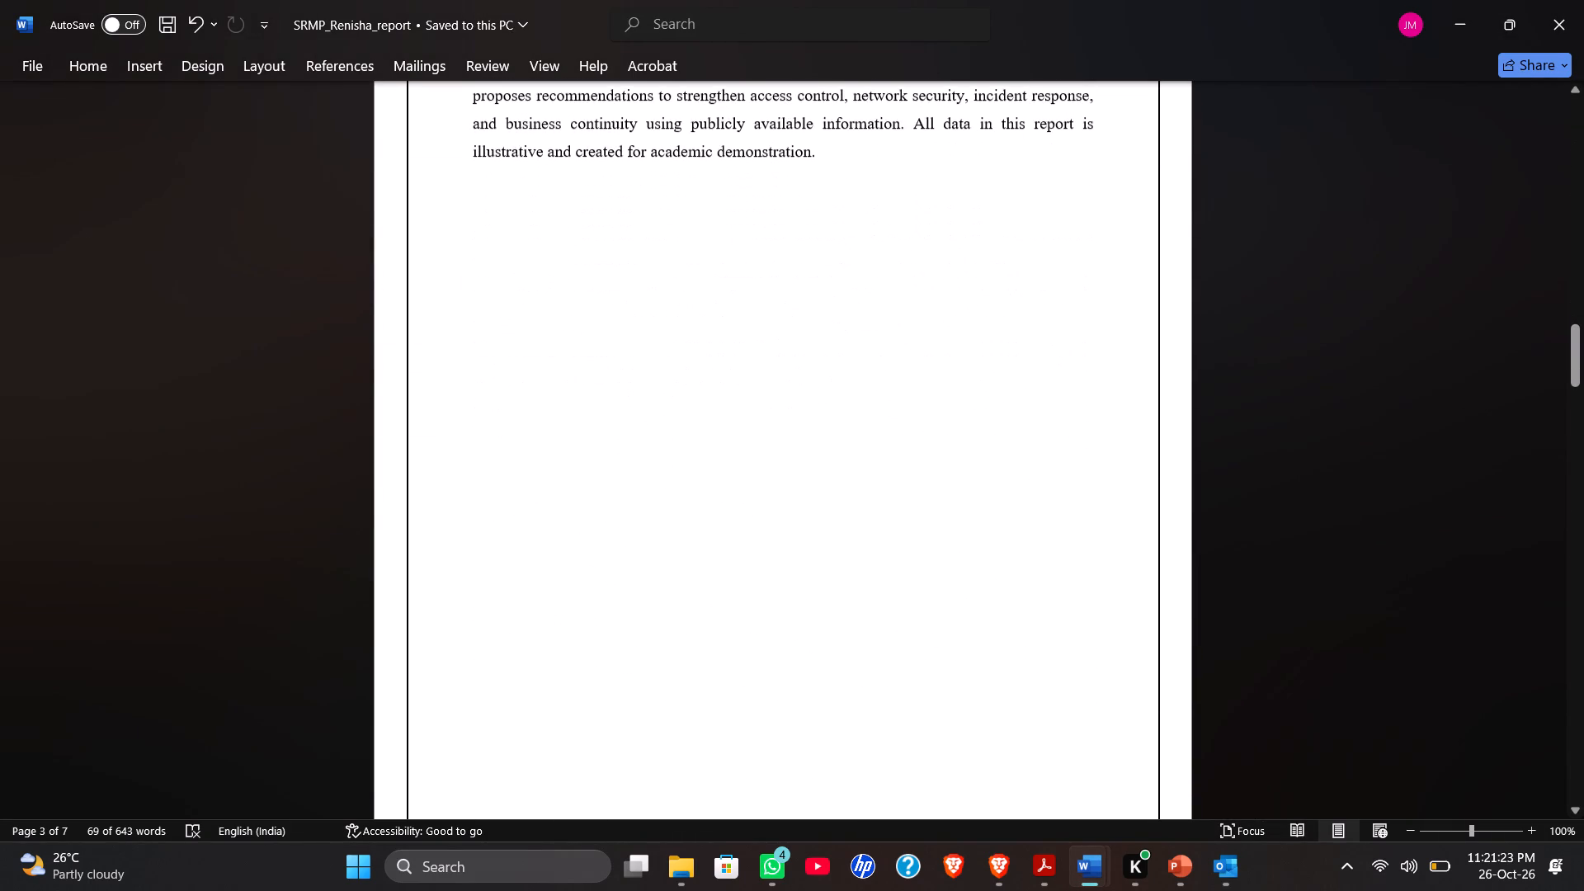
pyautogui.scroll(-1, 963, 671)
pyautogui.scroll(10, 963, 671)
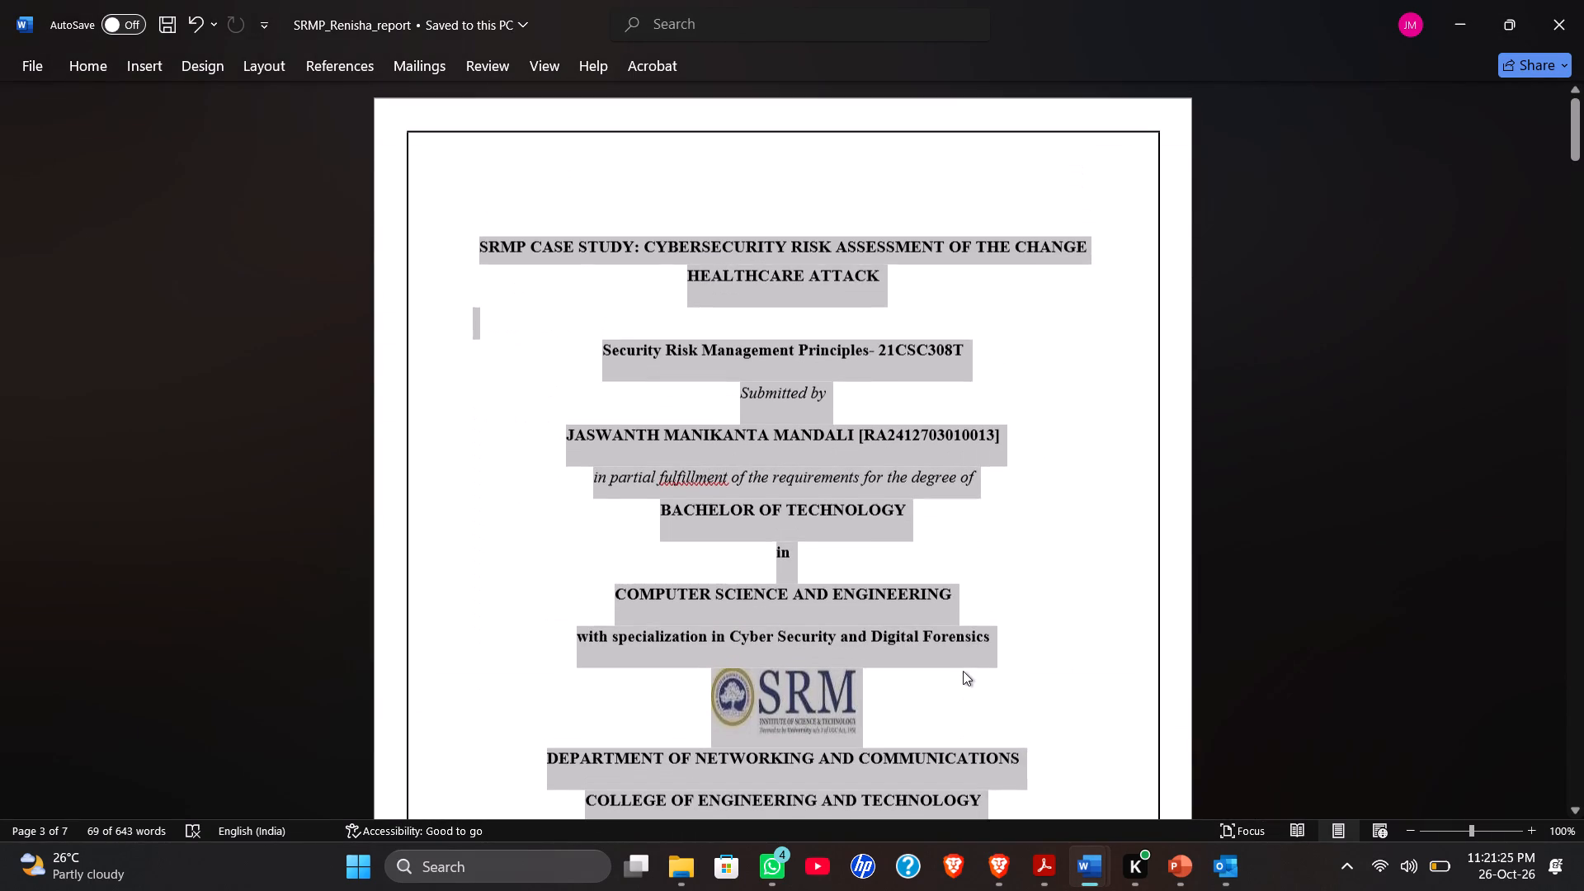
# Delete the "SRMP Case Study — Change Healthcare Attack |" text from the SRMP Jaswanth report's footer, keeping only the page number, and return to the body.
pyautogui.hotkey('alt', 'Tab')
pyautogui.click(936, 284)
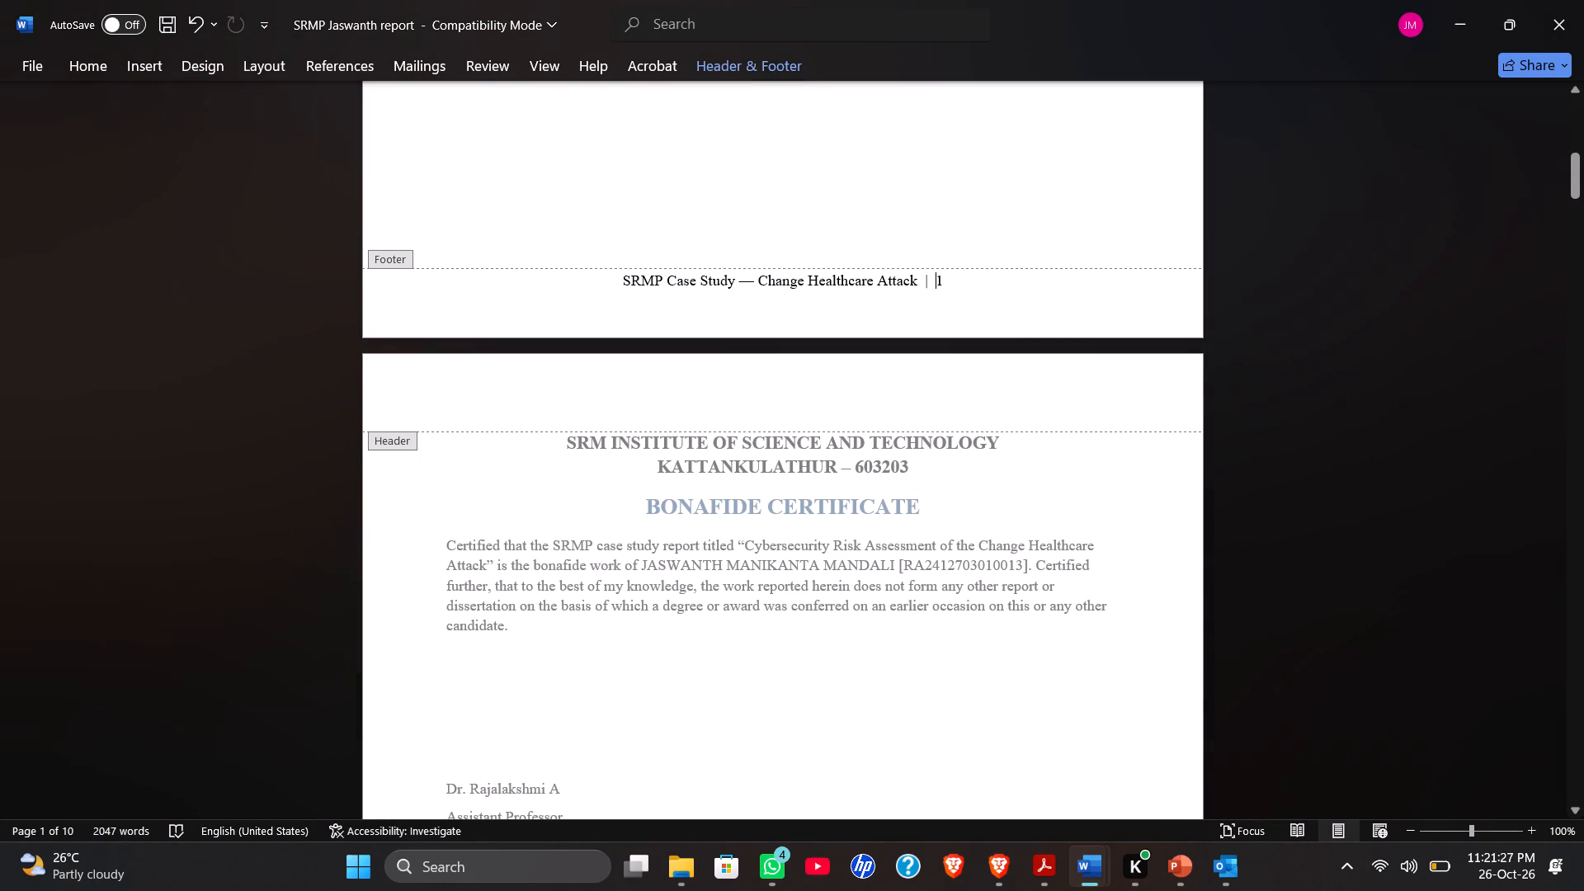
pyautogui.press('Left')
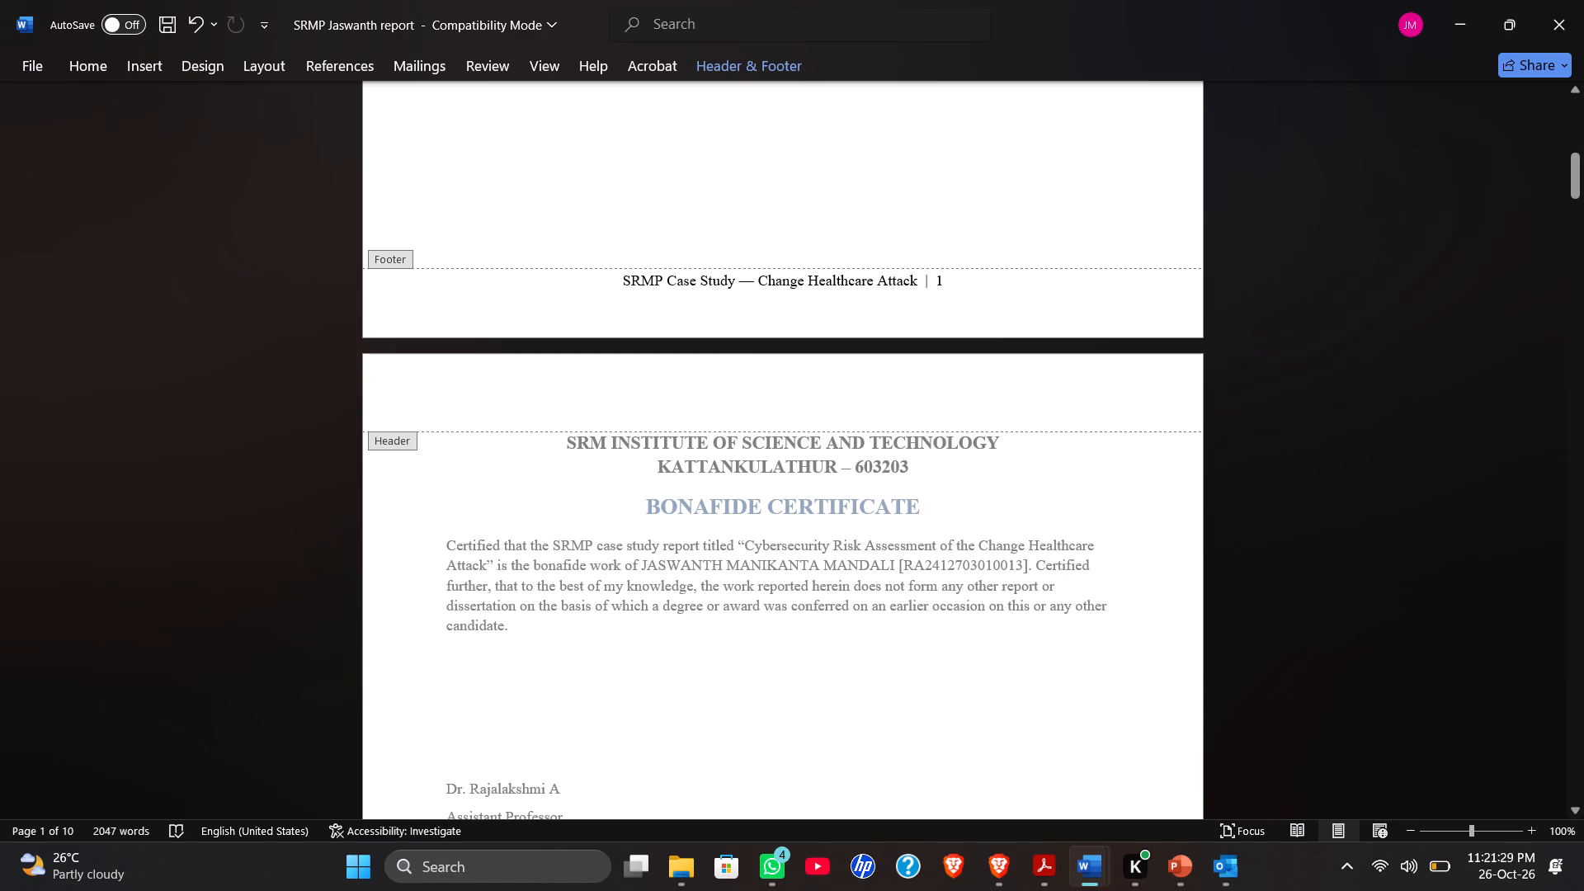
pyautogui.press('BackSpace')
pyautogui.press('BackSpace')
pyautogui.press('BackSpace')
pyautogui.press('BackSpace')
pyautogui.press('BackSpace')
pyautogui.press('BackSpace')
pyautogui.press('BackSpace')
pyautogui.press('BackSpace')
pyautogui.press('BackSpace')
pyautogui.press('BackSpace')
pyautogui.press('BackSpace')
pyautogui.press('BackSpace')
pyautogui.press('BackSpace')
pyautogui.press('BackSpace')
pyautogui.press('BackSpace')
pyautogui.press('BackSpace')
pyautogui.press('BackSpace')
pyautogui.press('BackSpace')
pyautogui.press('BackSpace')
pyautogui.press('BackSpace')
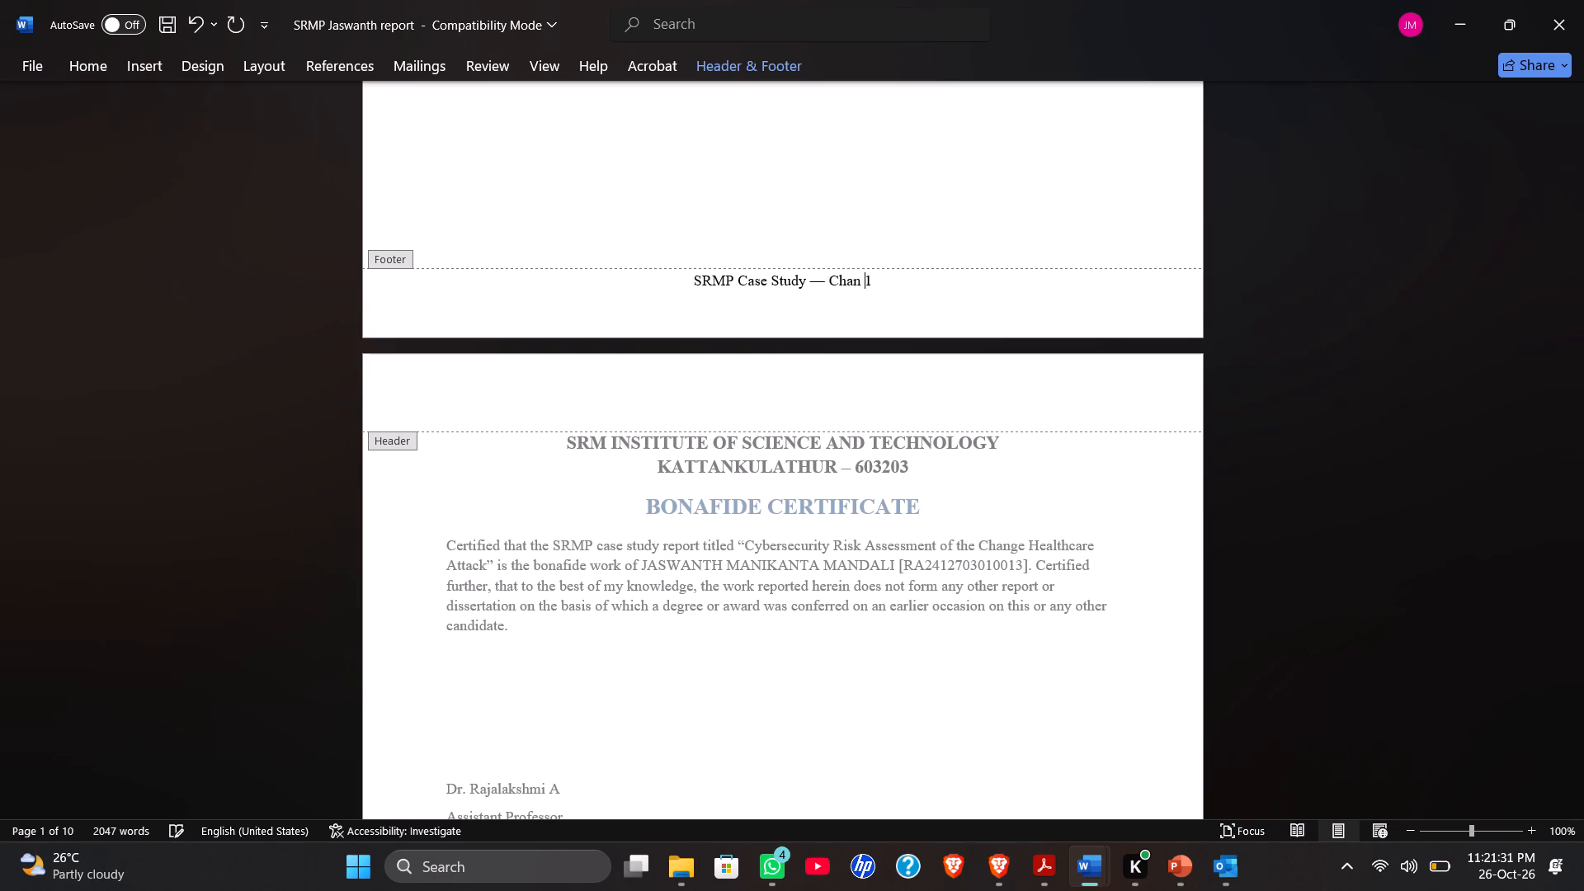
pyautogui.press('BackSpace')
pyautogui.press('BackSpace')
pyautogui.press('BackSpace')
pyautogui.press('BackSpace')
pyautogui.press('BackSpace')
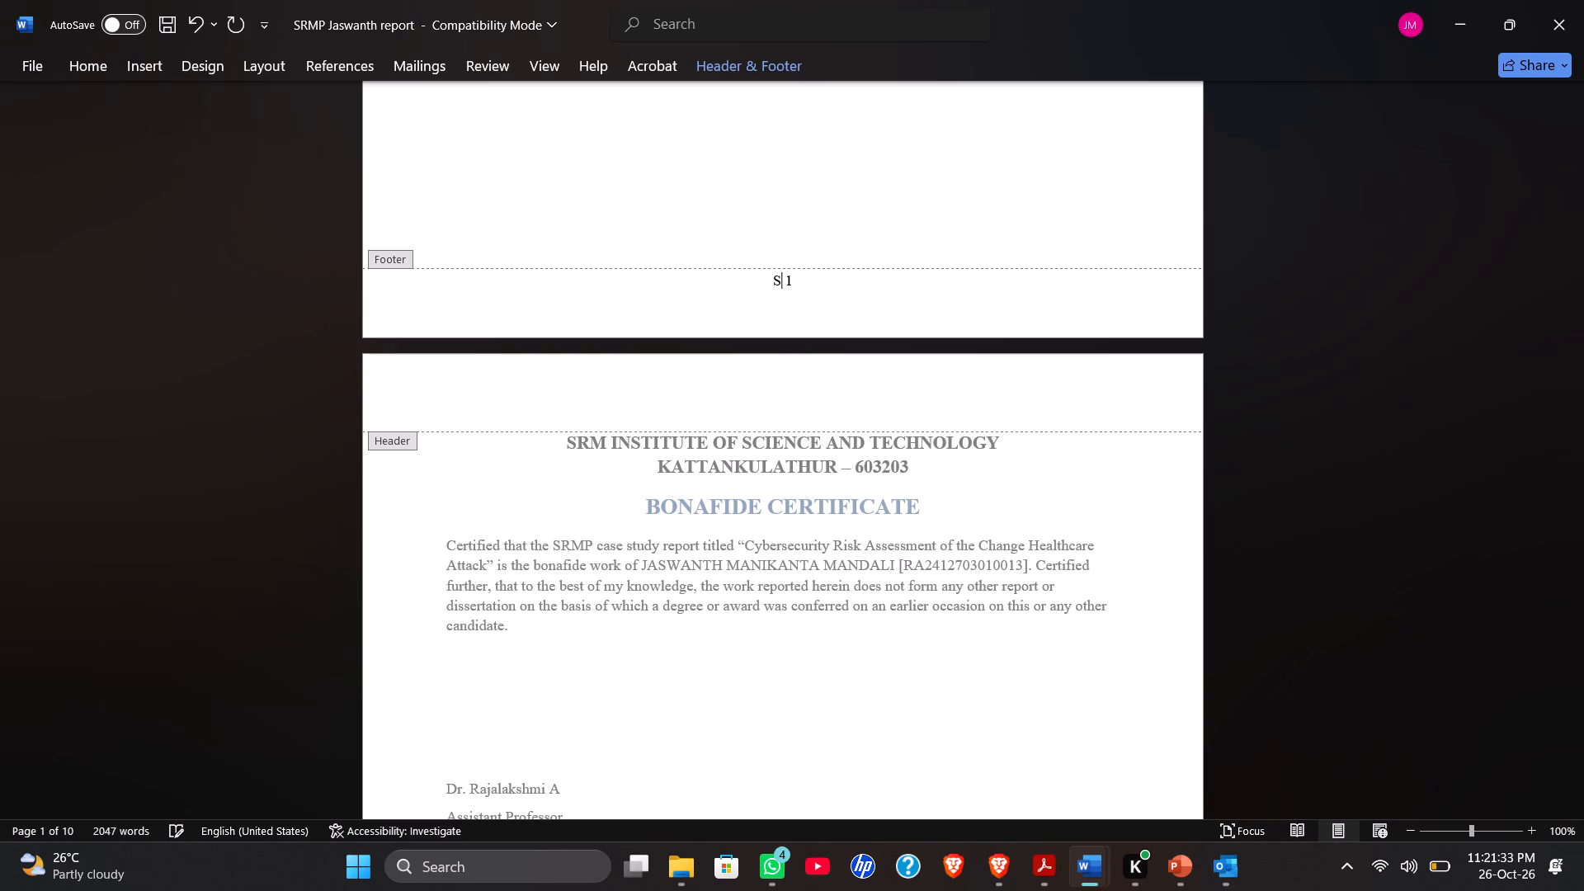
pyautogui.press('BackSpace')
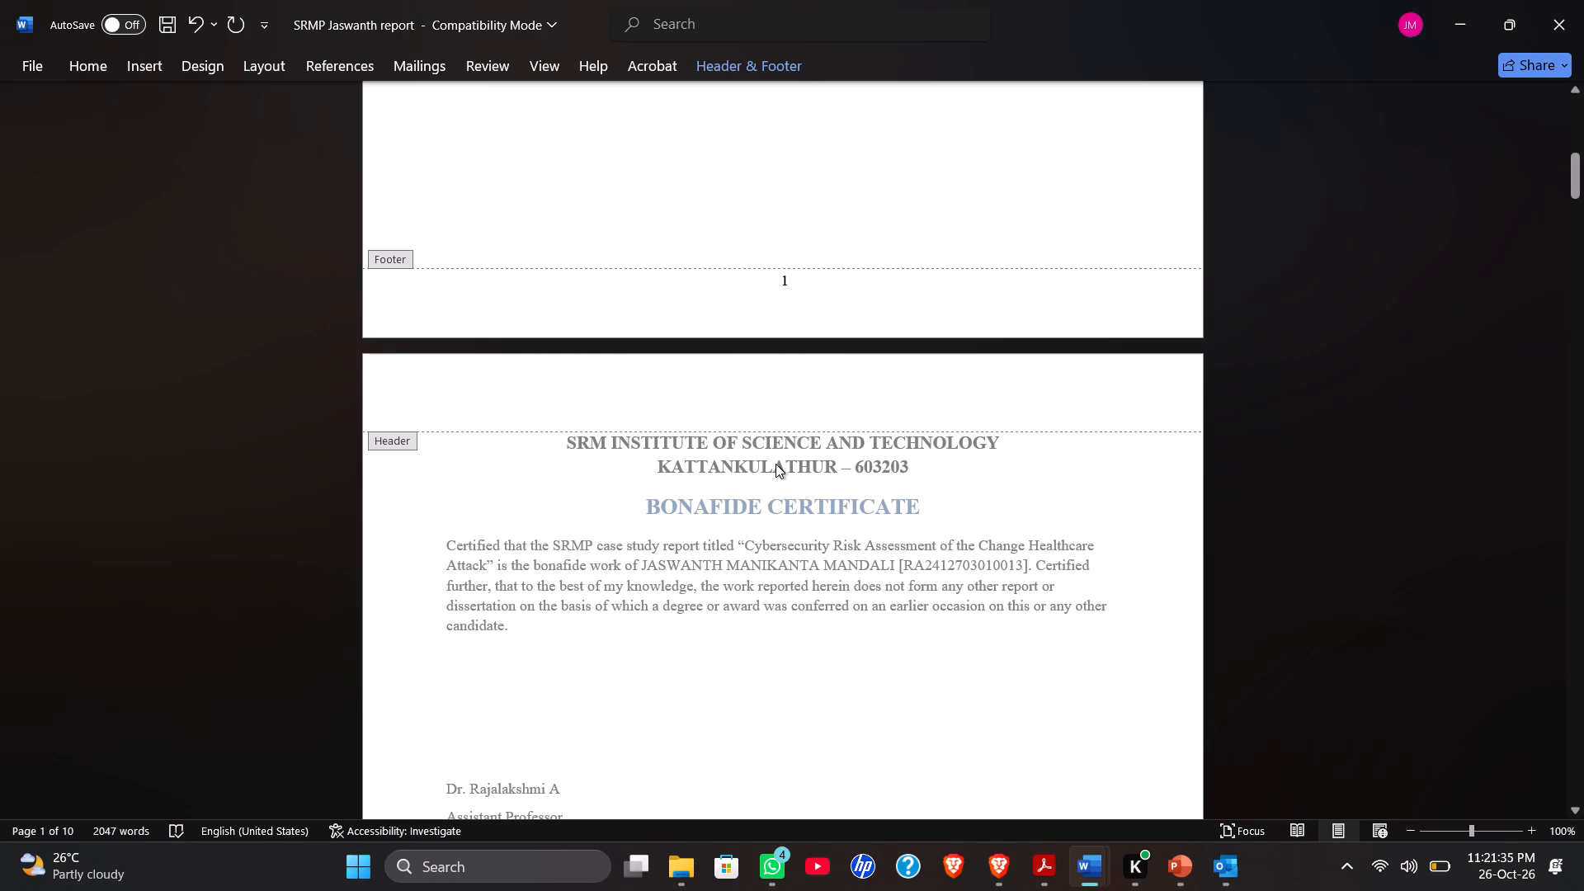
pyautogui.click(775, 464)
pyautogui.click(864, 317)
pyautogui.click(806, 641)
pyautogui.tripleClick(806, 590)
pyautogui.click(790, 587)
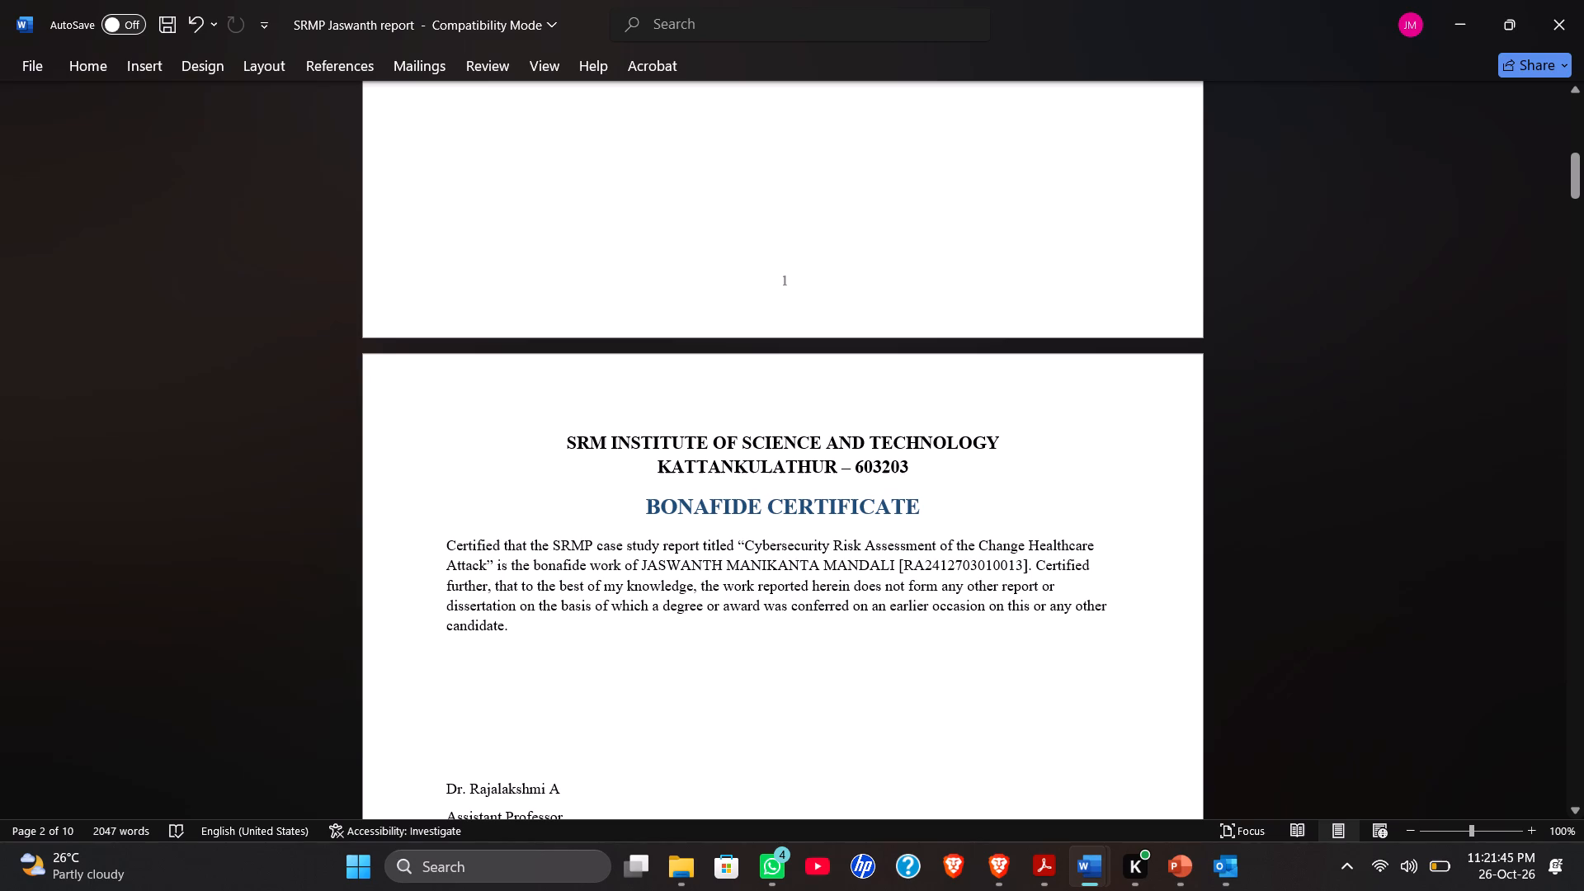
# Replace the three heading lines of the SRMP Jaswanth report's bonafide certificate with the formatted ones copied from SRMP_Renisha_report.
pyautogui.hotkey('alt', 'Tab')
pyautogui.click(545, 587)
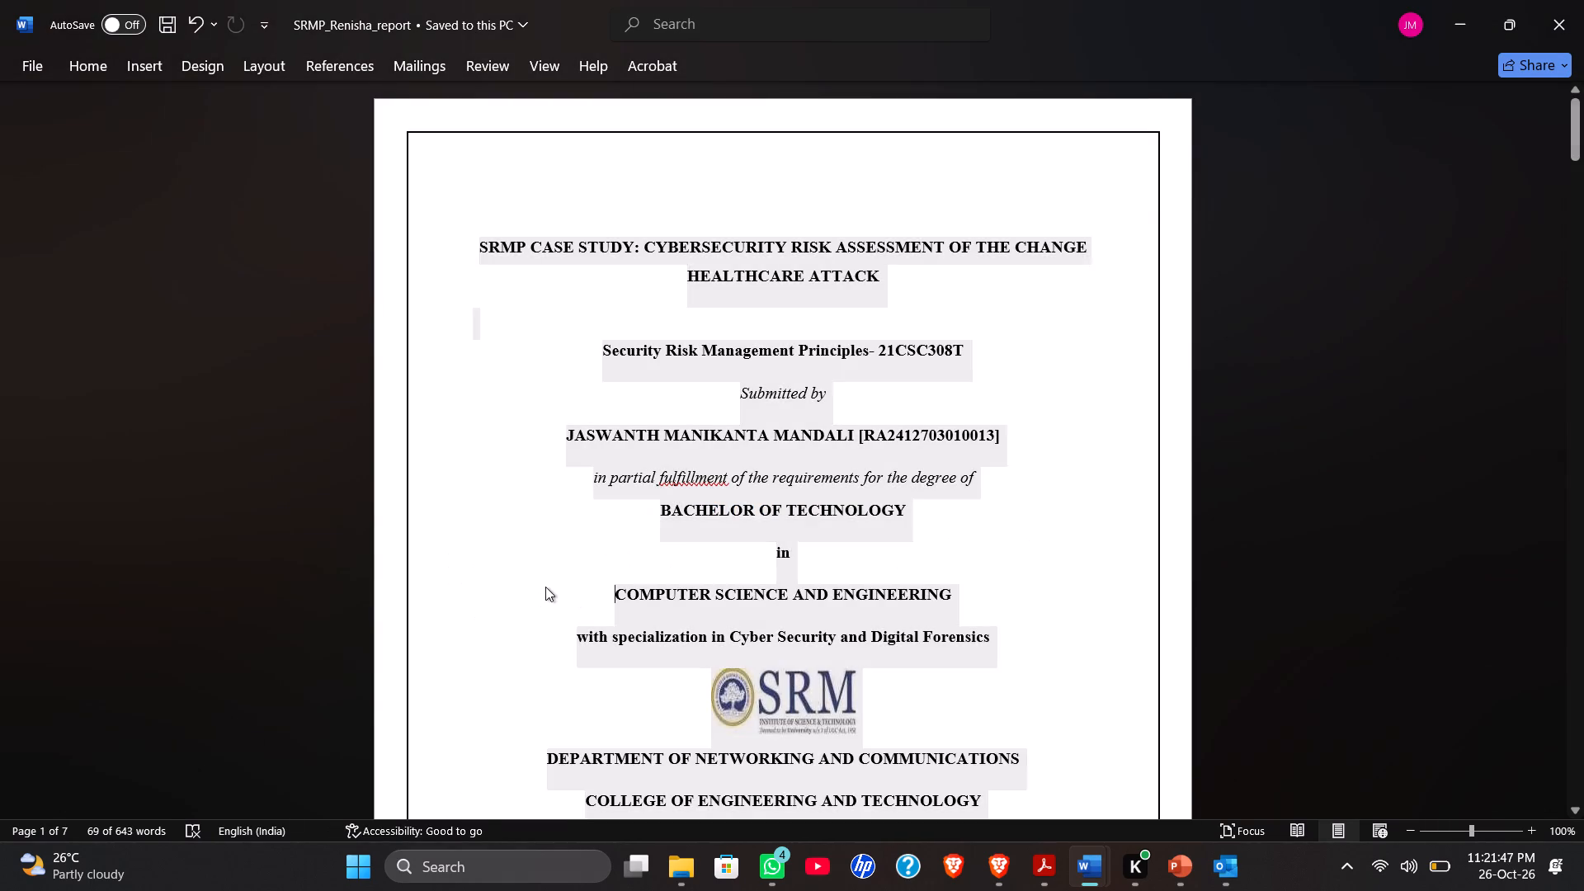
pyautogui.scroll(-5, 545, 587)
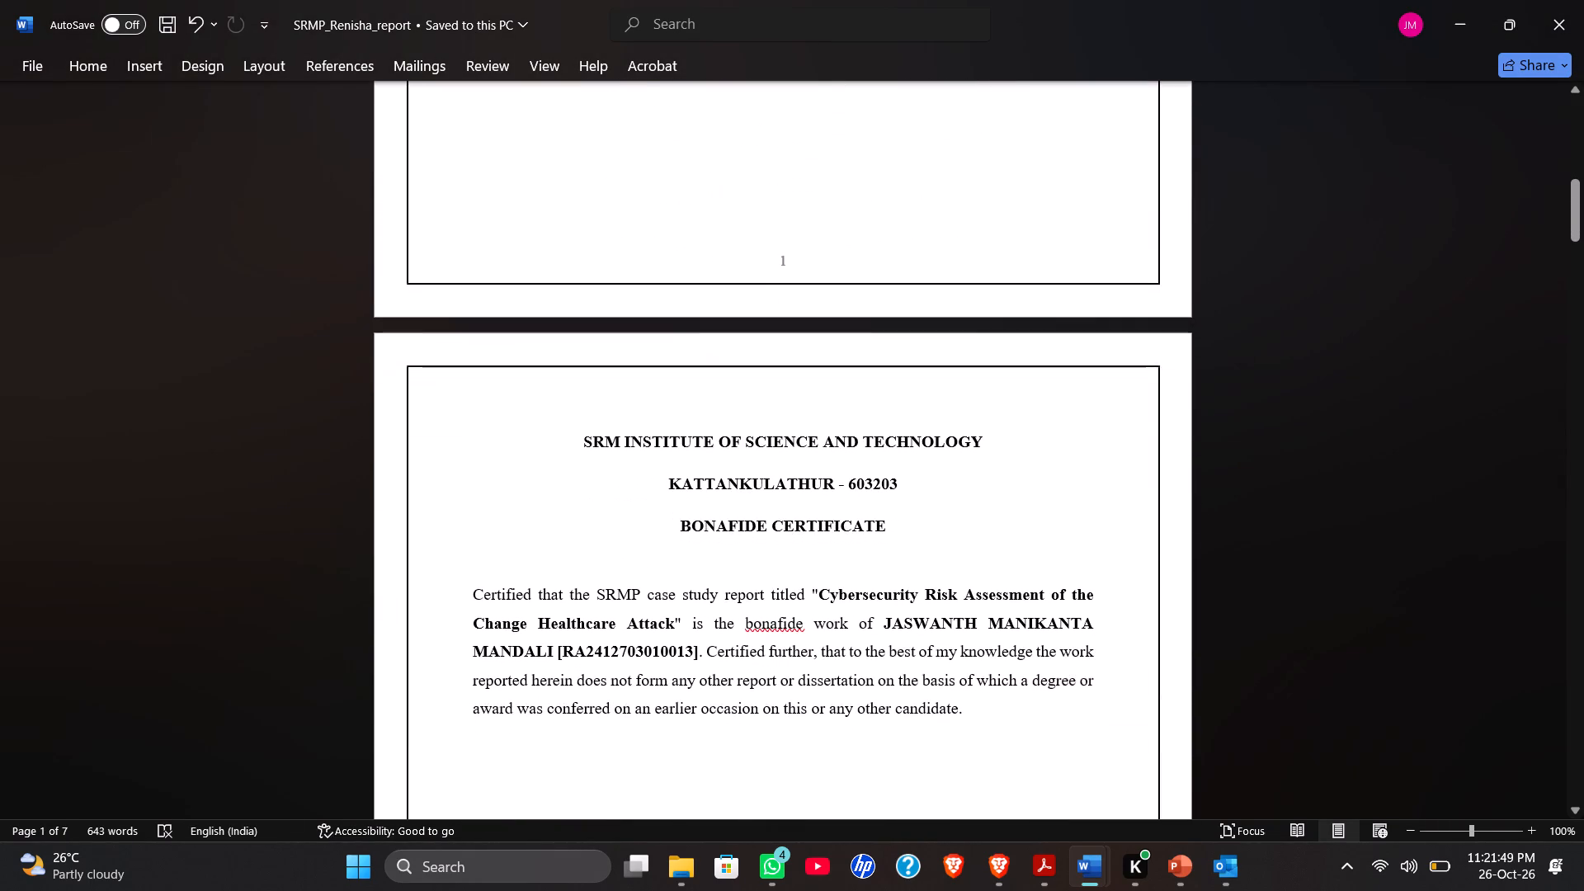
pyautogui.moveTo(594, 427); pyautogui.dragTo(849, 577)
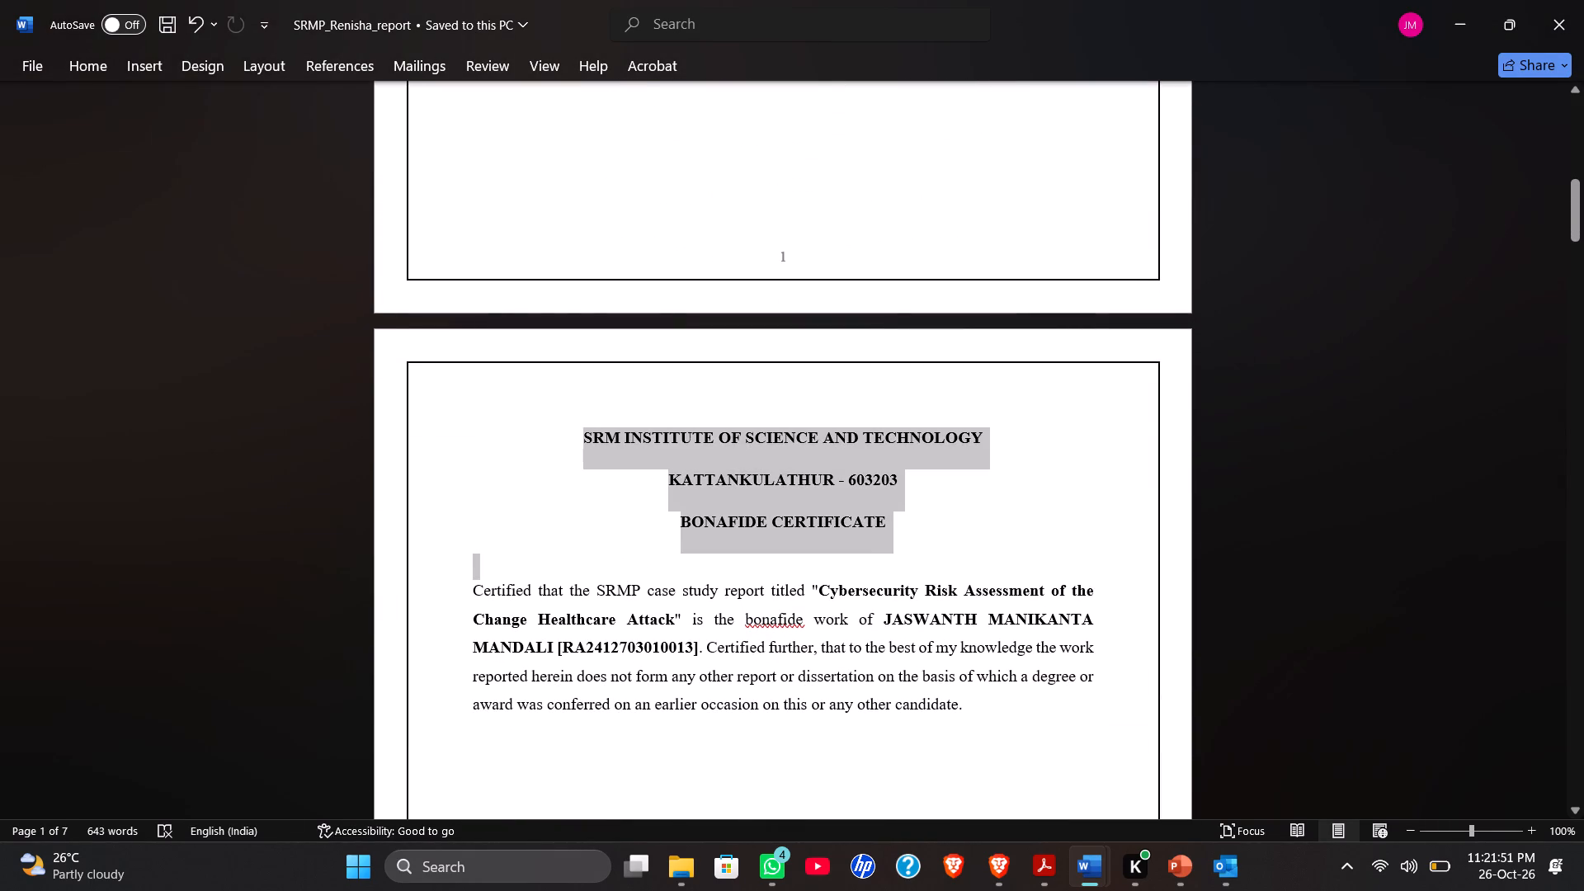
pyautogui.moveTo(849, 577); pyautogui.dragTo(901, 527)
pyautogui.hotkey('ctrl', 'c')
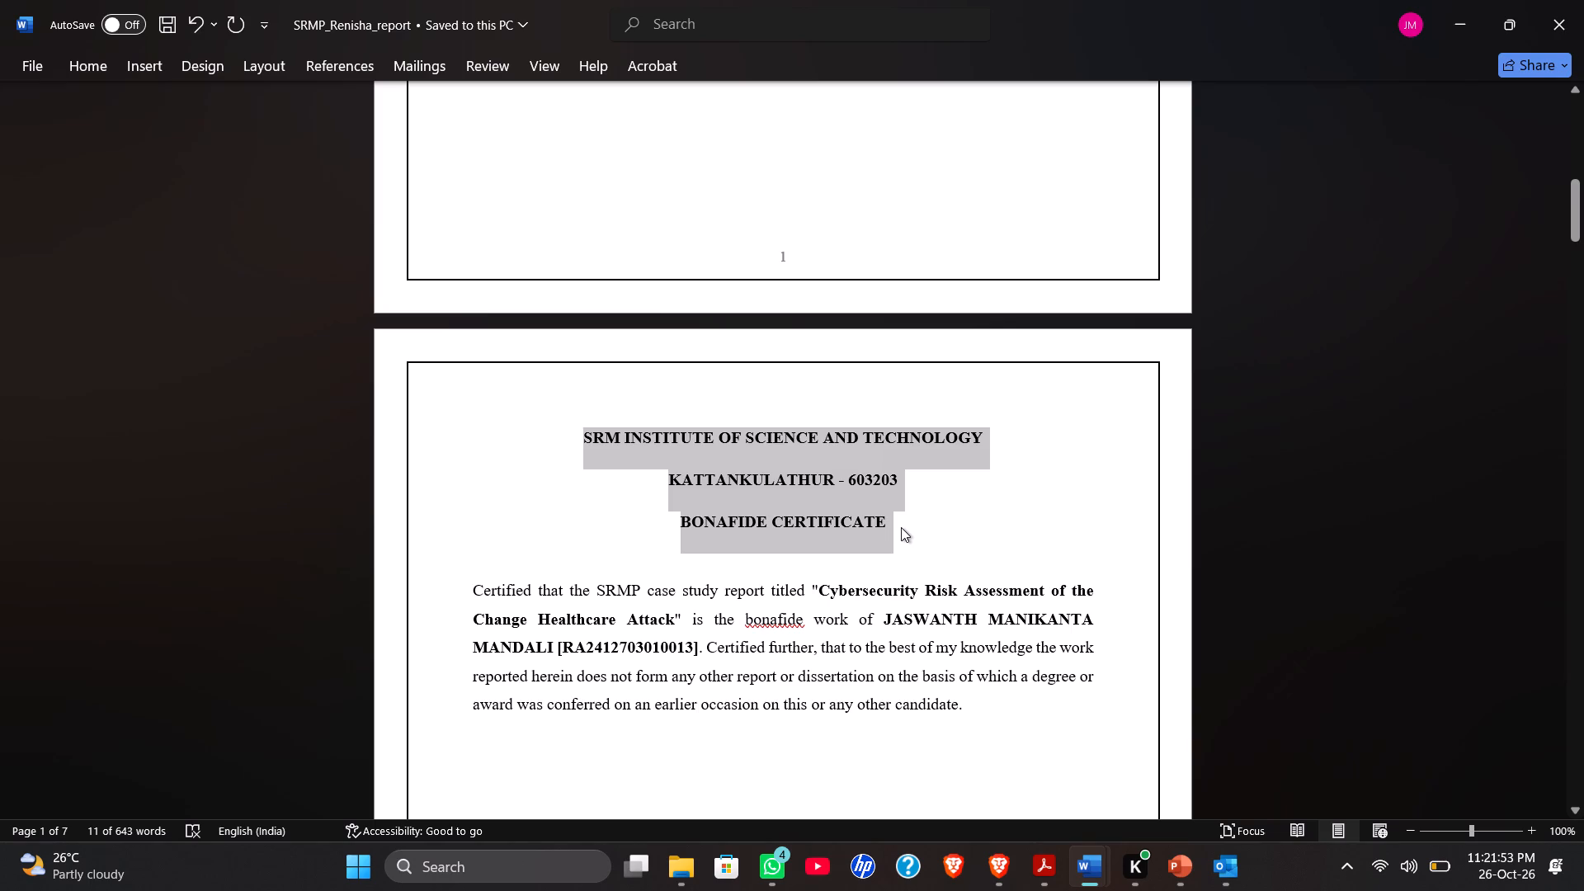
pyautogui.hotkey('alt', 'Tab')
pyautogui.moveTo(548, 448); pyautogui.dragTo(959, 511)
pyautogui.hotkey('ctrl', 'v')
pyautogui.click(705, 681)
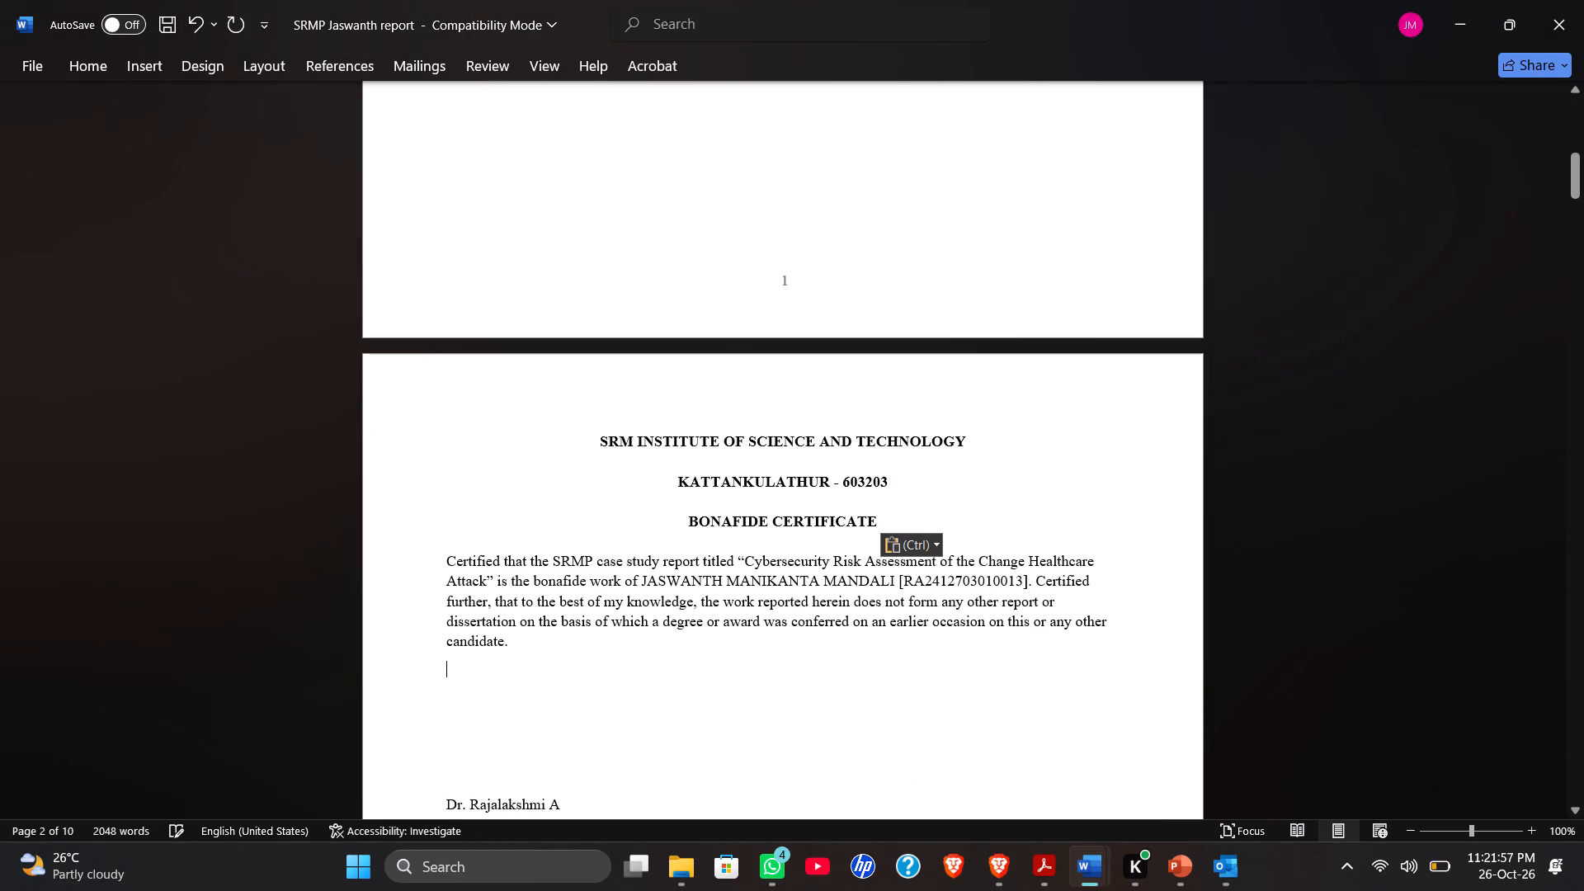
# Following the sample, bold the quoted case study title and the student's name with bracketed registration number in the certificate paragraph.
pyautogui.hotkey('alt', 'Tab')
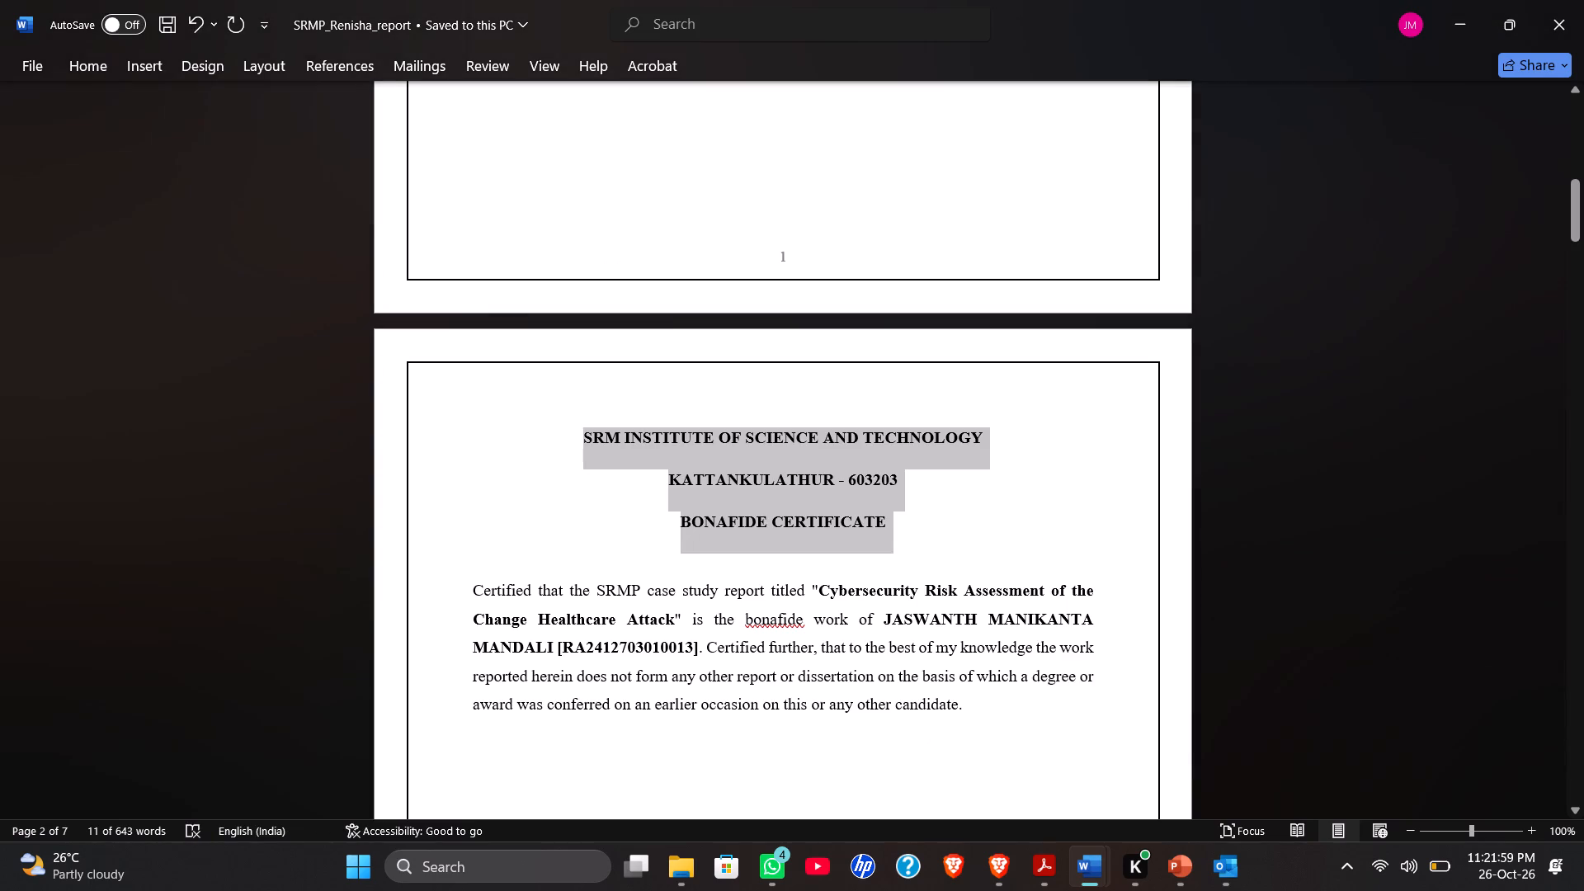
pyautogui.hotkey('alt', 'Tab')
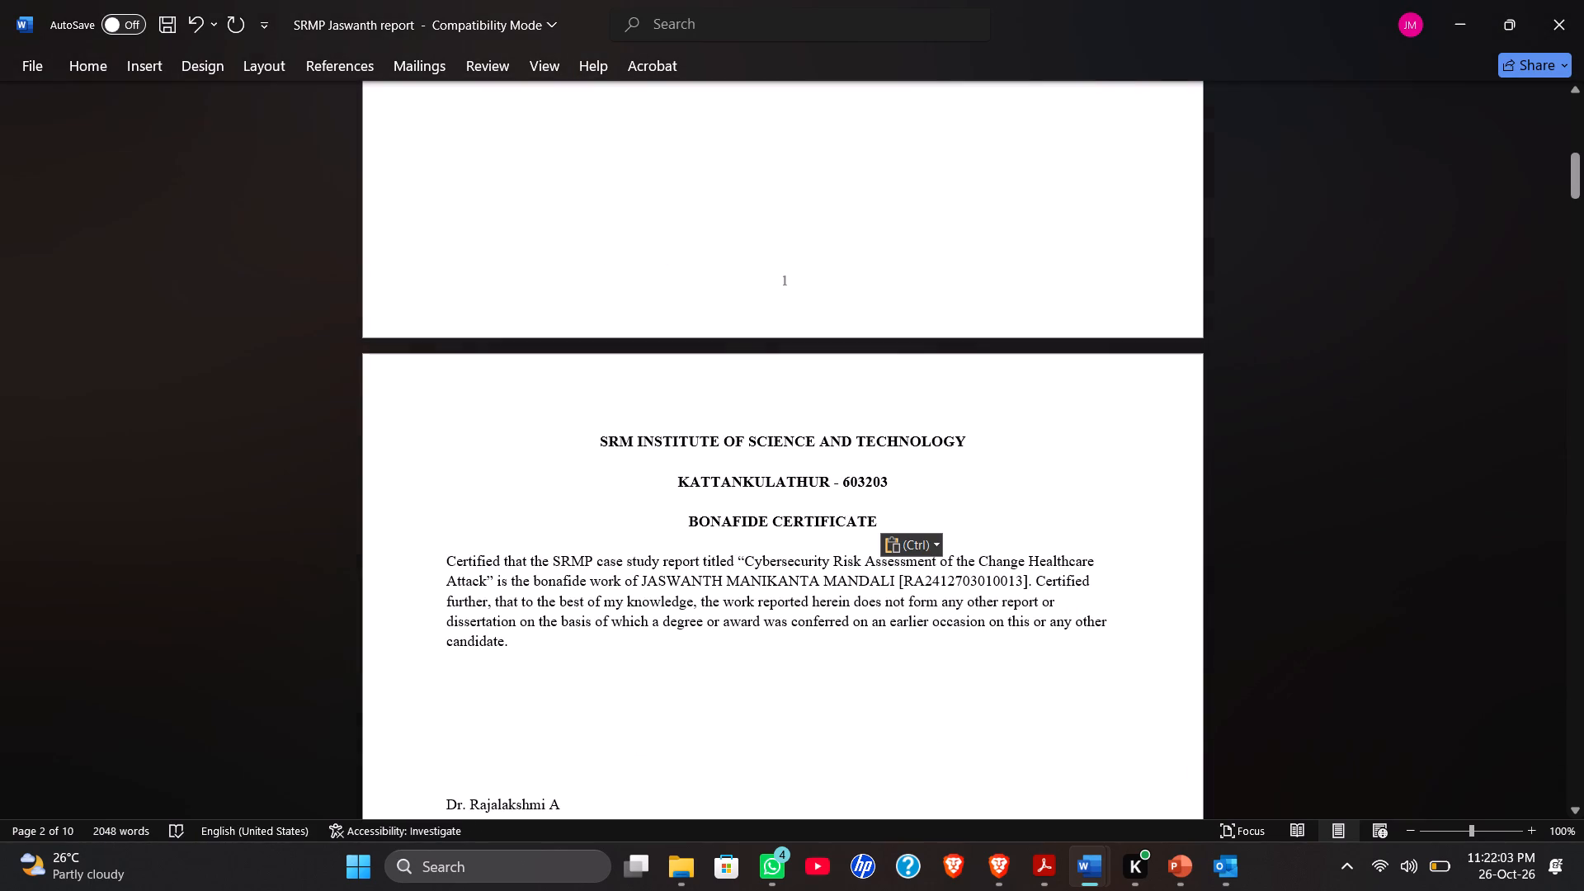
pyautogui.moveTo(741, 557); pyautogui.dragTo(500, 590)
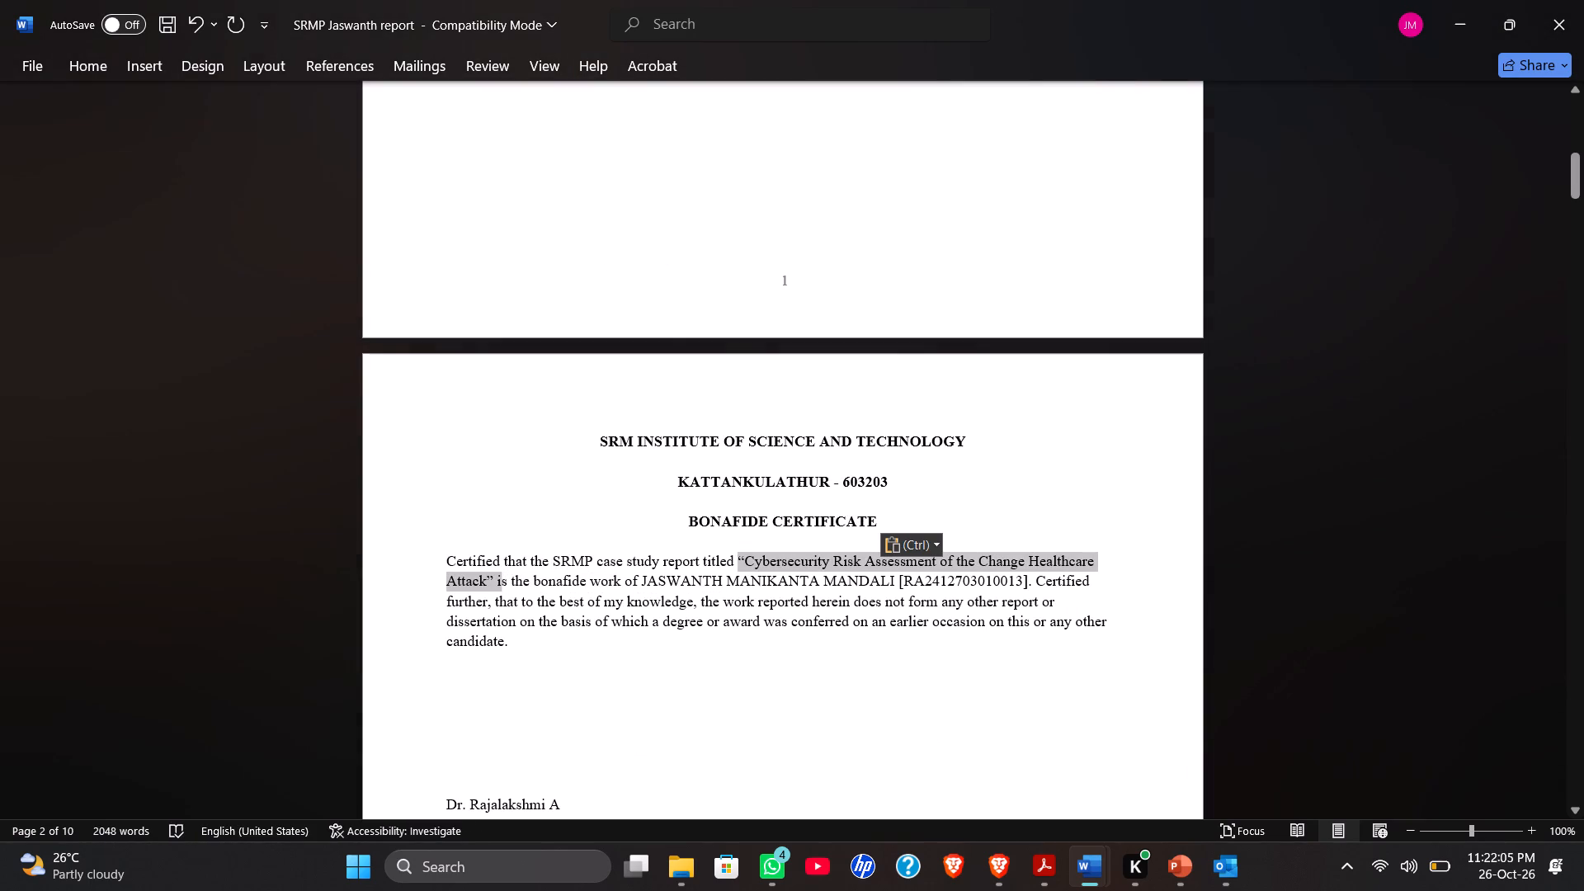
pyautogui.moveTo(500, 590); pyautogui.dragTo(496, 588)
pyautogui.hotkey('ctrl', 'b')
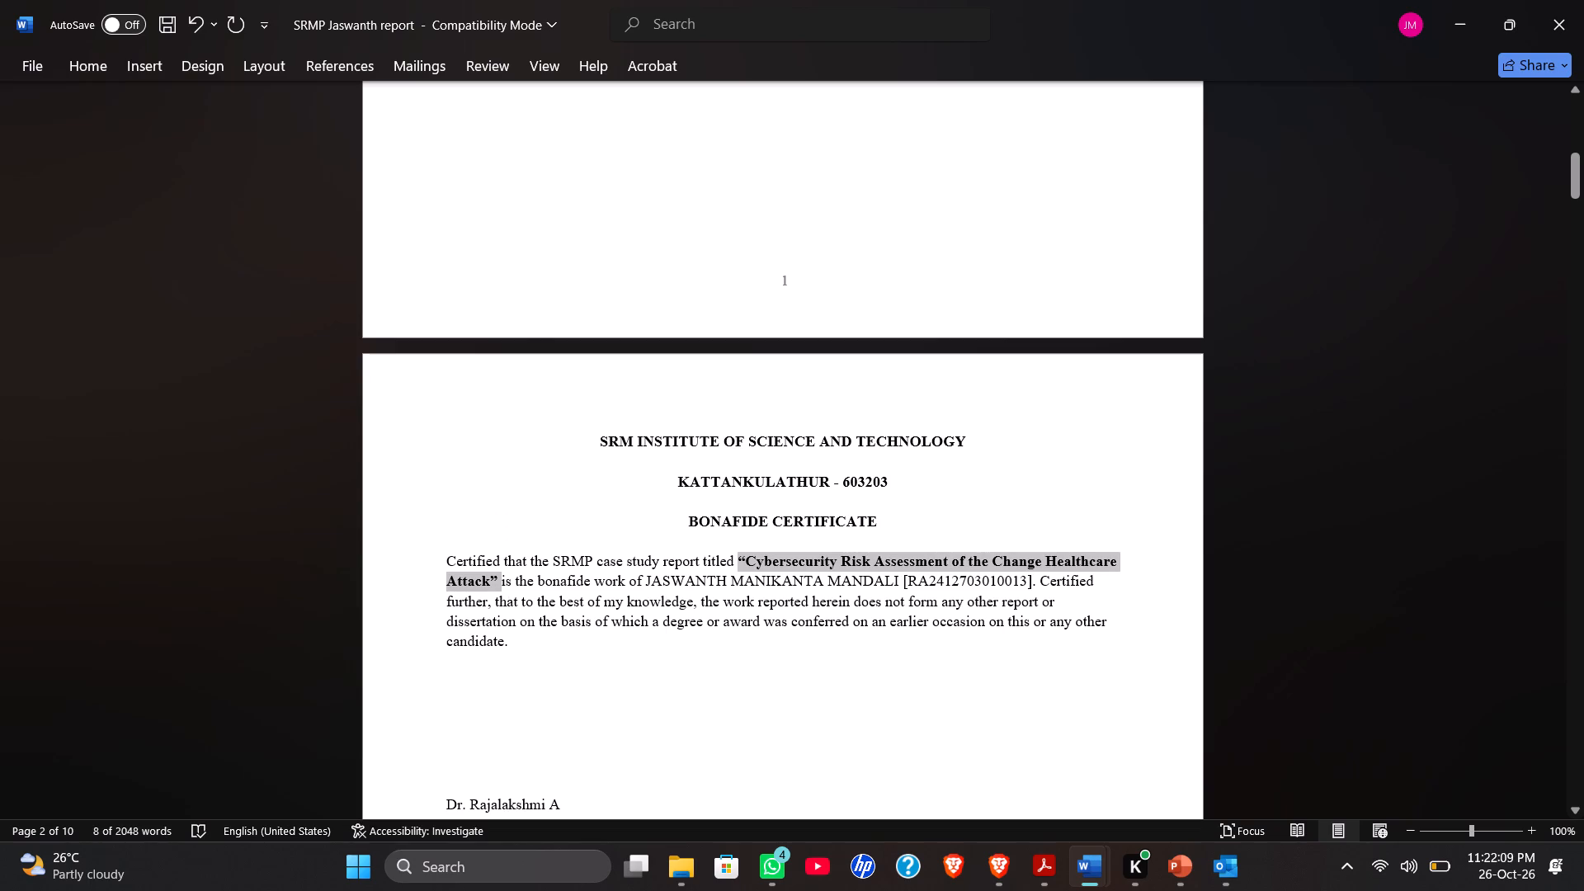
pyautogui.moveTo(643, 570); pyautogui.dragTo(908, 578)
pyautogui.click(639, 579)
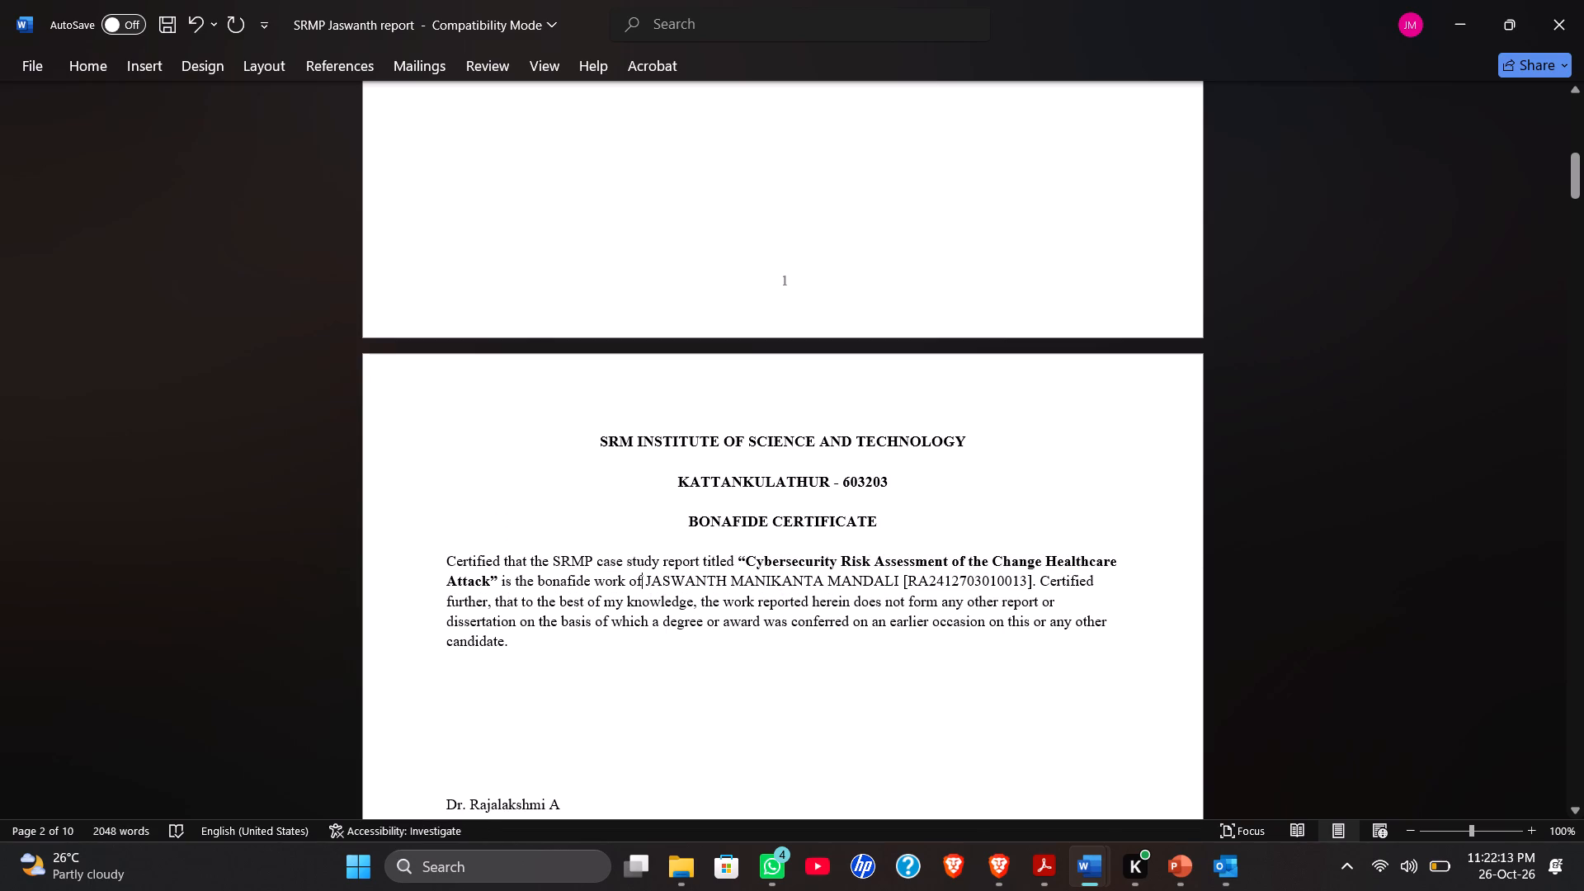
pyautogui.moveTo(643, 581); pyautogui.dragTo(1021, 591)
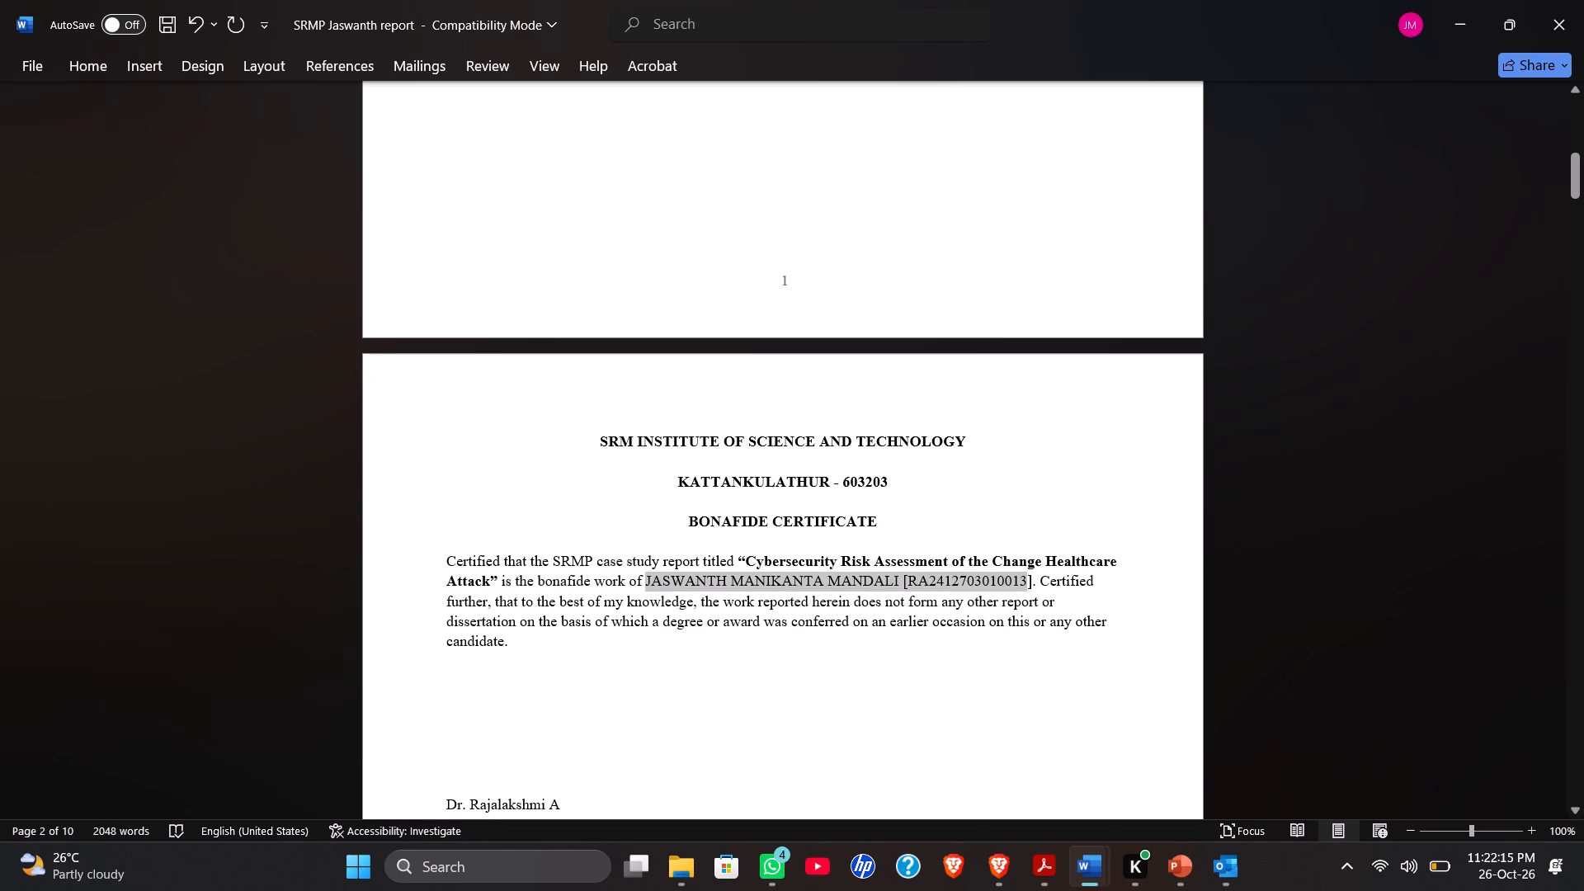
pyautogui.moveTo(1021, 591); pyautogui.dragTo(1030, 585)
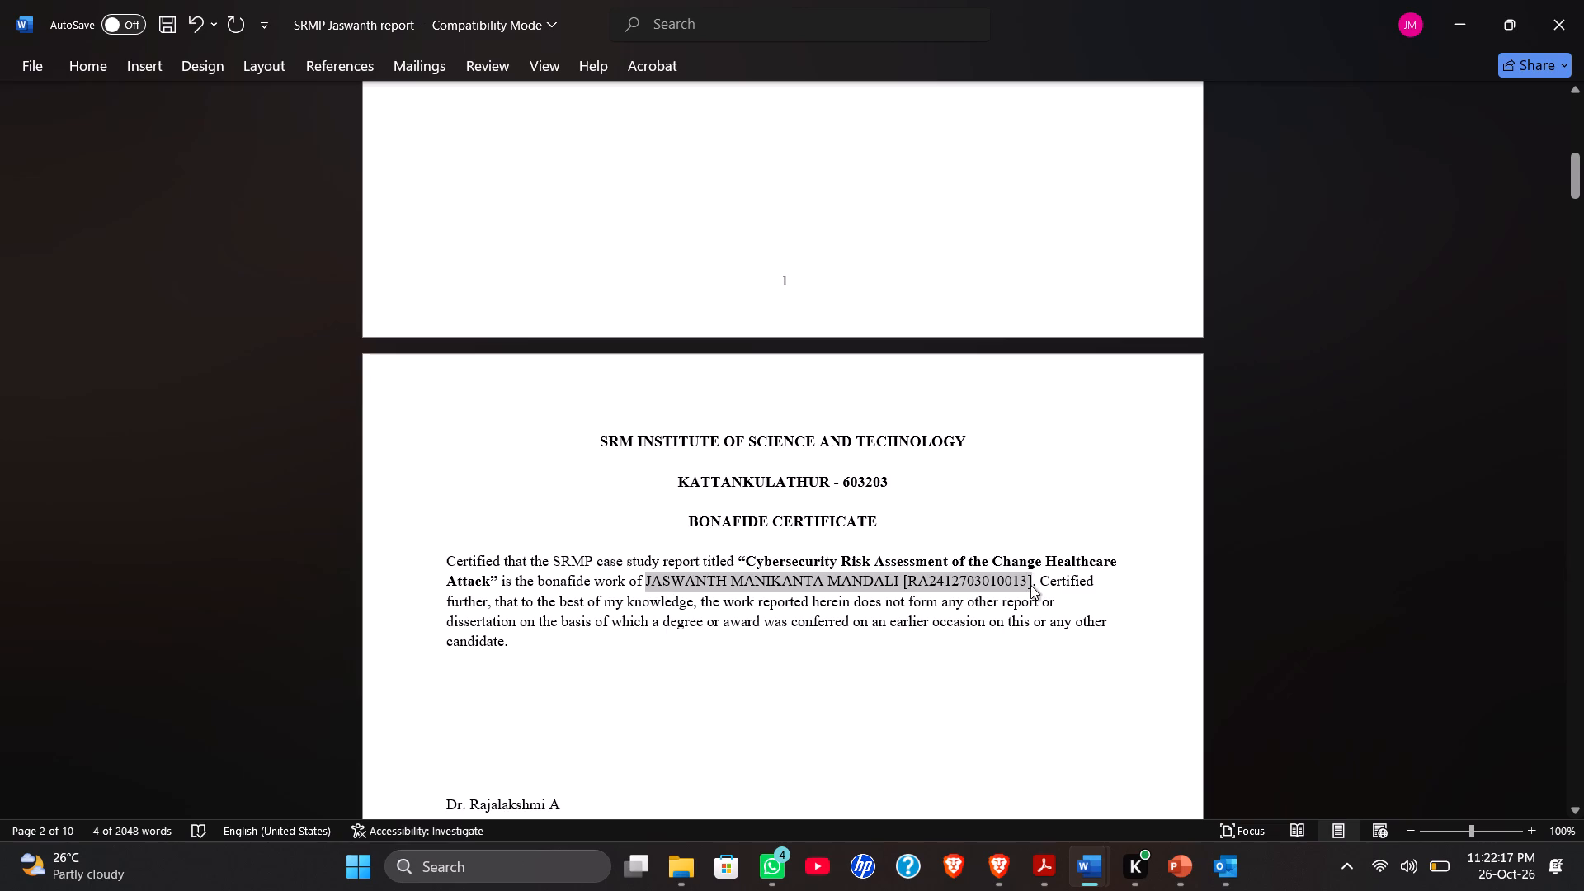
pyautogui.hotkey('ctrl', 'b')
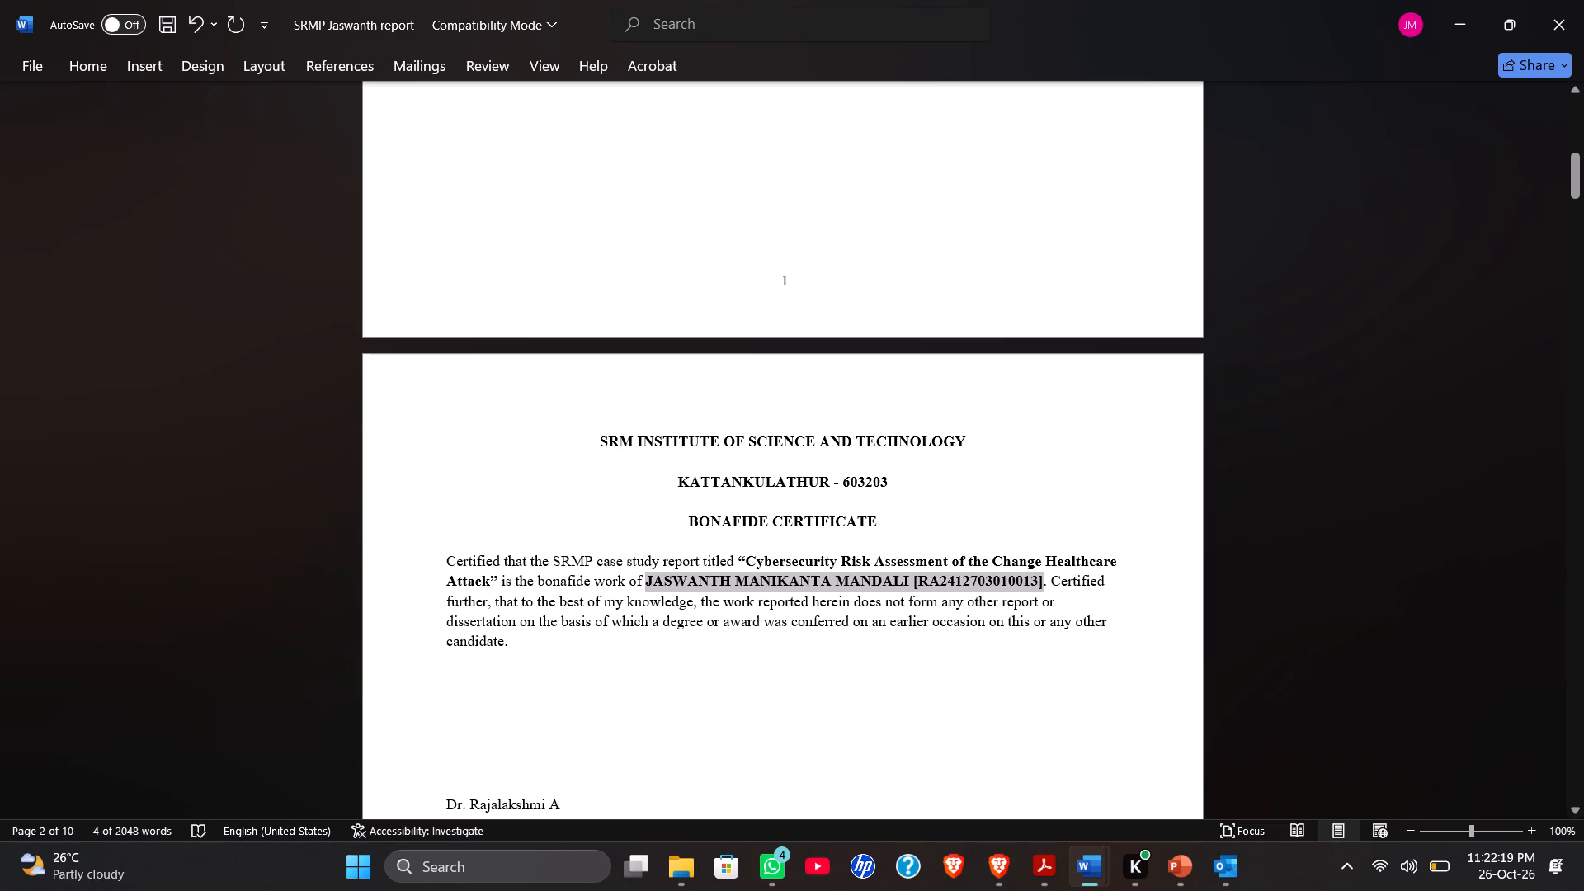
# Set the font size of the whole "Certified that the SRMP case study report" paragraph to 14.
pyautogui.moveTo(447, 559); pyautogui.dragTo(510, 641)
pyautogui.scroll(-2, 510, 641)
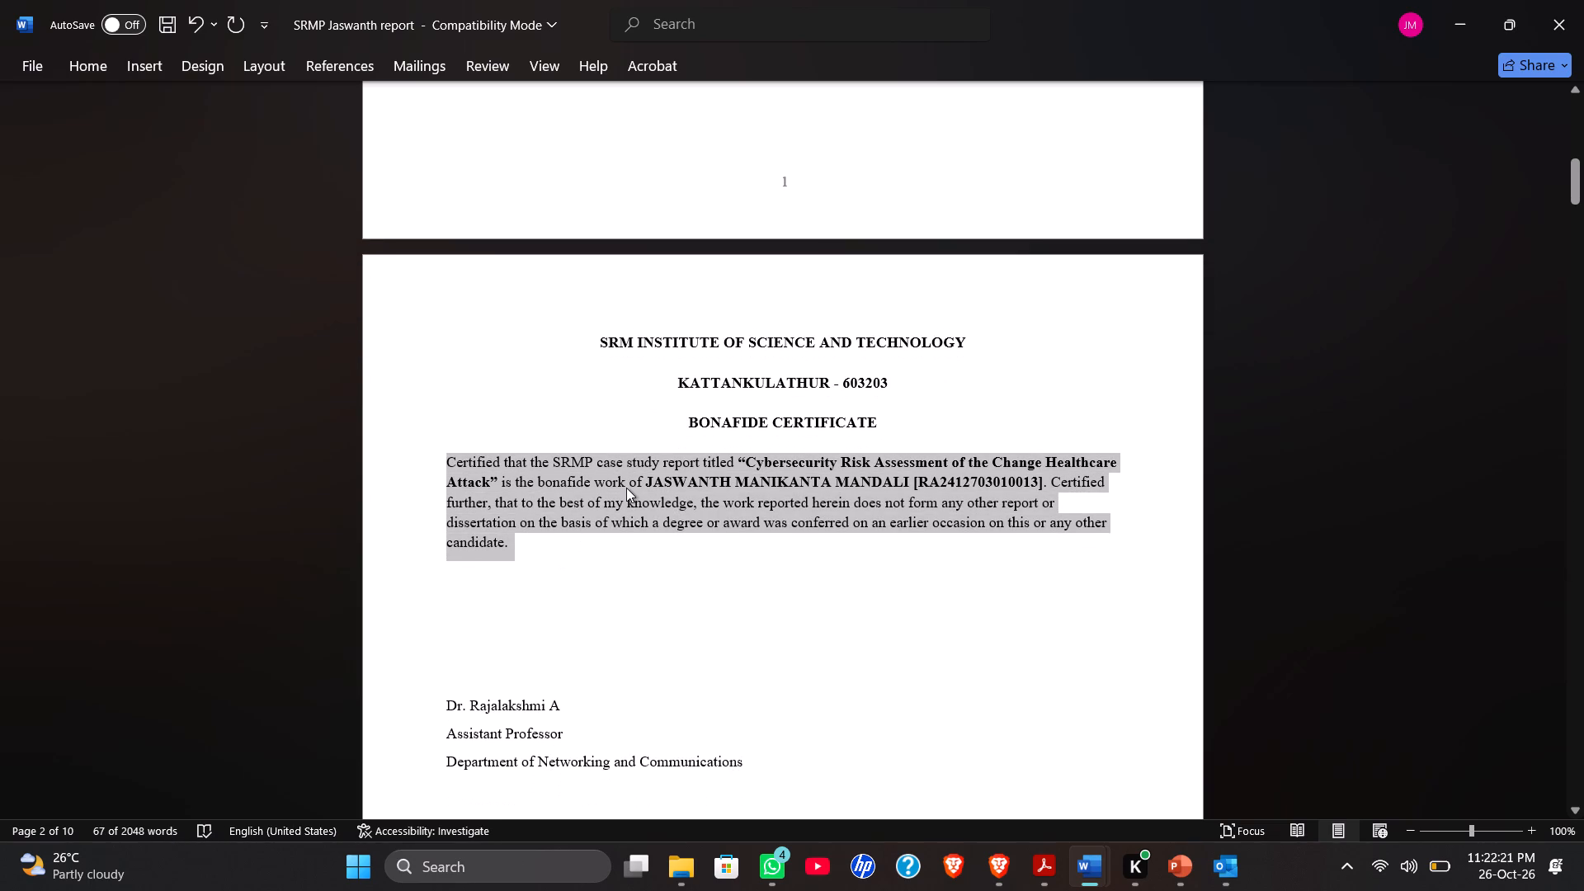
pyautogui.rightClick(626, 488)
pyautogui.click(789, 521)
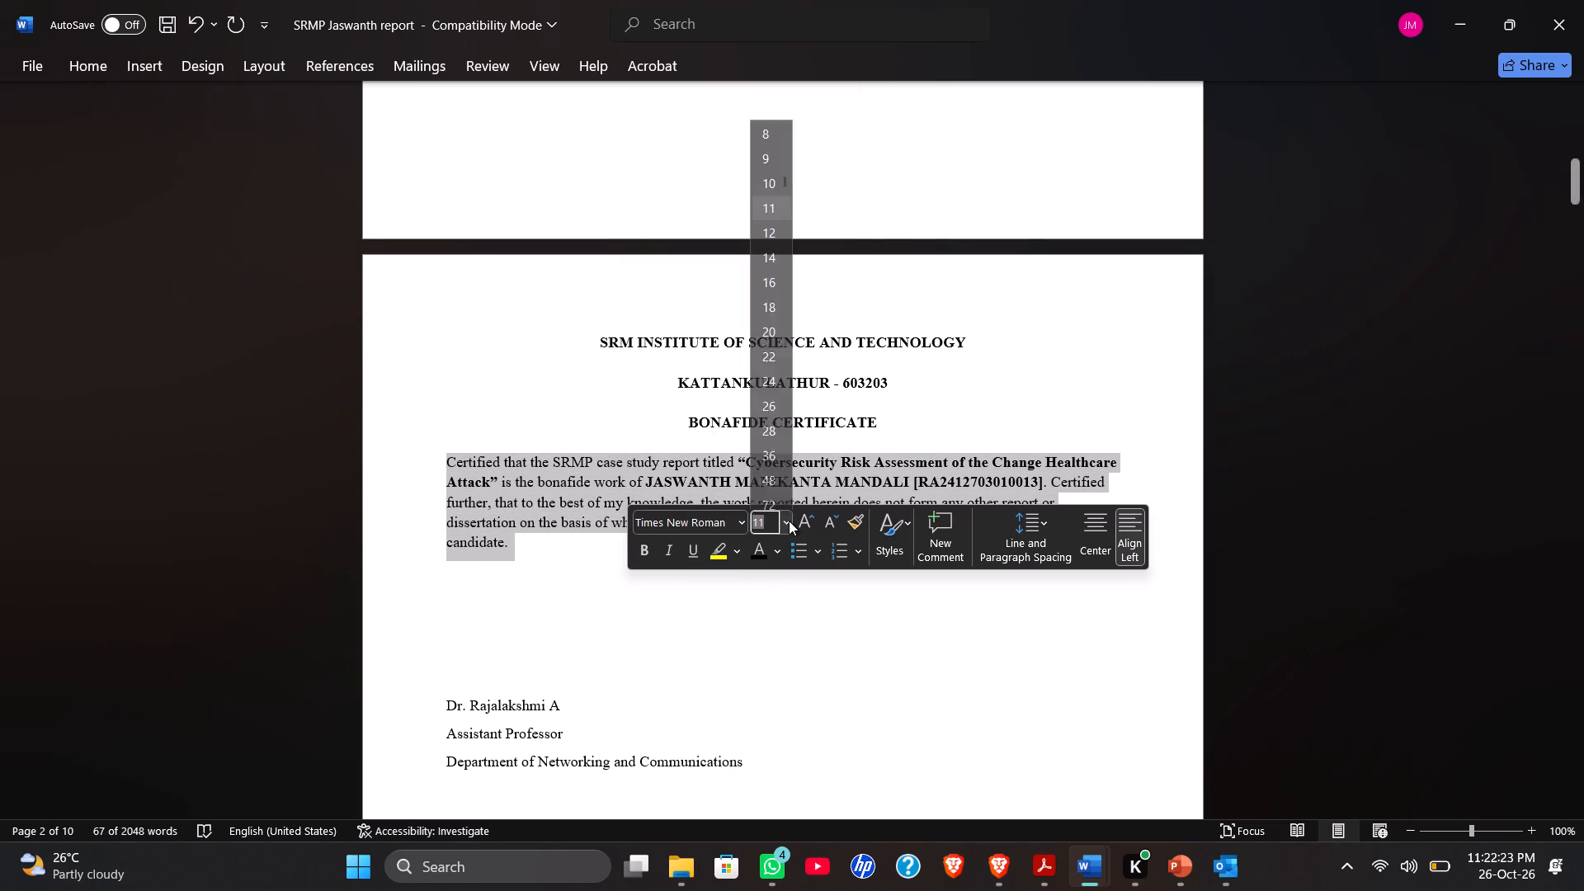
pyautogui.click(773, 251)
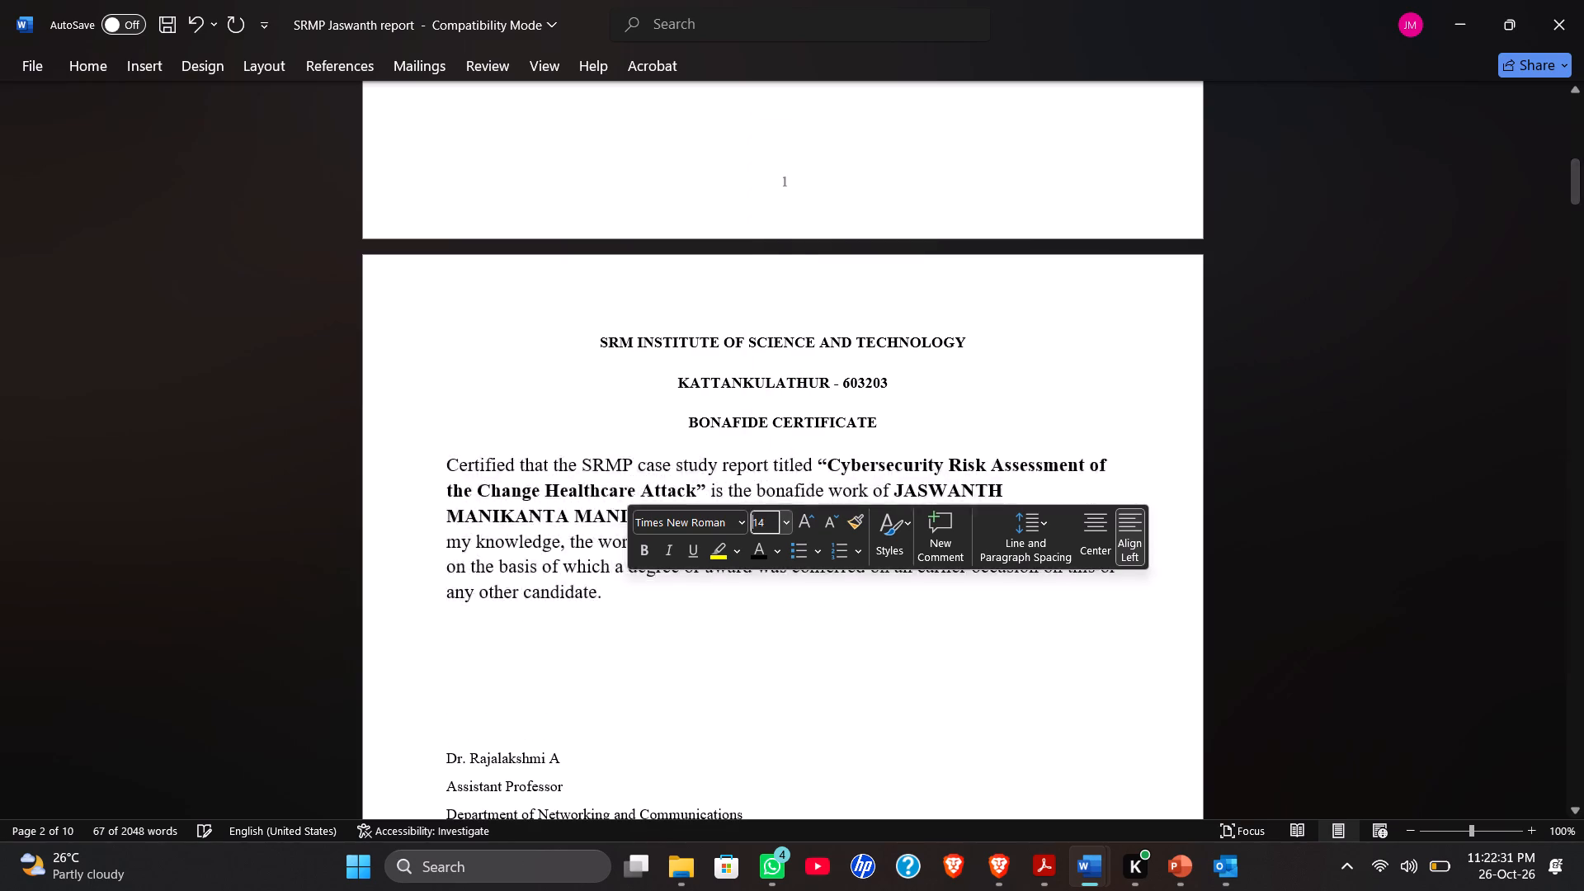
# Check the certificate paragraph's font size in SRMP_Renisha_report and set the whole SRMP Jaswanth report certificate paragraph to 12.
pyautogui.click(581, 422)
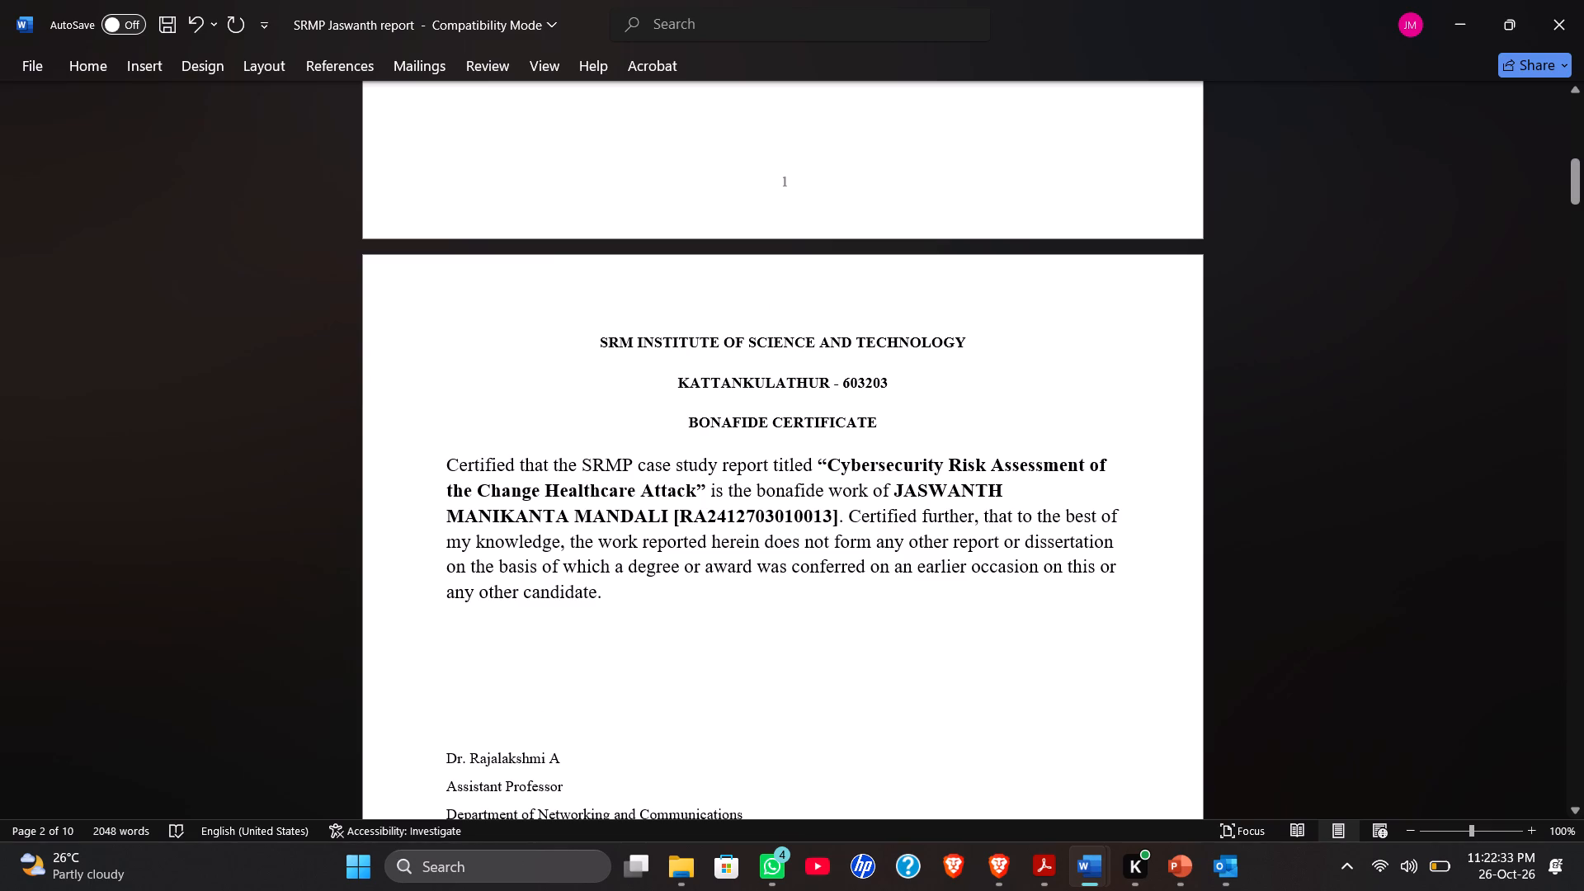
pyautogui.hotkey('alt', 'Tab')
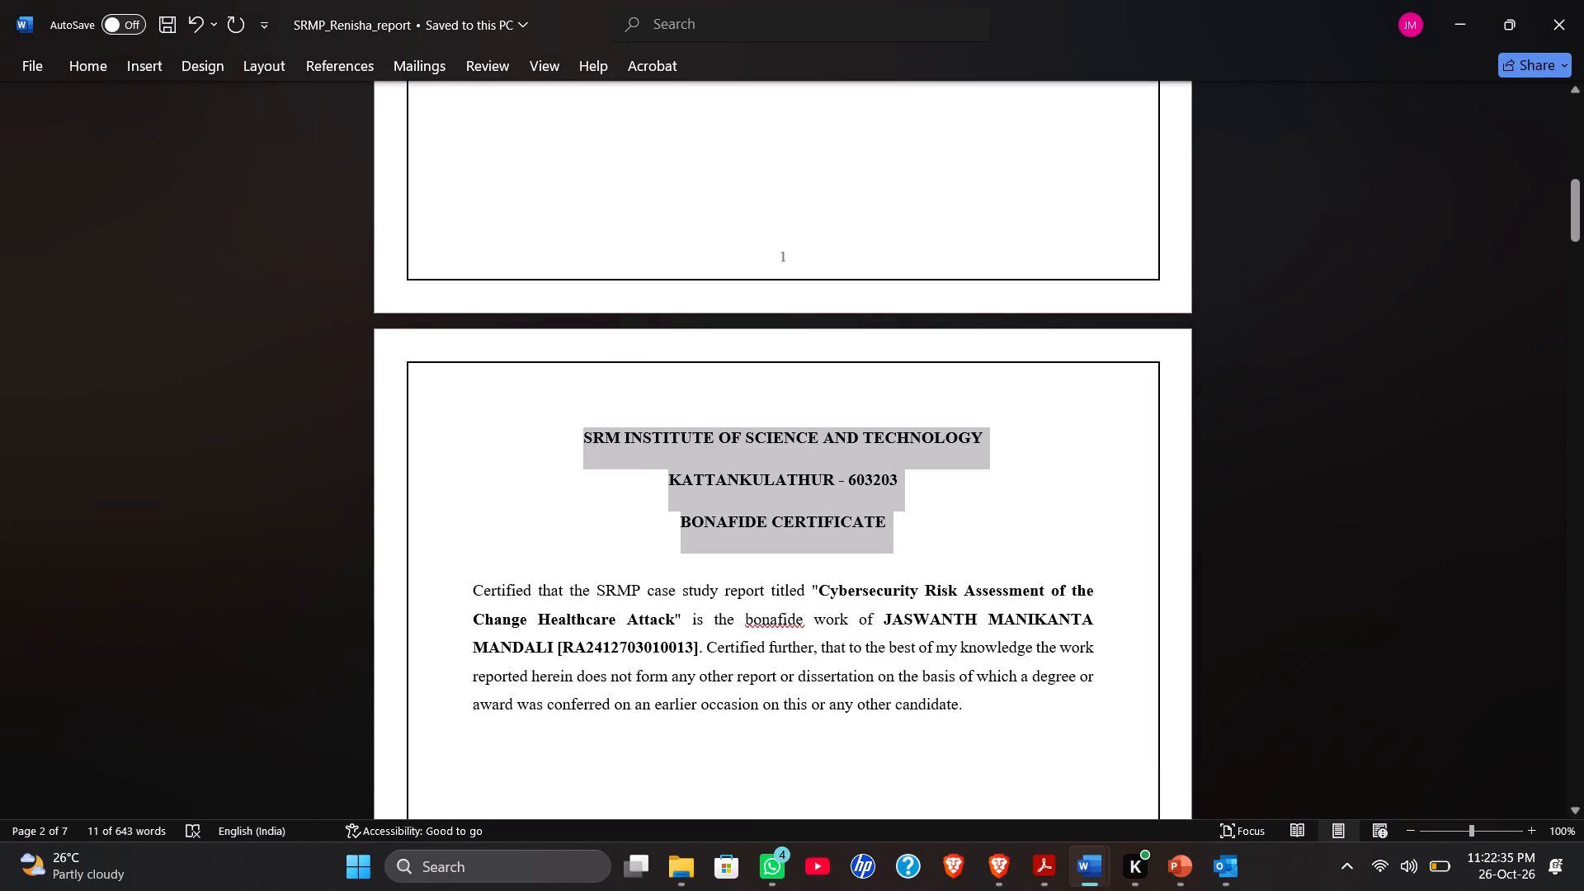
pyautogui.doubleClick(675, 591)
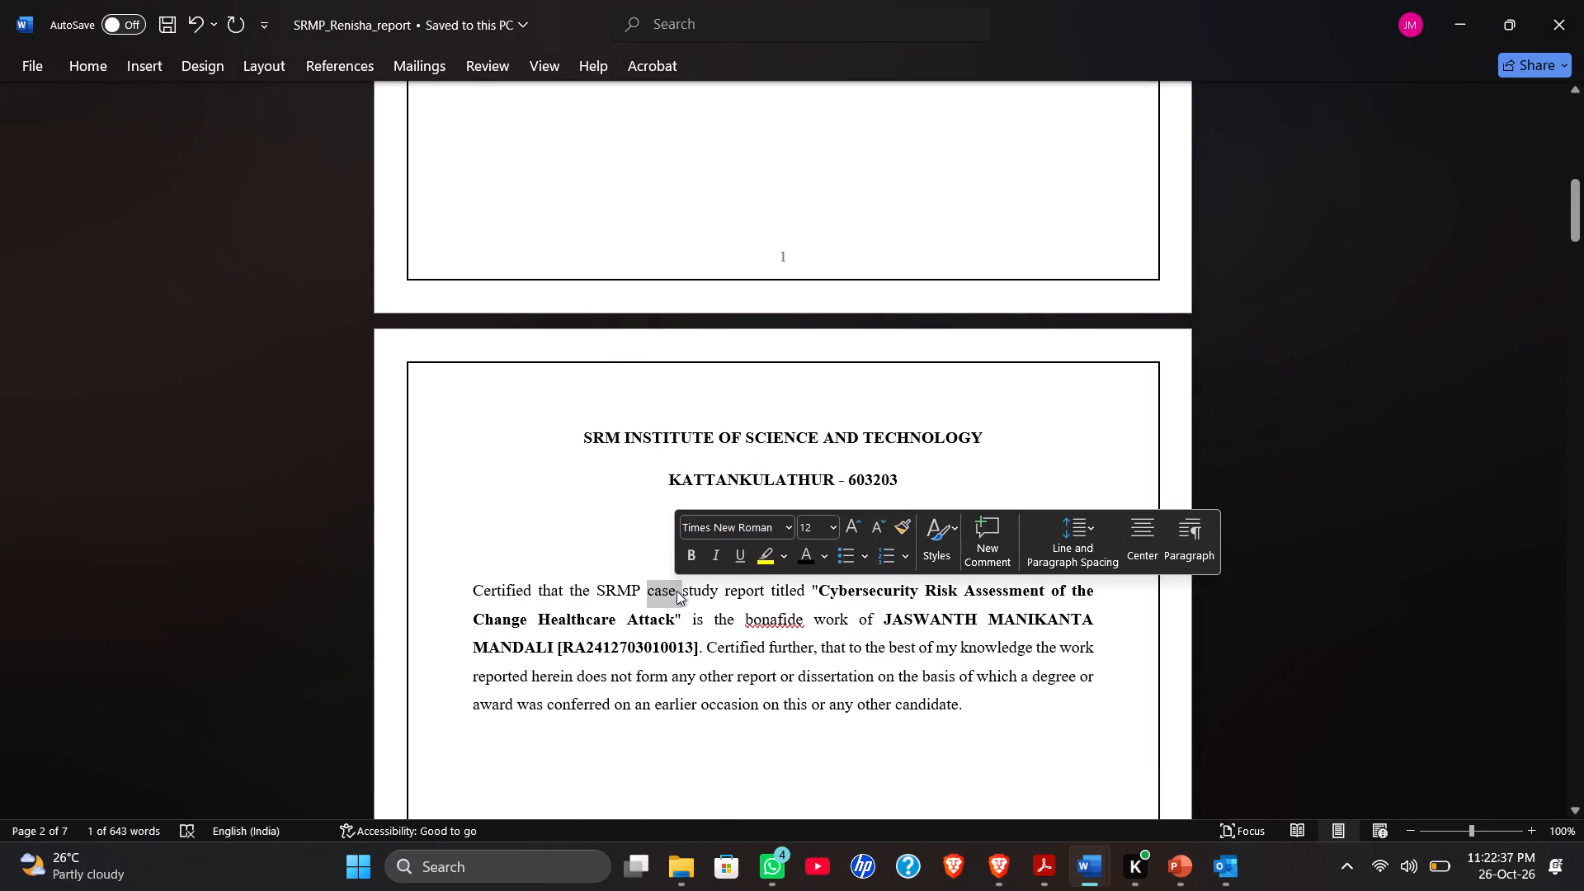
pyautogui.hotkey('alt', 'Tab')
pyautogui.moveTo(451, 467); pyautogui.dragTo(565, 573)
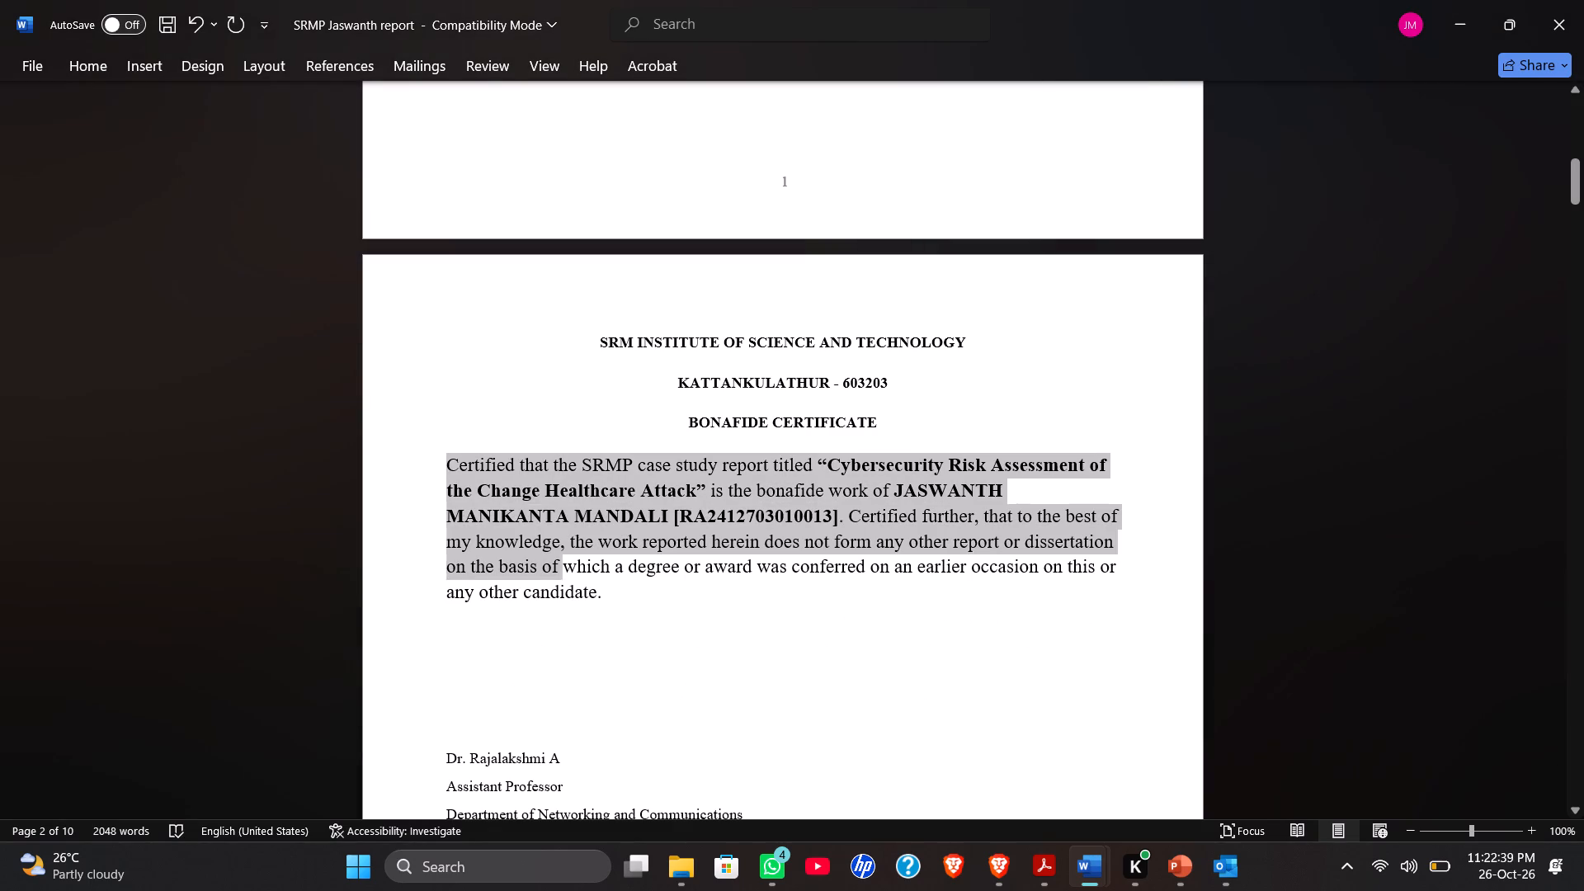
pyautogui.moveTo(565, 573); pyautogui.dragTo(611, 595)
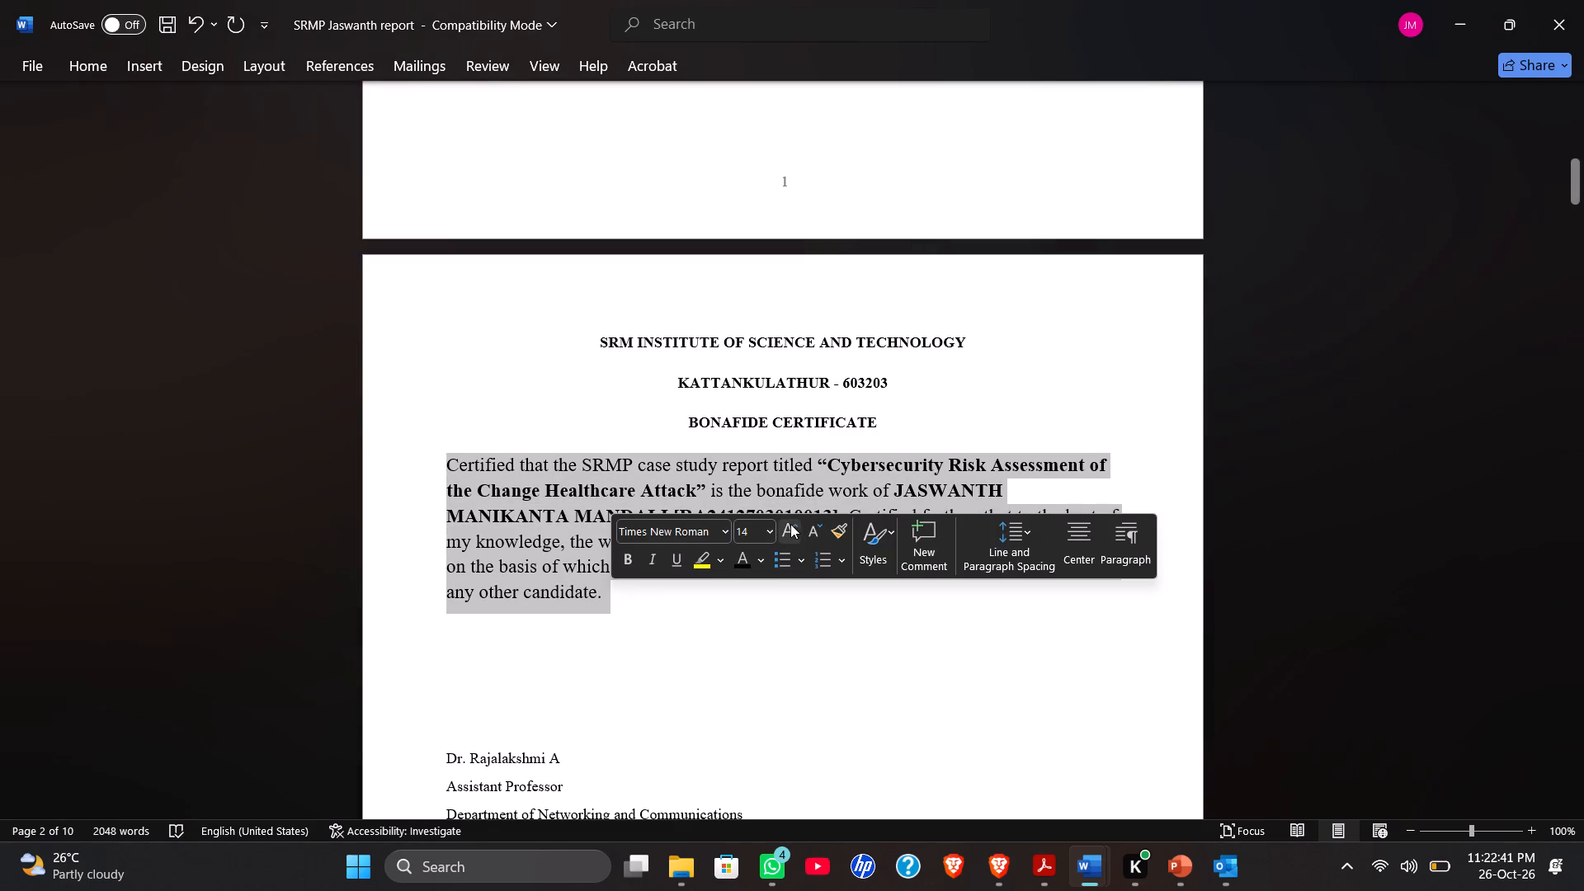
pyautogui.click(769, 525)
pyautogui.click(747, 233)
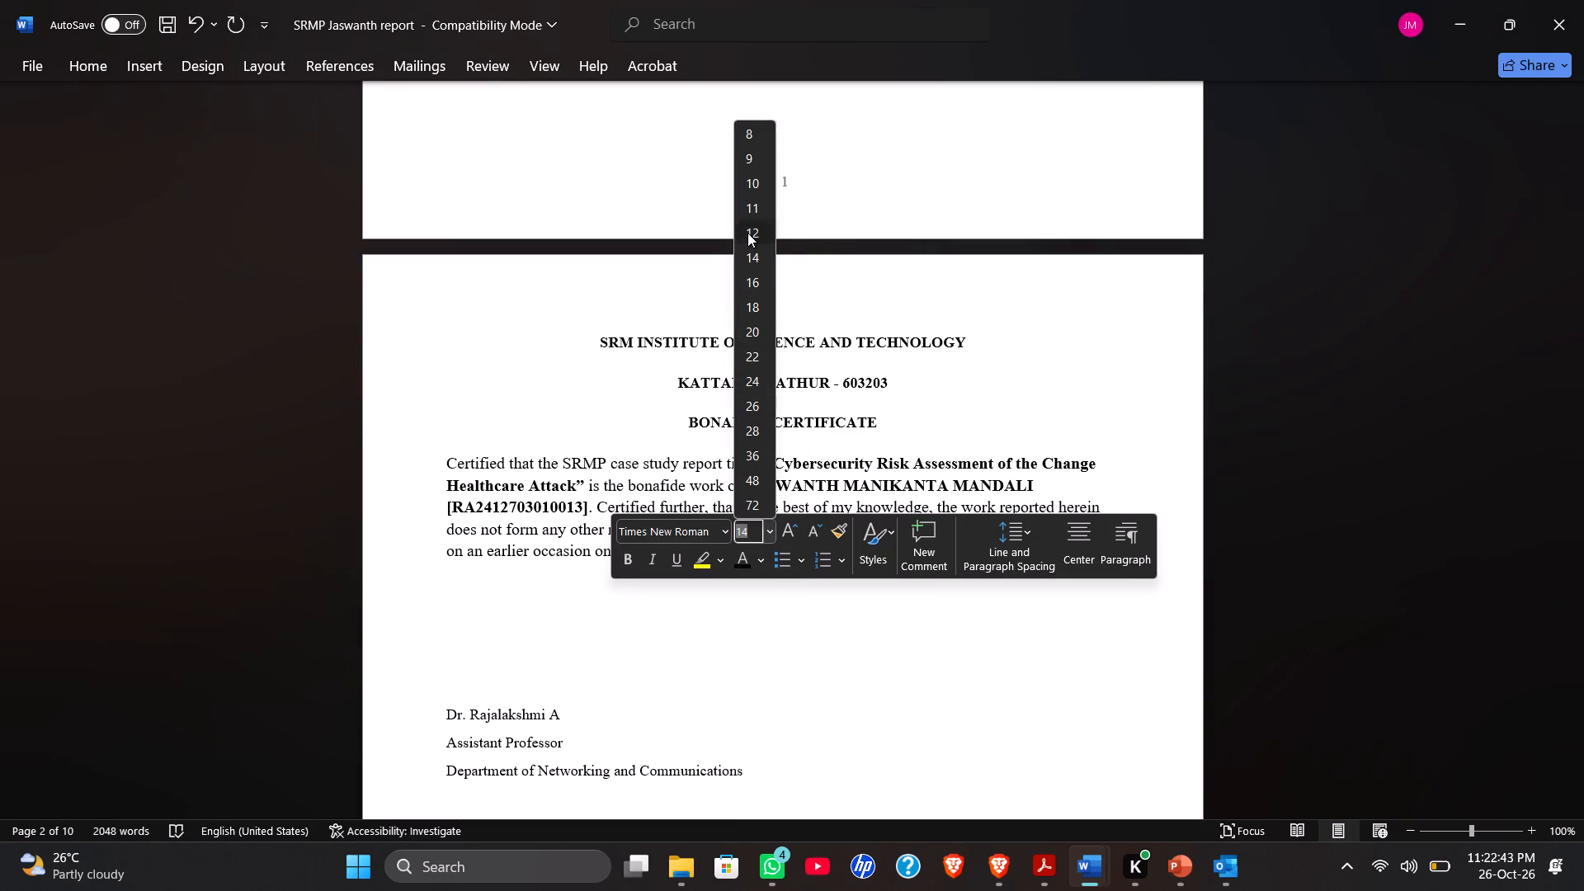
pyautogui.click(552, 501)
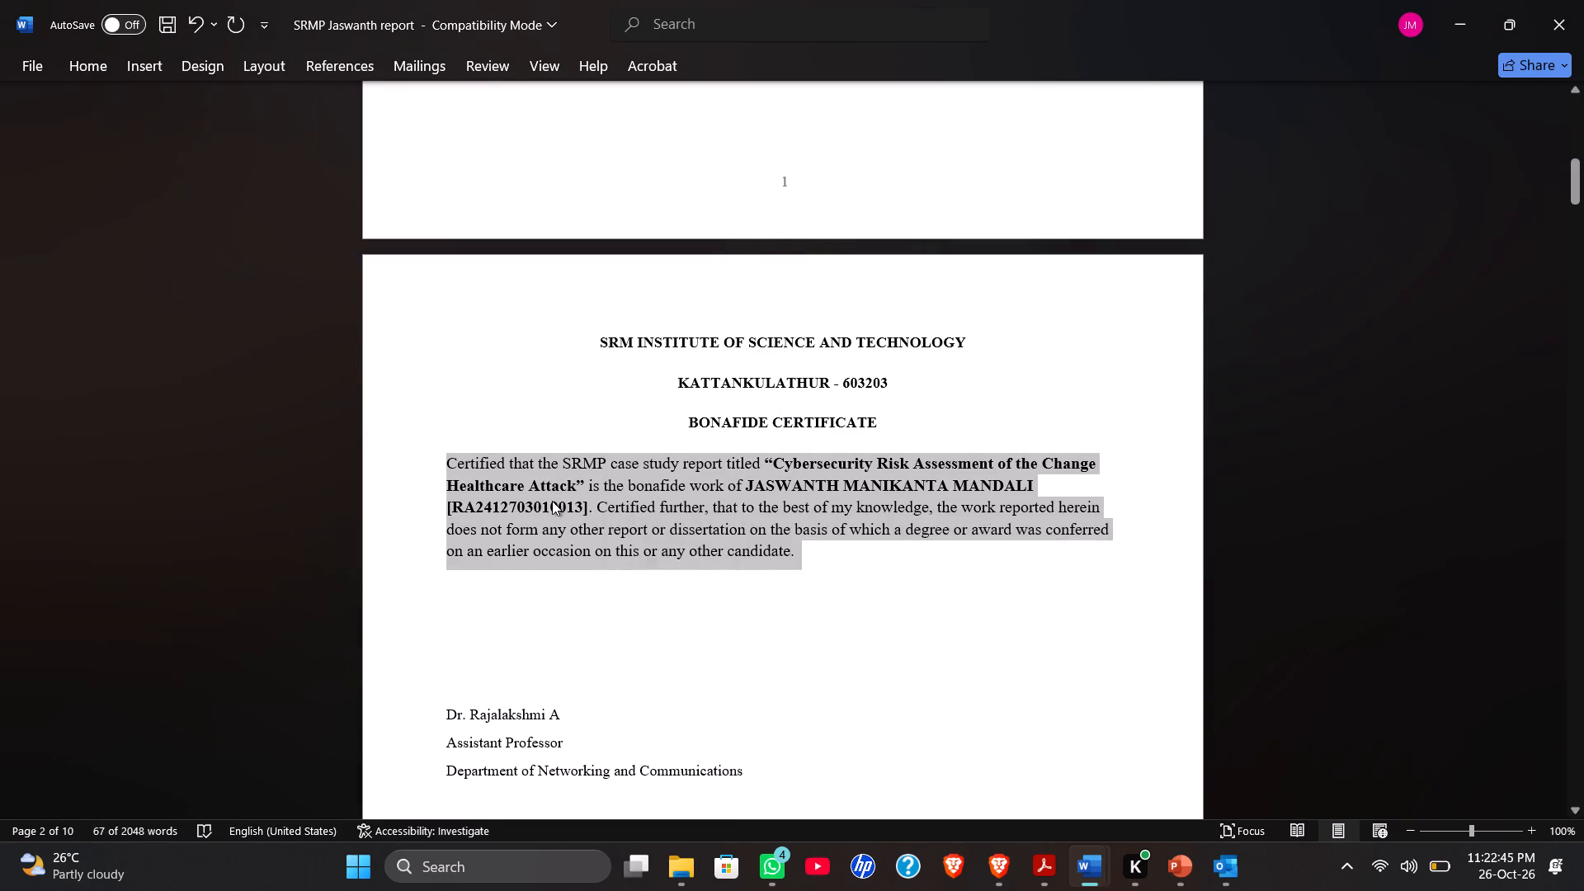
# Compare the certificate paragraph with the sample and set its line spacing to 1.5 in the SRMP Jaswanth report.
pyautogui.hotkey('alt', 'Tab')
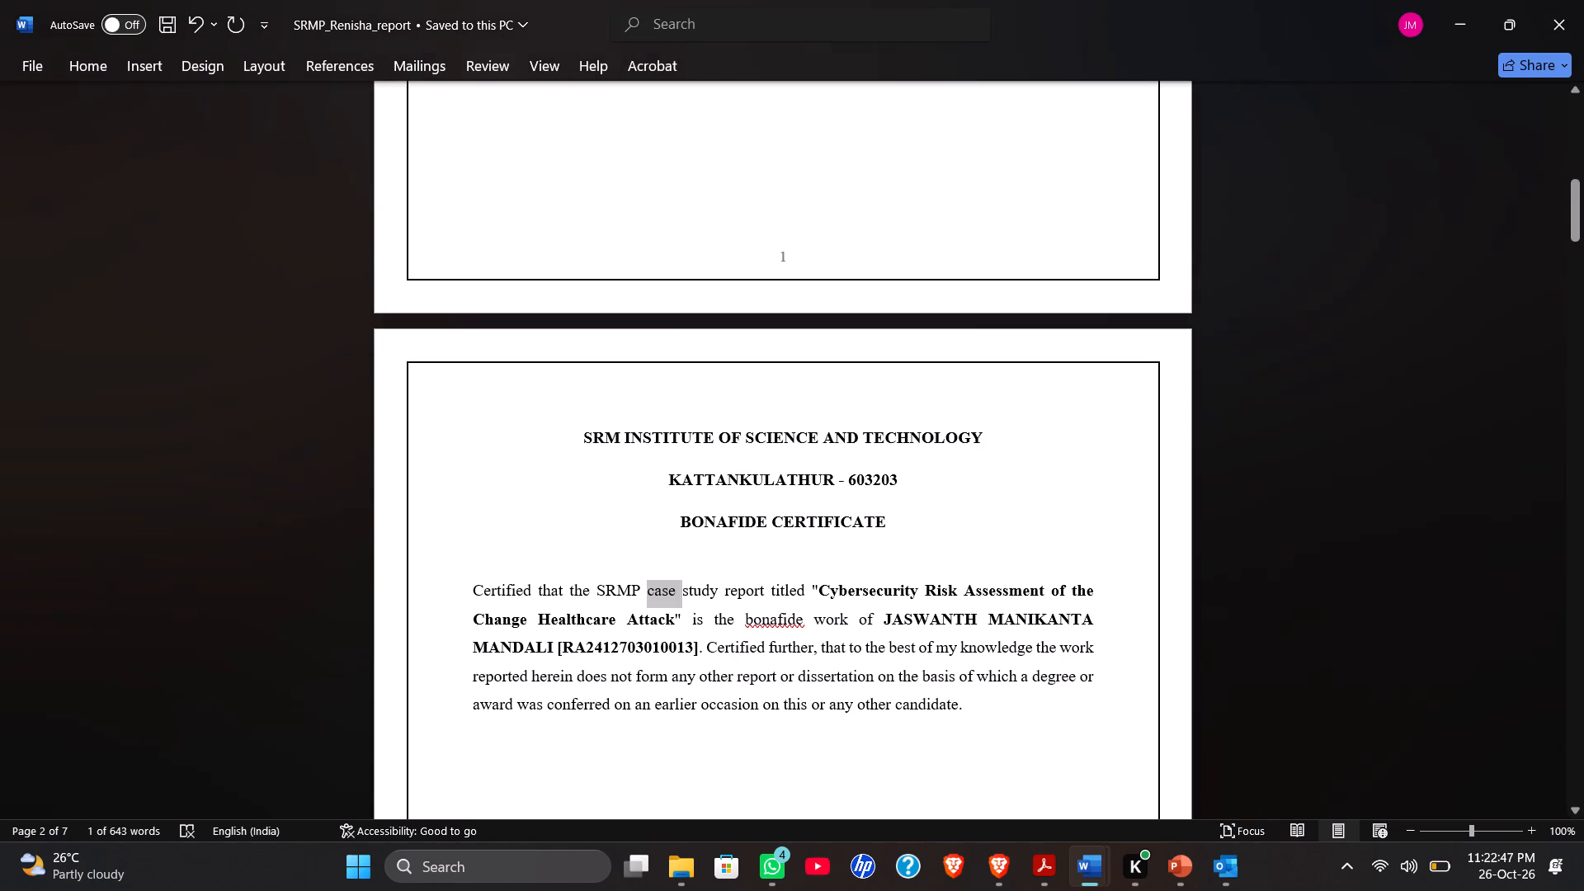
pyautogui.hotkey('alt', 'Tab')
pyautogui.hotkey('alt', 'Tab')
pyautogui.hotkey('alt', 'Tab')
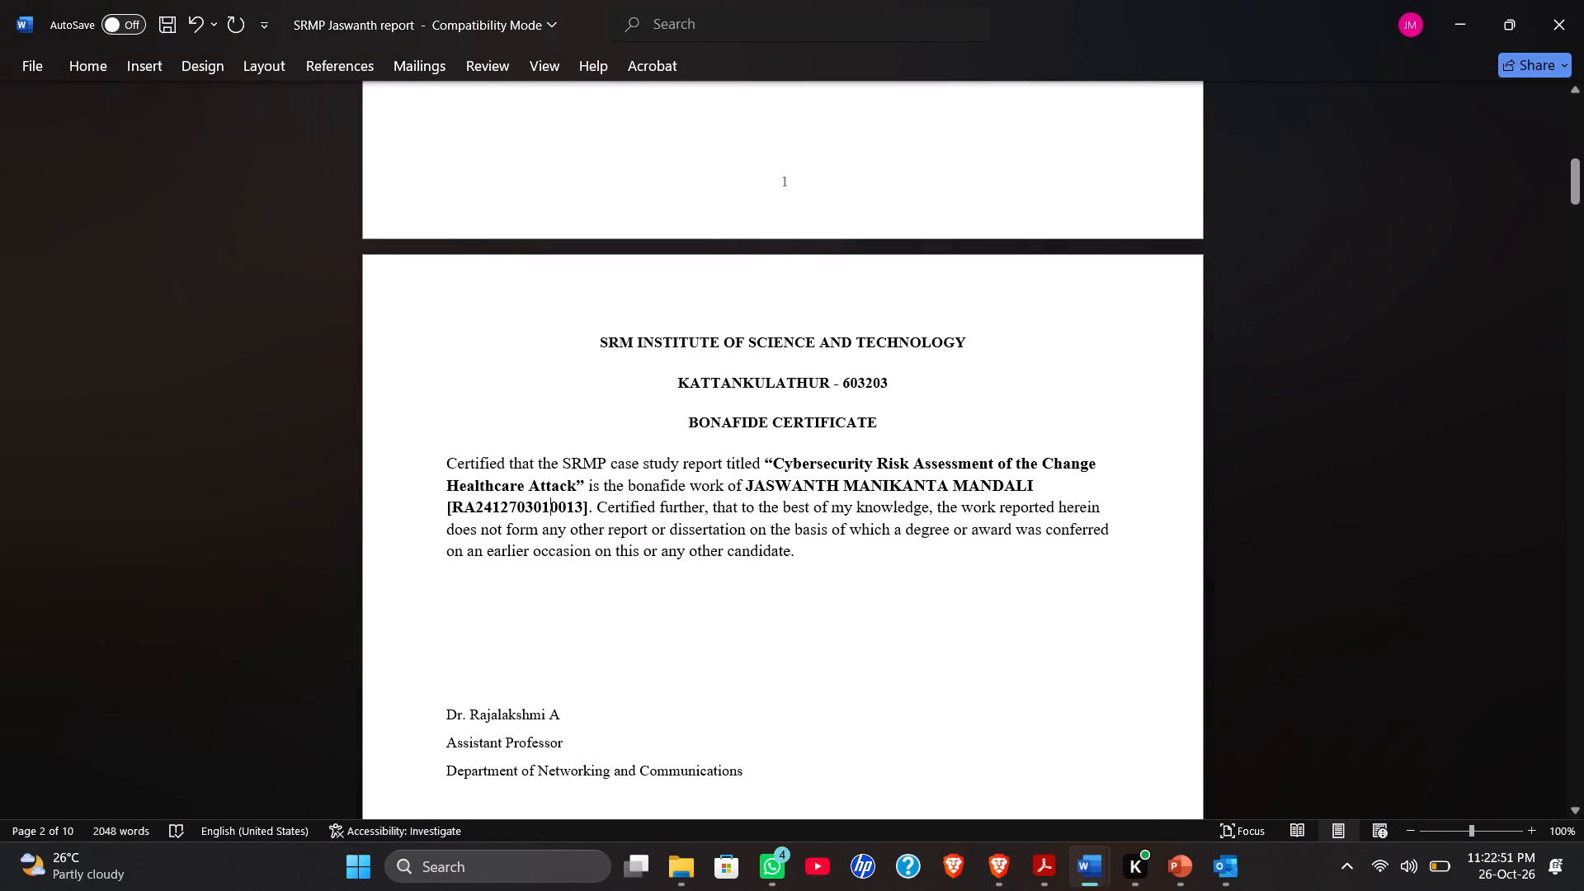
pyautogui.click(361, 68)
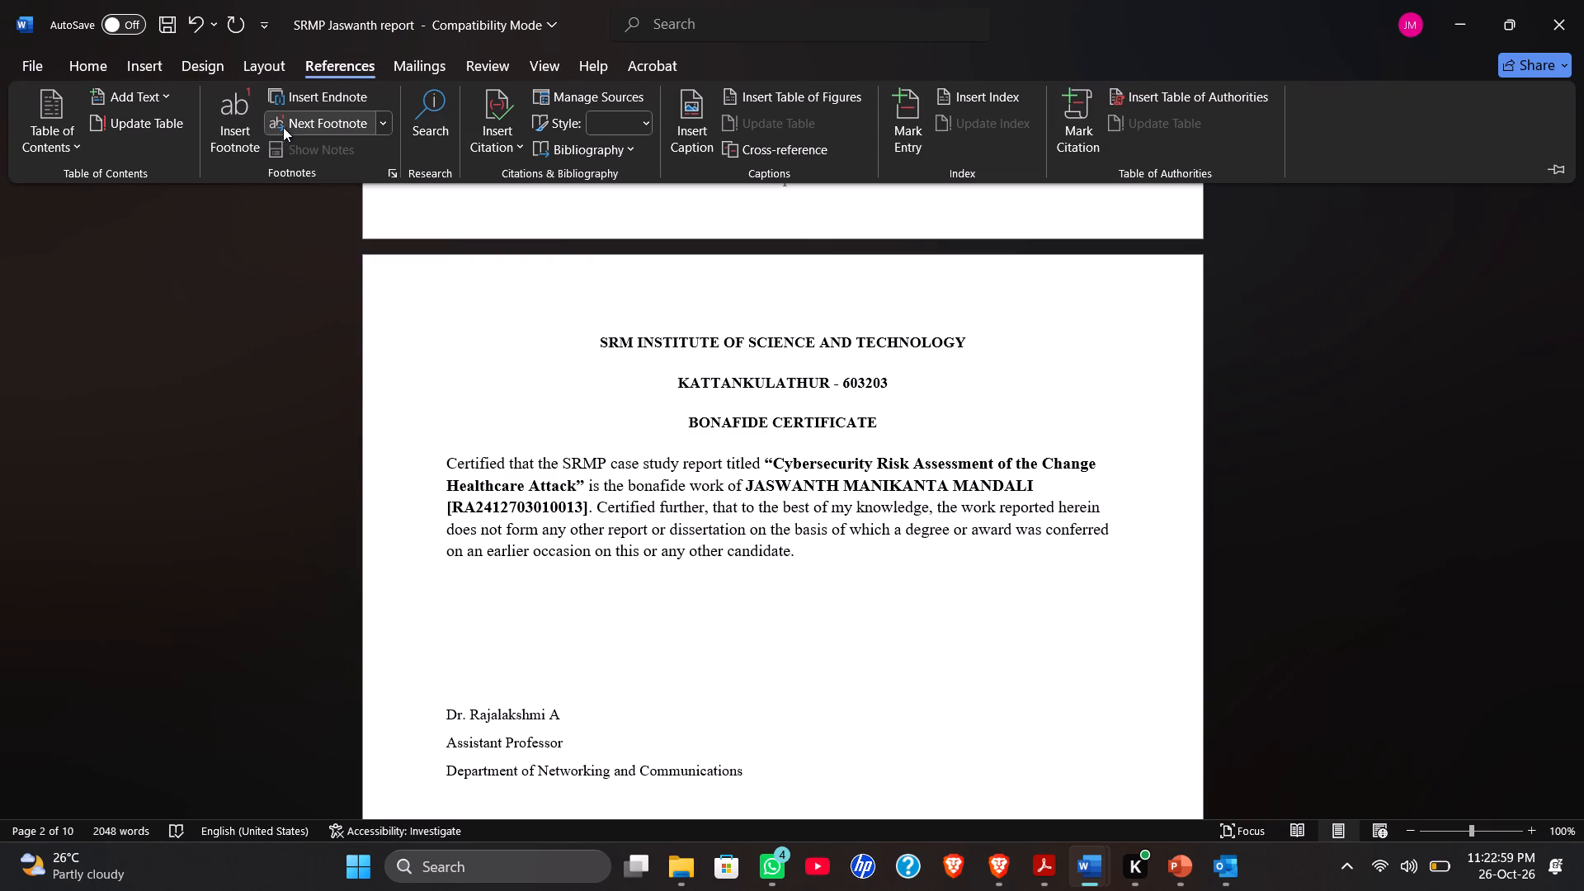
pyautogui.click(275, 68)
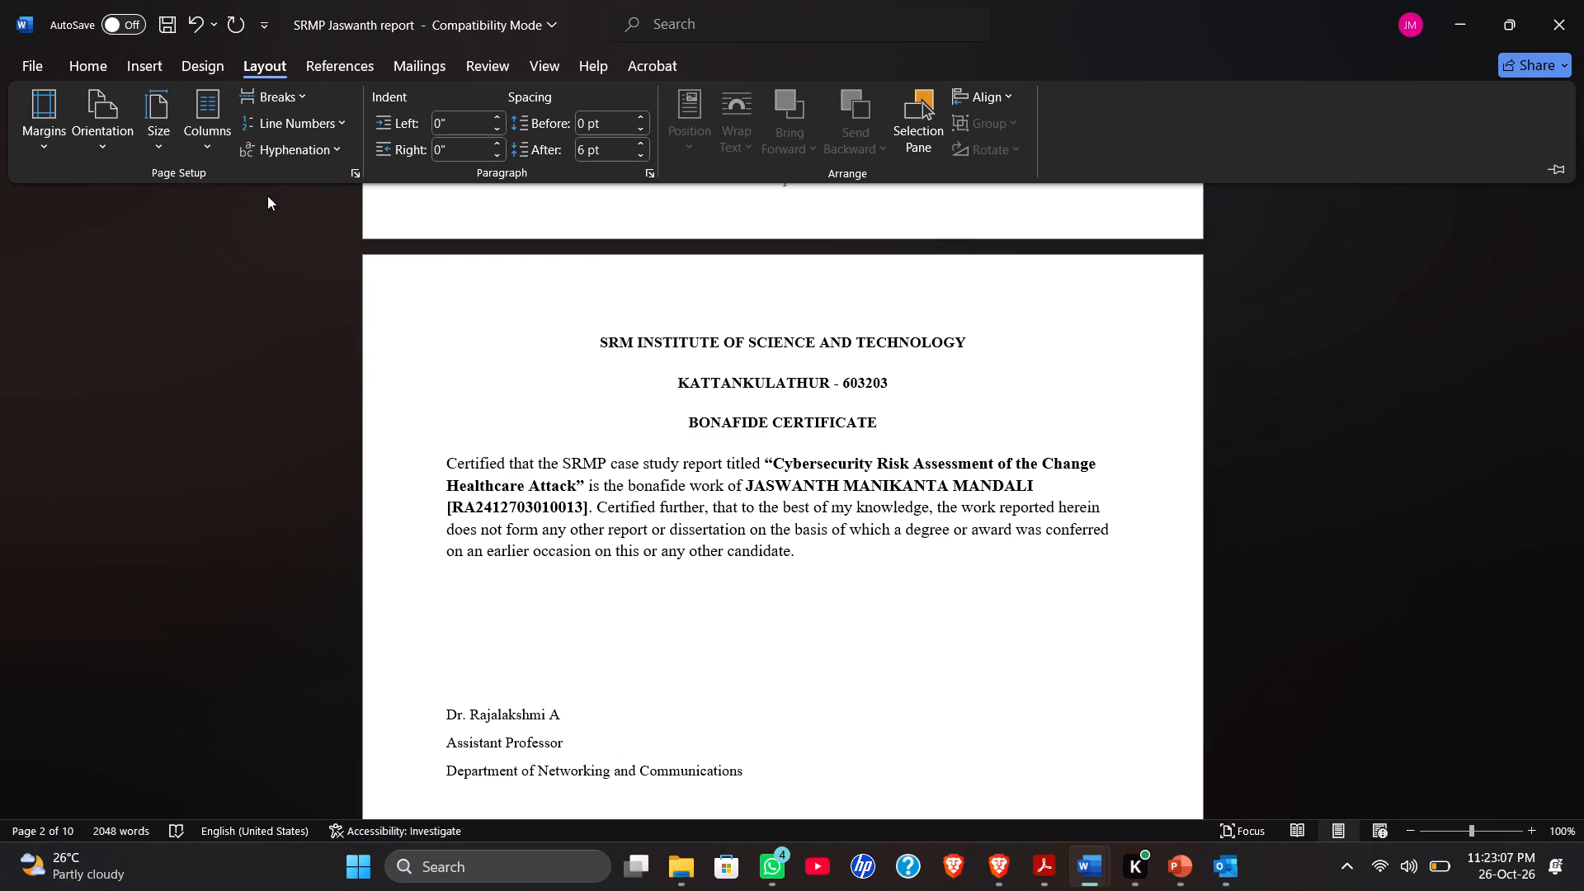
pyautogui.click(205, 66)
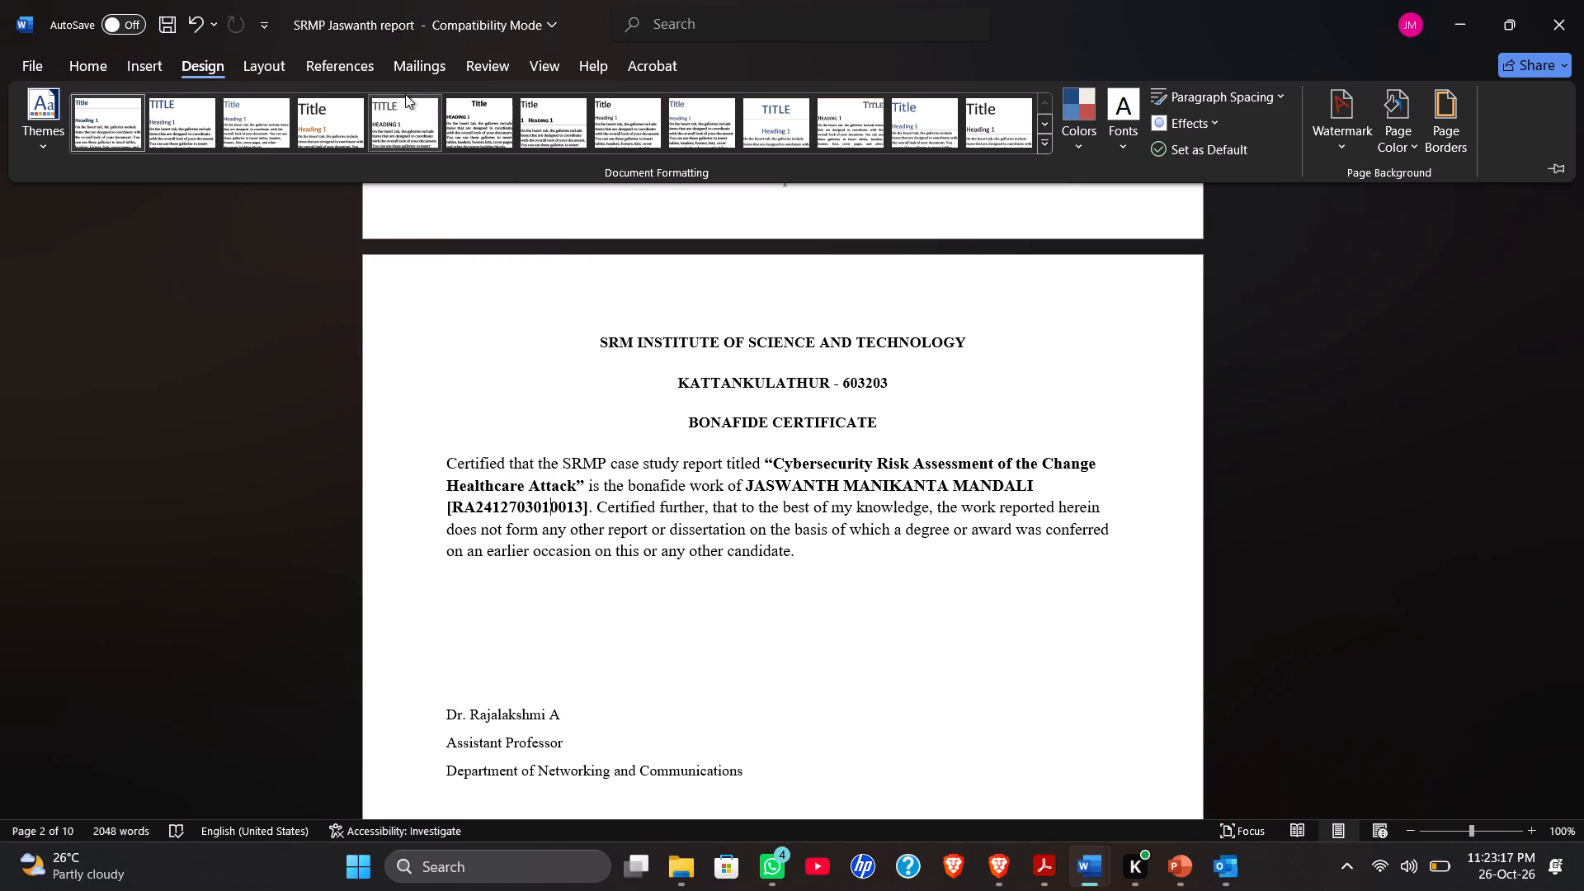
pyautogui.click(137, 74)
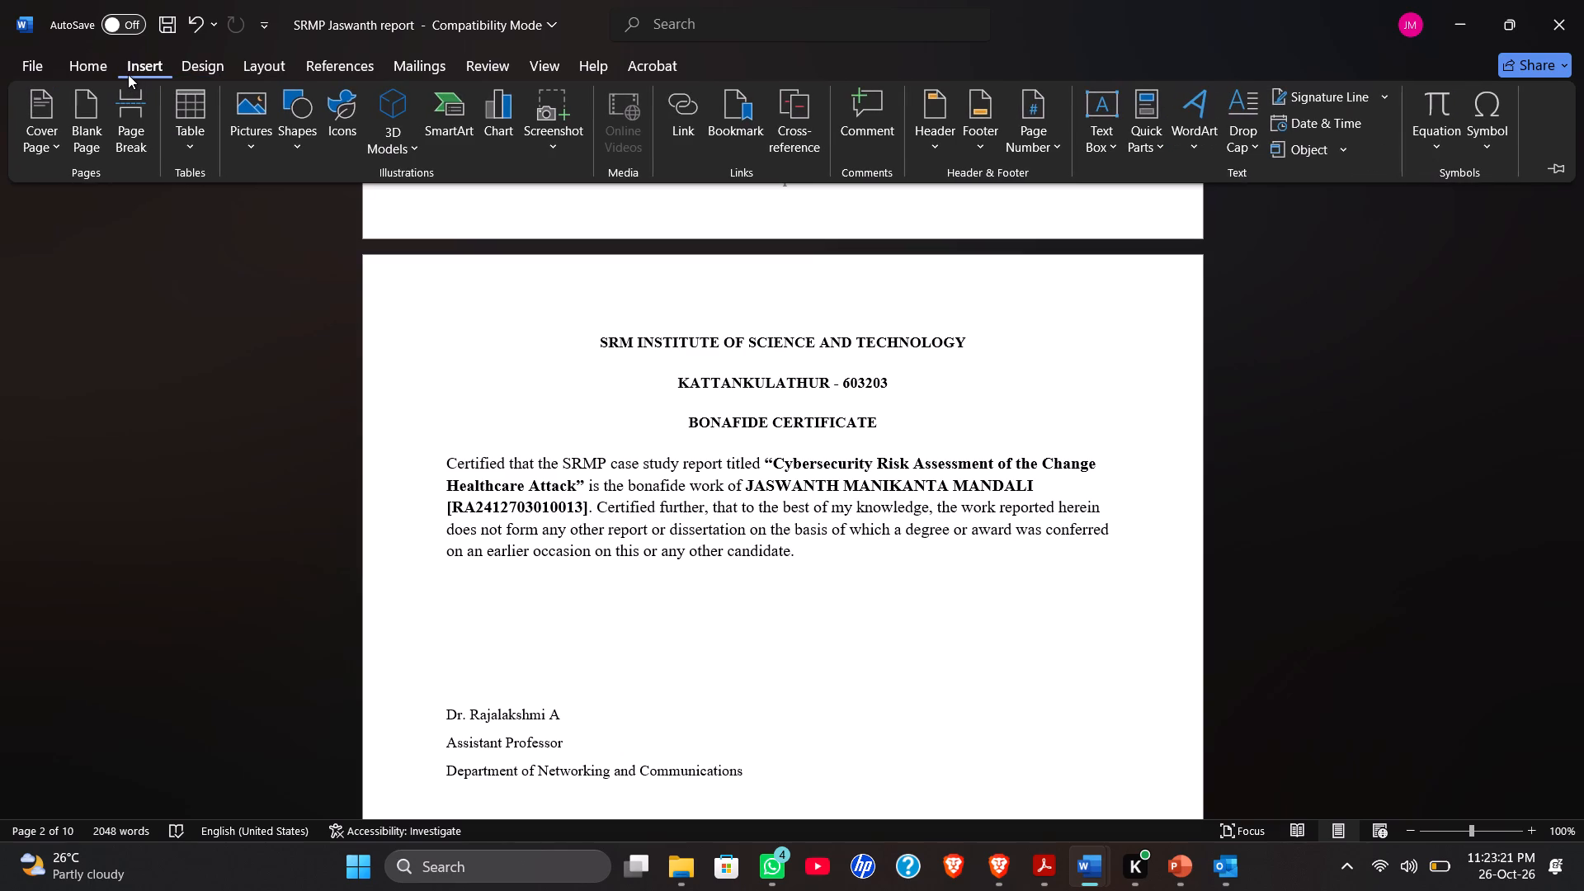
pyautogui.click(98, 74)
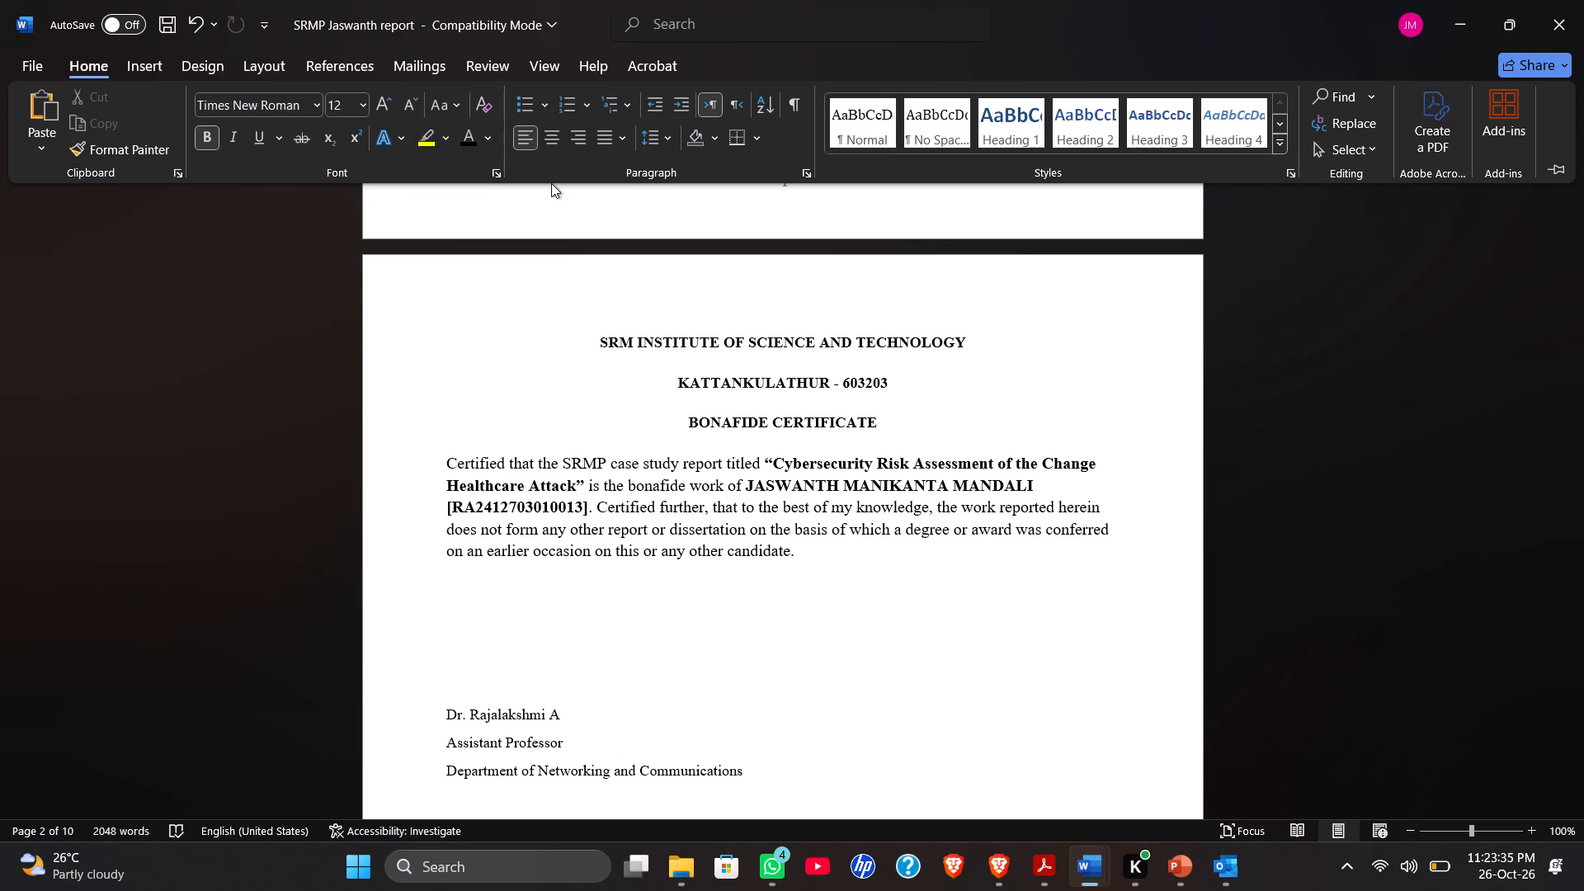
pyautogui.click(670, 145)
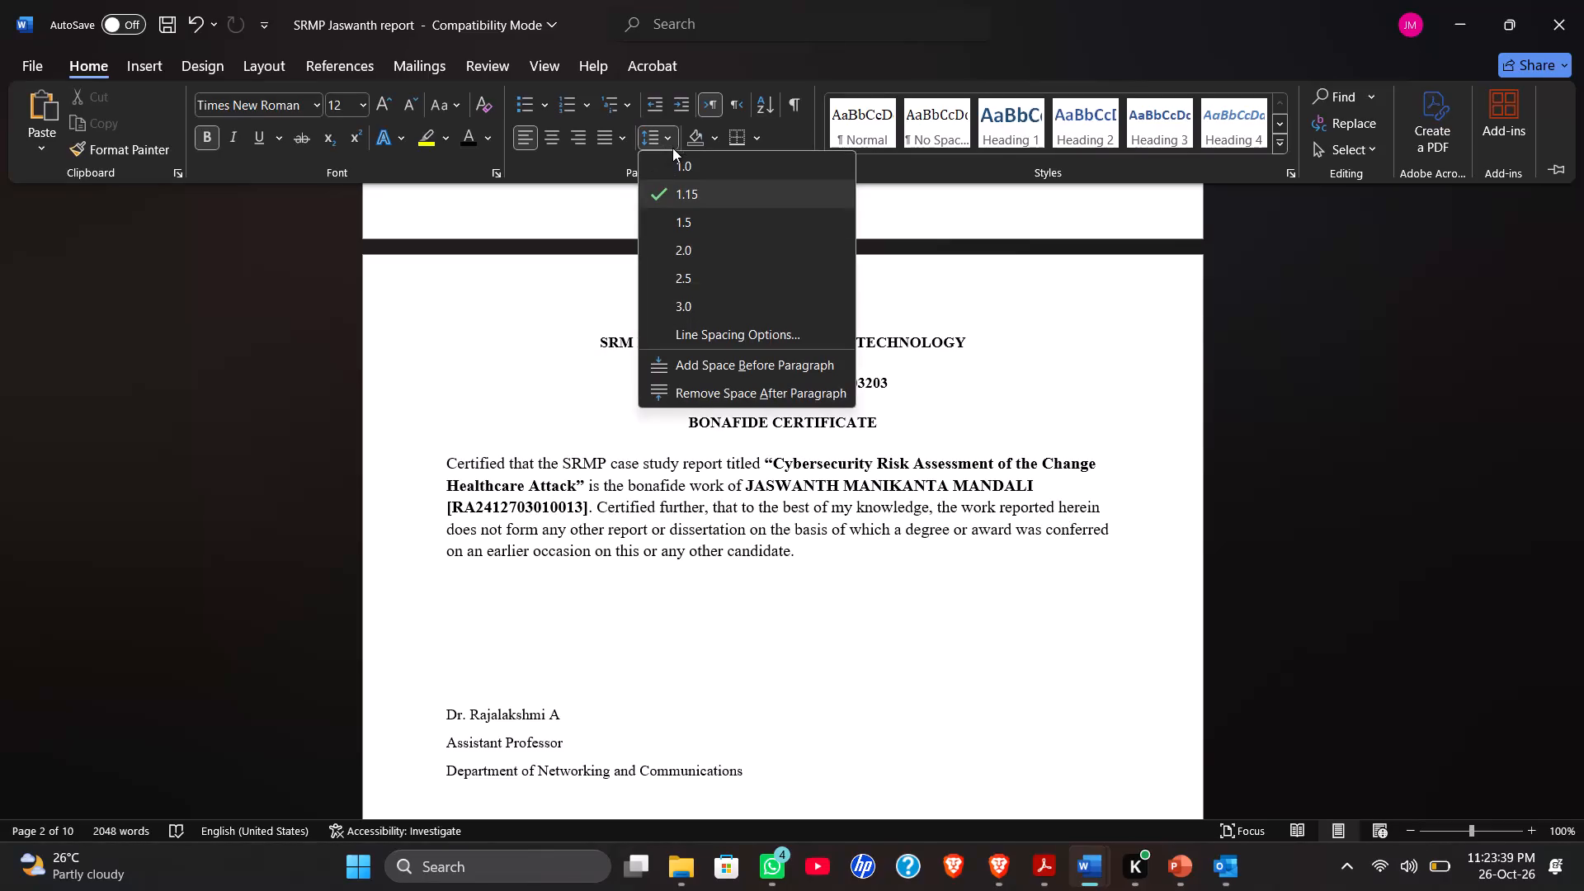
pyautogui.click(678, 229)
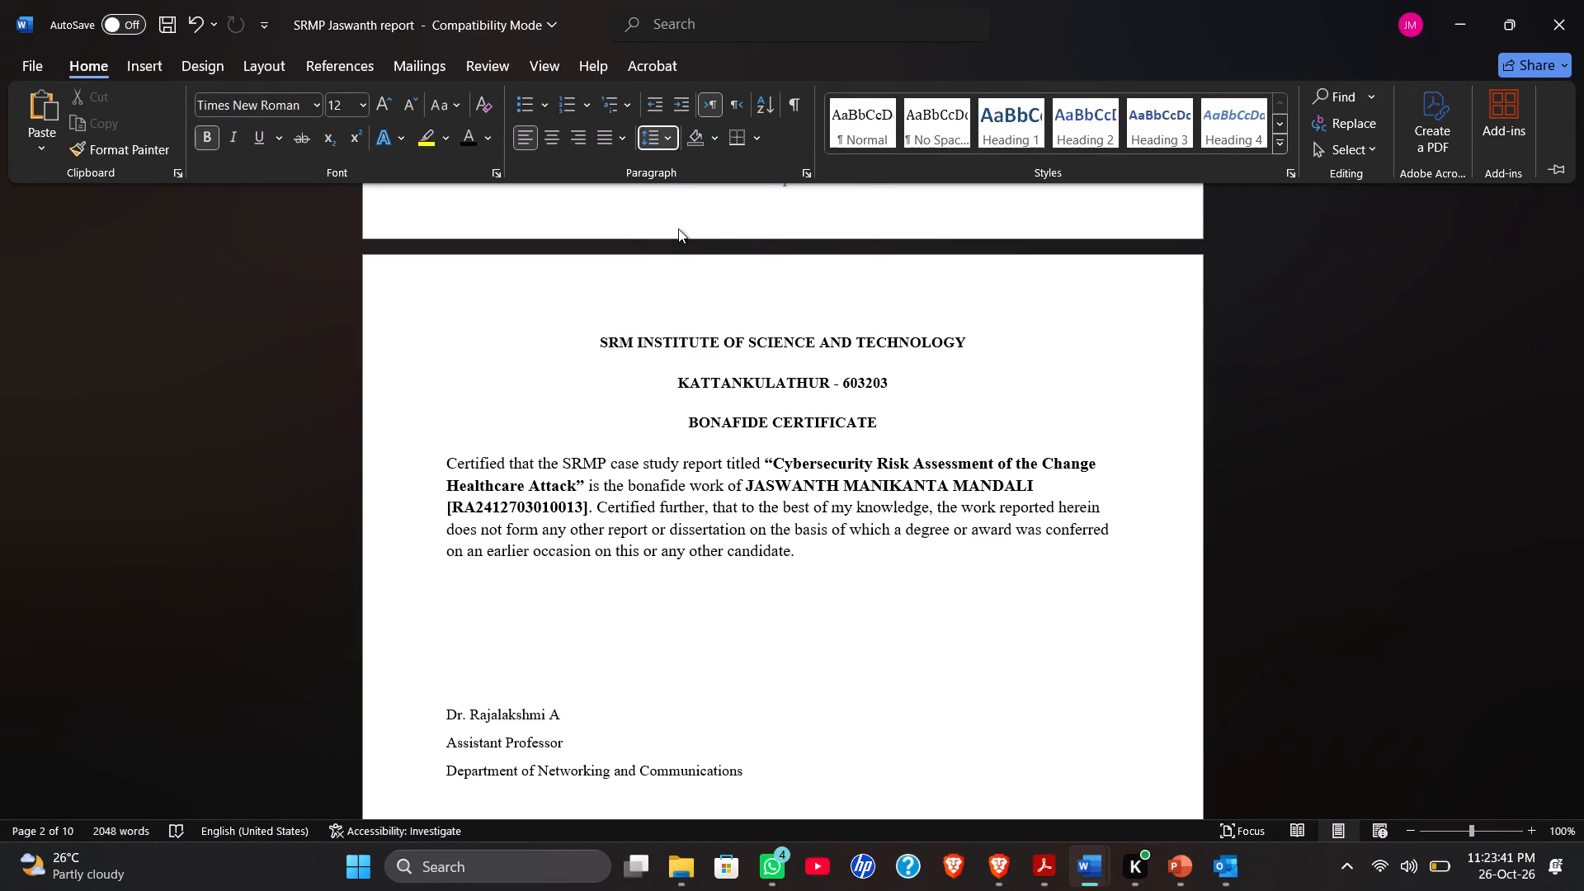
pyautogui.click(610, 612)
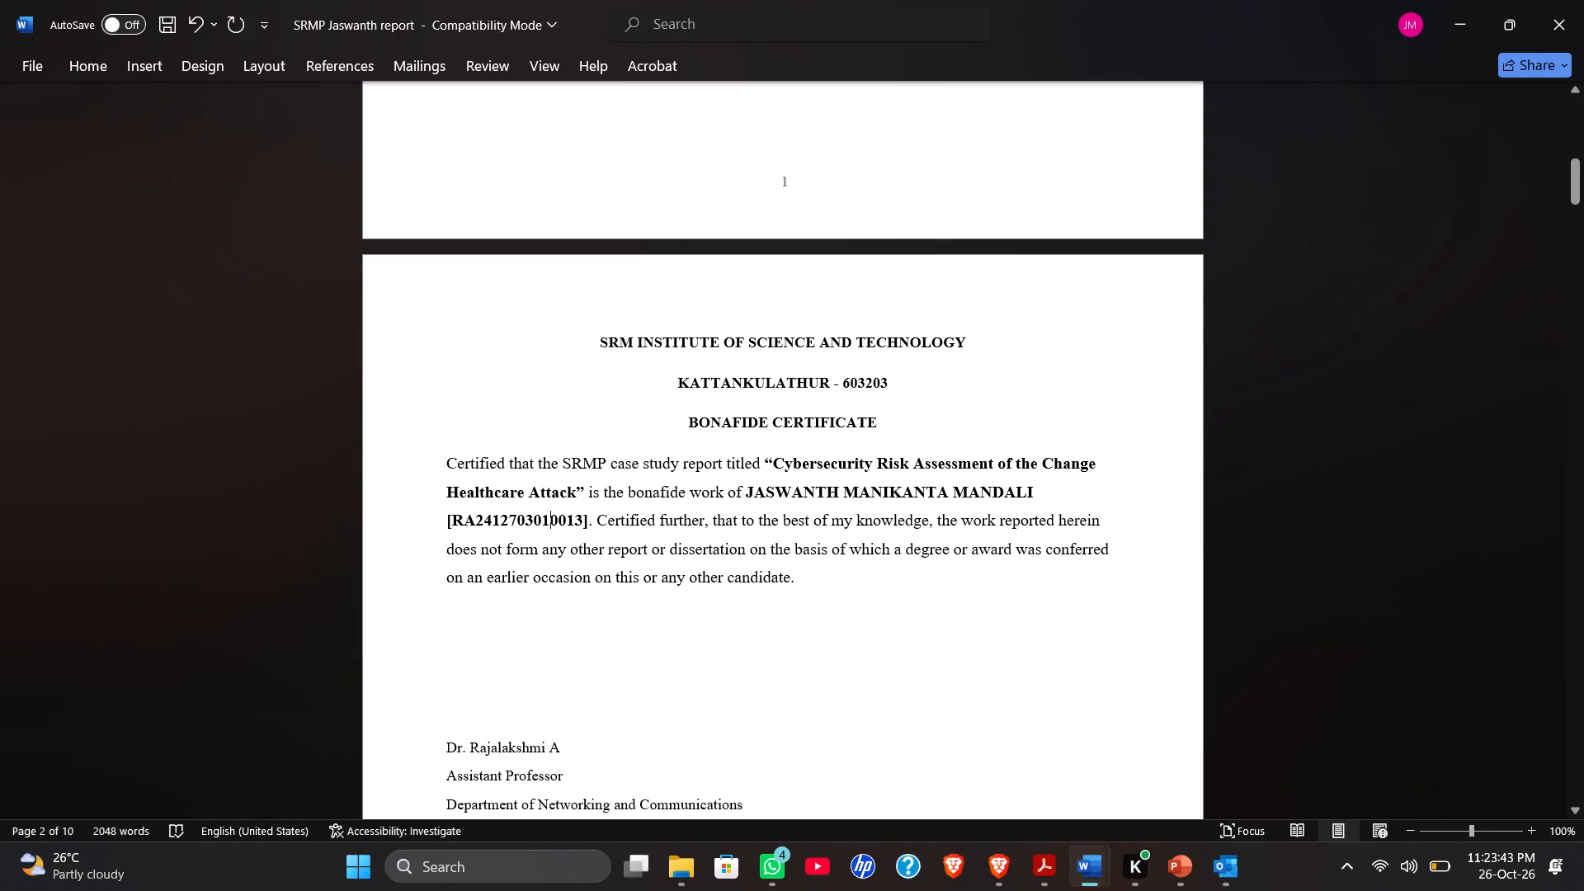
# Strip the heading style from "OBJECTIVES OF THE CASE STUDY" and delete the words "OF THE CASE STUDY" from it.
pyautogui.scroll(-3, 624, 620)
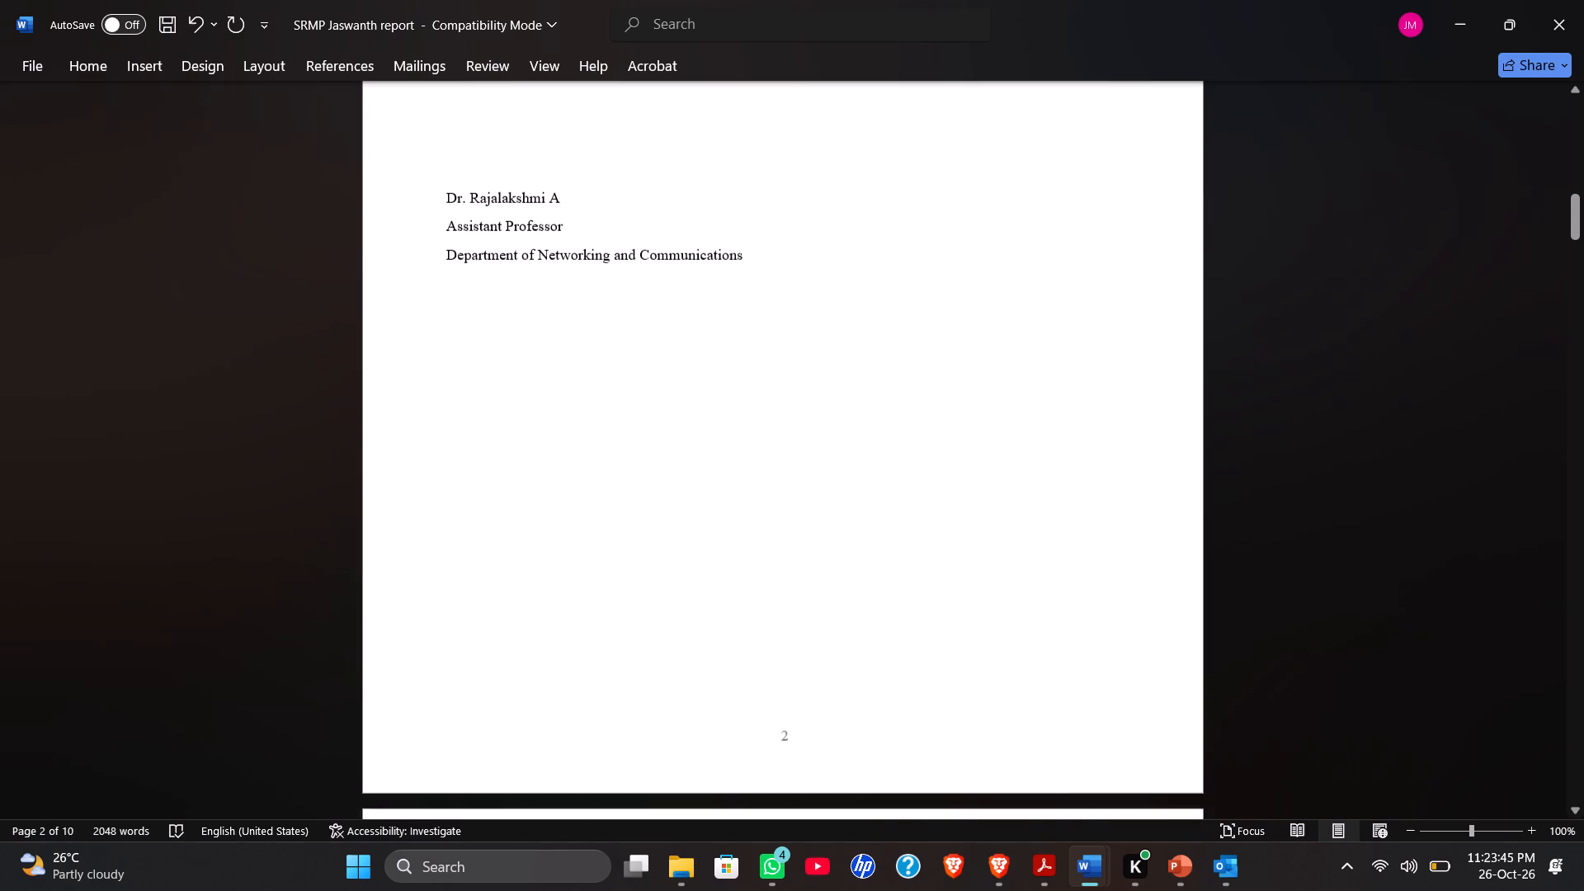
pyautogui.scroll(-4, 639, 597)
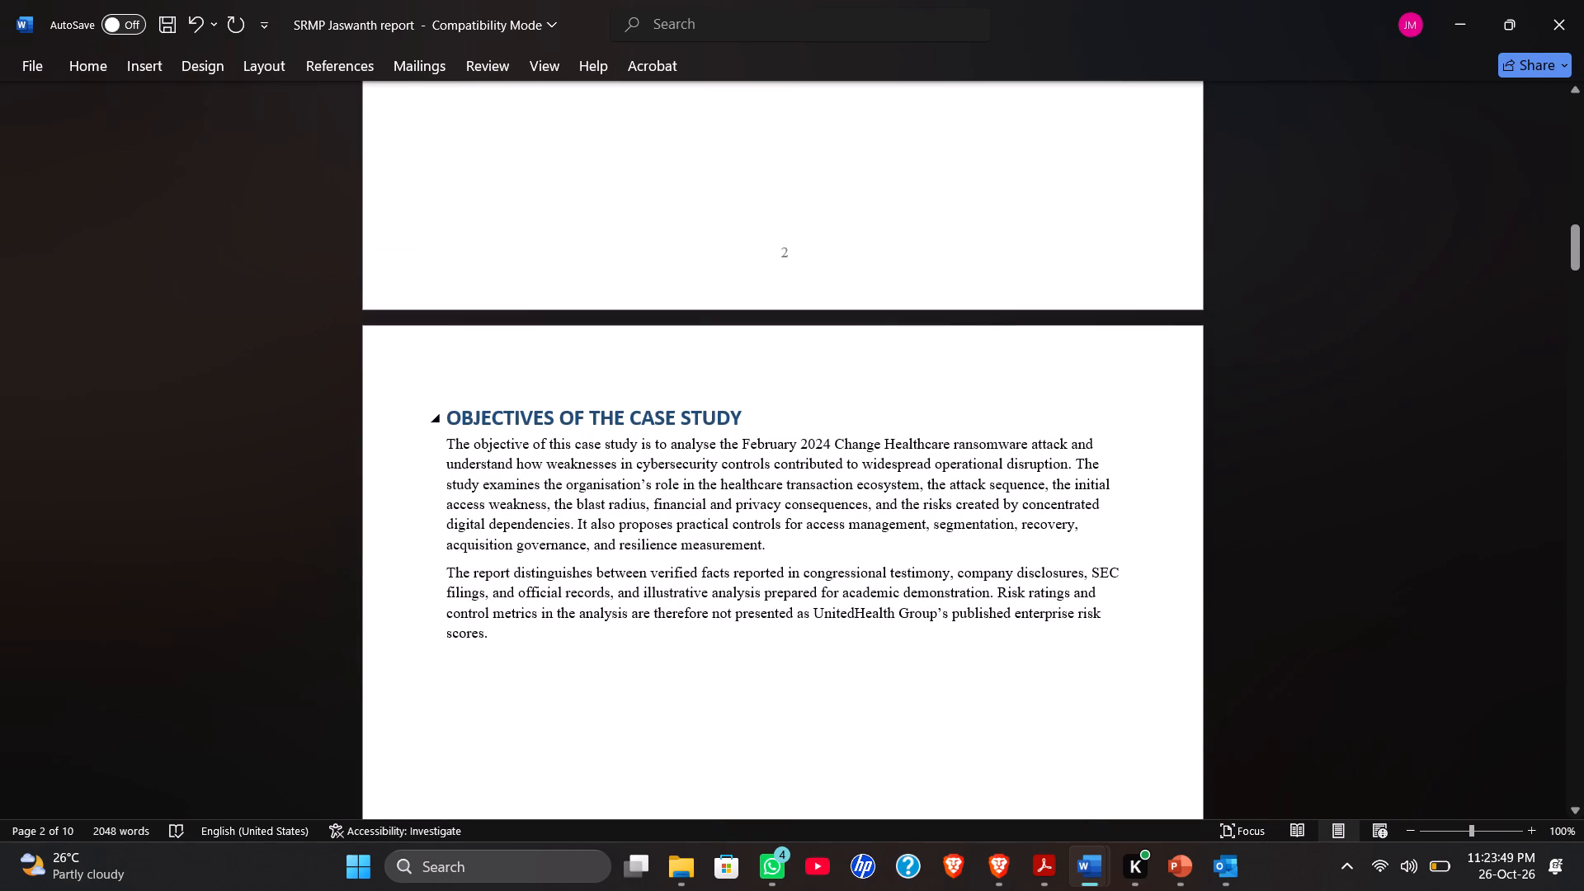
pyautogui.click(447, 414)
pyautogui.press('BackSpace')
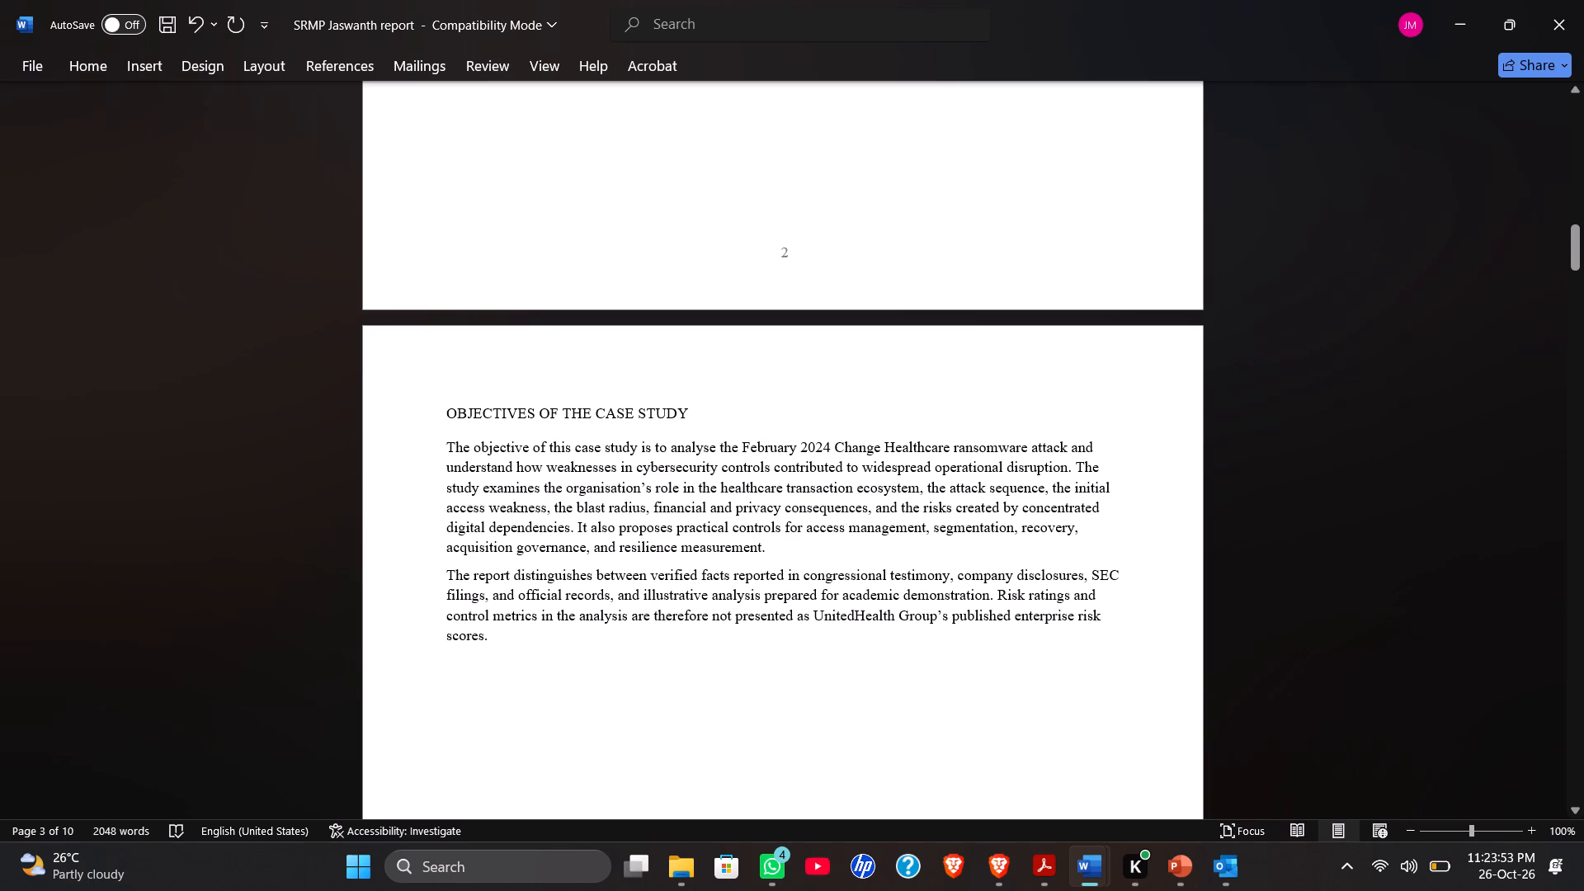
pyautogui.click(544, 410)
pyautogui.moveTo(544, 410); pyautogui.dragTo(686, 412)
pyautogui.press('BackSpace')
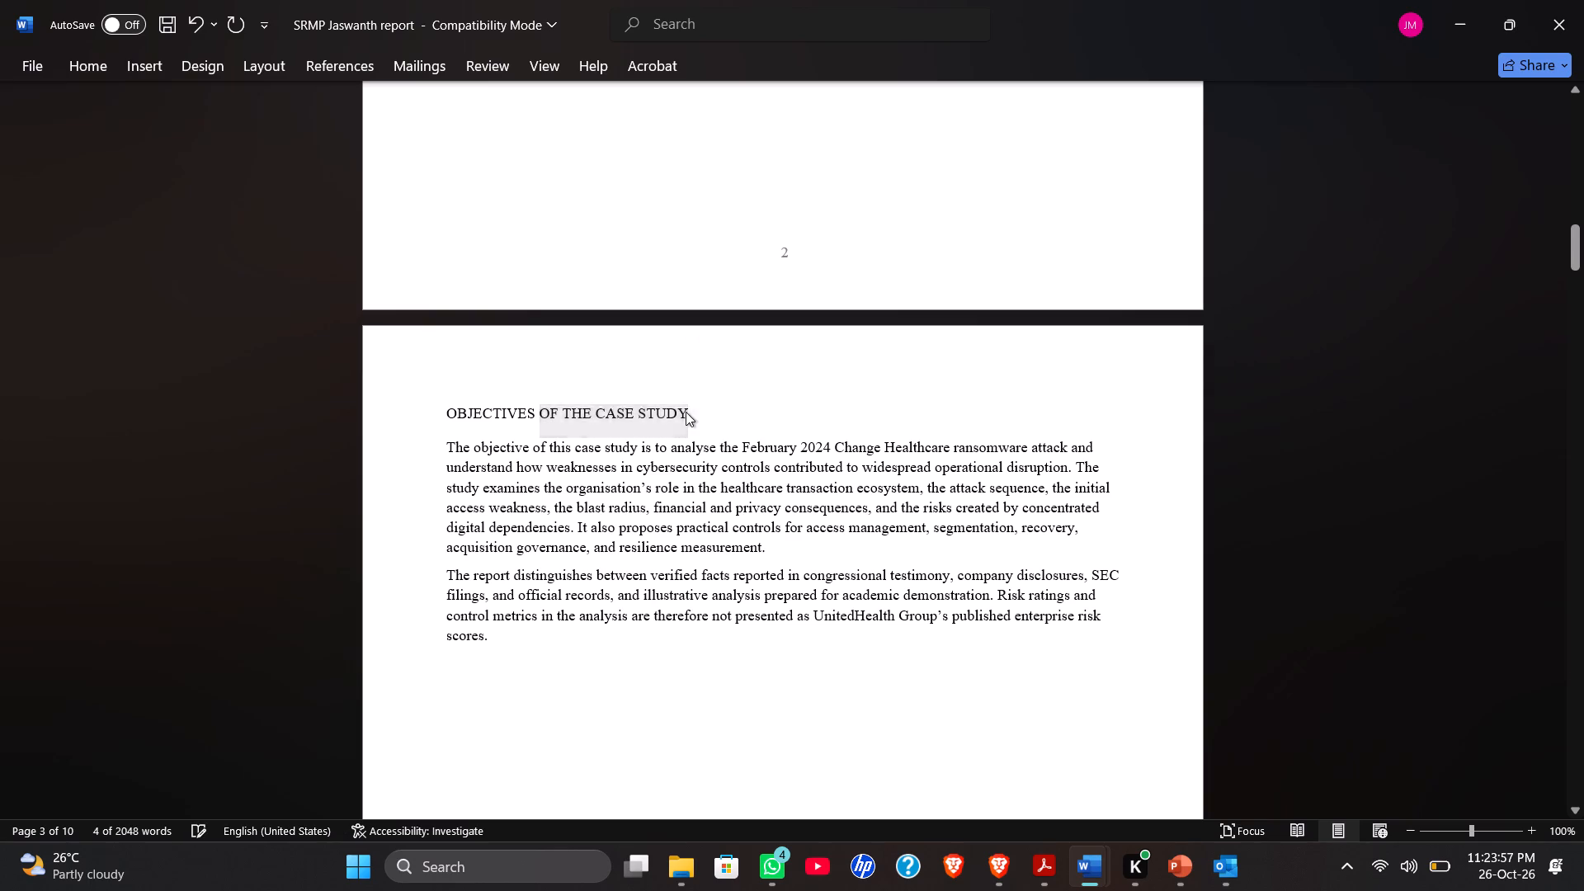
# Replace the SRMP Jaswanth report's objectives heading and text with the OBJECTIVES OF THE CASE STUDY section copied from SRMP_Renisha_report.
pyautogui.hotkey('alt', 'Tab')
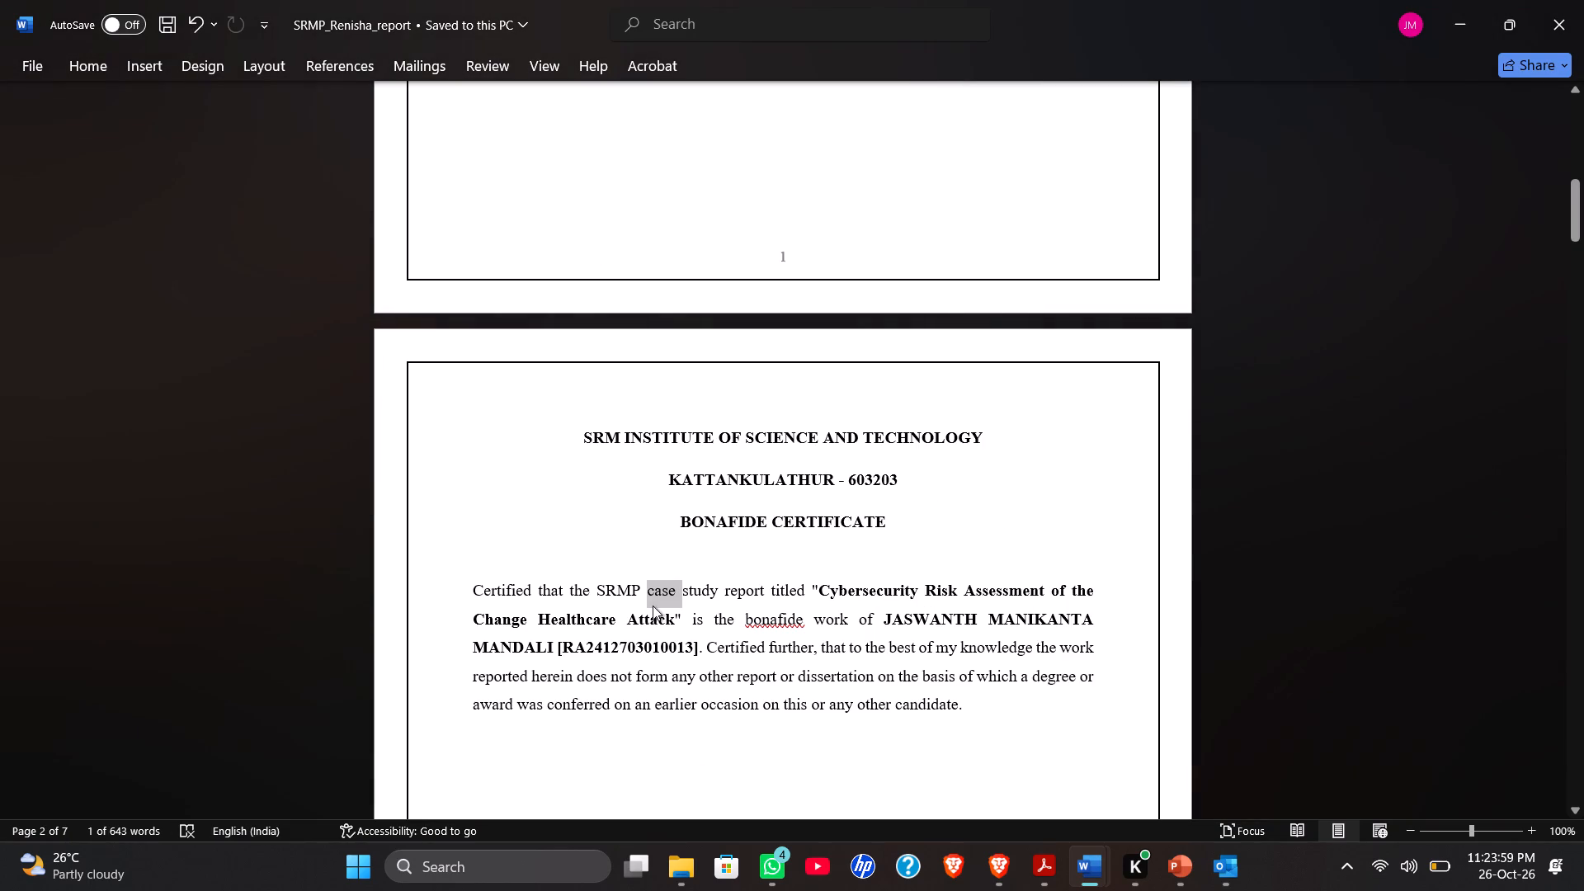
pyautogui.scroll(-6, 653, 606)
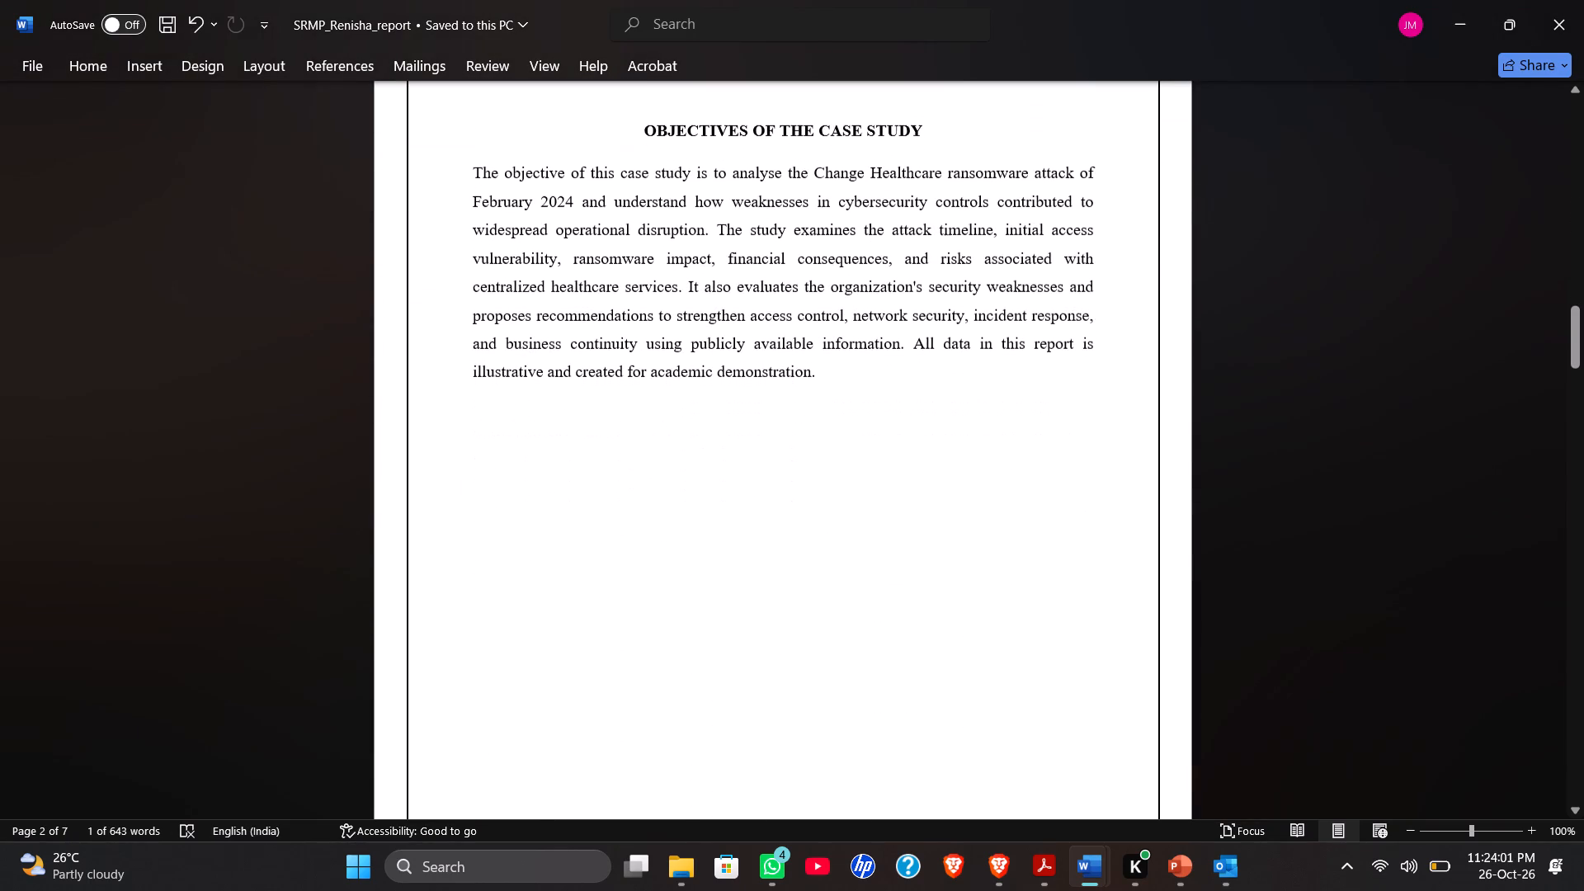
pyautogui.scroll(-1, 653, 606)
pyautogui.hotkey('alt', 'Tab')
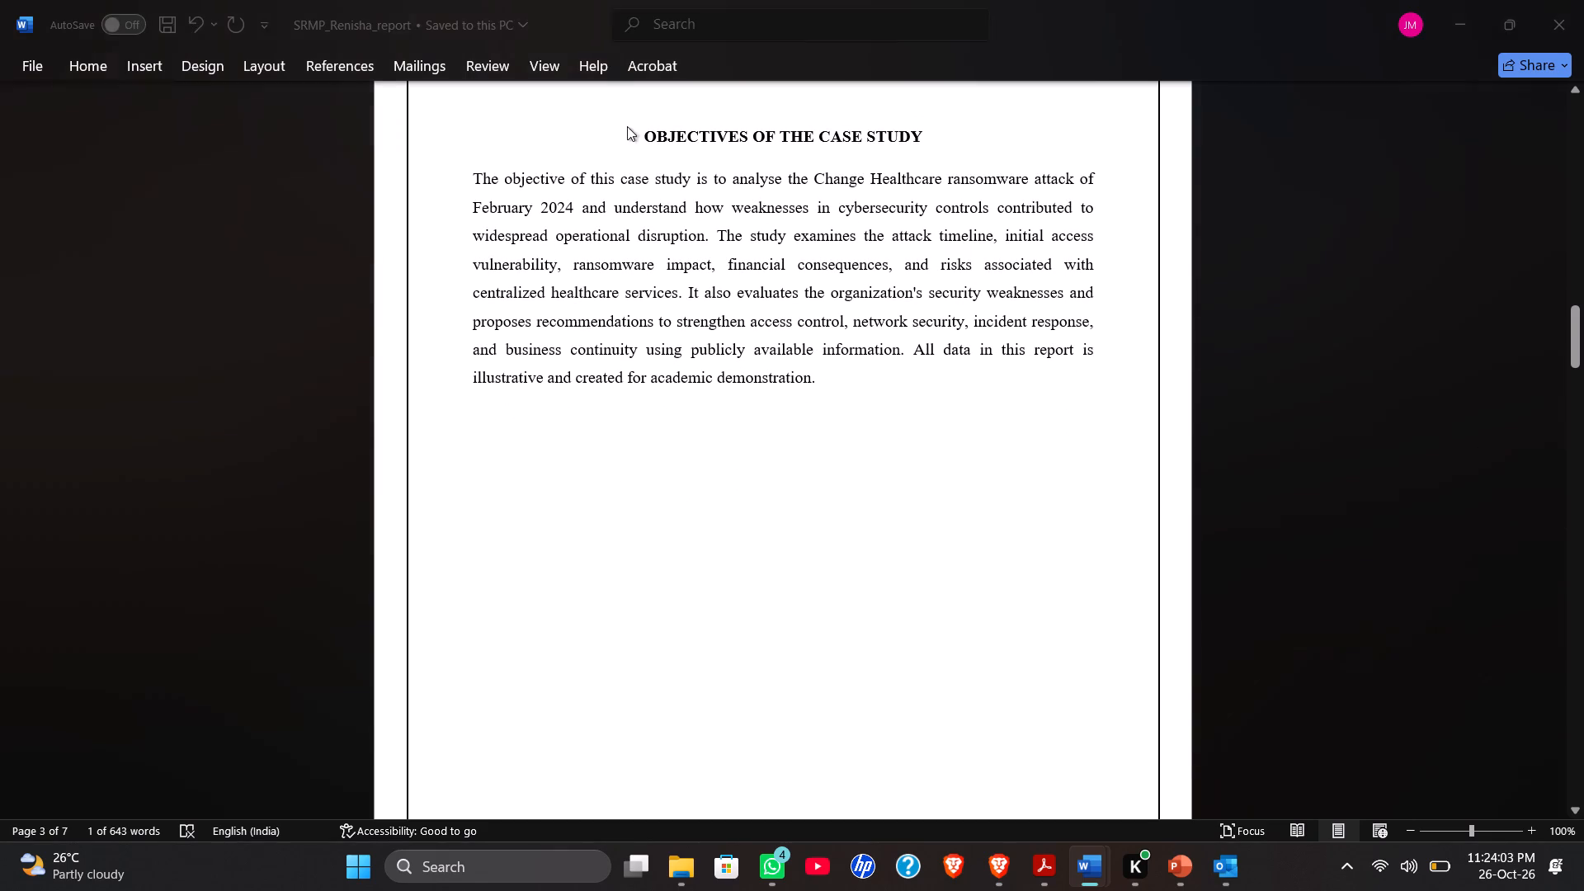
pyautogui.hotkey('alt', 'Tab')
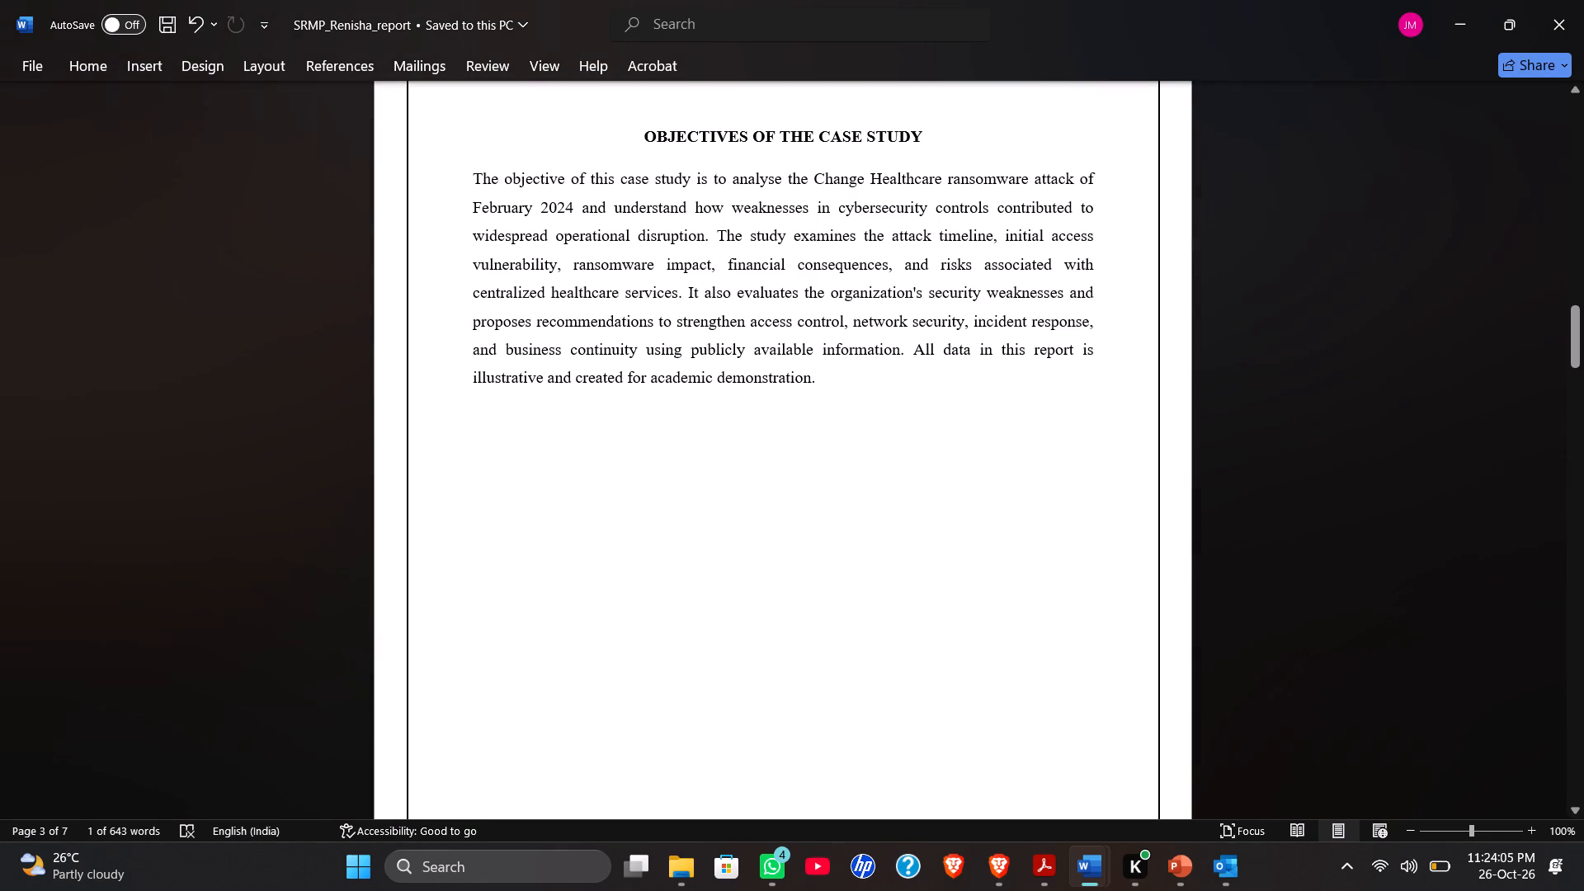
pyautogui.moveTo(644, 132); pyautogui.dragTo(824, 365)
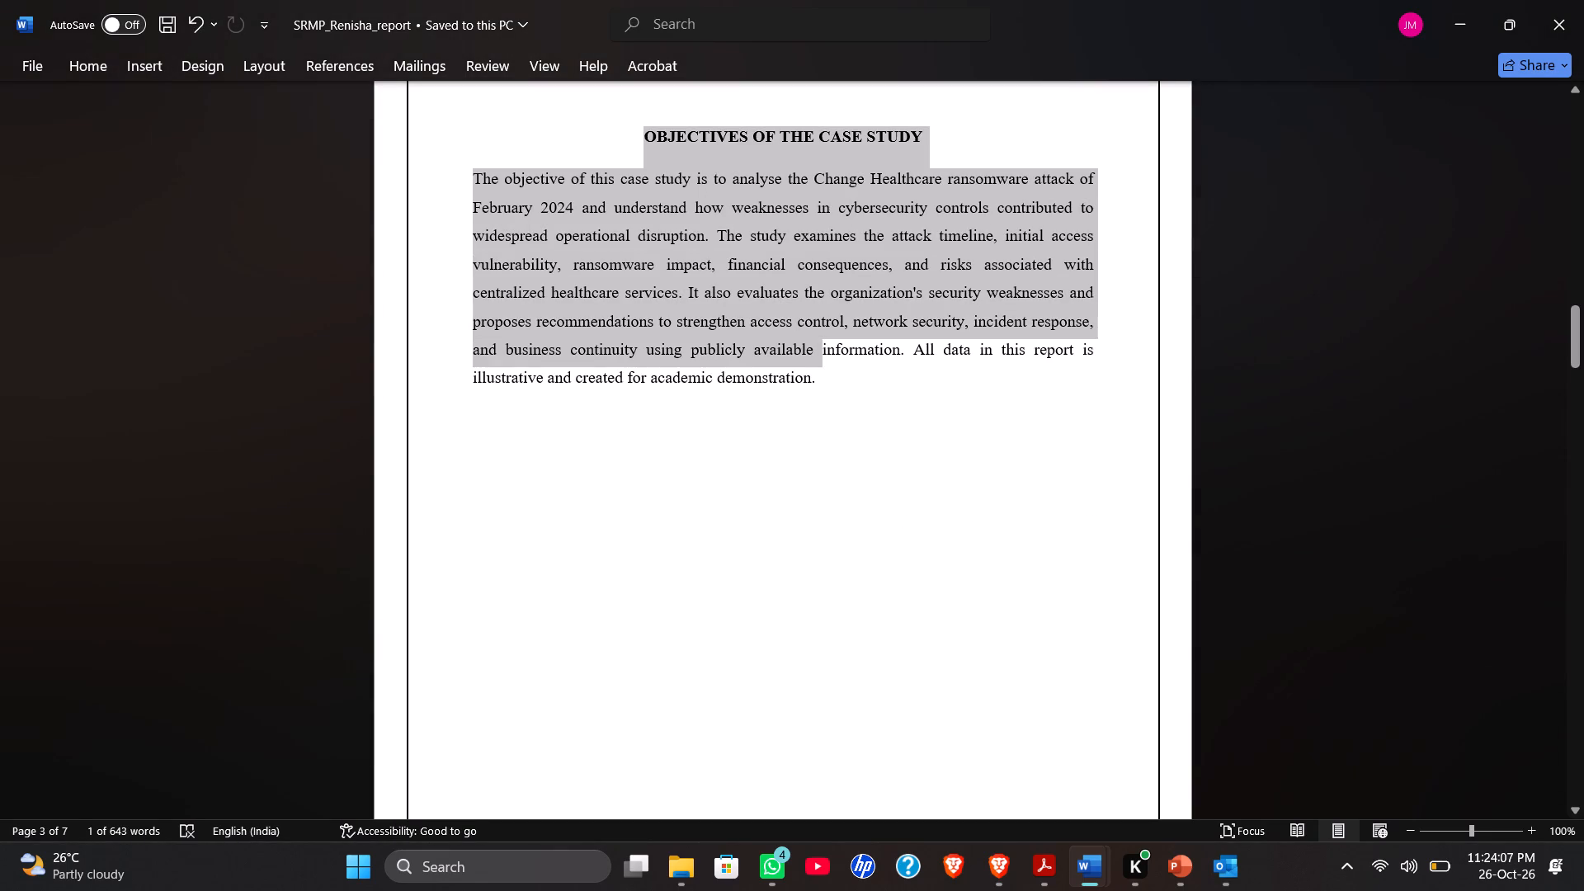
pyautogui.moveTo(824, 365); pyautogui.dragTo(828, 374)
pyautogui.hotkey('ctrl', 'c')
pyautogui.hotkey('alt', 'Tab')
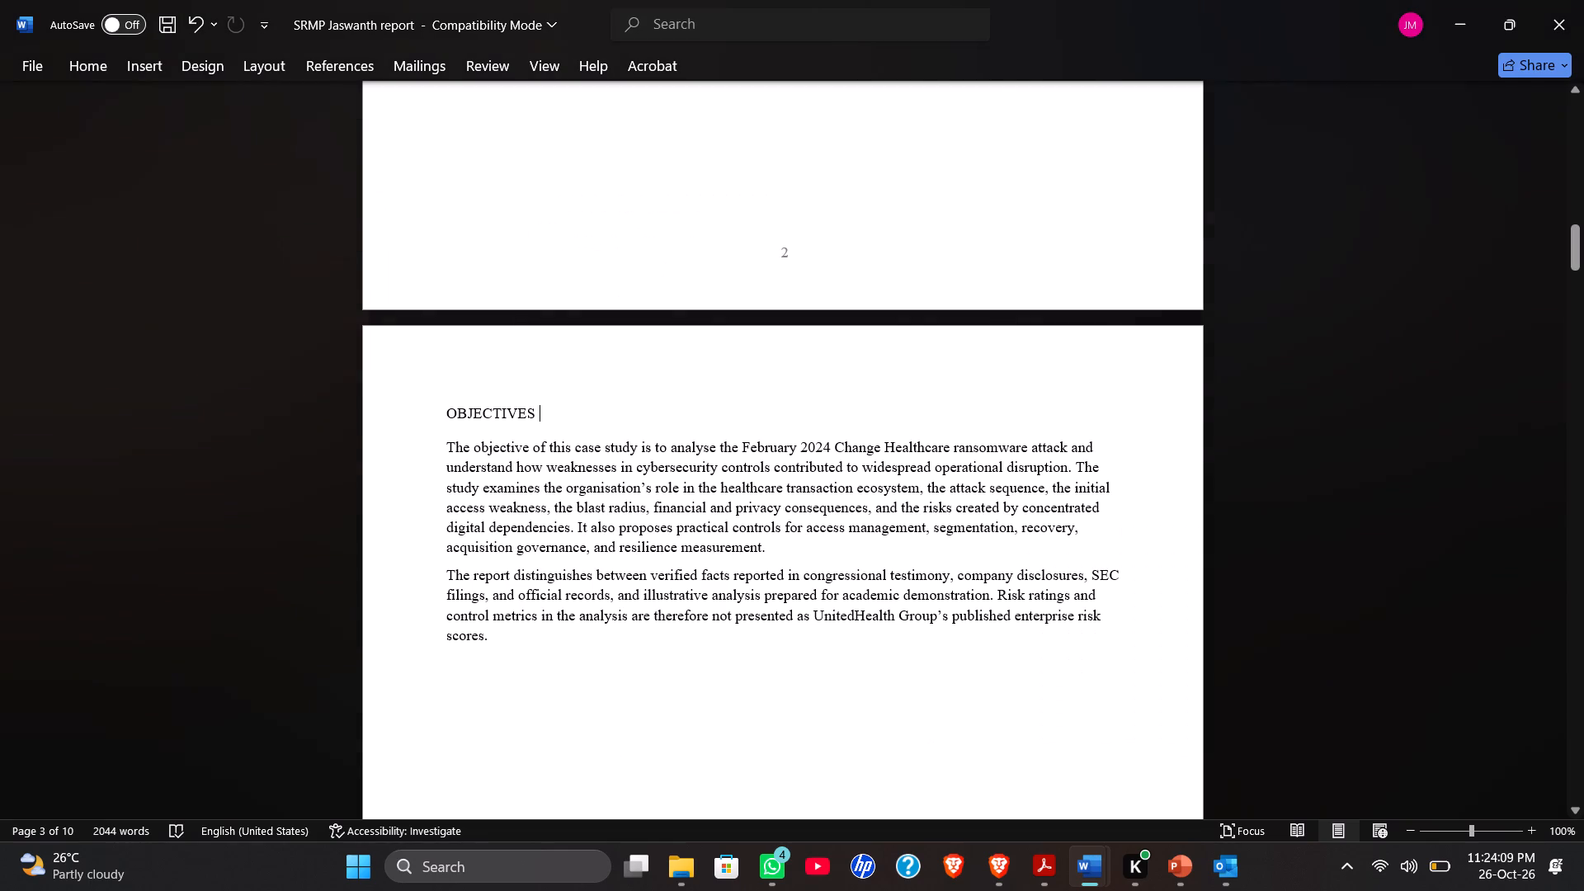
pyautogui.moveTo(441, 410); pyautogui.dragTo(601, 632)
pyautogui.hotkey('ctrl', 'v')
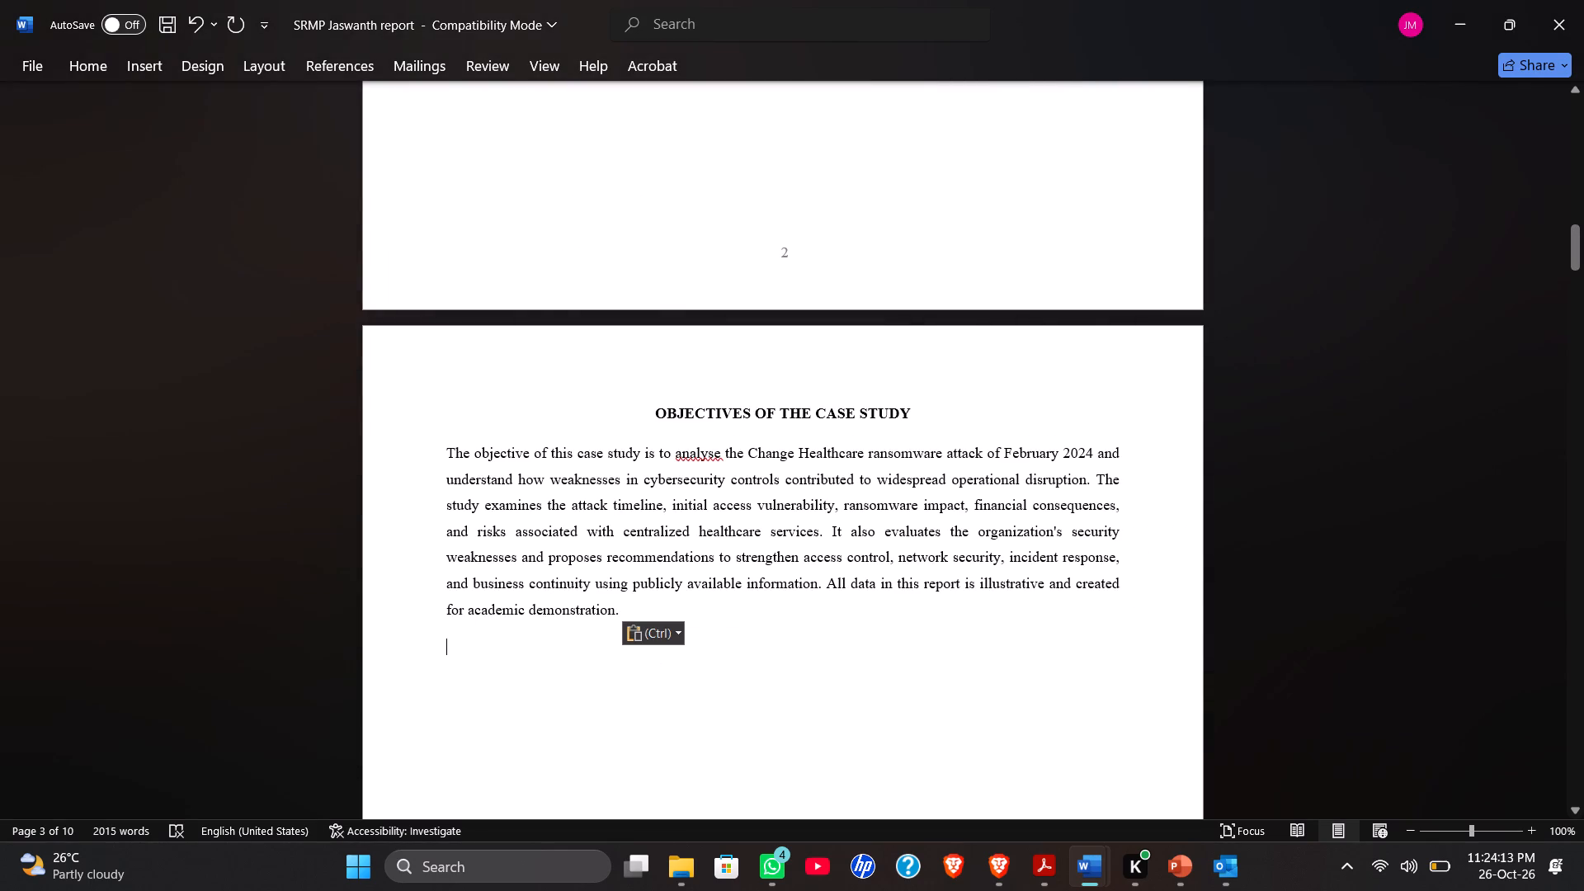
pyautogui.click(827, 633)
# Remove the heading style from "TABLE OF CONTENTS", shift it with five tabs to roughly the page's centre, and make it bold.
pyautogui.scroll(-2, 775, 625)
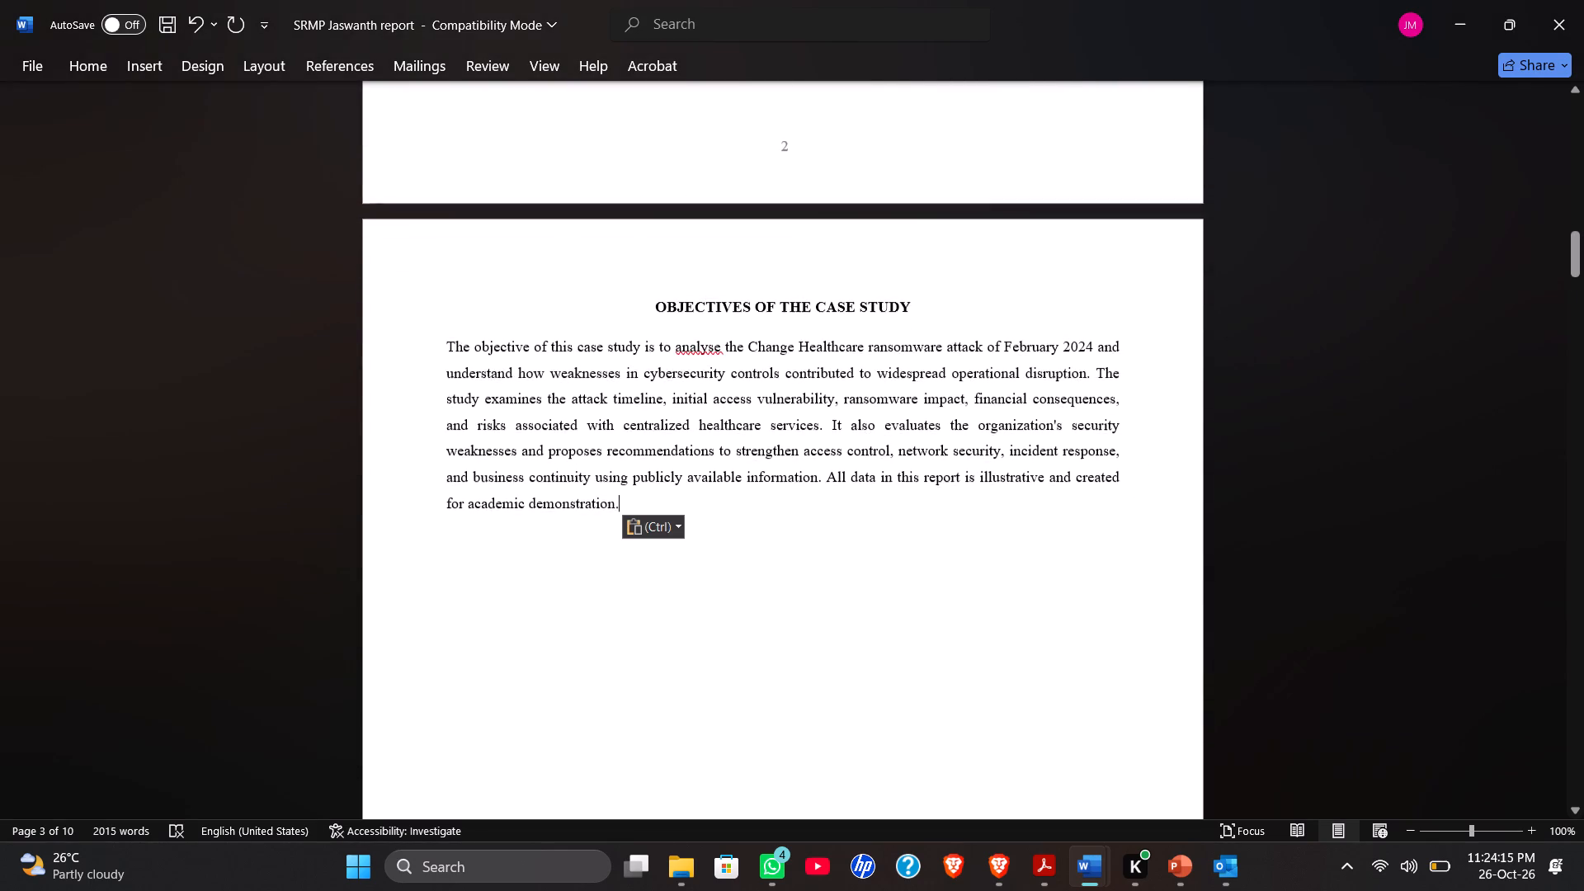
pyautogui.scroll(-3, 775, 625)
pyautogui.scroll(1, 775, 625)
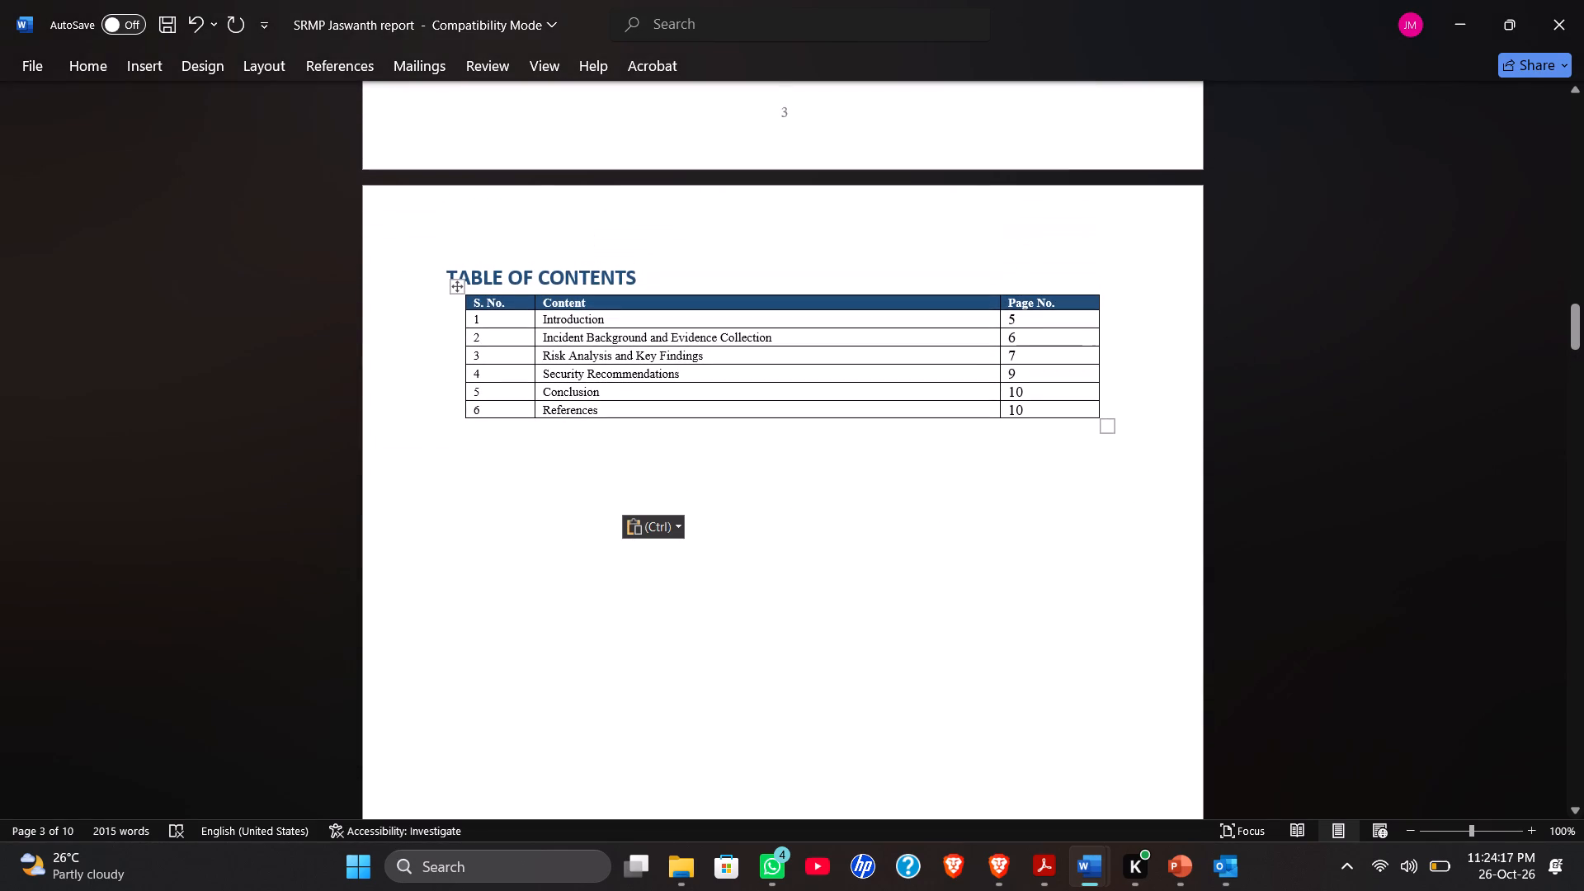
pyautogui.click(451, 278)
pyautogui.press('BackSpace')
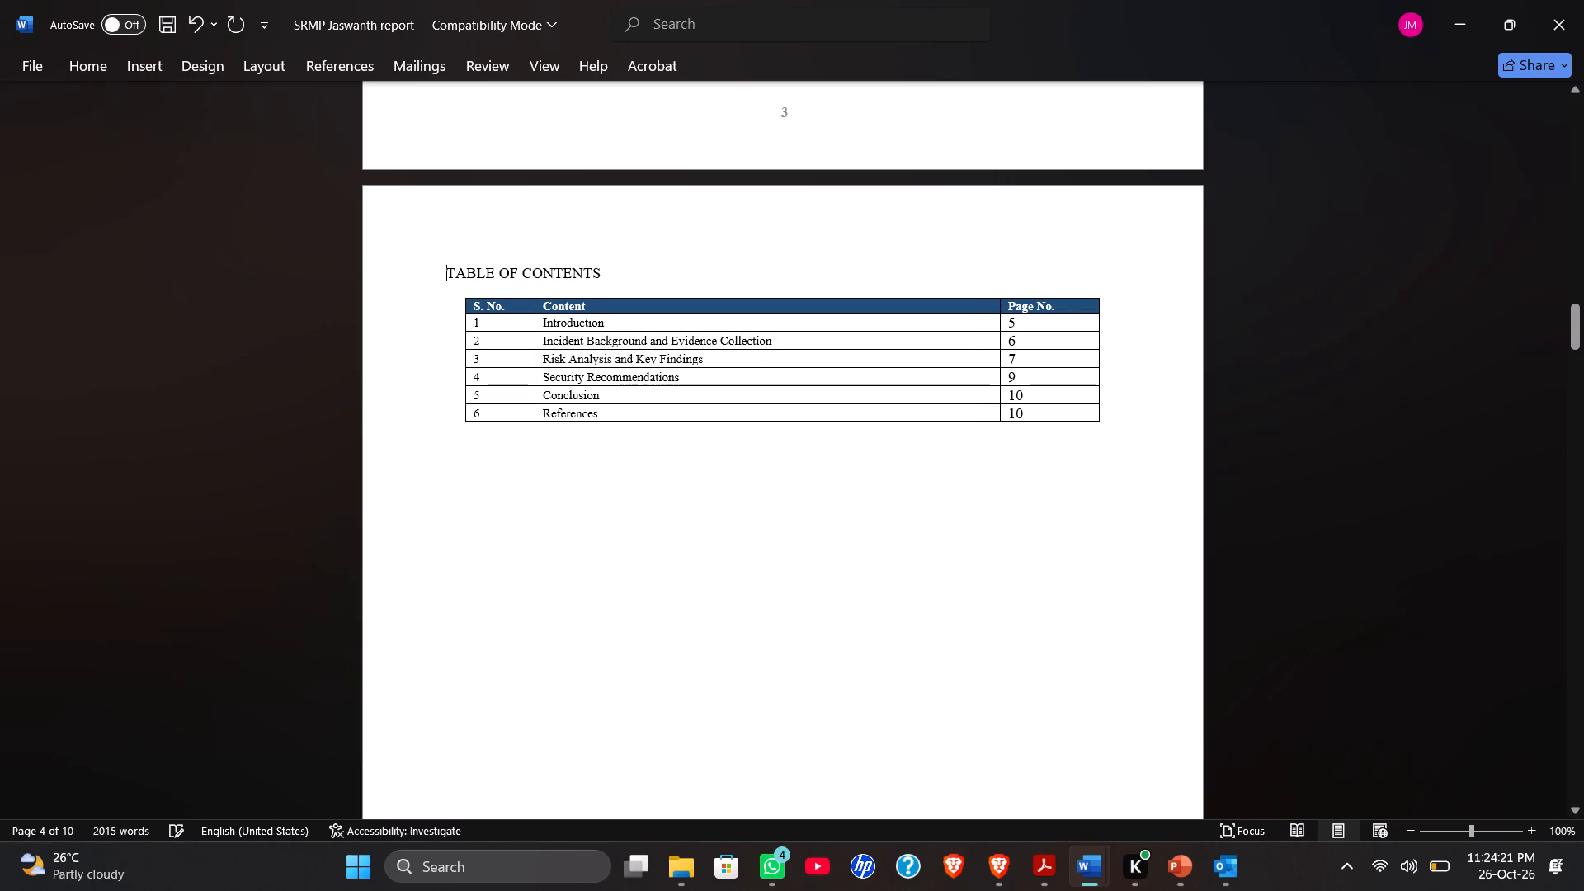
pyautogui.press('Tab')
pyautogui.press('Tab')
pyautogui.press('Tab')
pyautogui.press('Tab')
pyautogui.press('Tab')
pyautogui.moveTo(662, 268); pyautogui.dragTo(807, 266)
pyautogui.hotkey('ctrl', 'b')
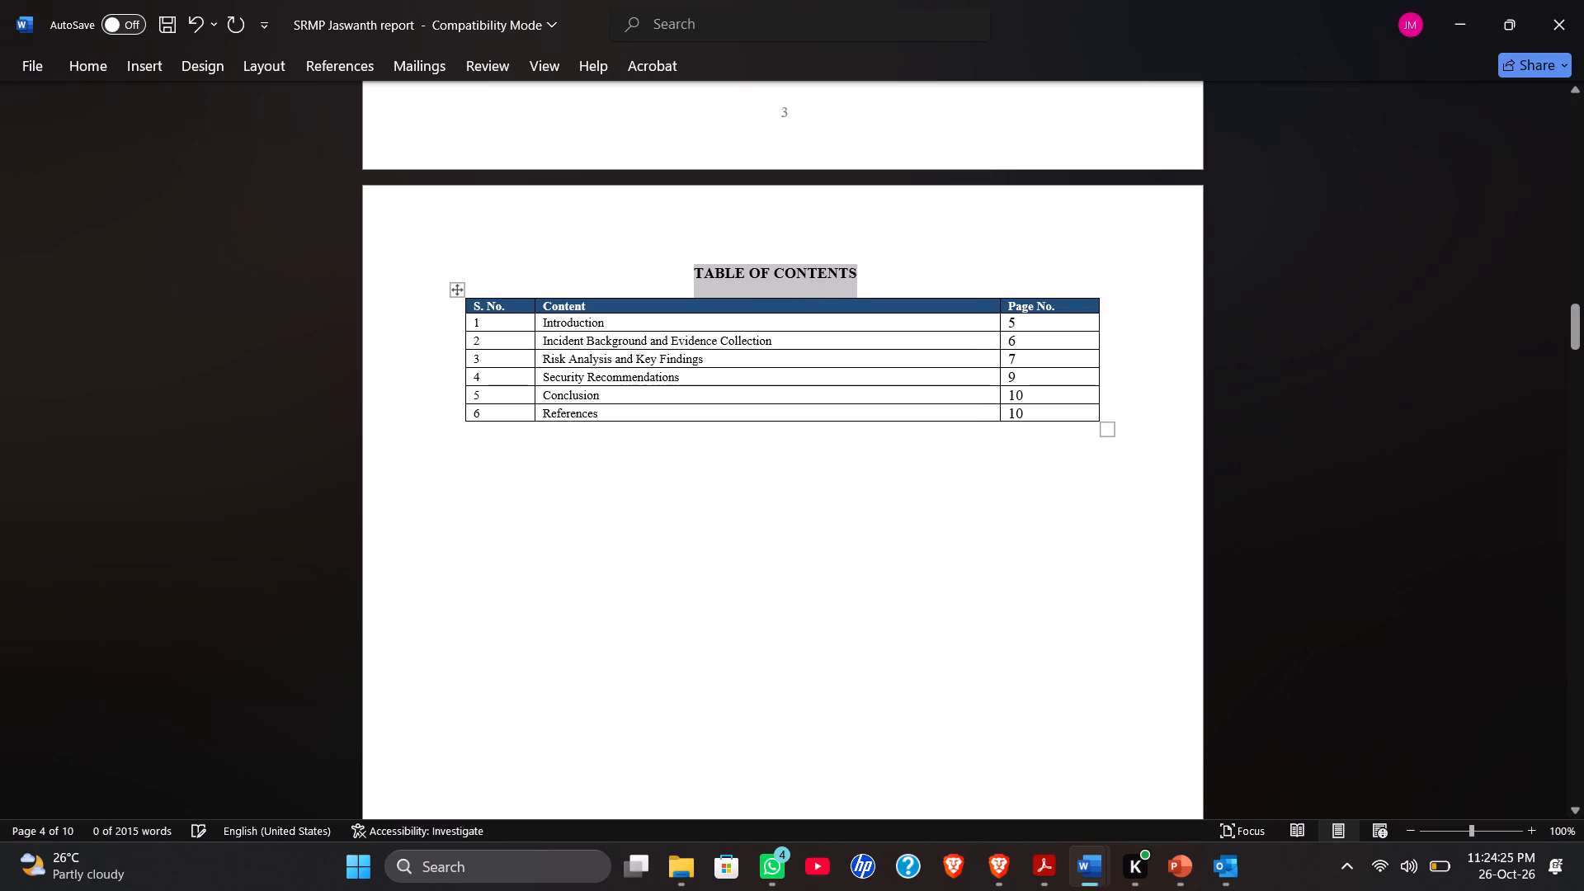
pyautogui.click(694, 455)
# Examine the table of contents page in SRMP_Renisha_report for comparison with the SRMP Jaswanth report.
pyautogui.hotkey('alt', 'Tab')
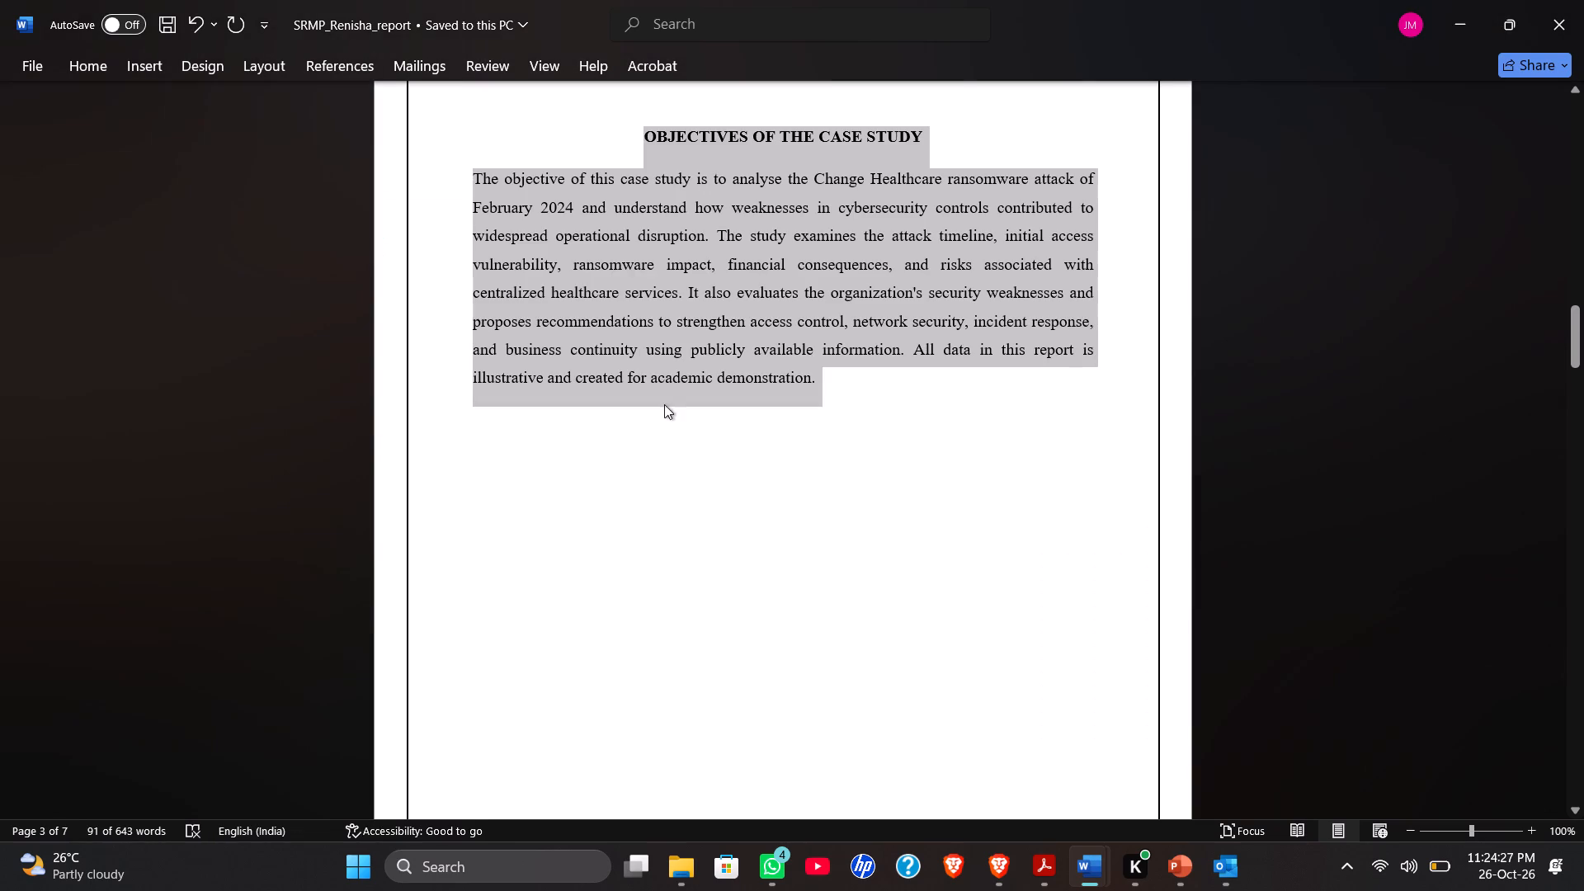
pyautogui.click(672, 492)
pyautogui.click(672, 492)
pyautogui.scroll(-2, 672, 480)
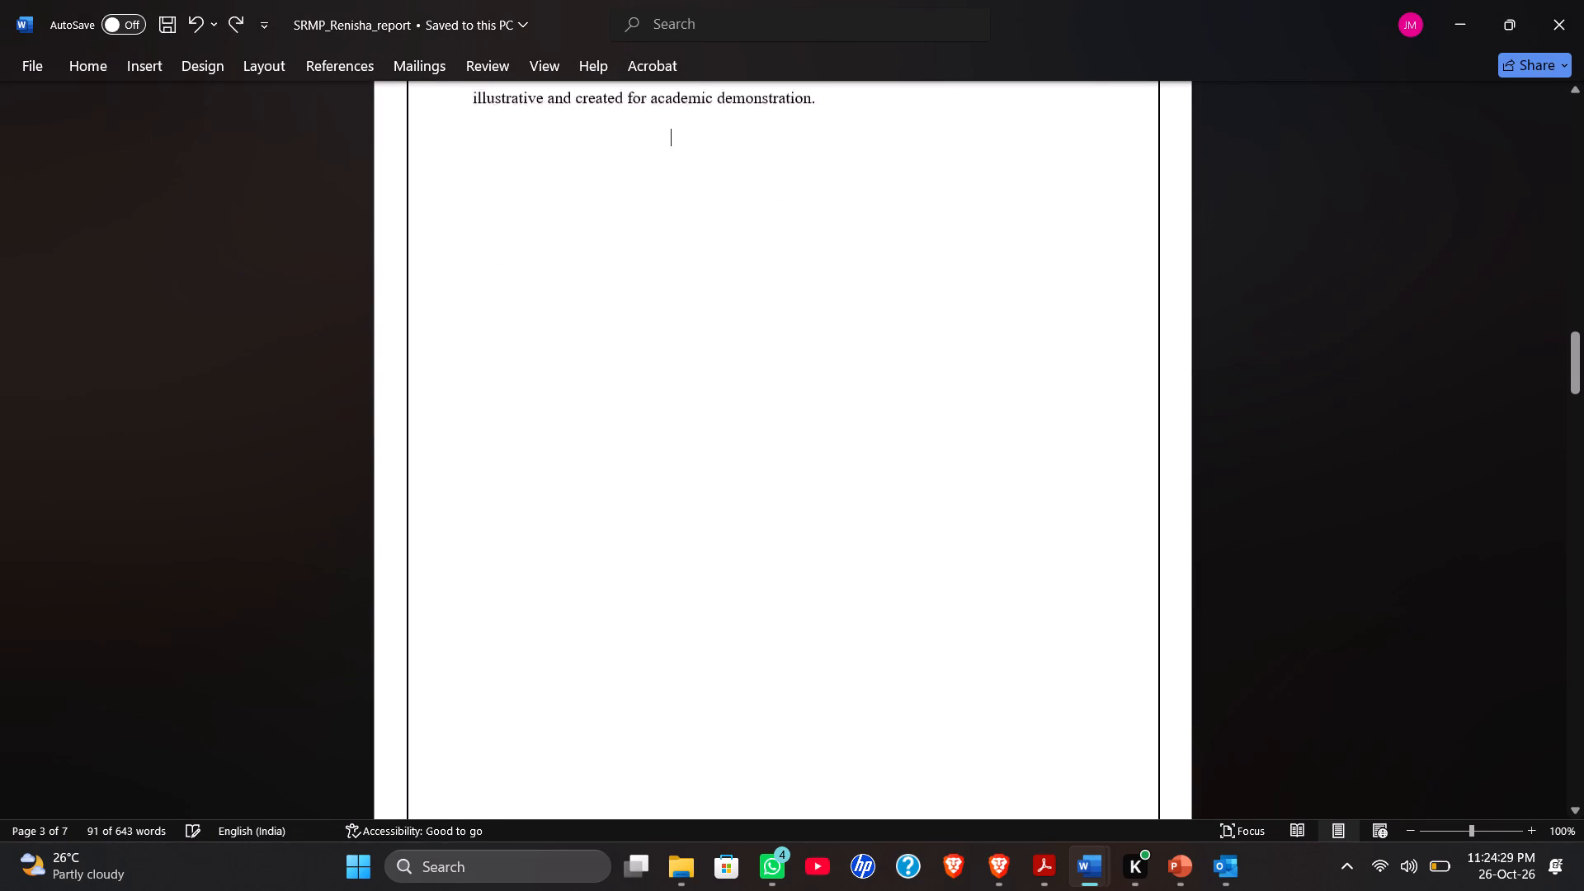
pyautogui.scroll(-3, 672, 480)
pyautogui.hotkey('alt', 'Tab')
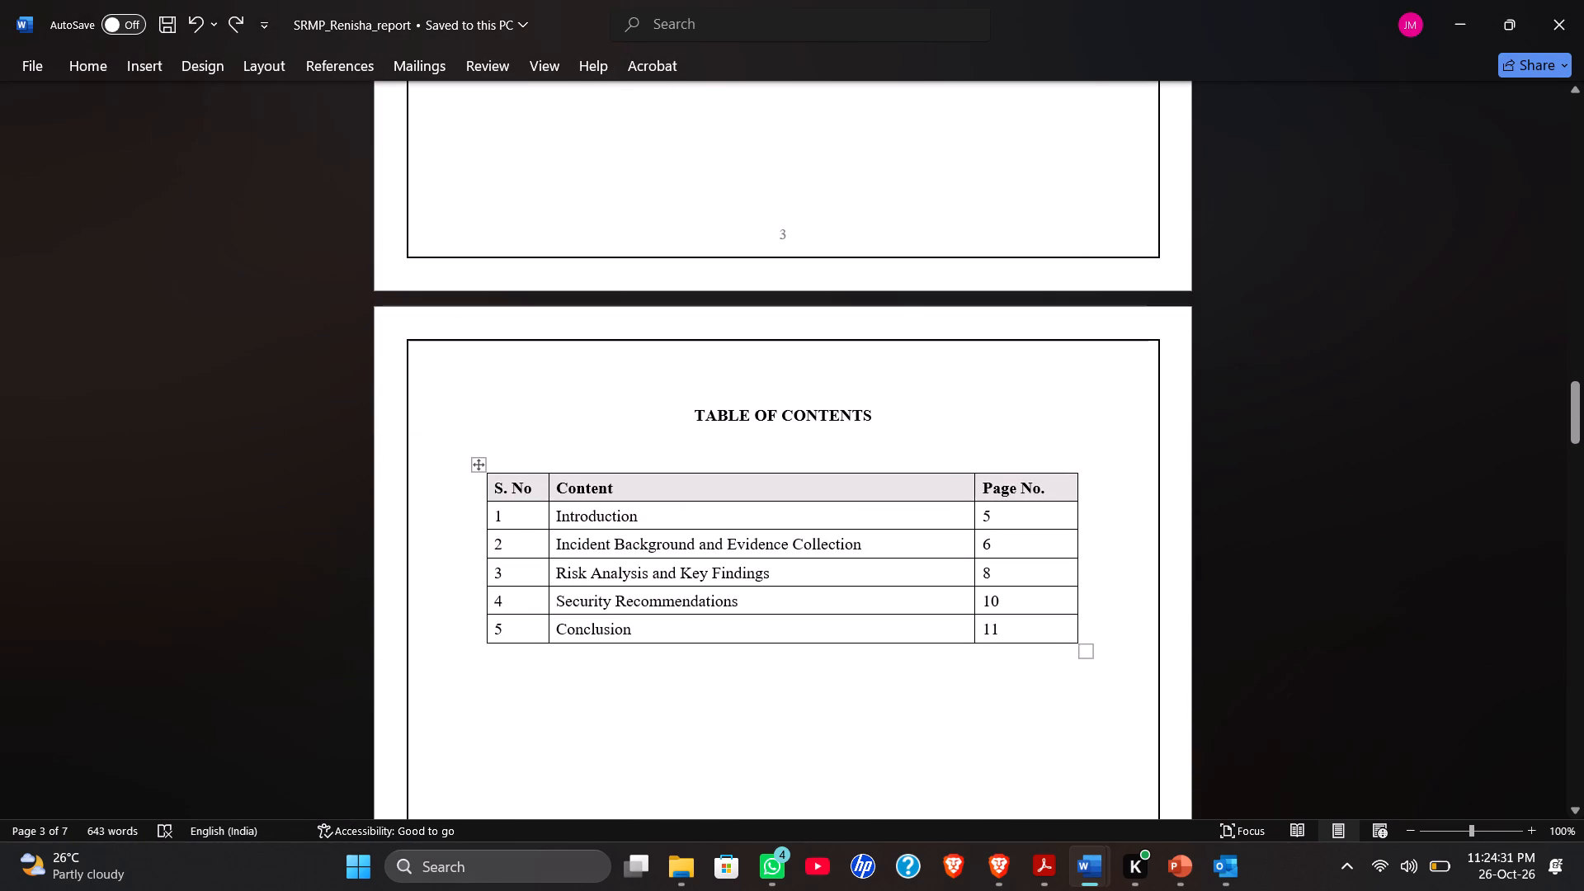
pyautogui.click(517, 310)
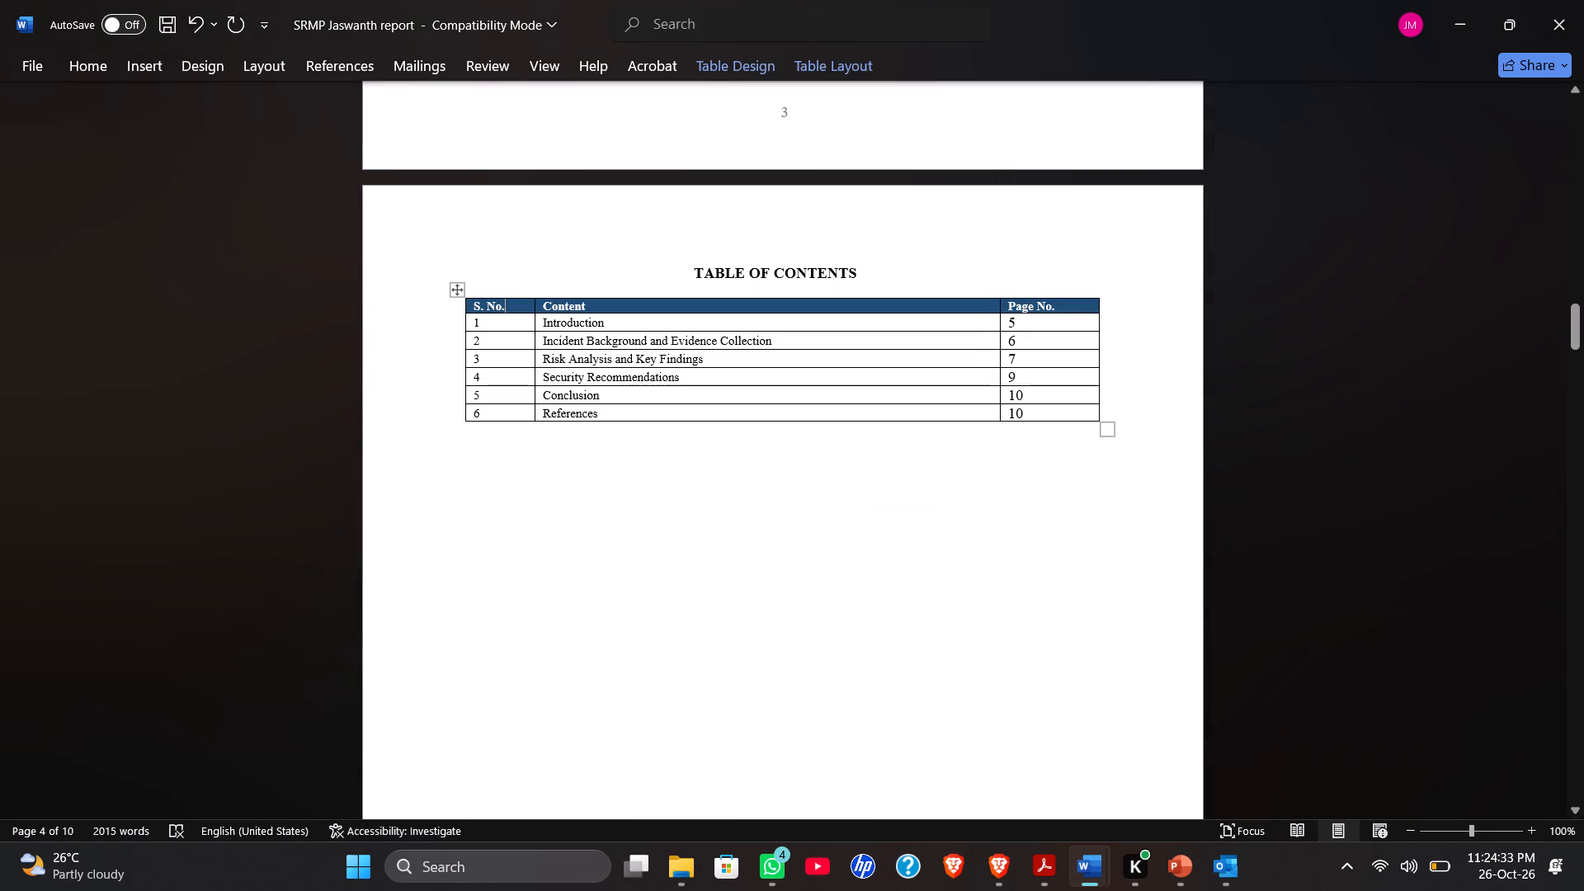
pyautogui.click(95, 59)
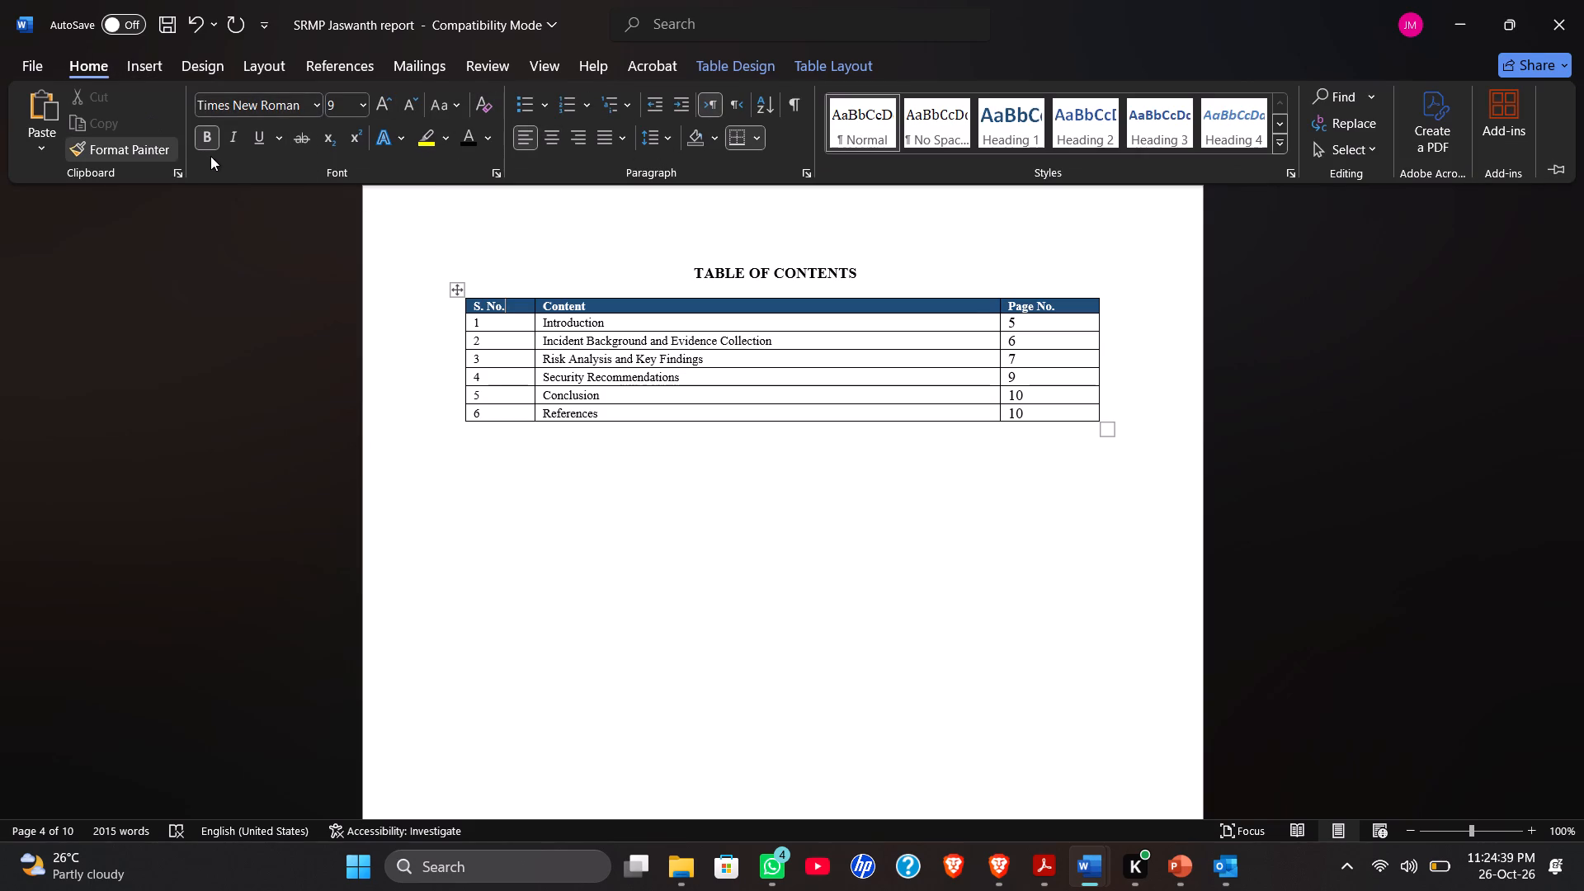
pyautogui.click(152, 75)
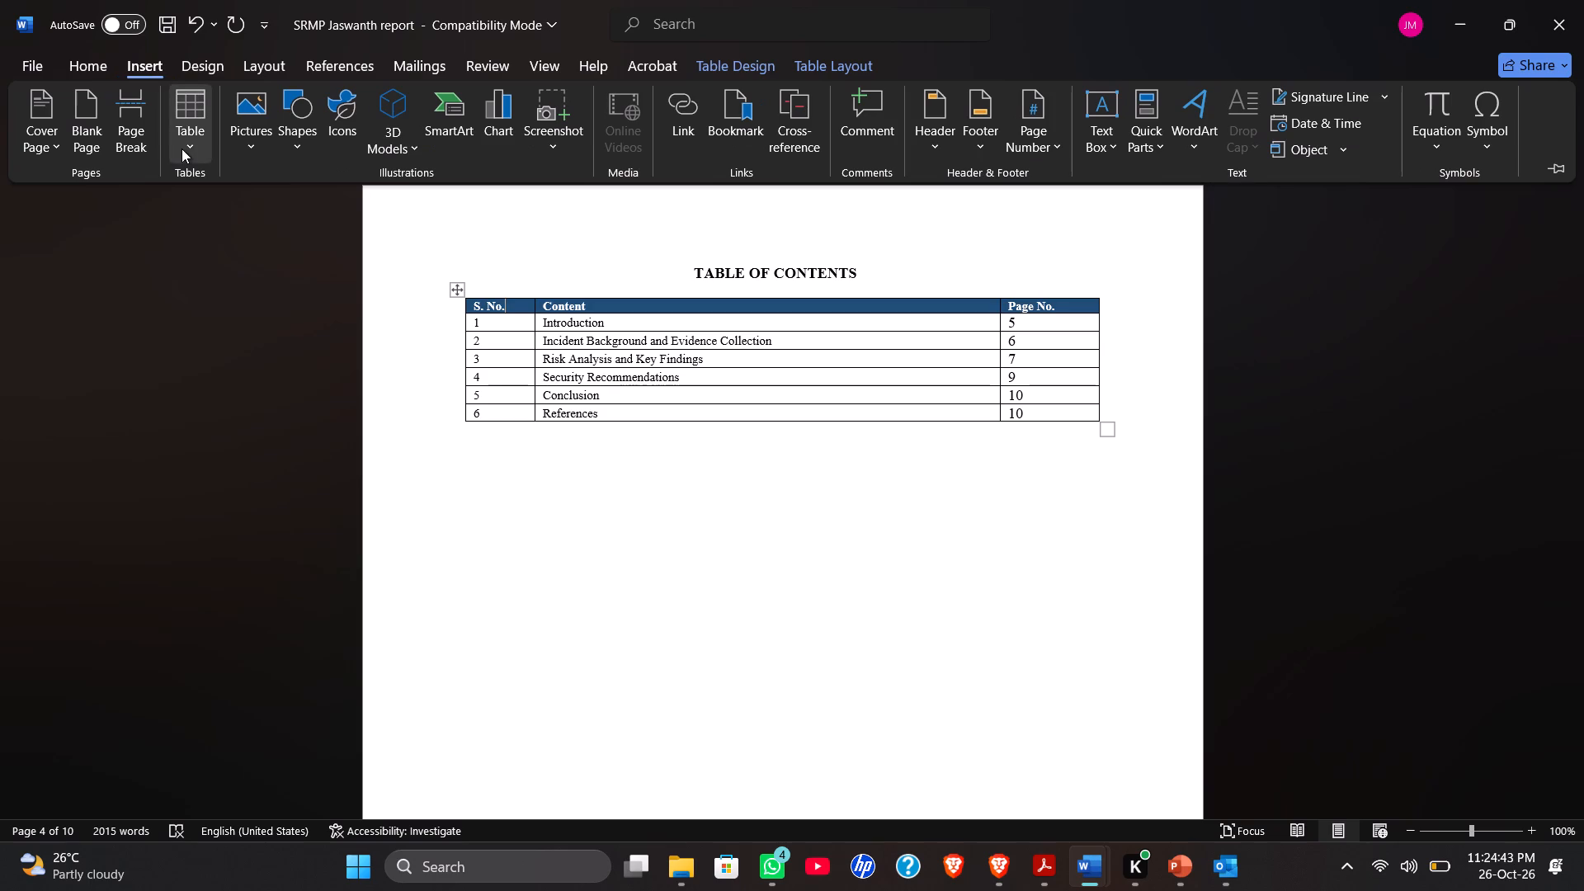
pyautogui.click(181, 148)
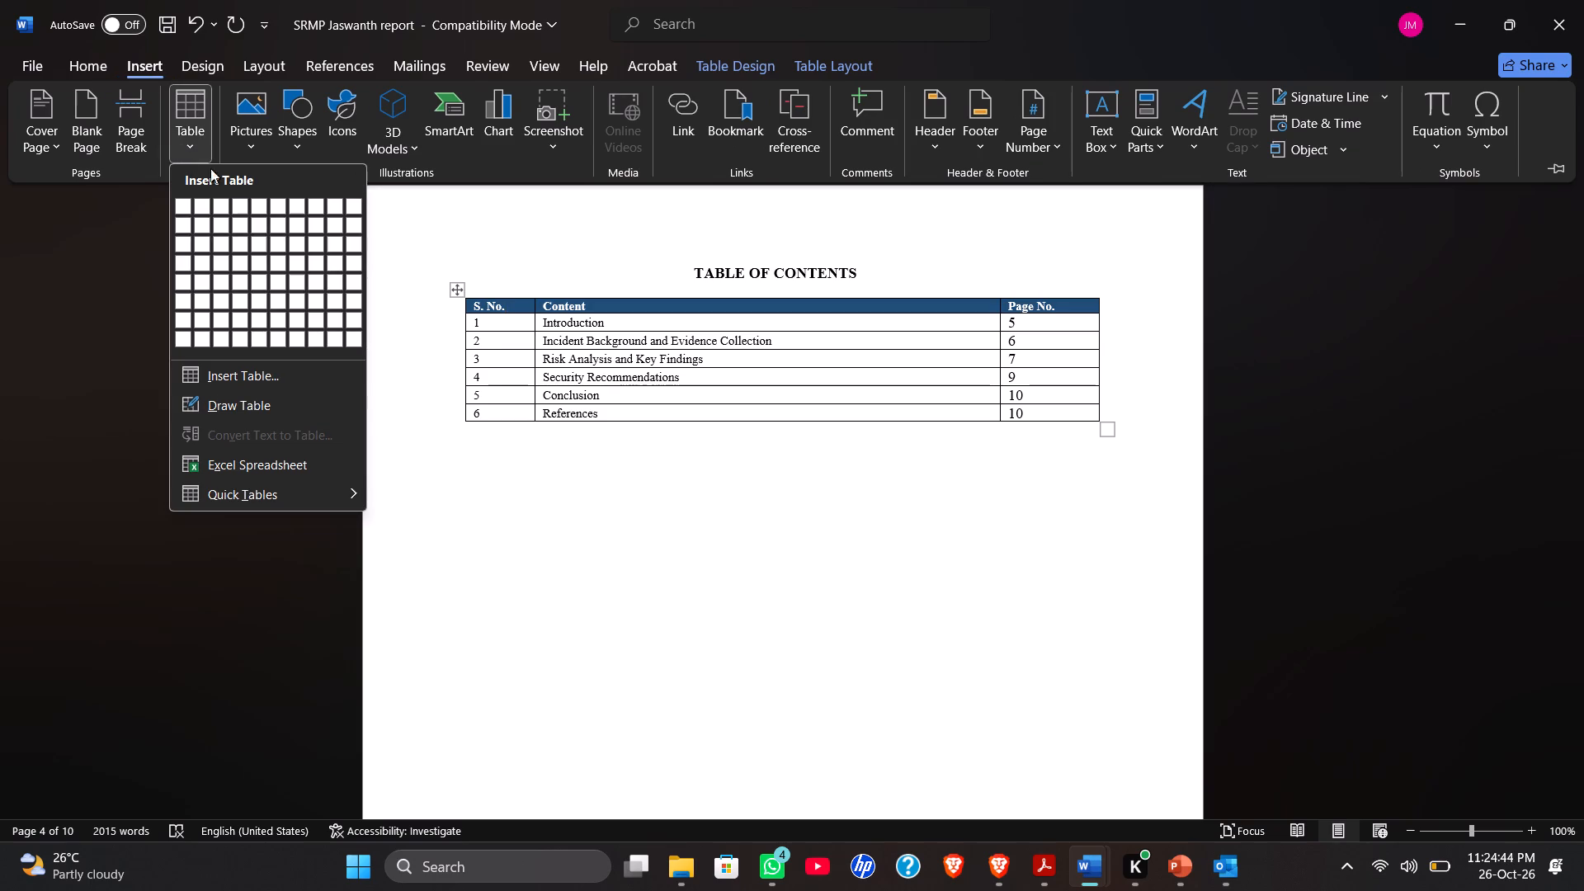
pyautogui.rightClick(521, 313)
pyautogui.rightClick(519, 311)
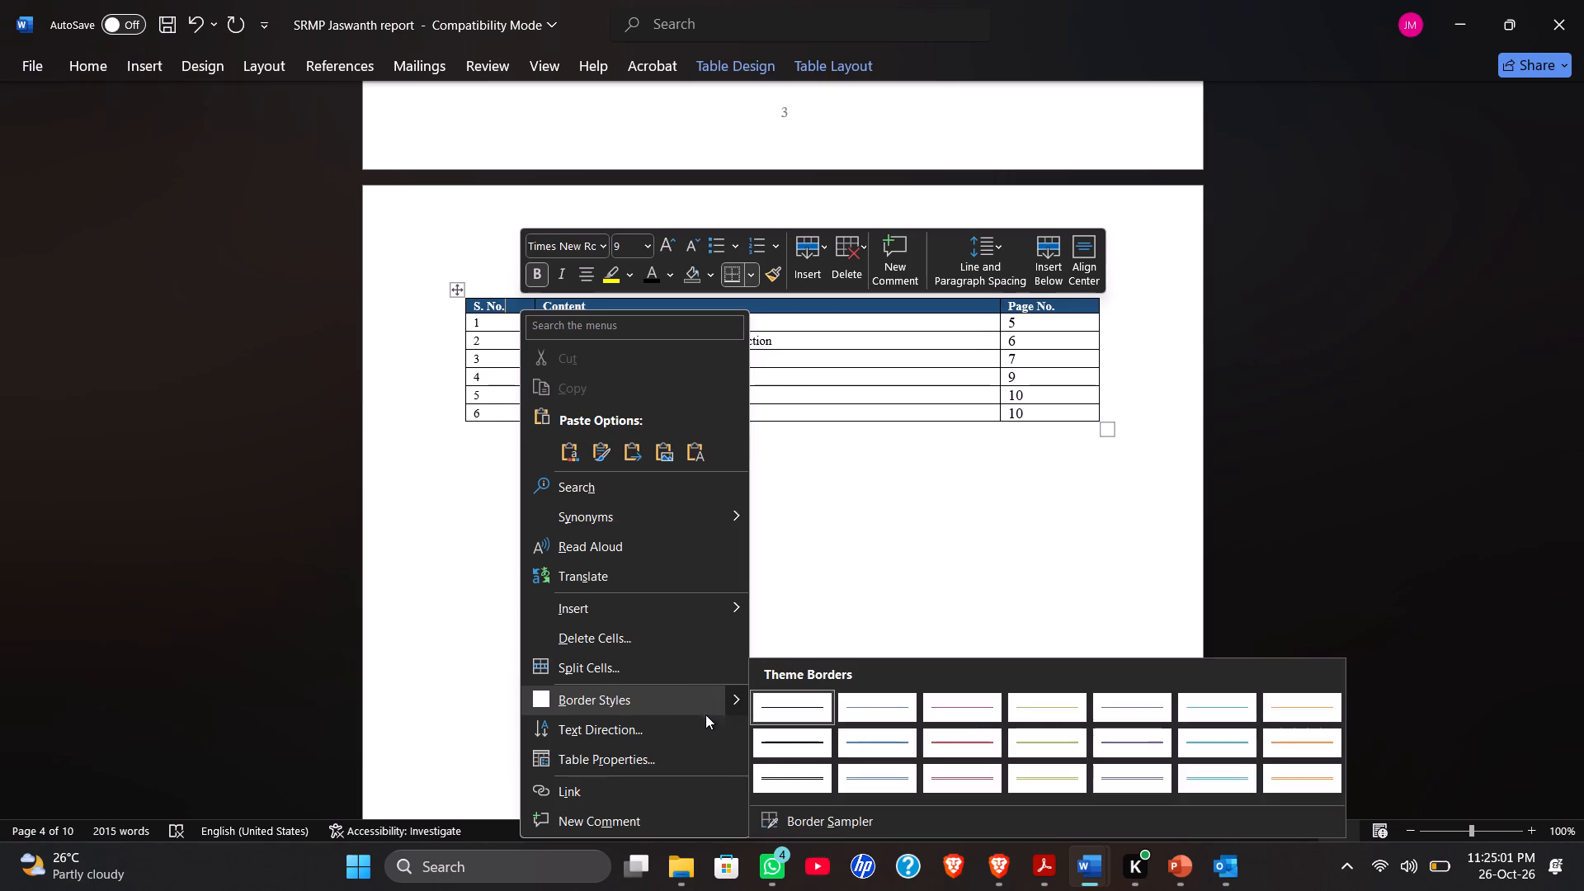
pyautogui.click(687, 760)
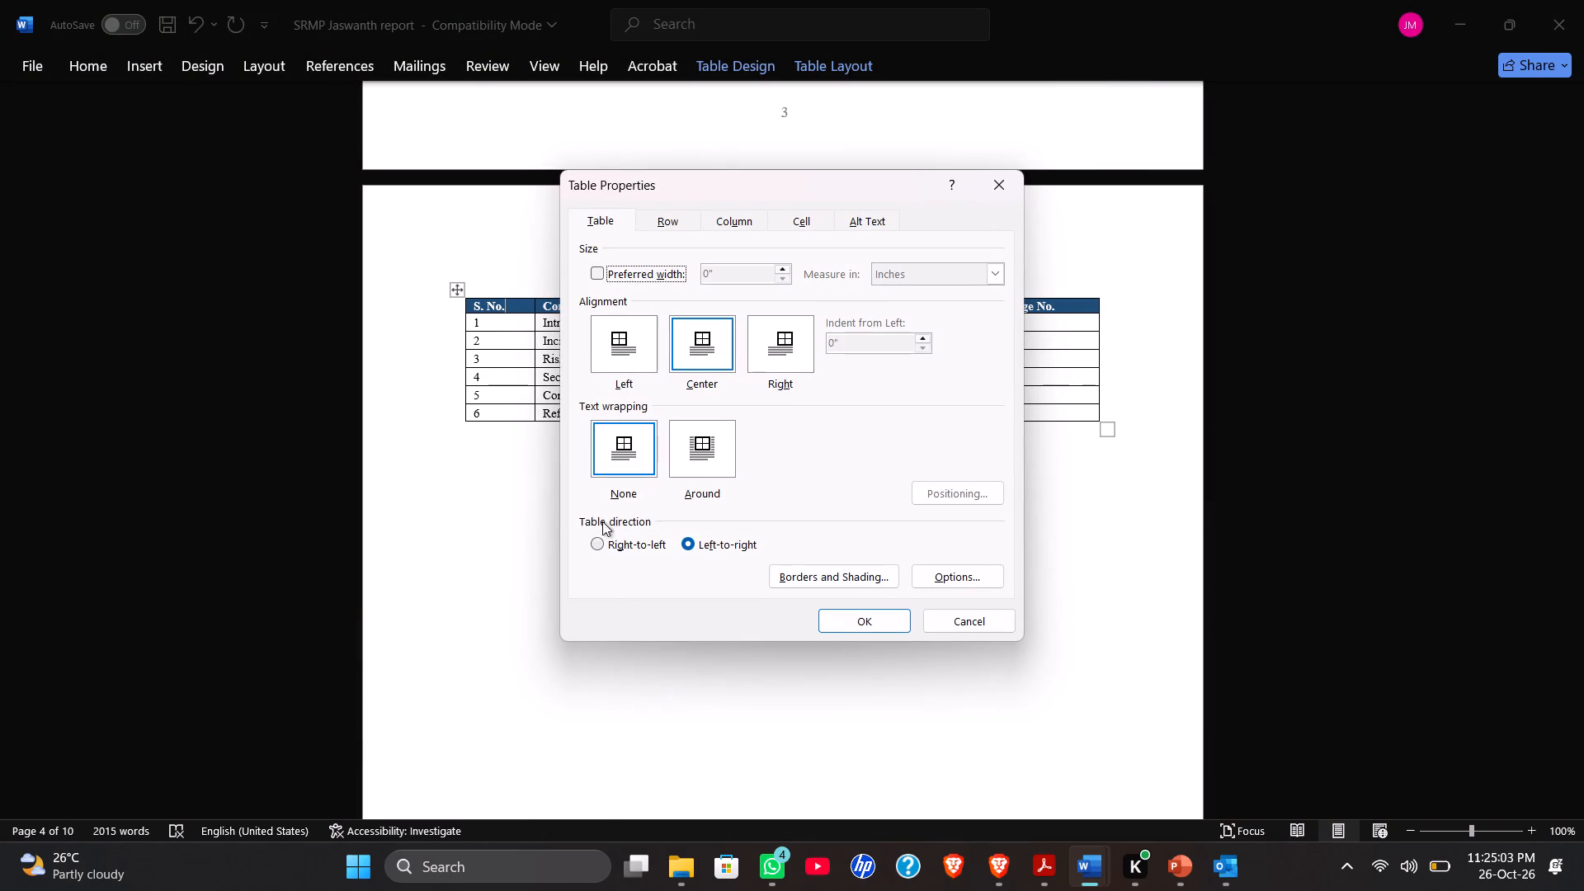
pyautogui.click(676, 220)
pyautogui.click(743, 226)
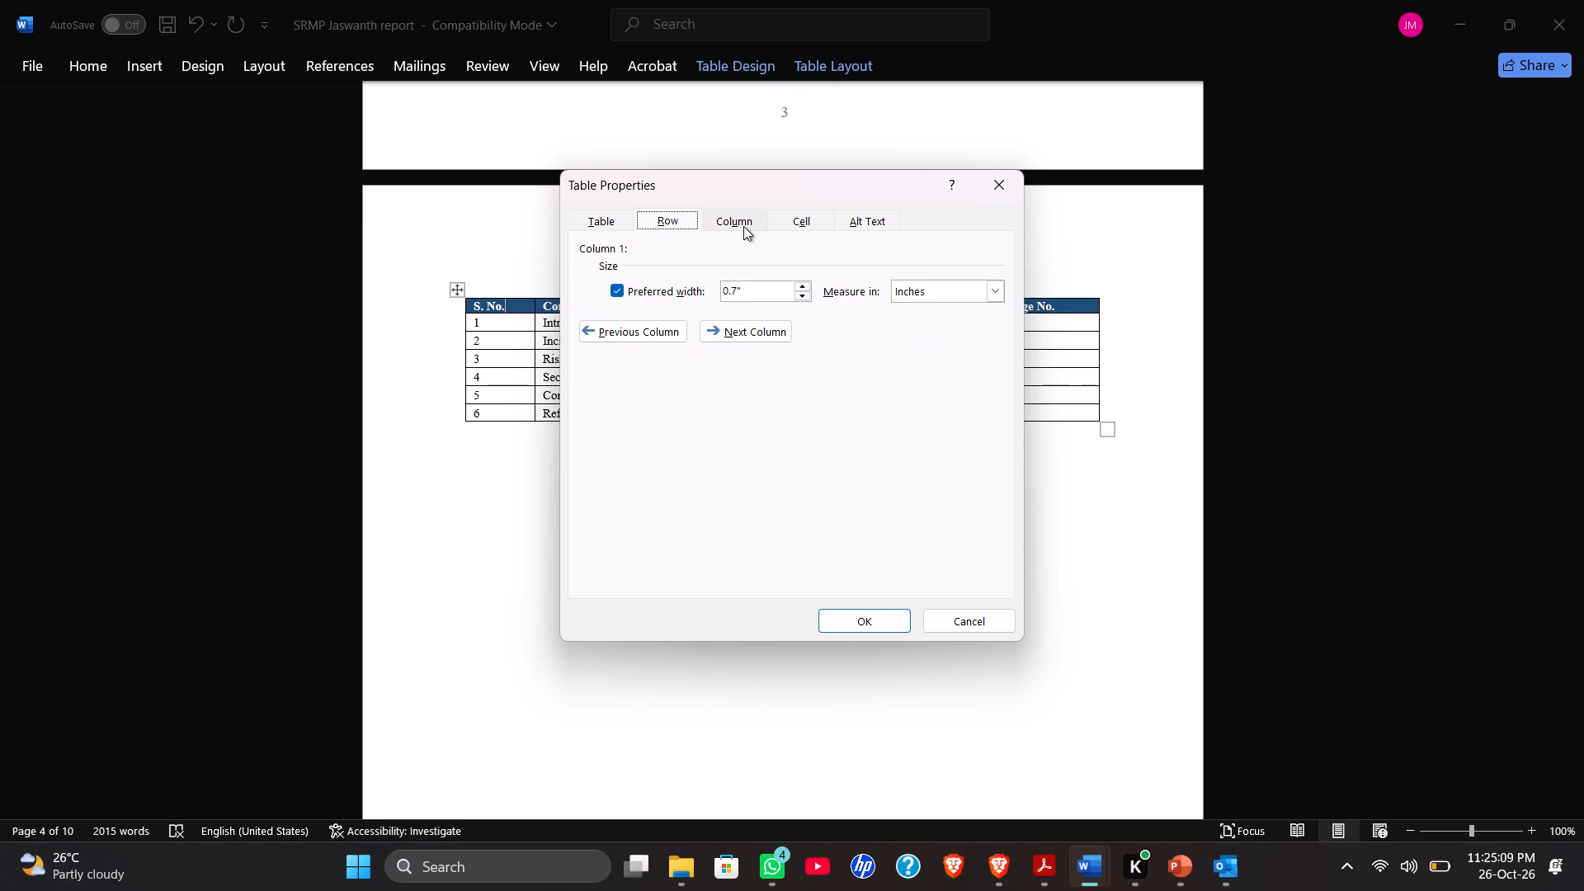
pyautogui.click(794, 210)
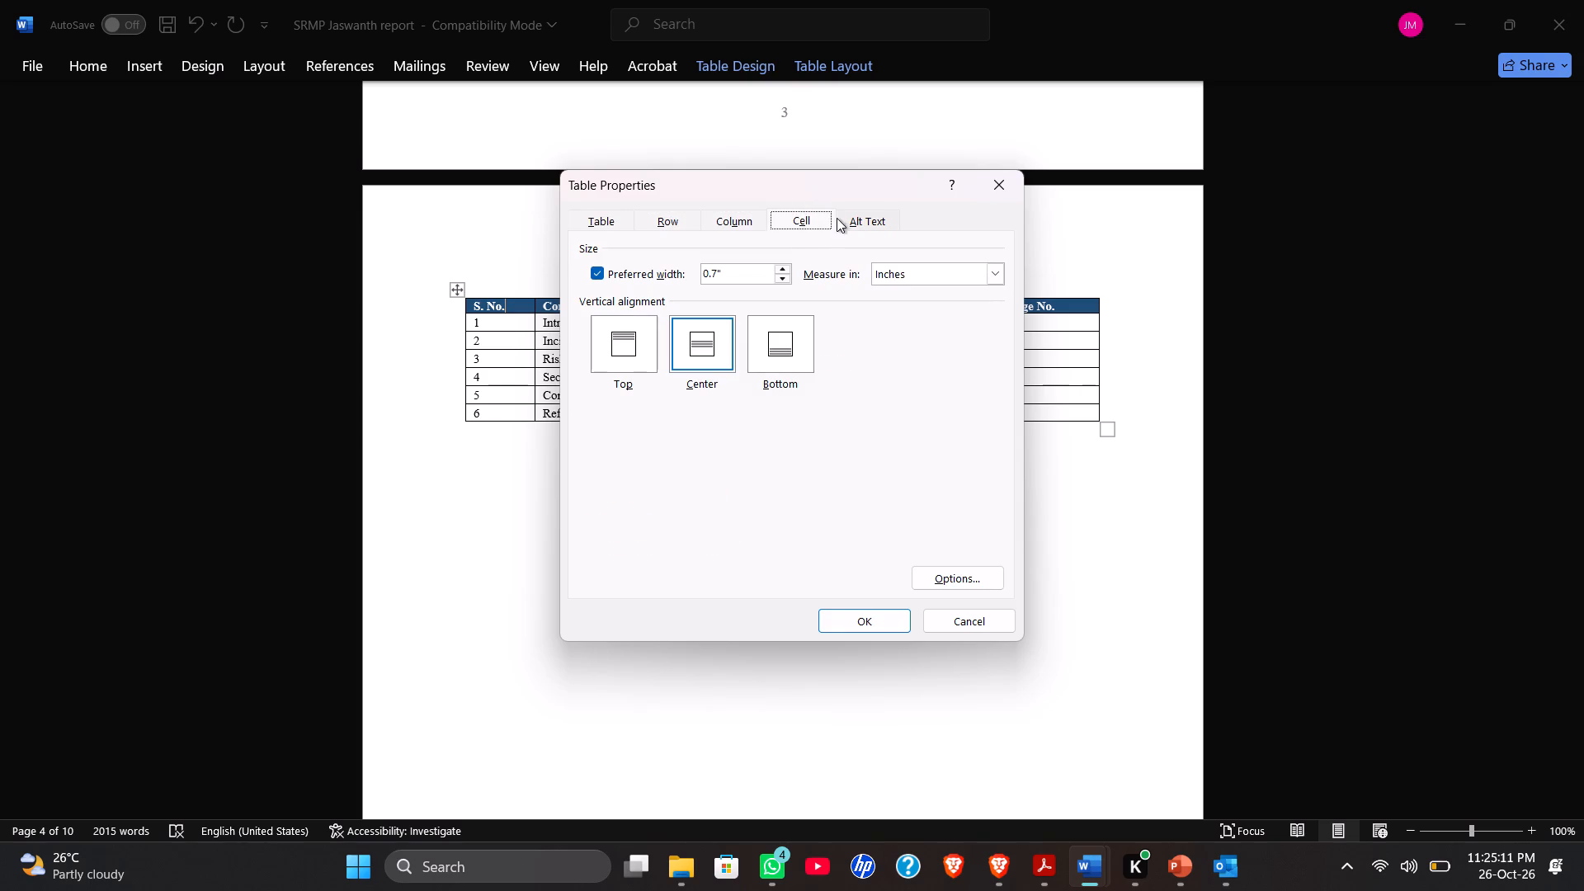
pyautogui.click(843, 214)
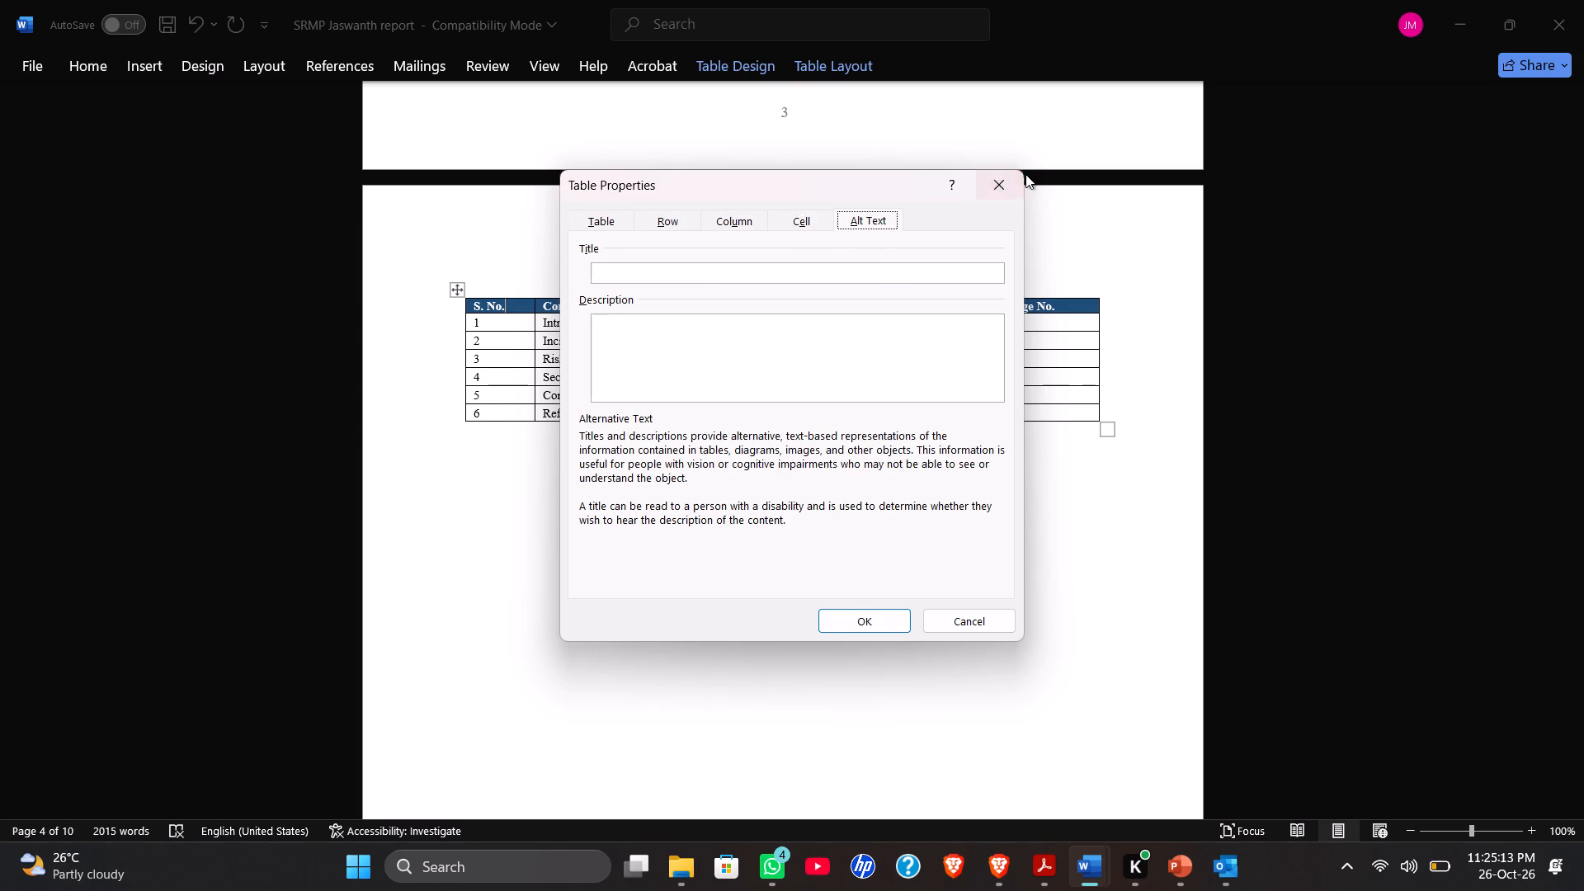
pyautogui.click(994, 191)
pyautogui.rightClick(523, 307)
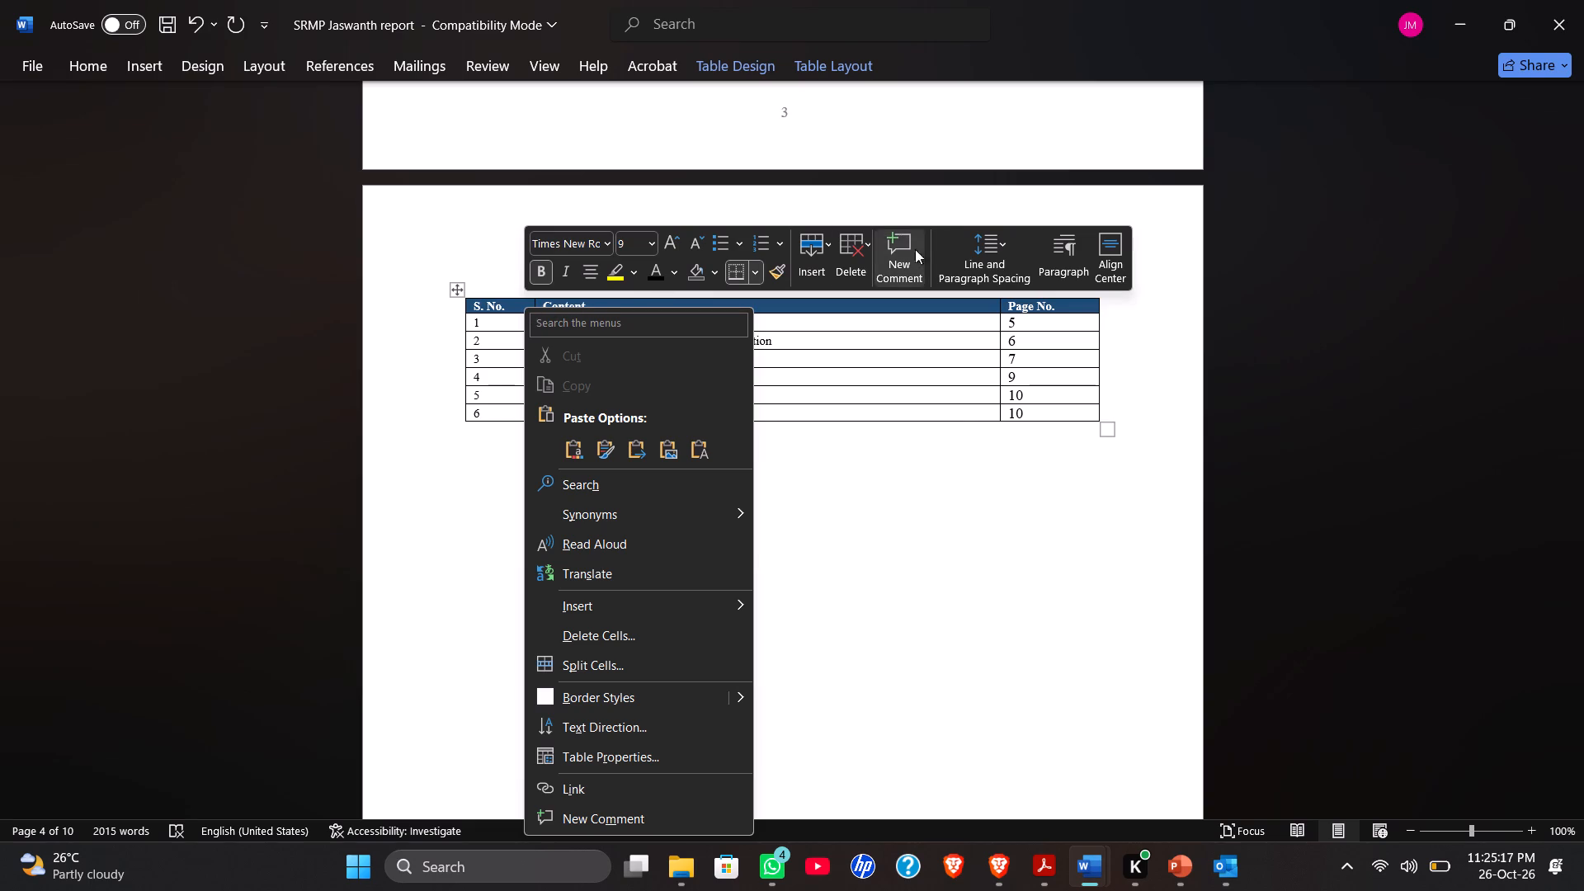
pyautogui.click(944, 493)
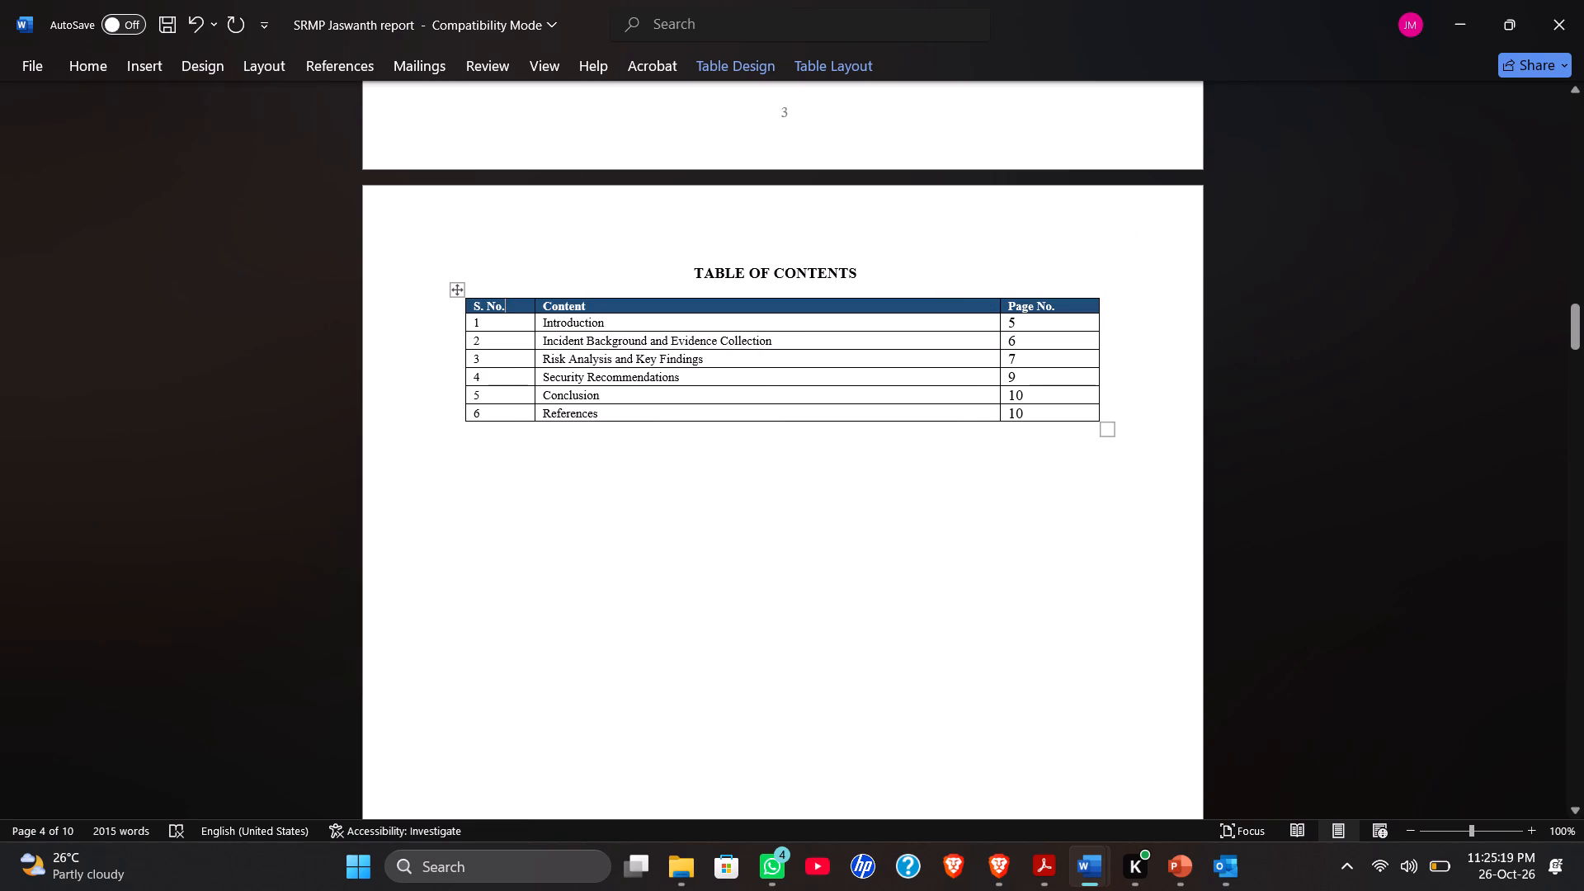
# Enlarge the contents table in the SRMP Jaswanth report, making its rows taller and the table slightly wider.
pyautogui.moveTo(820, 418); pyautogui.dragTo(818, 441)
pyautogui.click(818, 421)
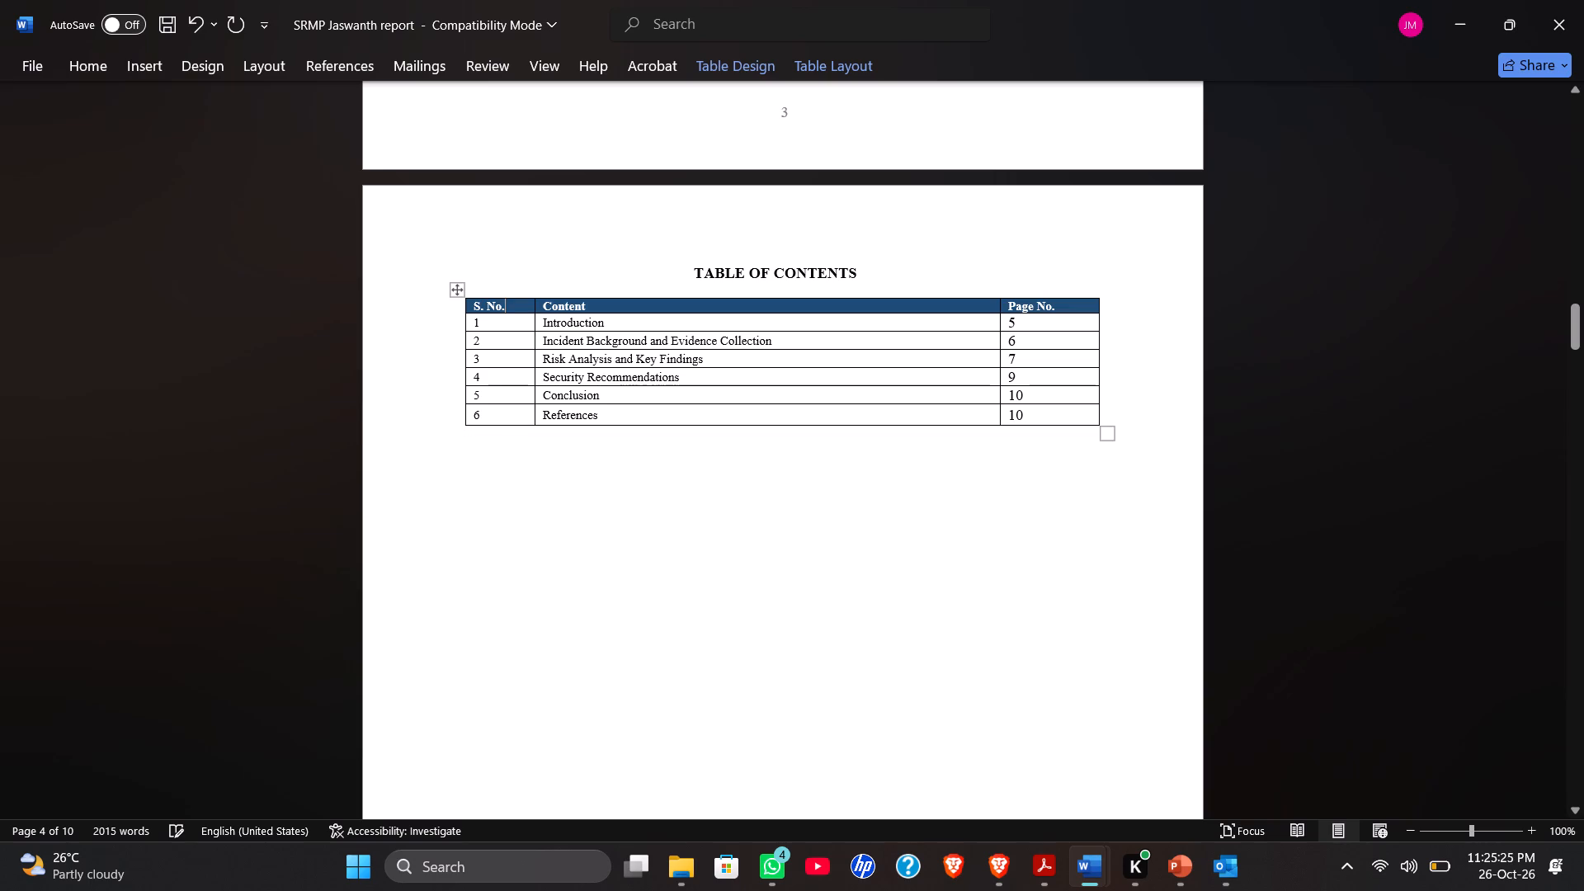
pyautogui.moveTo(1102, 429); pyautogui.dragTo(1117, 470)
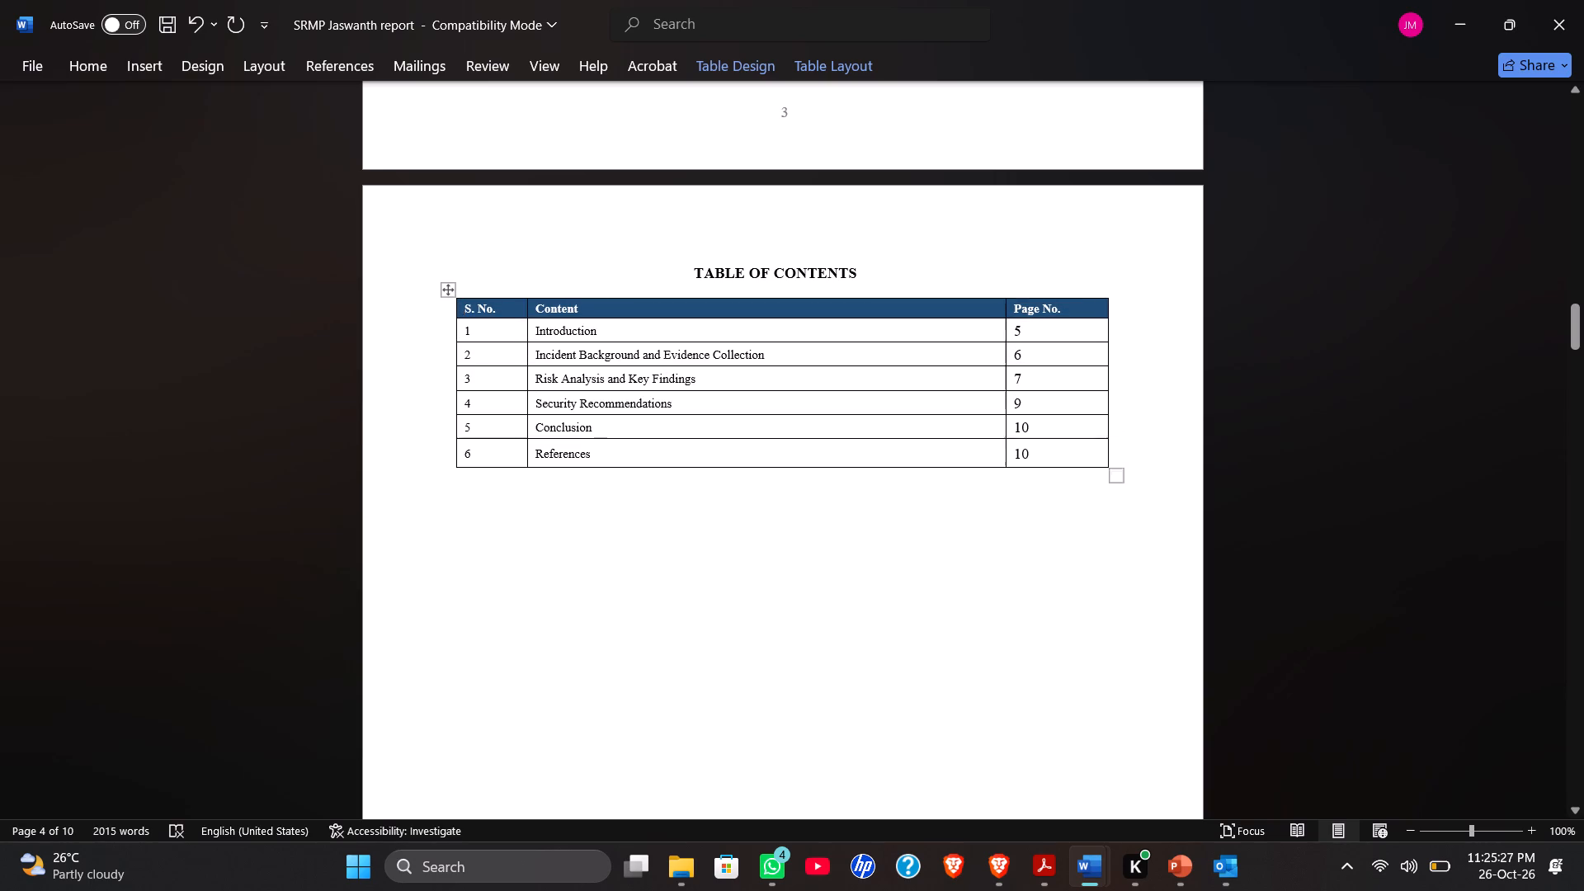
# Remove the heading style from "CHAPTER 1" above the INTRODUCTION heading in the SRMP Jaswanth report.
pyautogui.scroll(1, 923, 486)
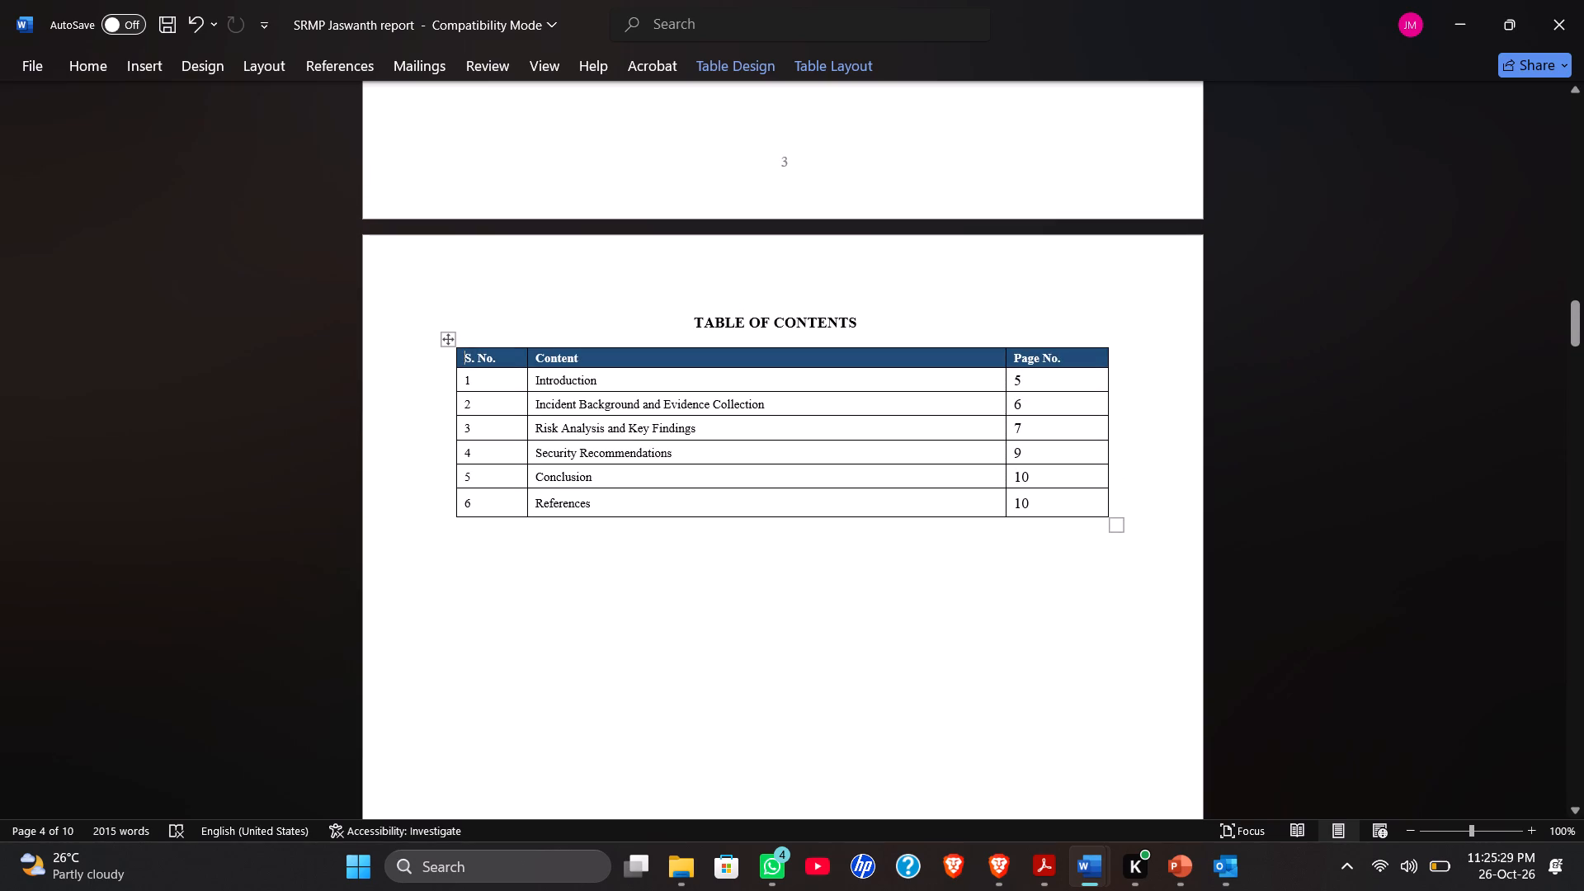
pyautogui.scroll(-8, 739, 615)
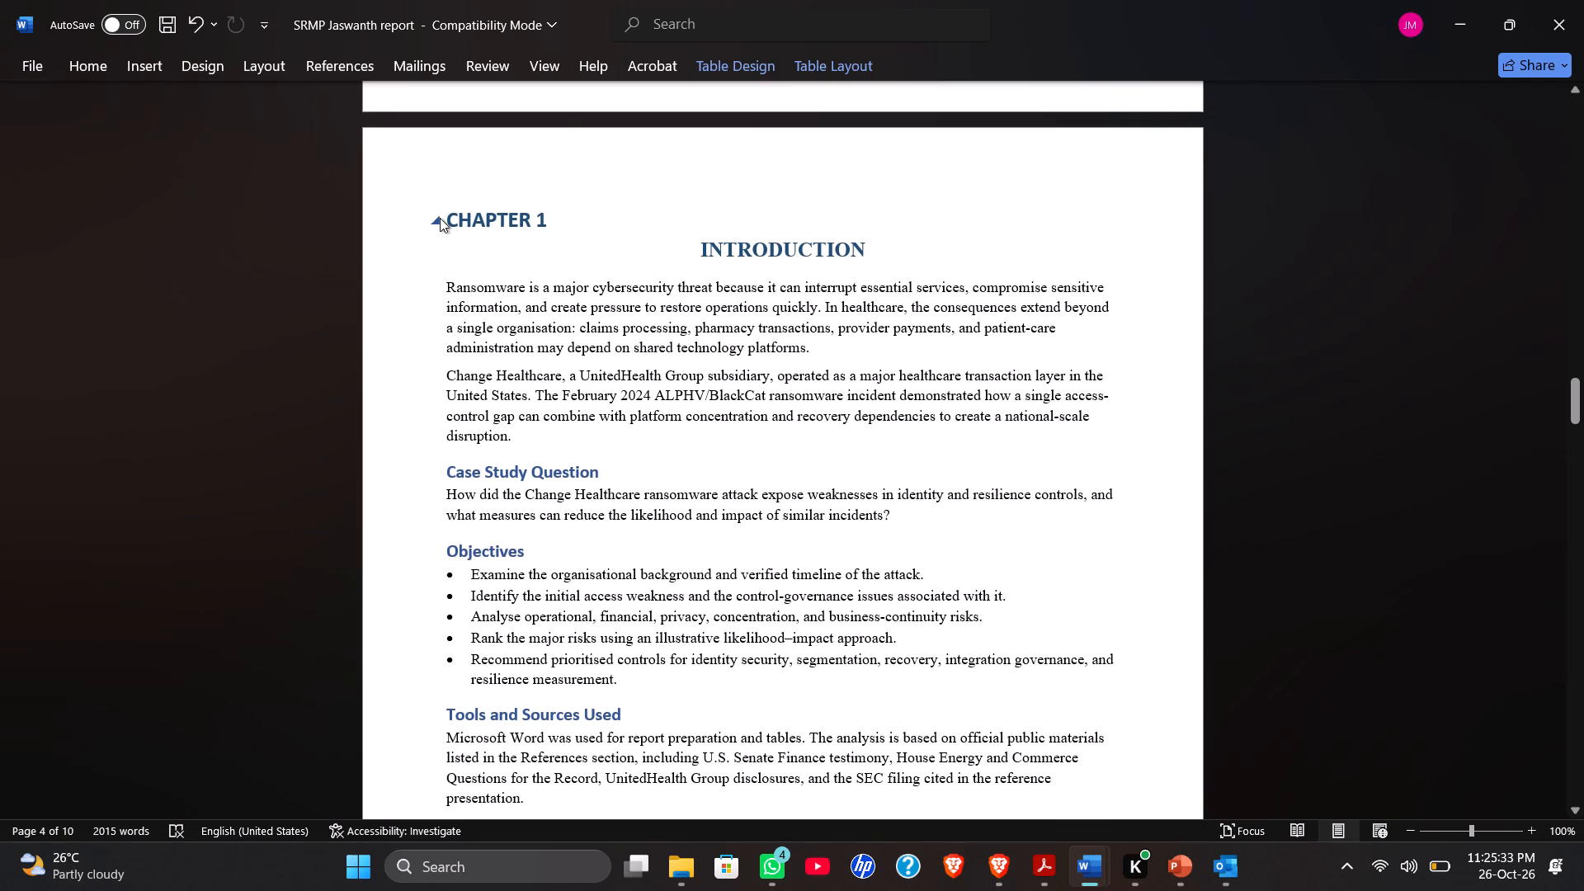
pyautogui.click(444, 217)
pyautogui.press('BackSpace')
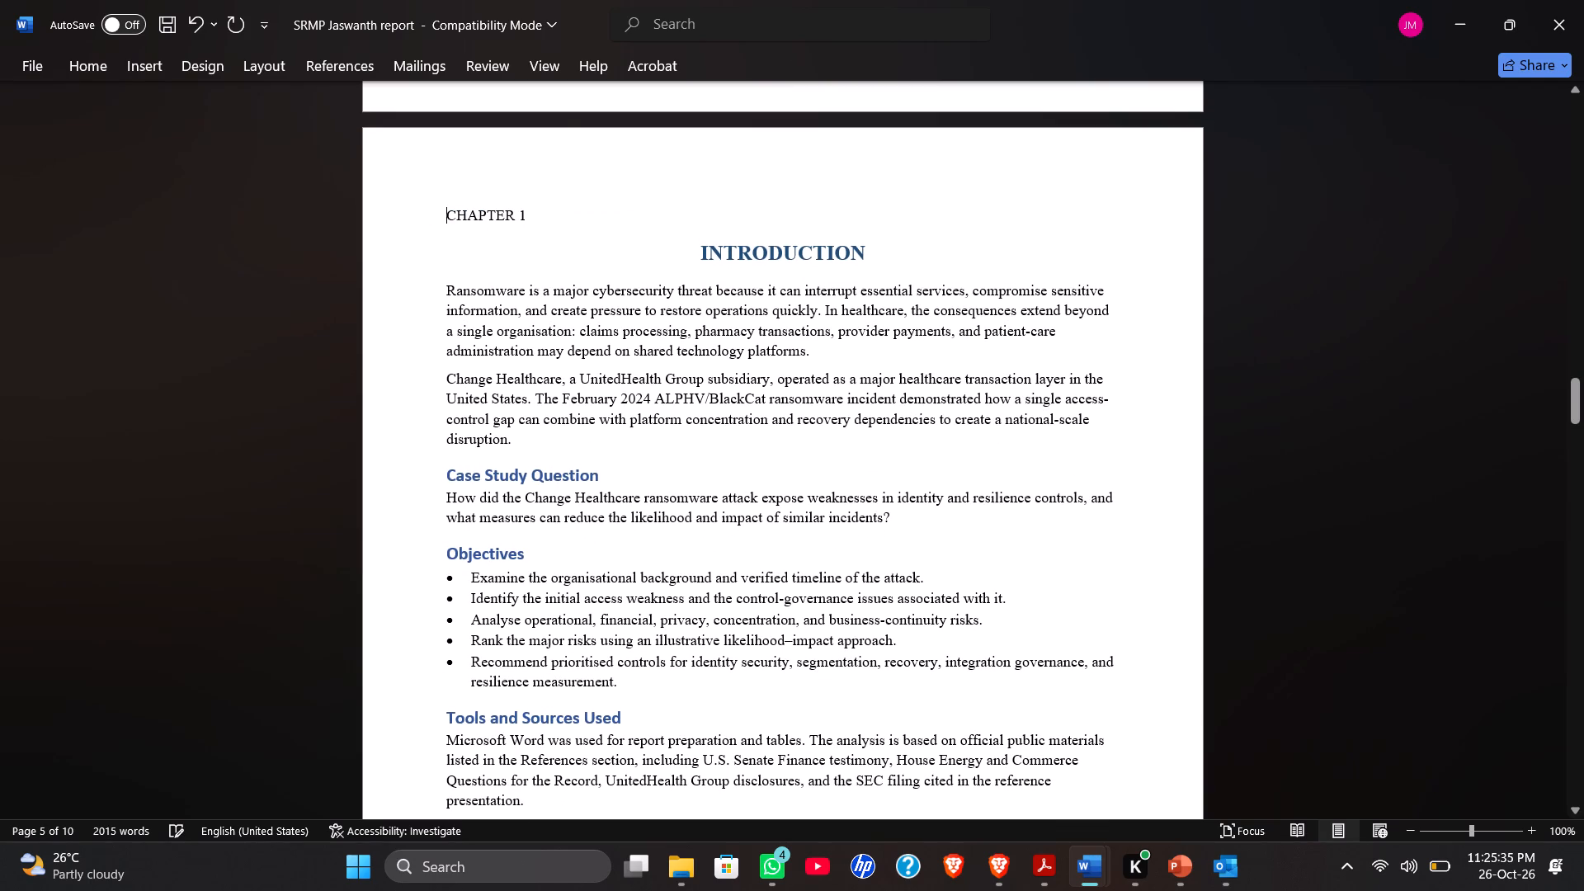
pyautogui.scroll(-1, 700, 252)
pyautogui.click(700, 252)
pyautogui.click(710, 206)
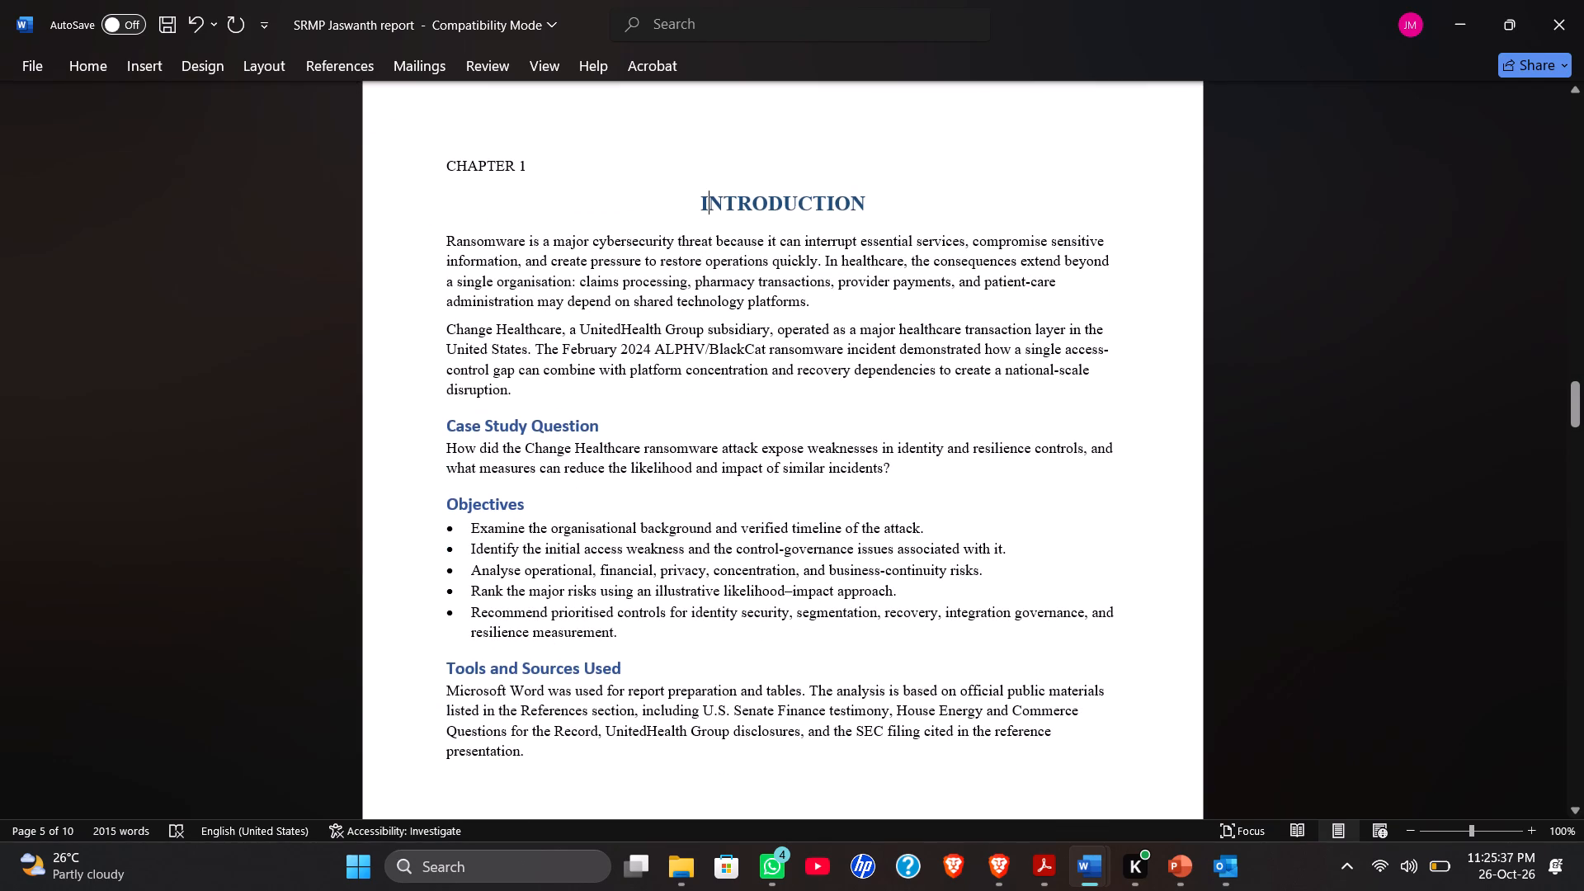
pyautogui.click(658, 205)
# Check the sample's Chapter 1 heading, shift "CHAPTER 1" with six tabs to roughly the page's centre, and make it bold.
pyautogui.hotkey('alt', 'Tab')
pyautogui.scroll(-2, 588, 351)
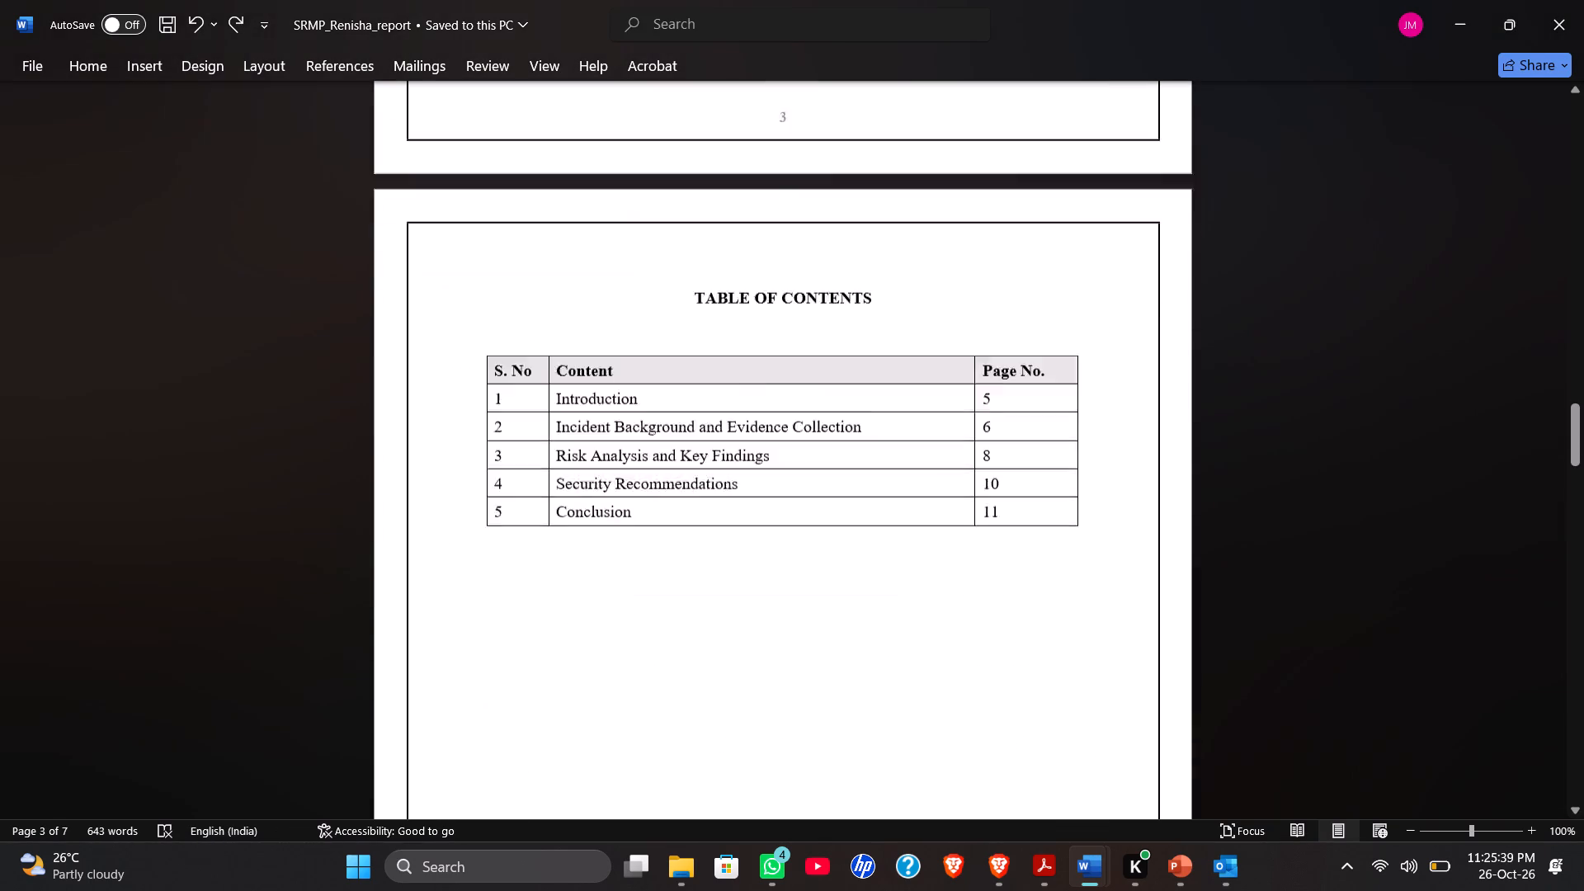
pyautogui.scroll(-2, 631, 358)
pyautogui.scroll(-2, 758, 364)
pyautogui.scroll(1, 758, 364)
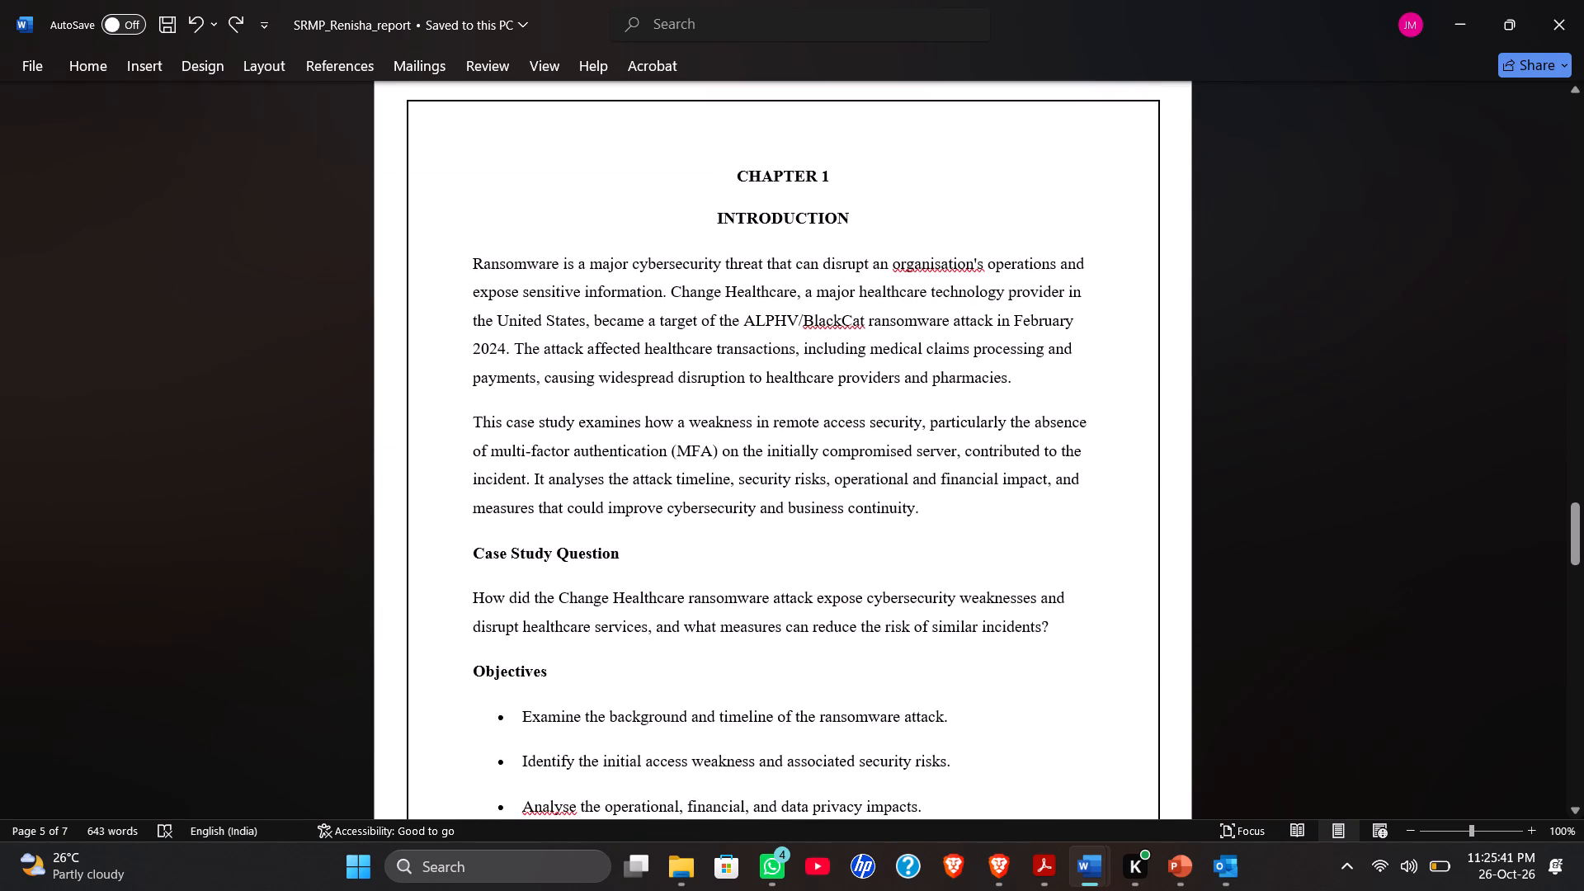
pyautogui.hotkey('alt', 'Tab')
pyautogui.click(440, 165)
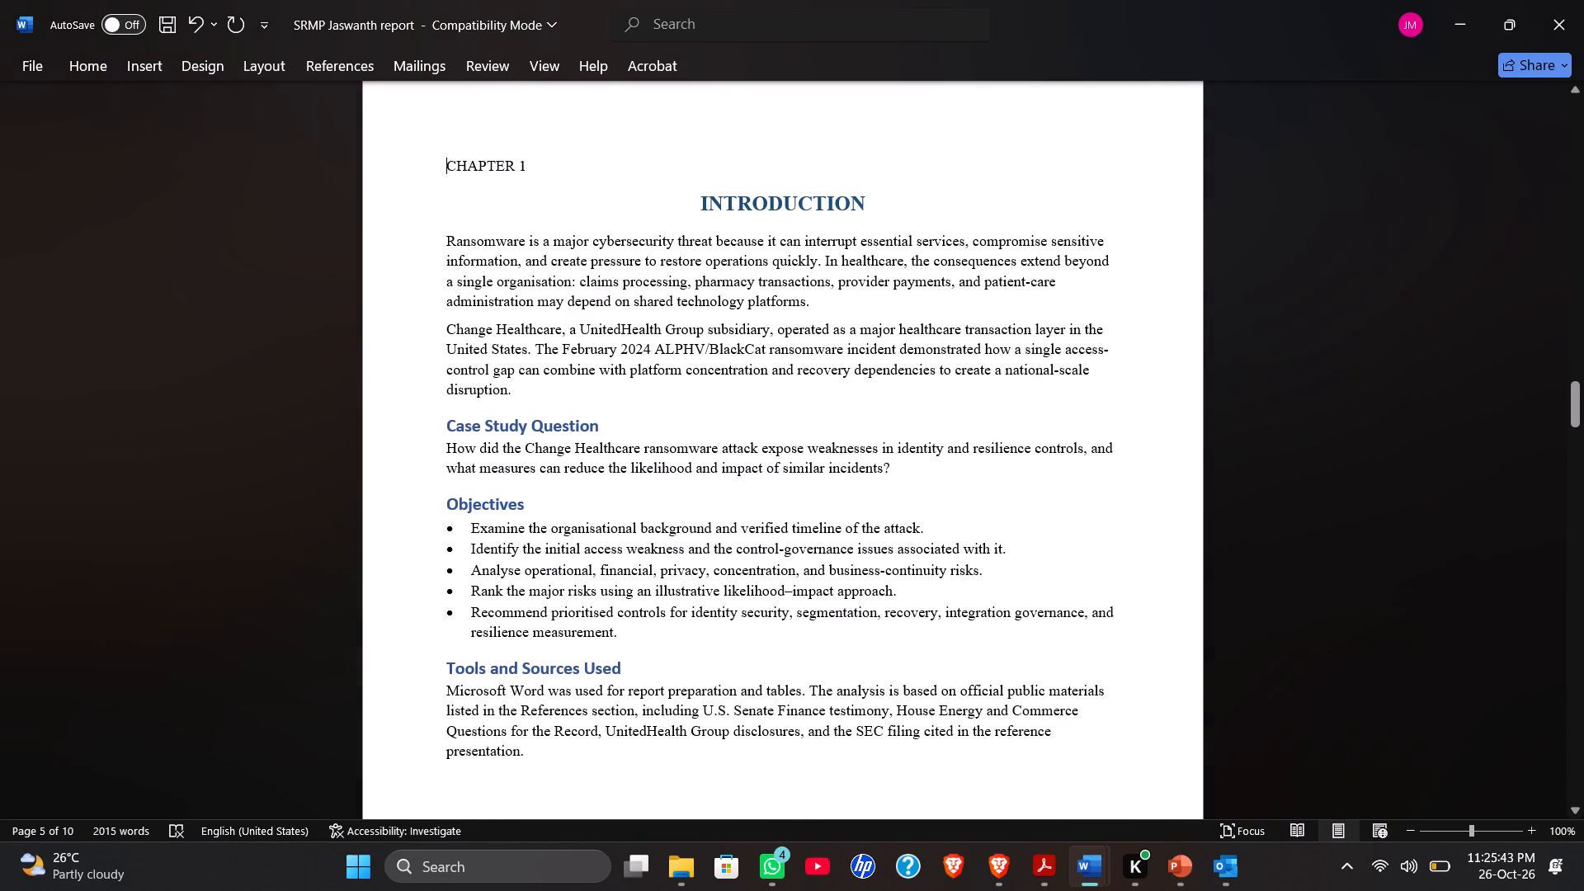
pyautogui.press('Tab')
pyautogui.press('Tab')
pyautogui.press('Tab')
pyautogui.press('Tab')
pyautogui.press('Tab')
pyautogui.press('Tab')
pyautogui.moveTo(735, 161); pyautogui.dragTo(738, 161)
pyautogui.moveTo(738, 161); pyautogui.dragTo(824, 158)
pyautogui.hotkey('ctrl', 'b')
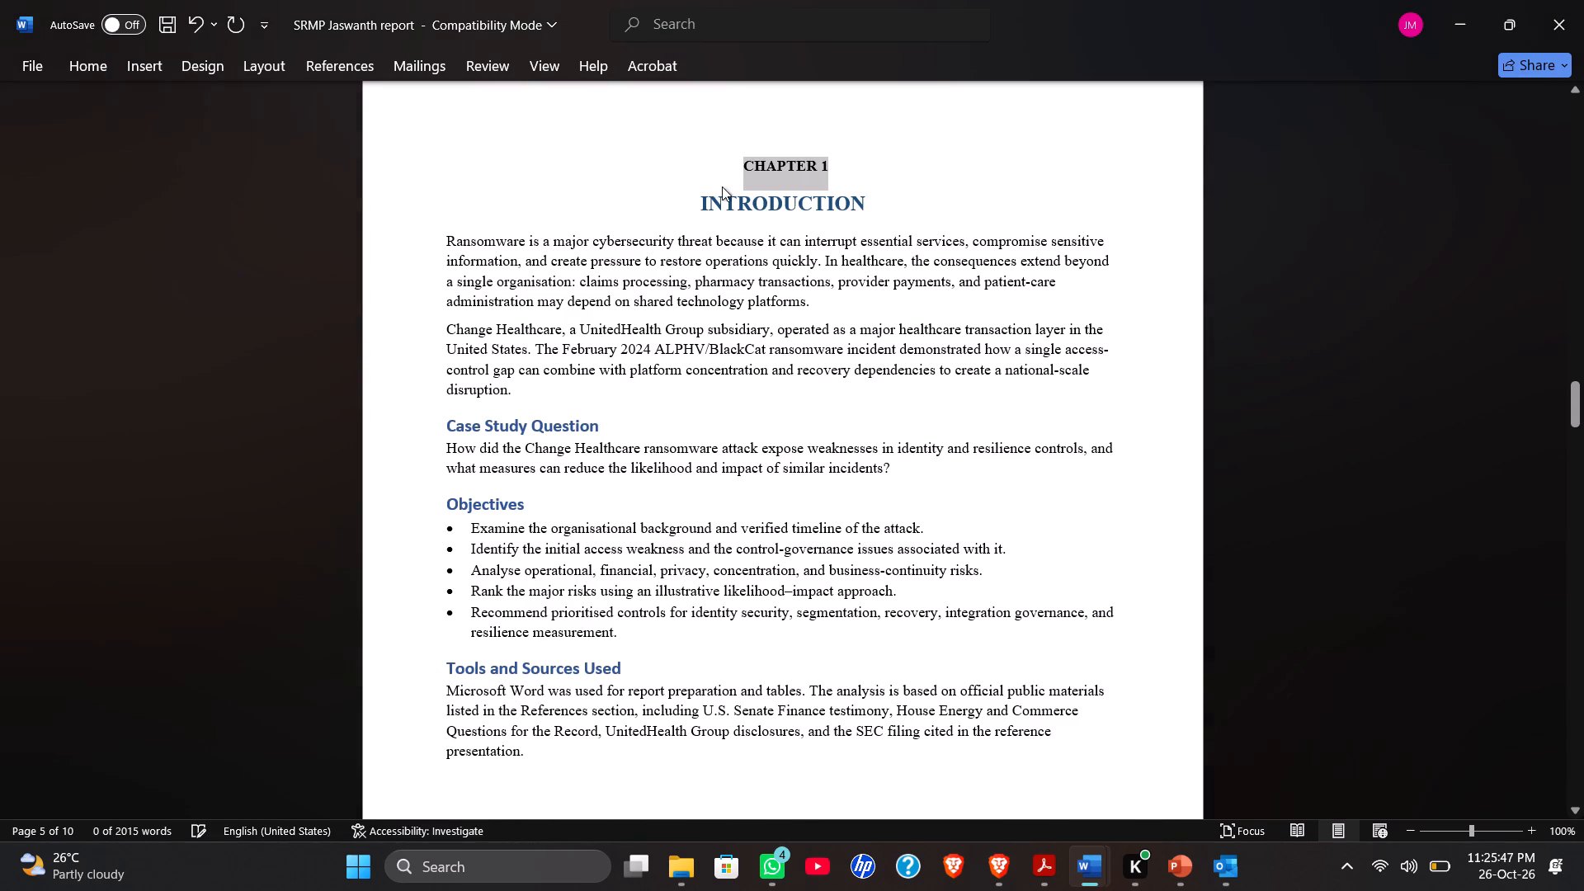
# Change the font colour of the "INTRODUCTION" heading to black.
pyautogui.moveTo(691, 207); pyautogui.dragTo(861, 210)
pyautogui.click(985, 180)
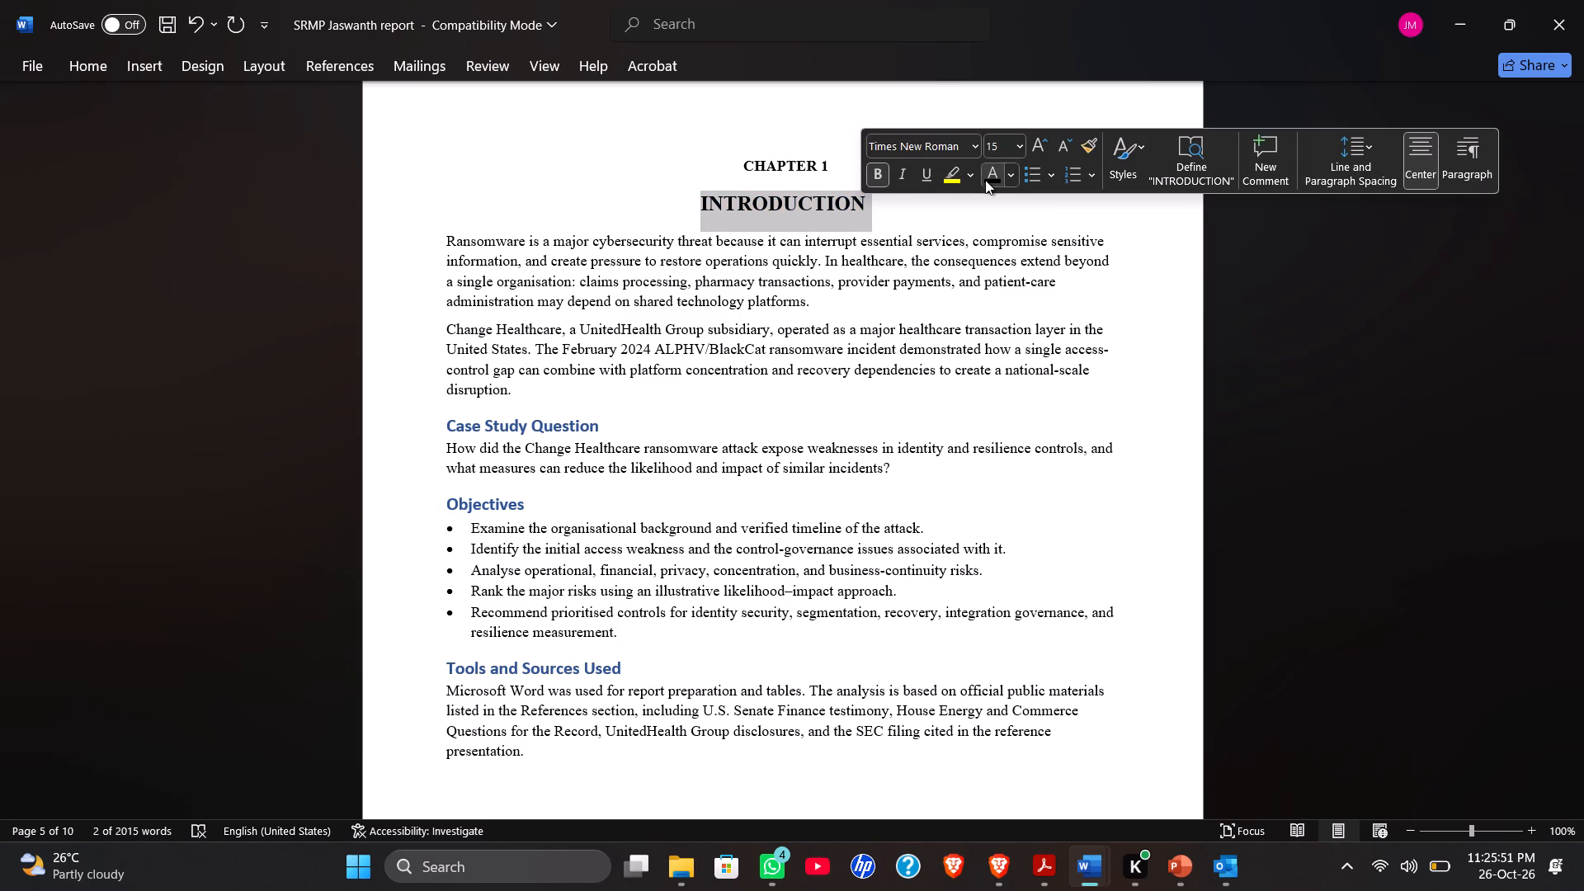
pyautogui.click(630, 337)
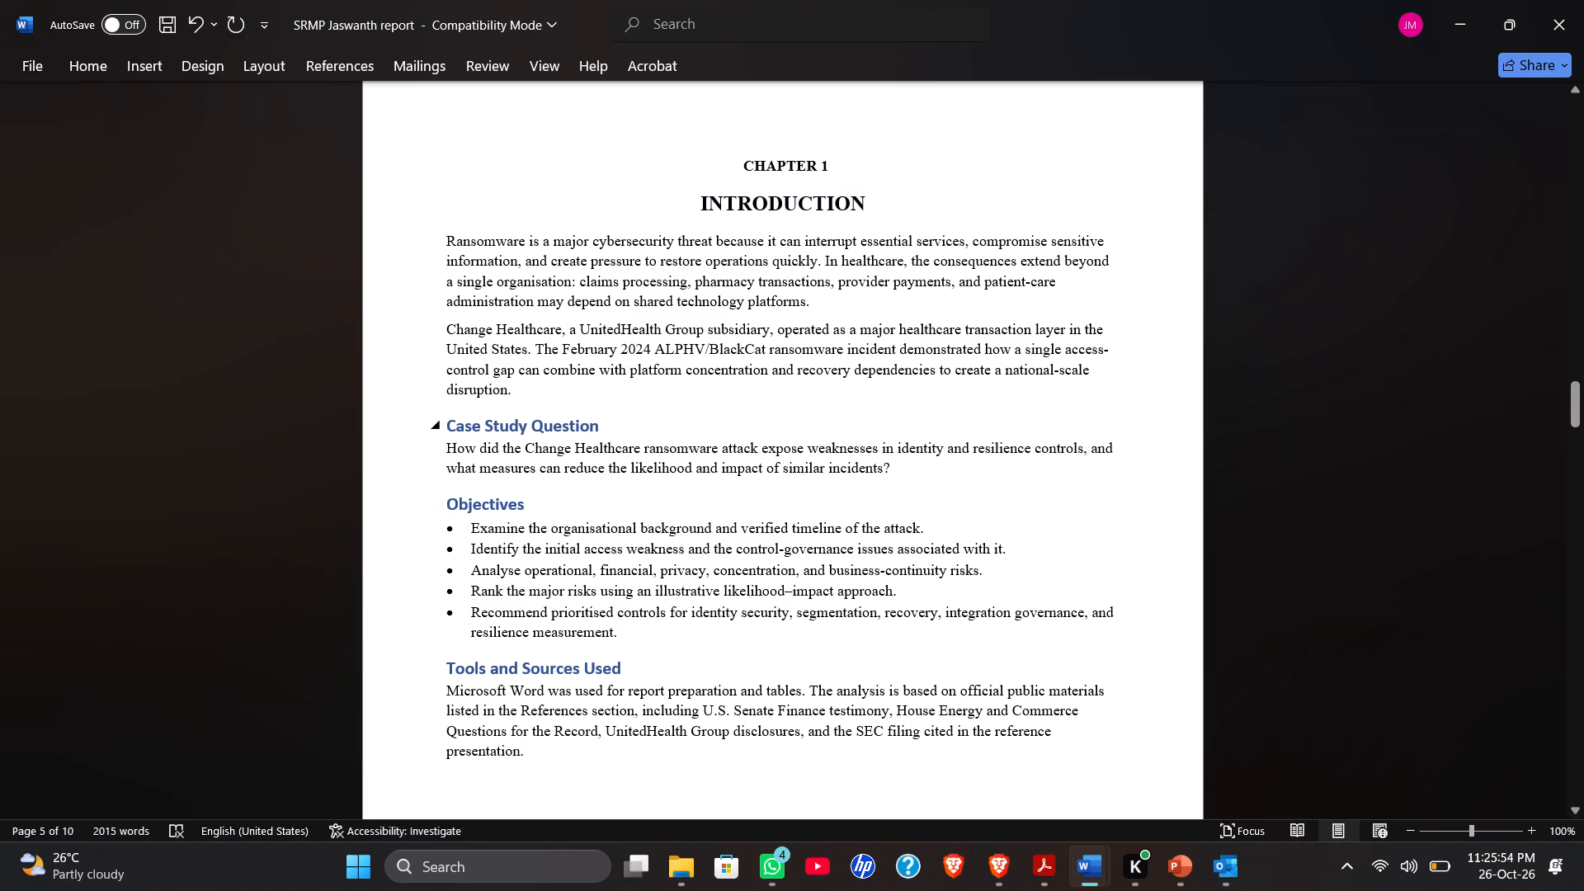
# Strip the heading style from "Case Study Question", keep it on its own line, and make it bold.
pyautogui.scroll(-1, 478, 361)
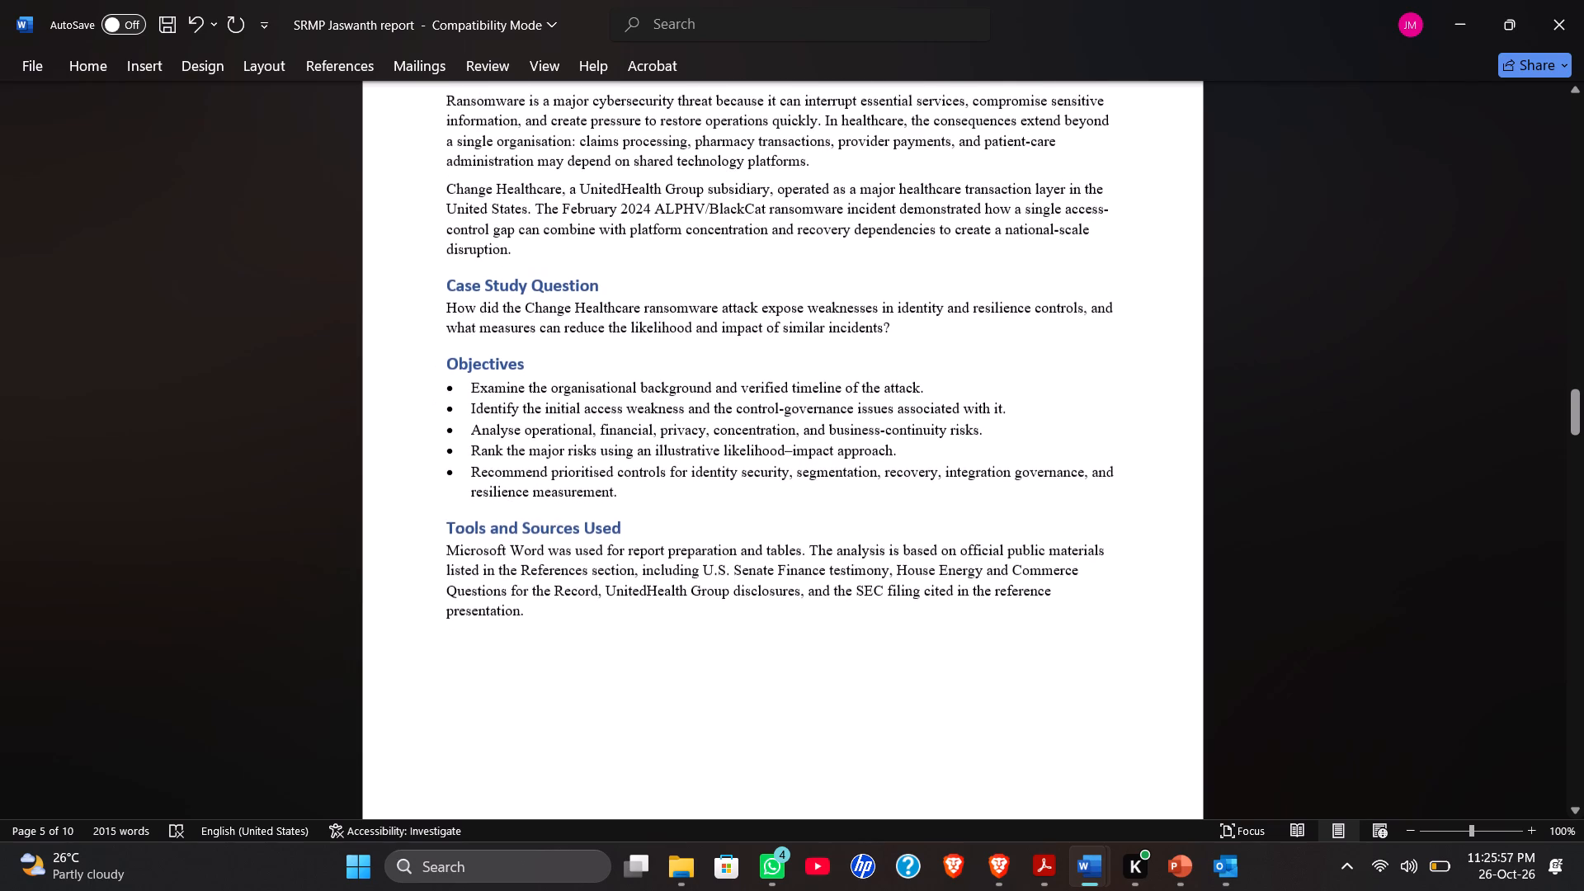
pyautogui.scroll(-1, 483, 355)
pyautogui.click(445, 310)
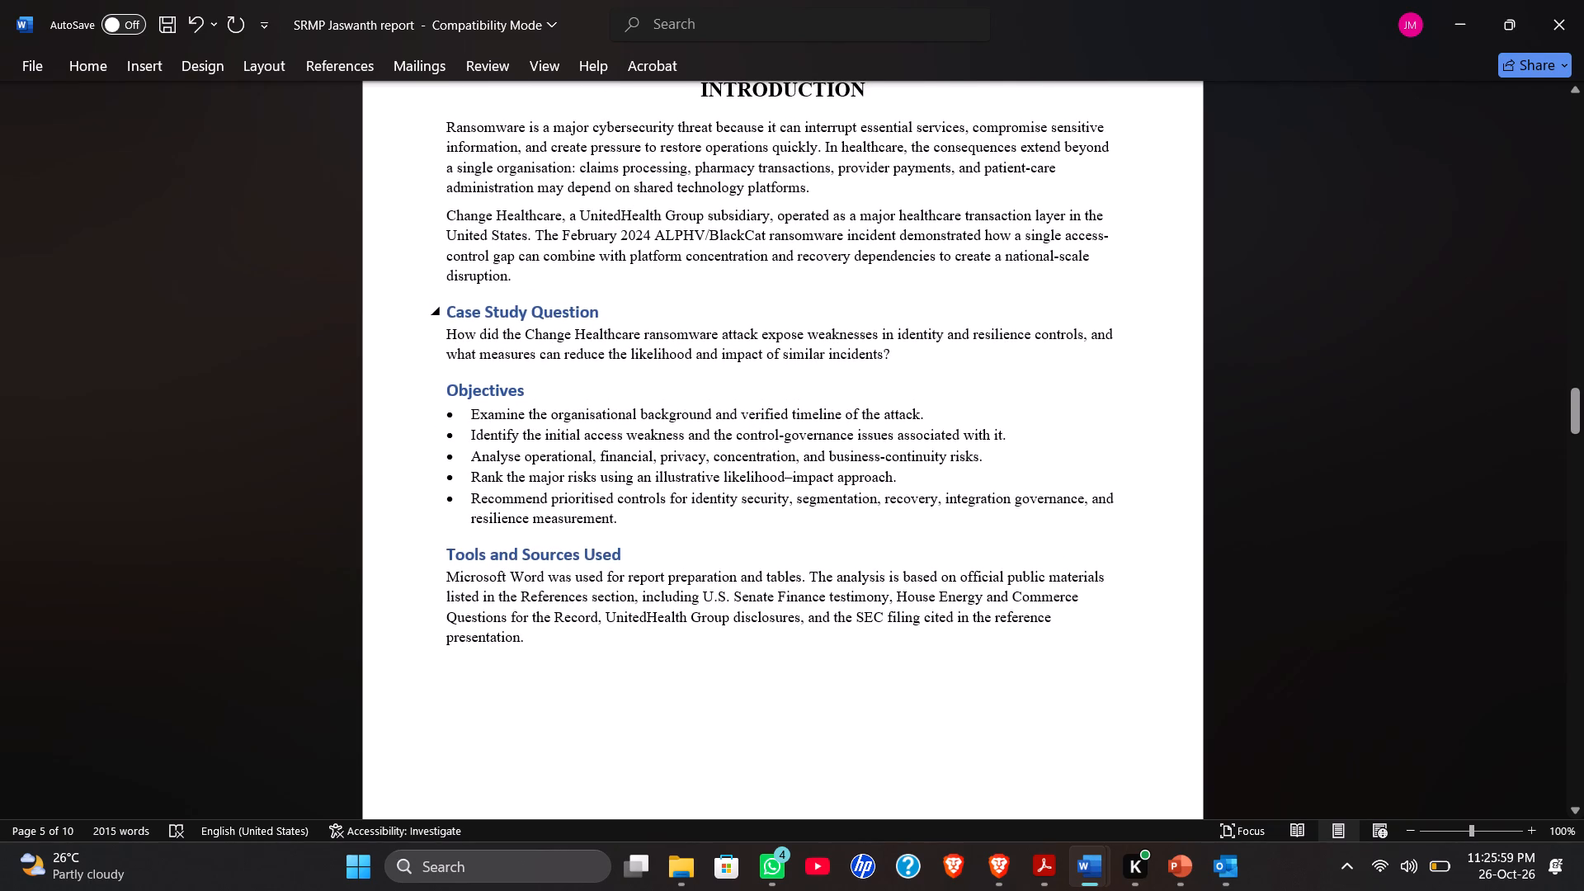
pyautogui.press('BackSpace')
pyautogui.press('Return')
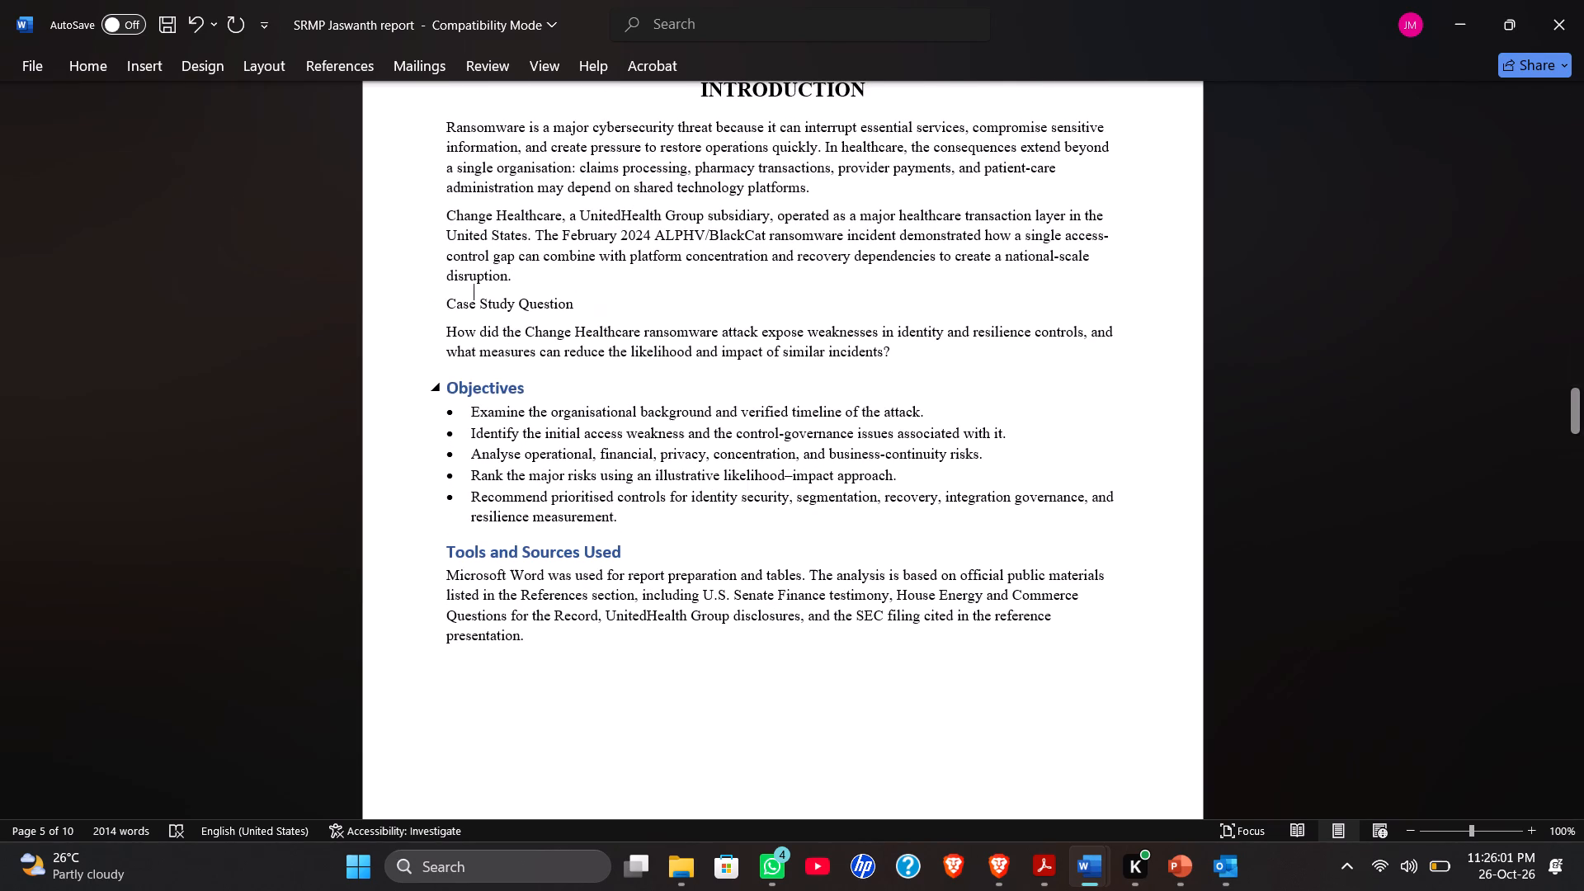
pyautogui.moveTo(445, 304); pyautogui.dragTo(582, 319)
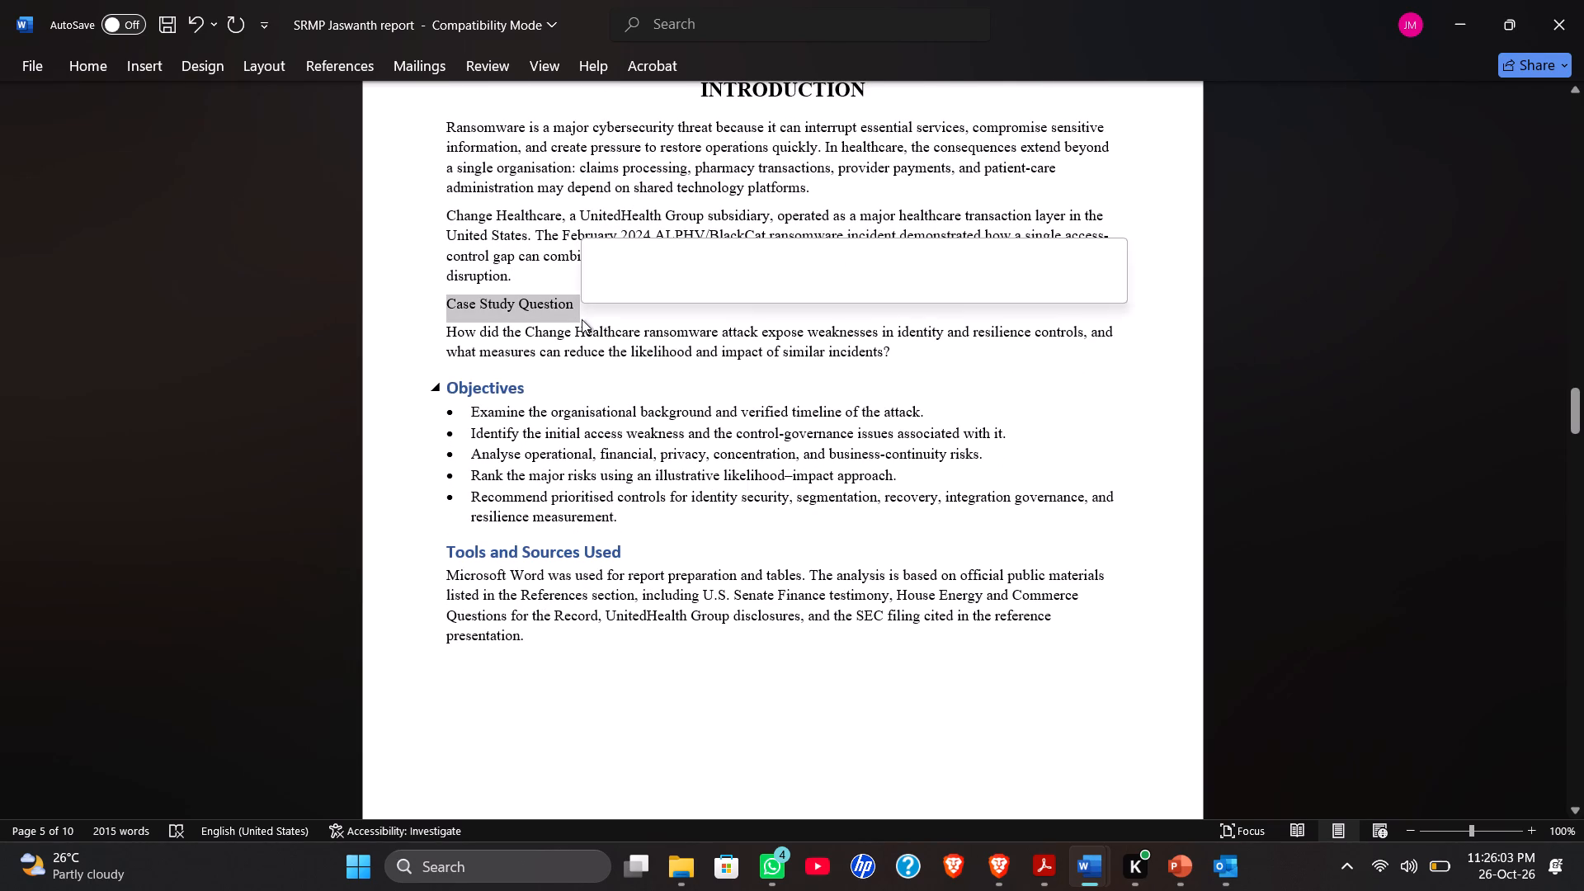
pyautogui.hotkey('ctrl', 'b')
# Strip the heading style from "Objectives" in Chapter 1, keep it on its own line, and make it bold.
pyautogui.click(448, 383)
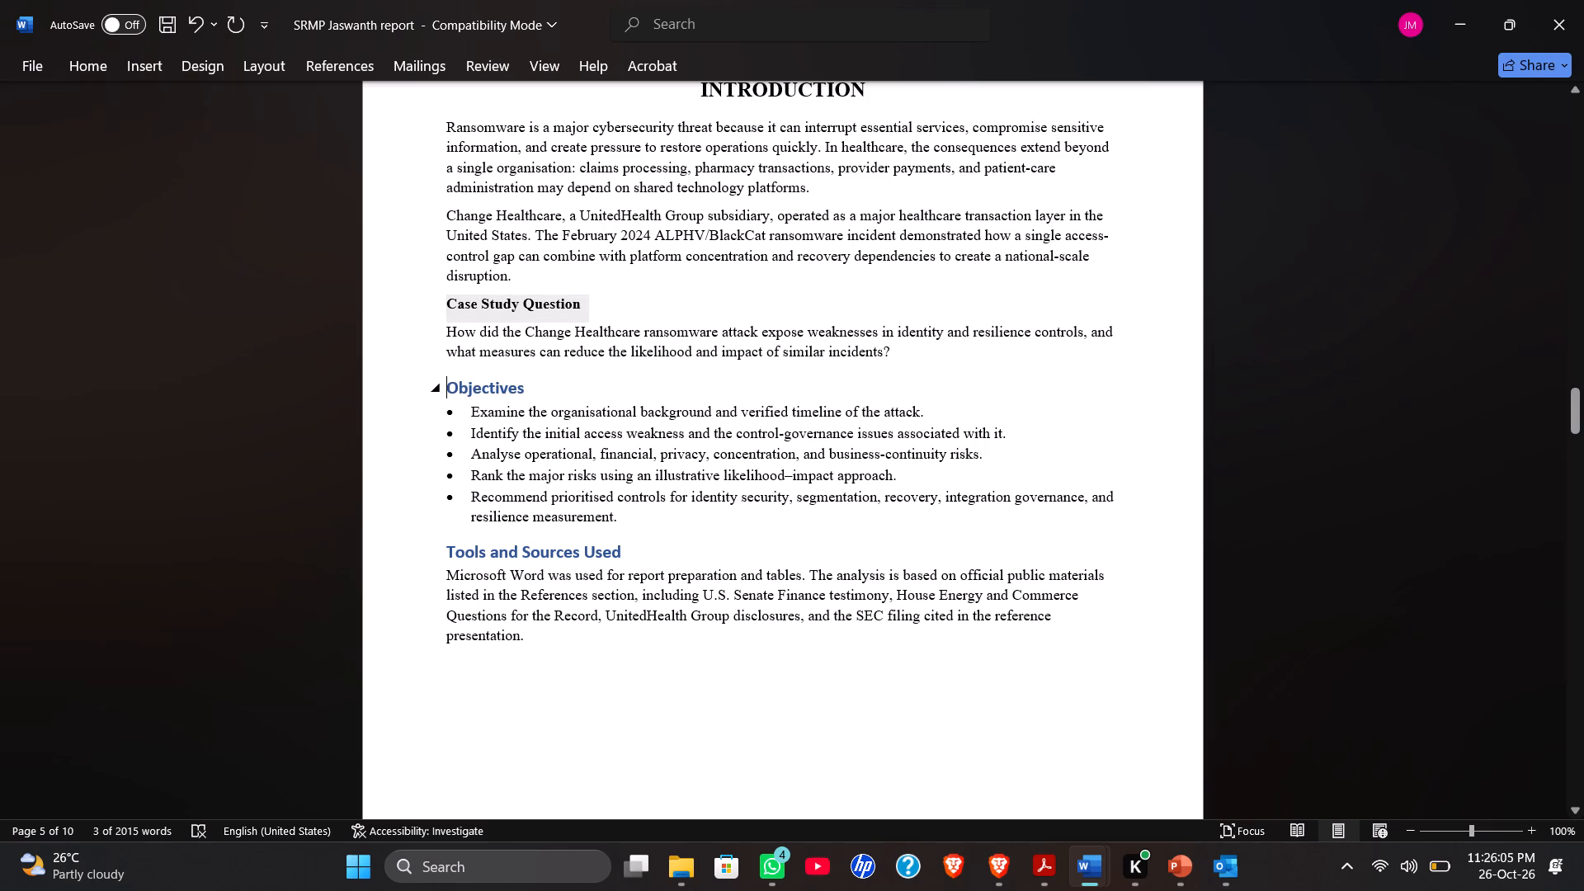
pyautogui.press('BackSpace')
pyautogui.press('Return')
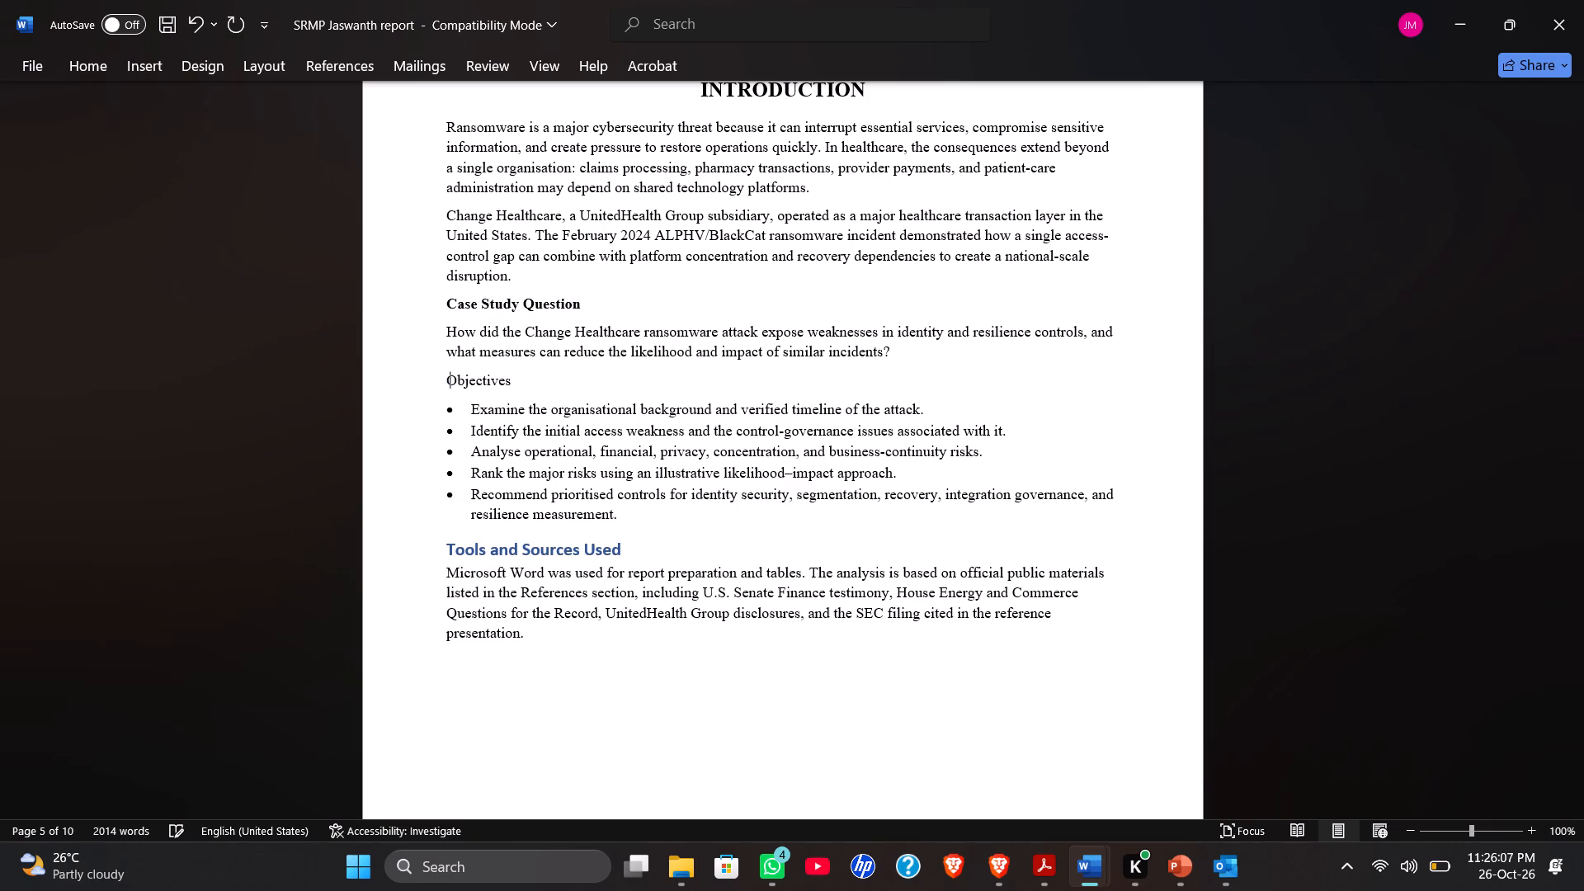
pyautogui.moveTo(449, 375); pyautogui.dragTo(511, 381)
pyautogui.hotkey('ctrl', 'b')
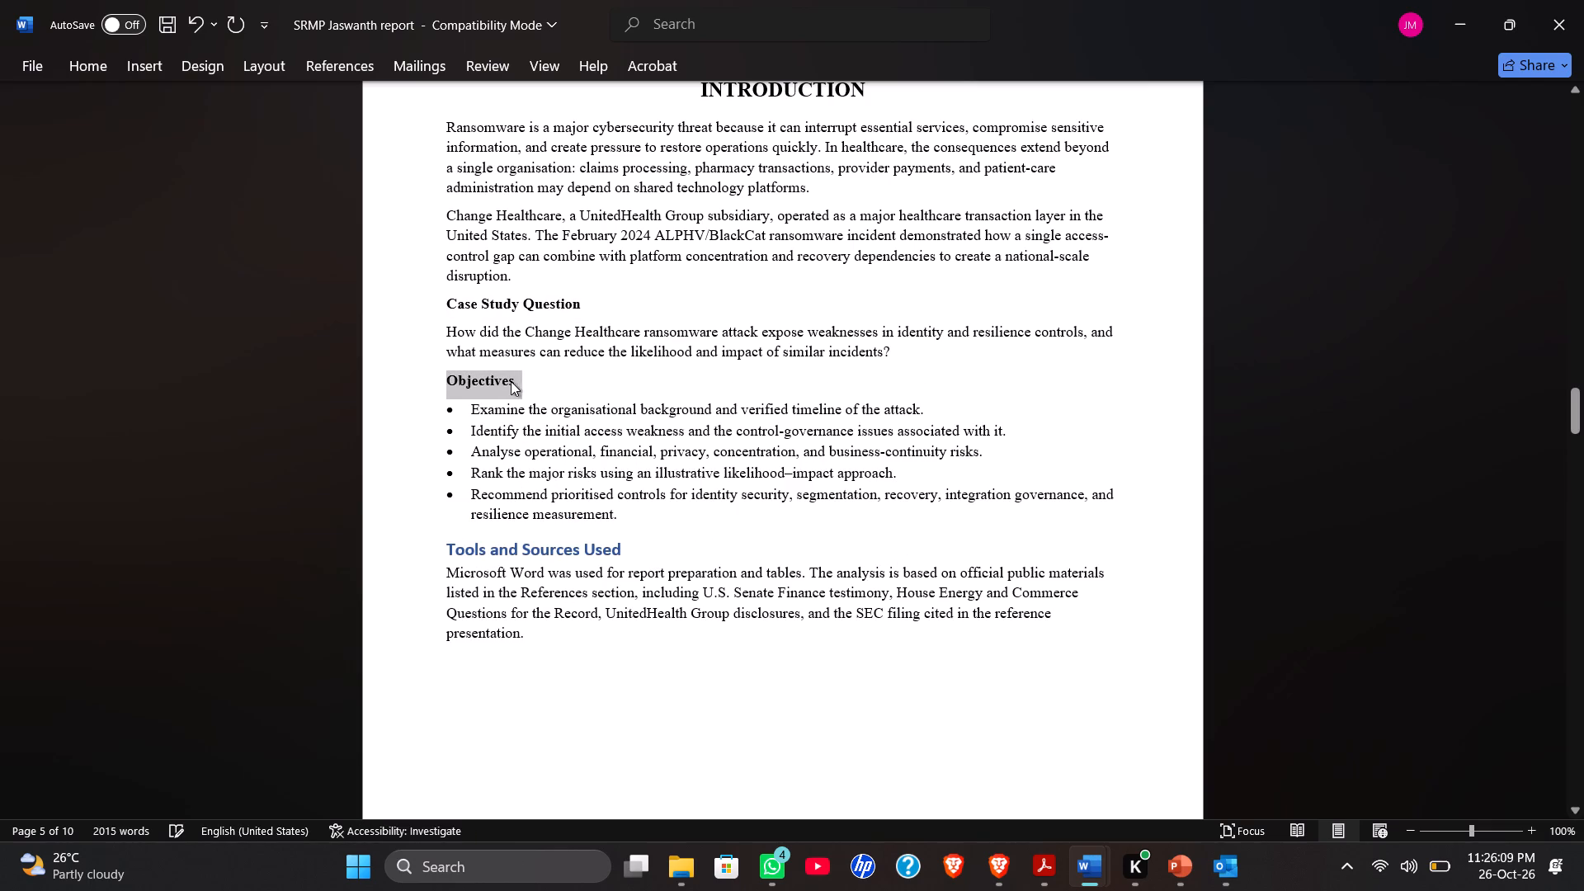
# Strip the heading style from "Tools and Sources Used", set it off from the bullet list with a blank line, and make it bold.
pyautogui.click(448, 548)
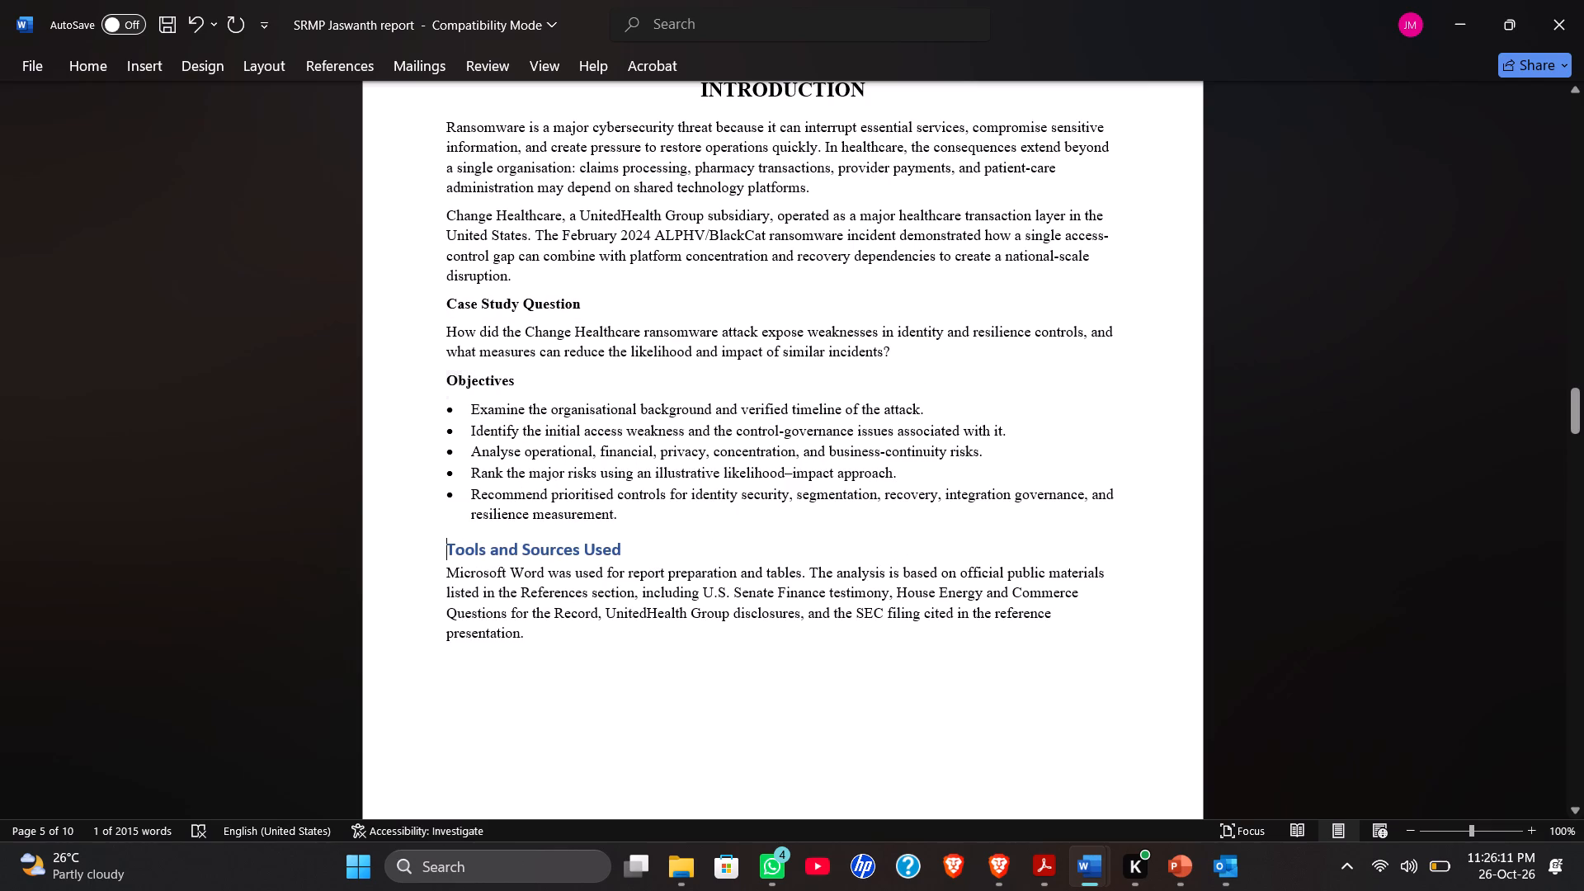
pyautogui.press('BackSpace')
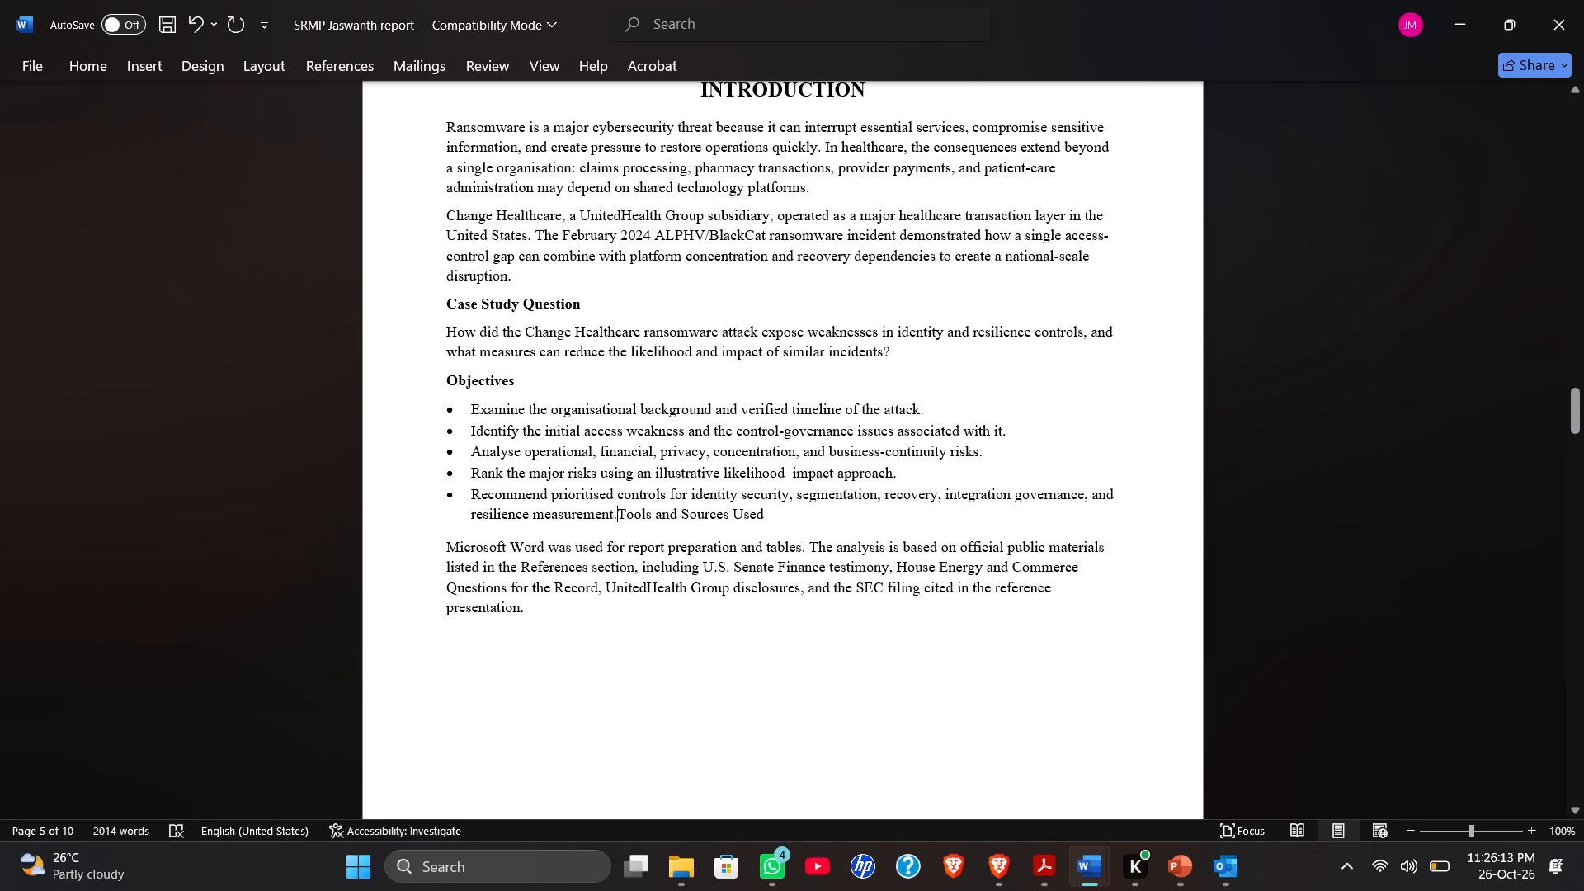
pyautogui.press('Return')
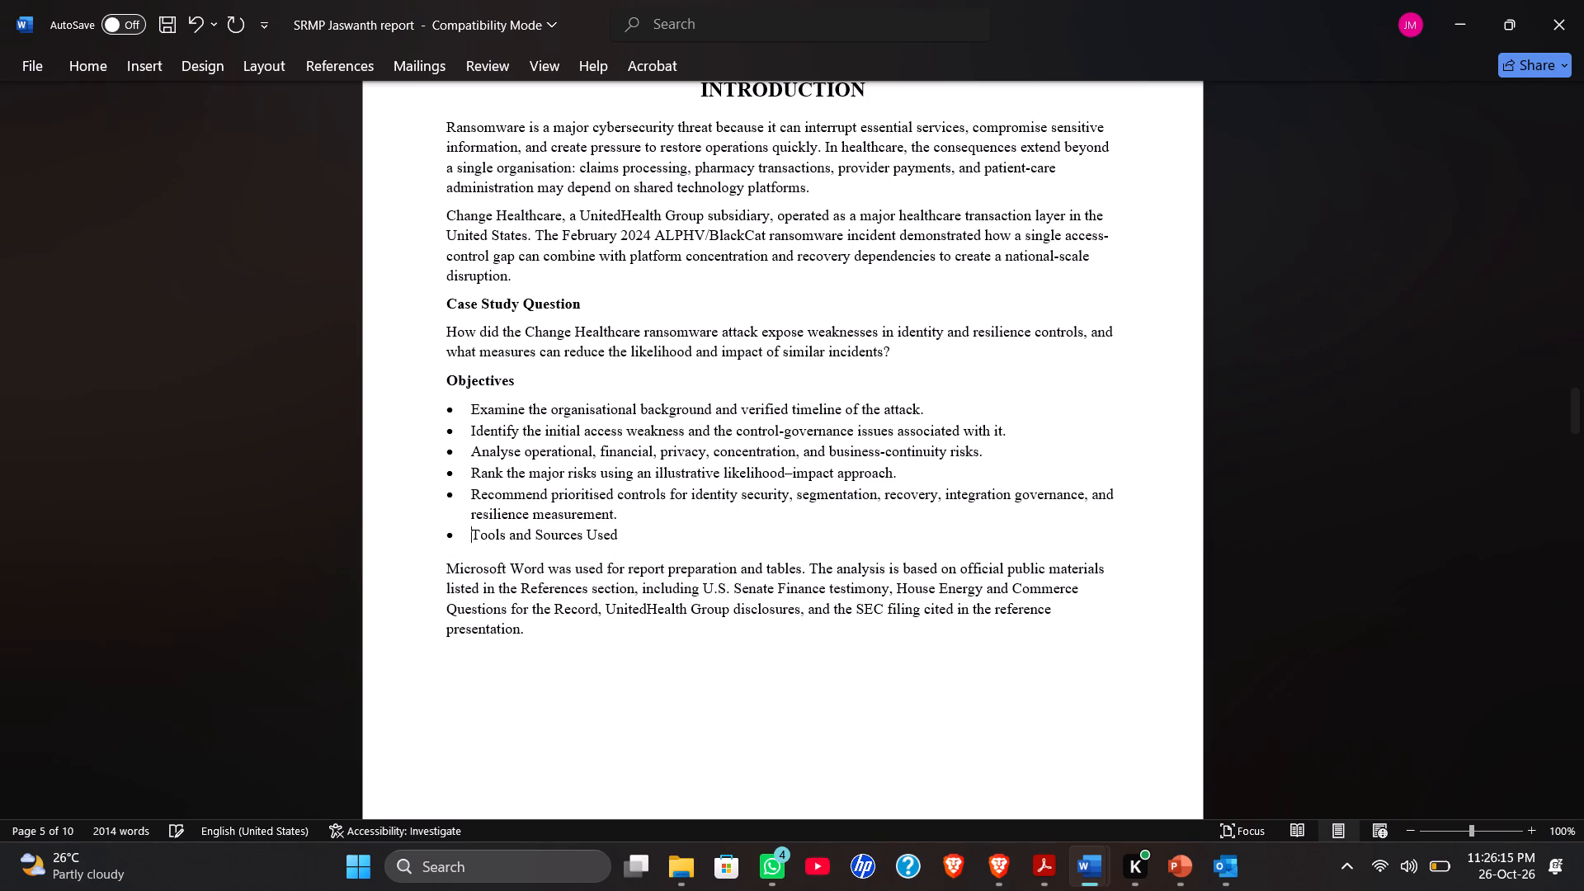
pyautogui.press('BackSpace')
pyautogui.press('BackSpace')
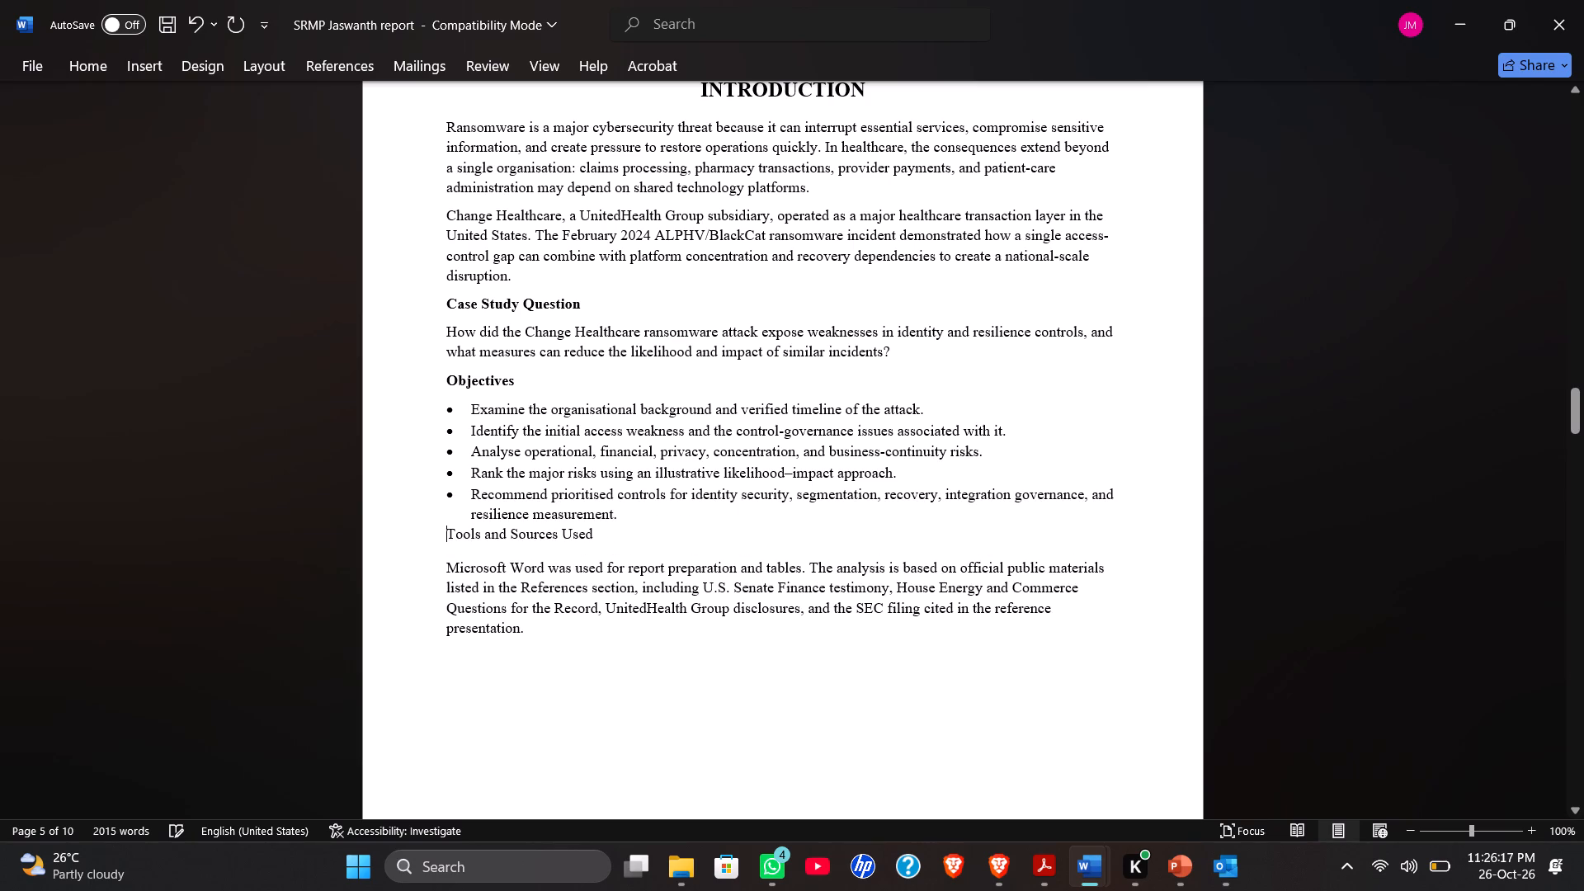
pyautogui.press('Return')
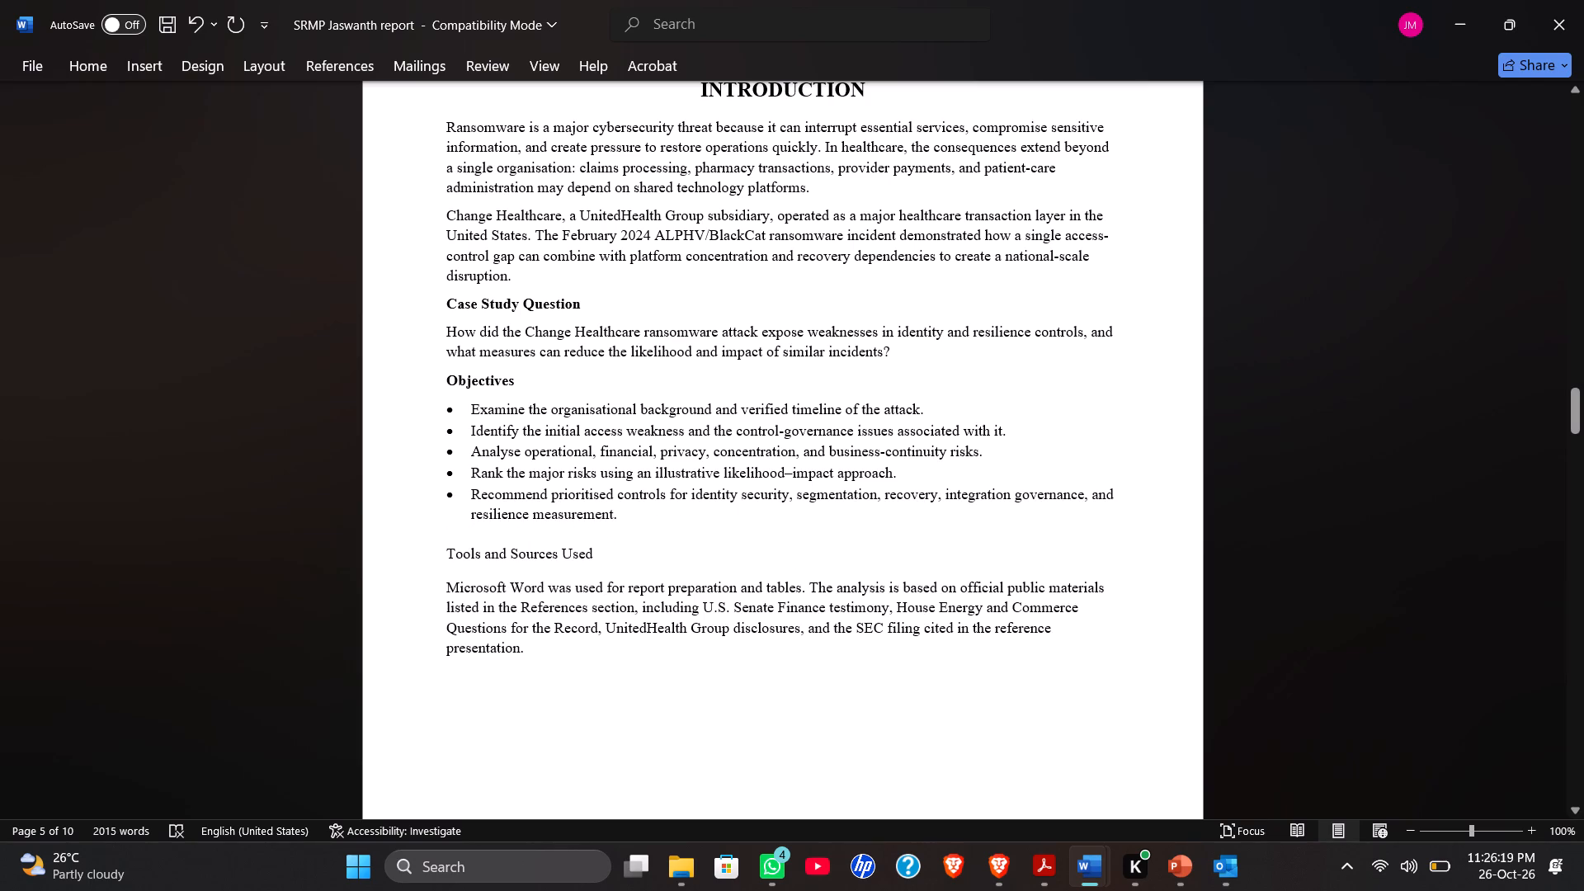
pyautogui.moveTo(441, 559); pyautogui.dragTo(603, 554)
pyautogui.hotkey('ctrl', 'b')
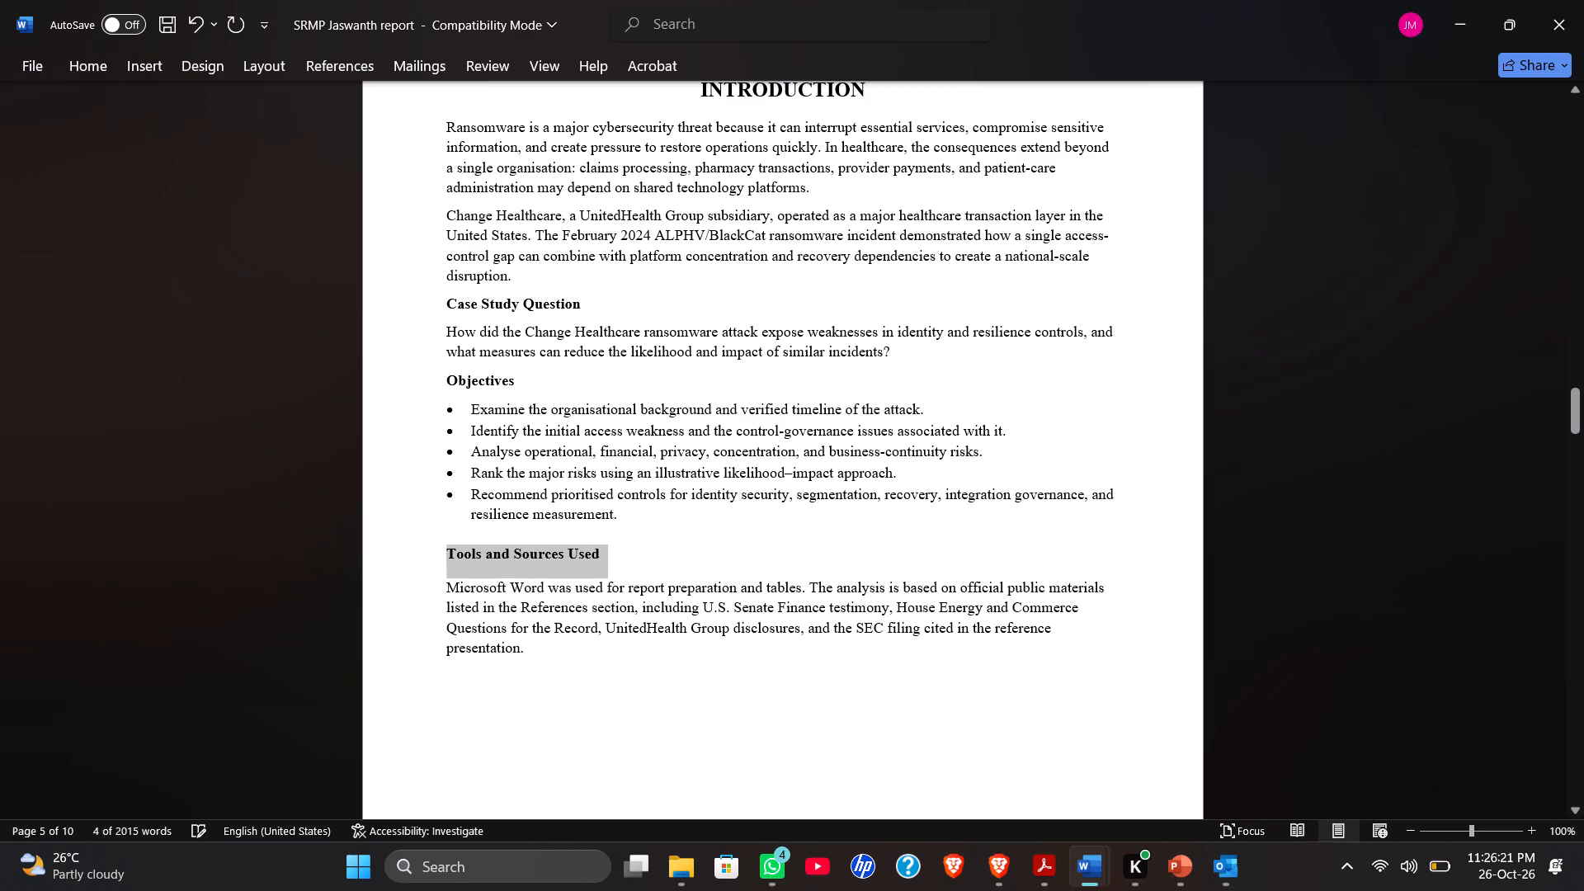
# Set the font size of the "Case Study Question", "Objectives" and "Tools and Sources Used" headings to 12.
pyautogui.moveTo(446, 304); pyautogui.dragTo(558, 319)
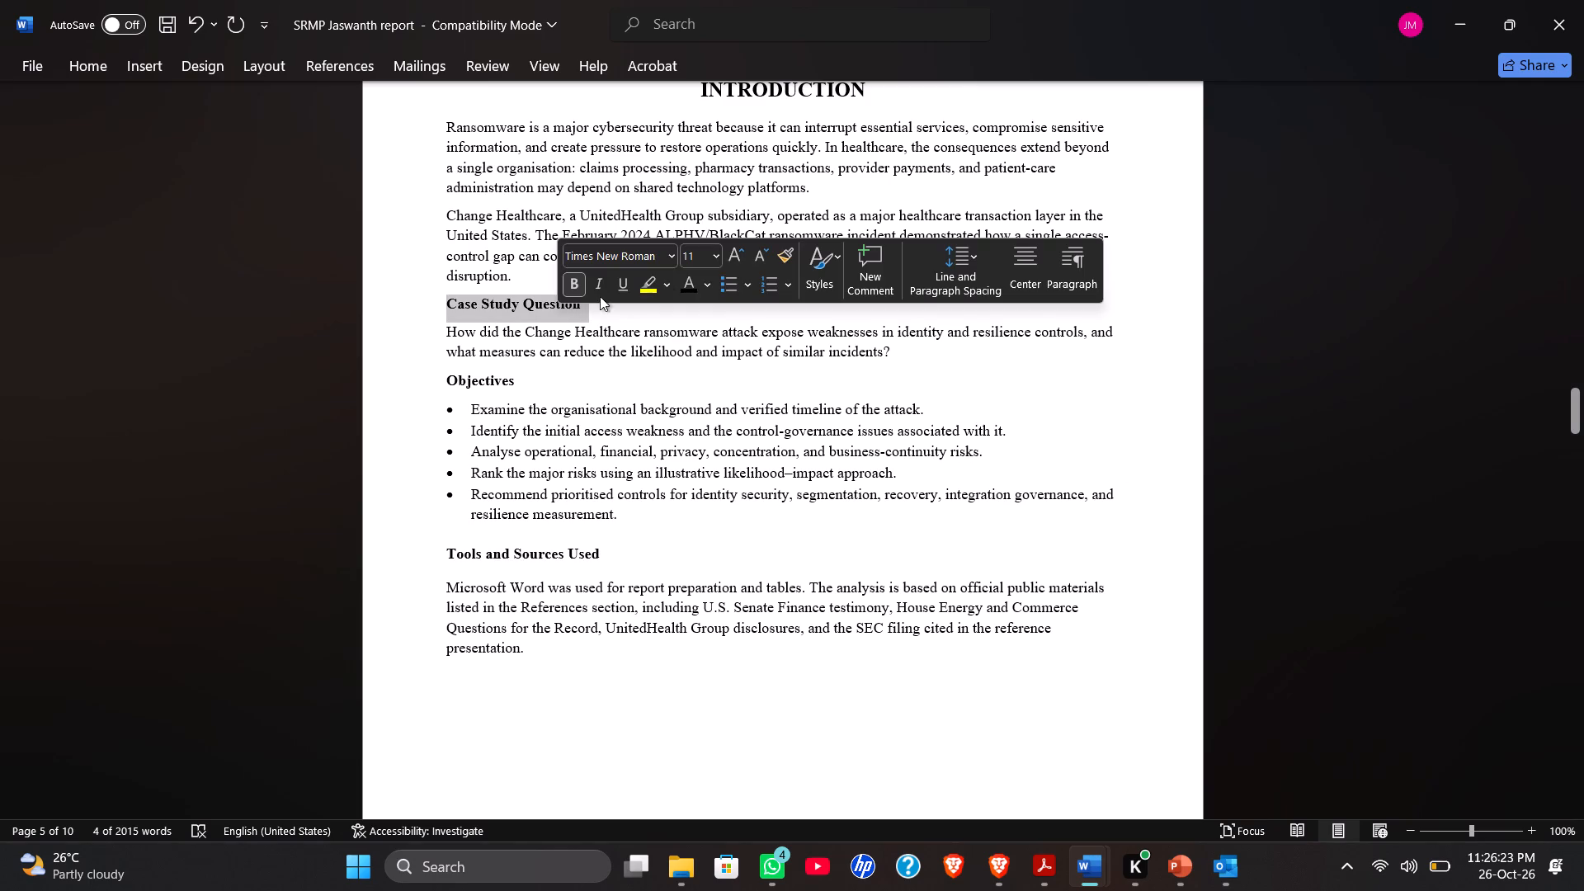
pyautogui.click(713, 262)
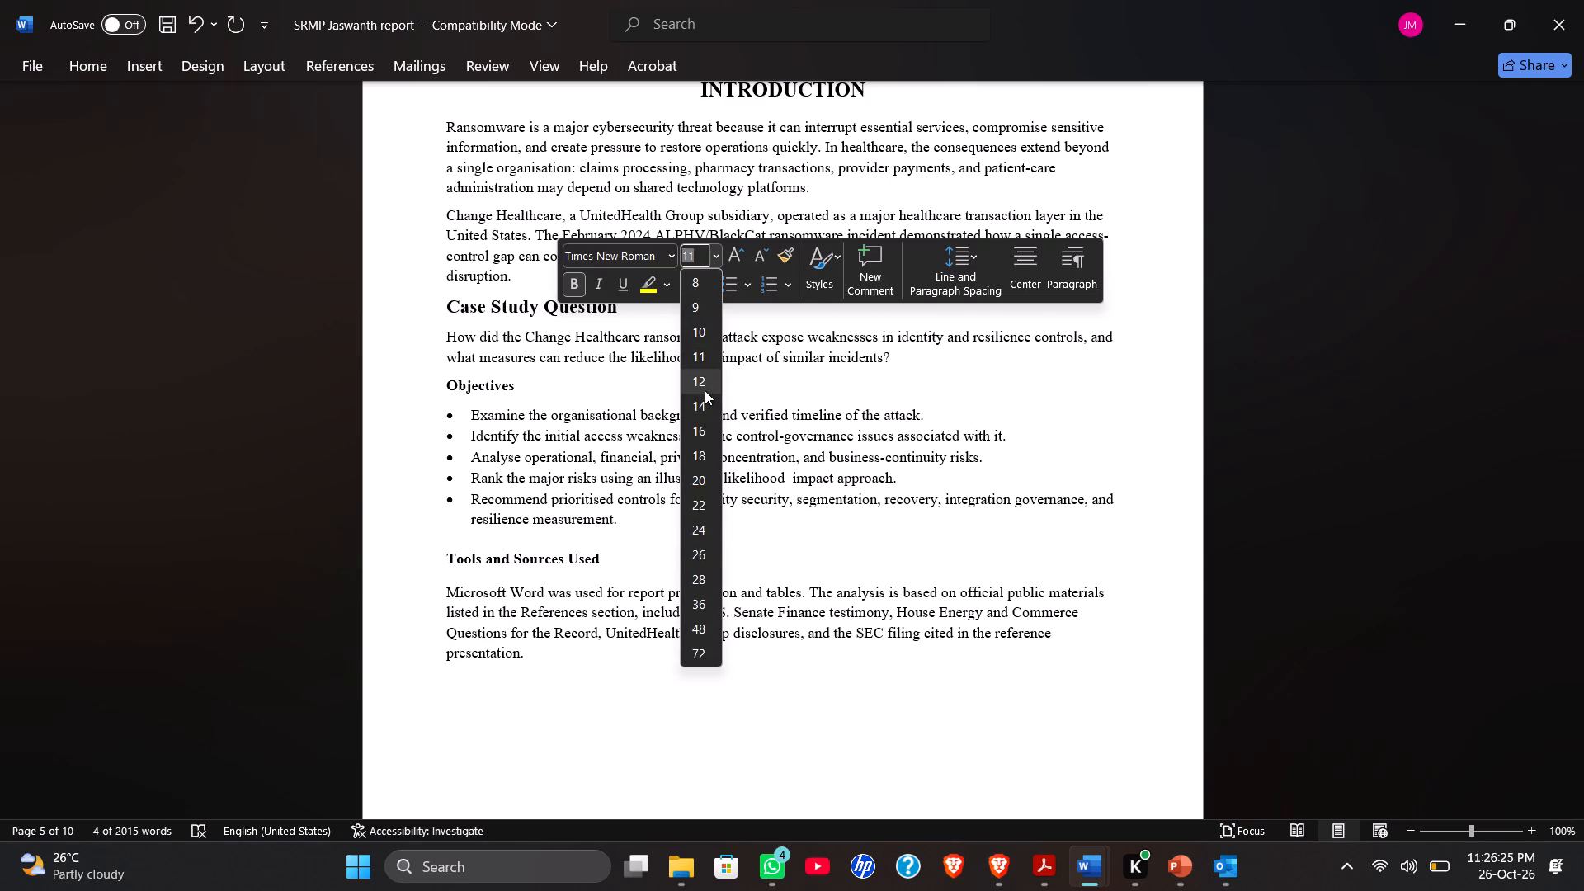
pyautogui.click(705, 390)
pyautogui.moveTo(440, 379); pyautogui.dragTo(444, 379)
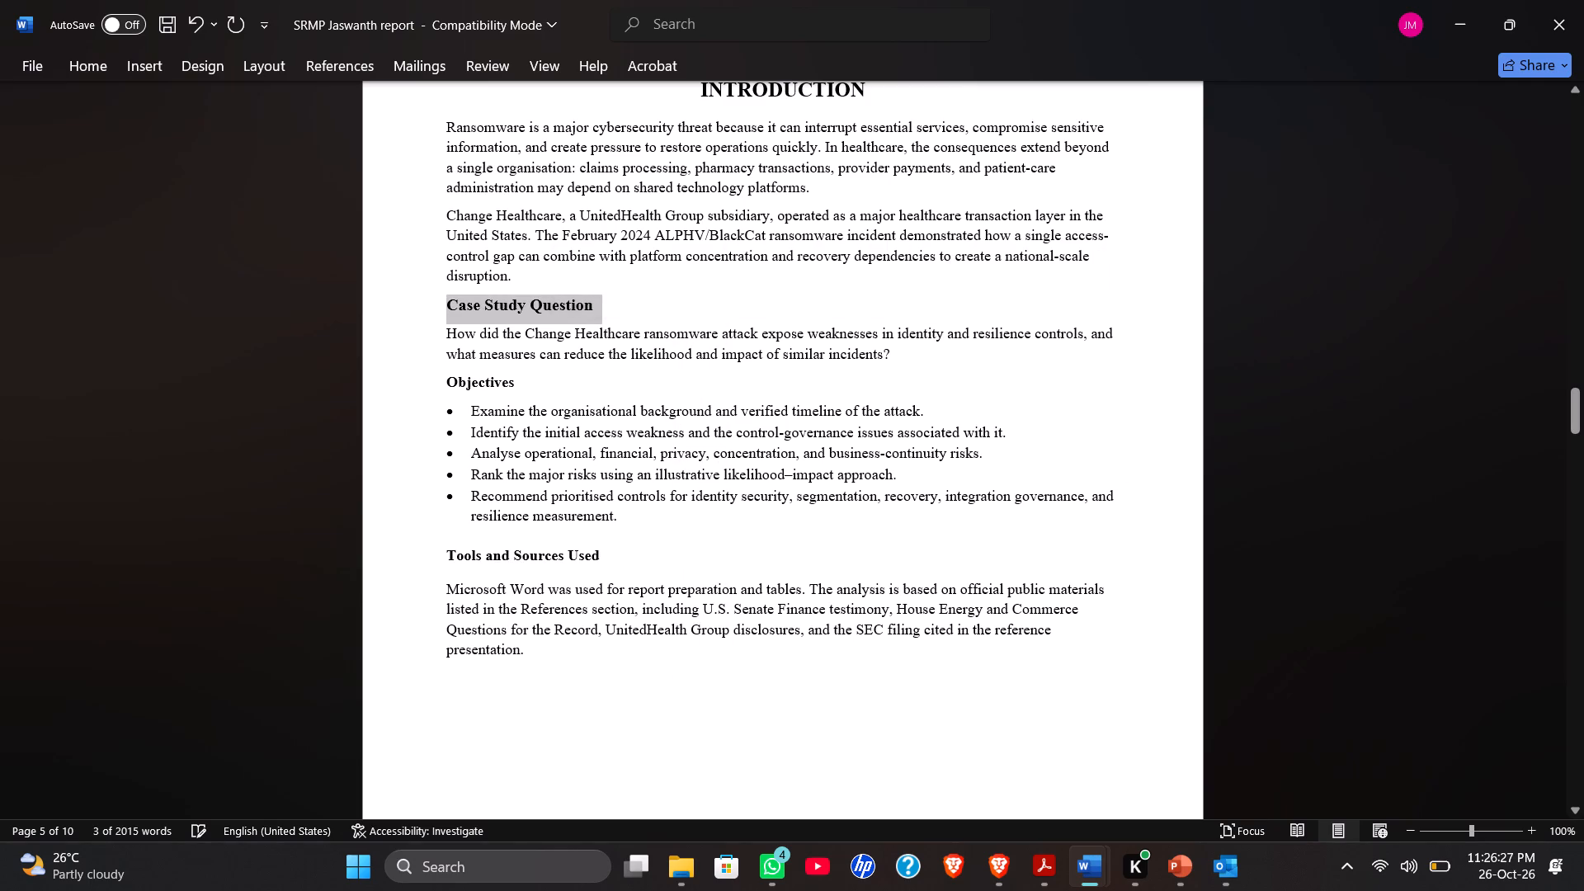
pyautogui.moveTo(444, 379); pyautogui.dragTo(514, 385)
pyautogui.click(670, 318)
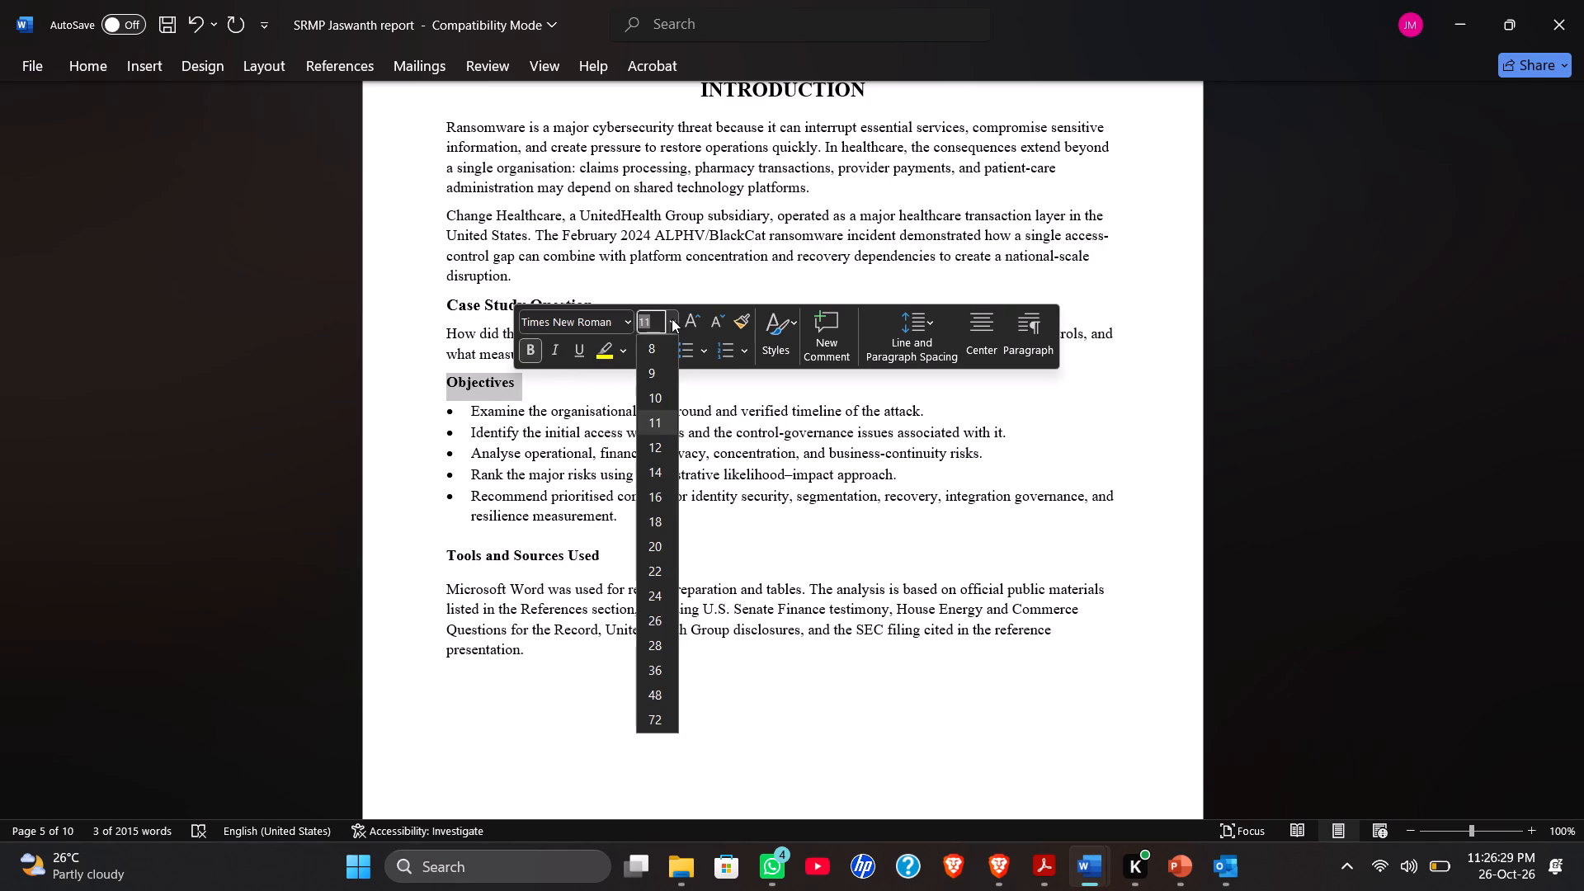
pyautogui.click(649, 455)
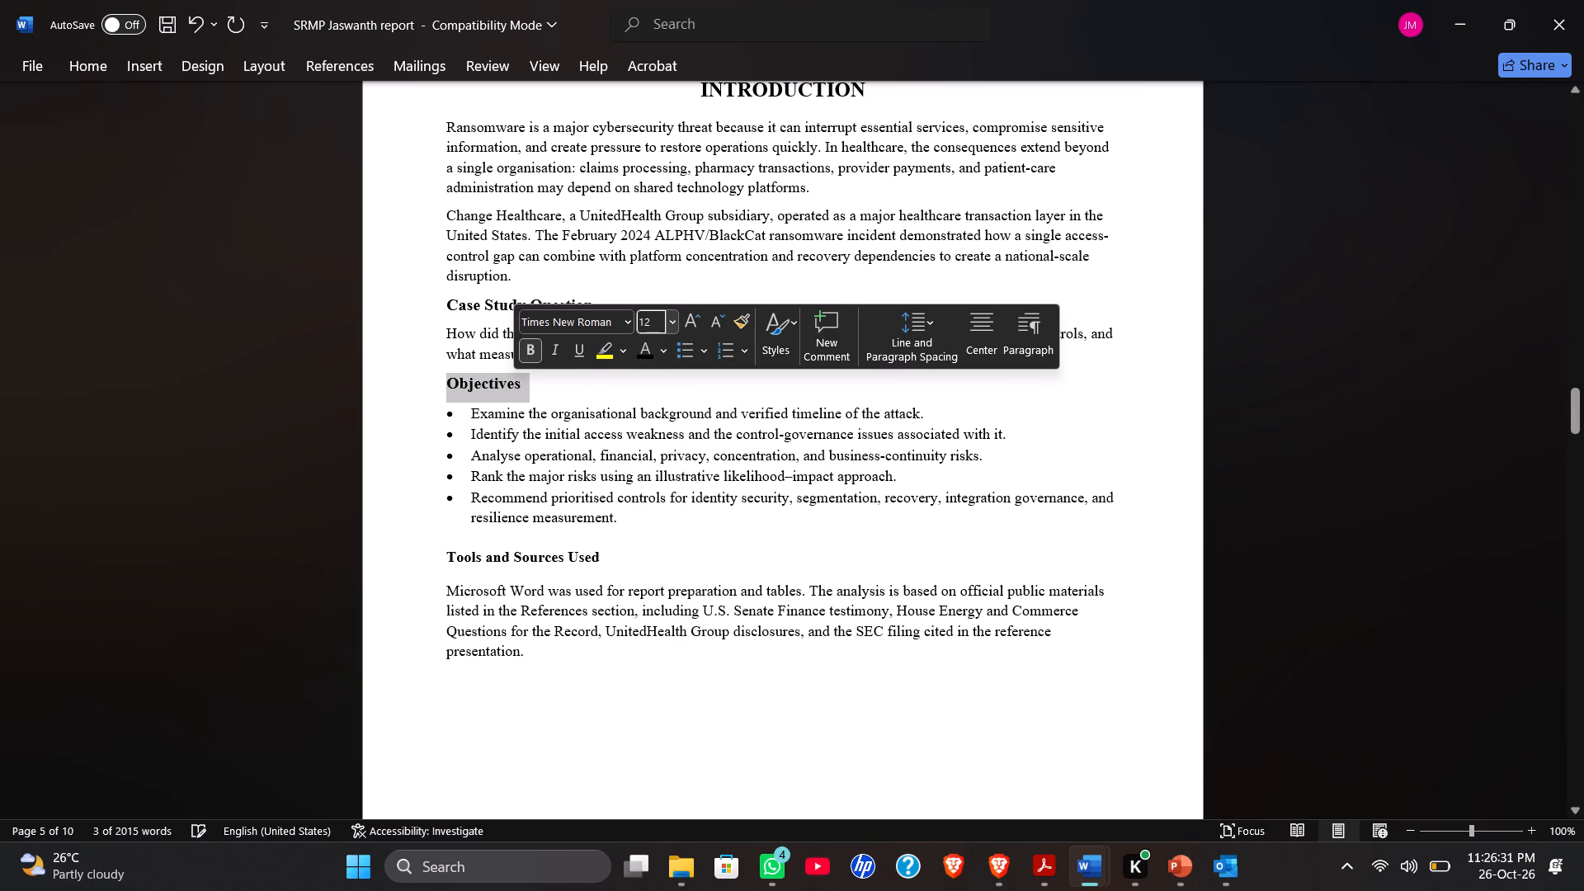
pyautogui.moveTo(449, 559); pyautogui.dragTo(618, 555)
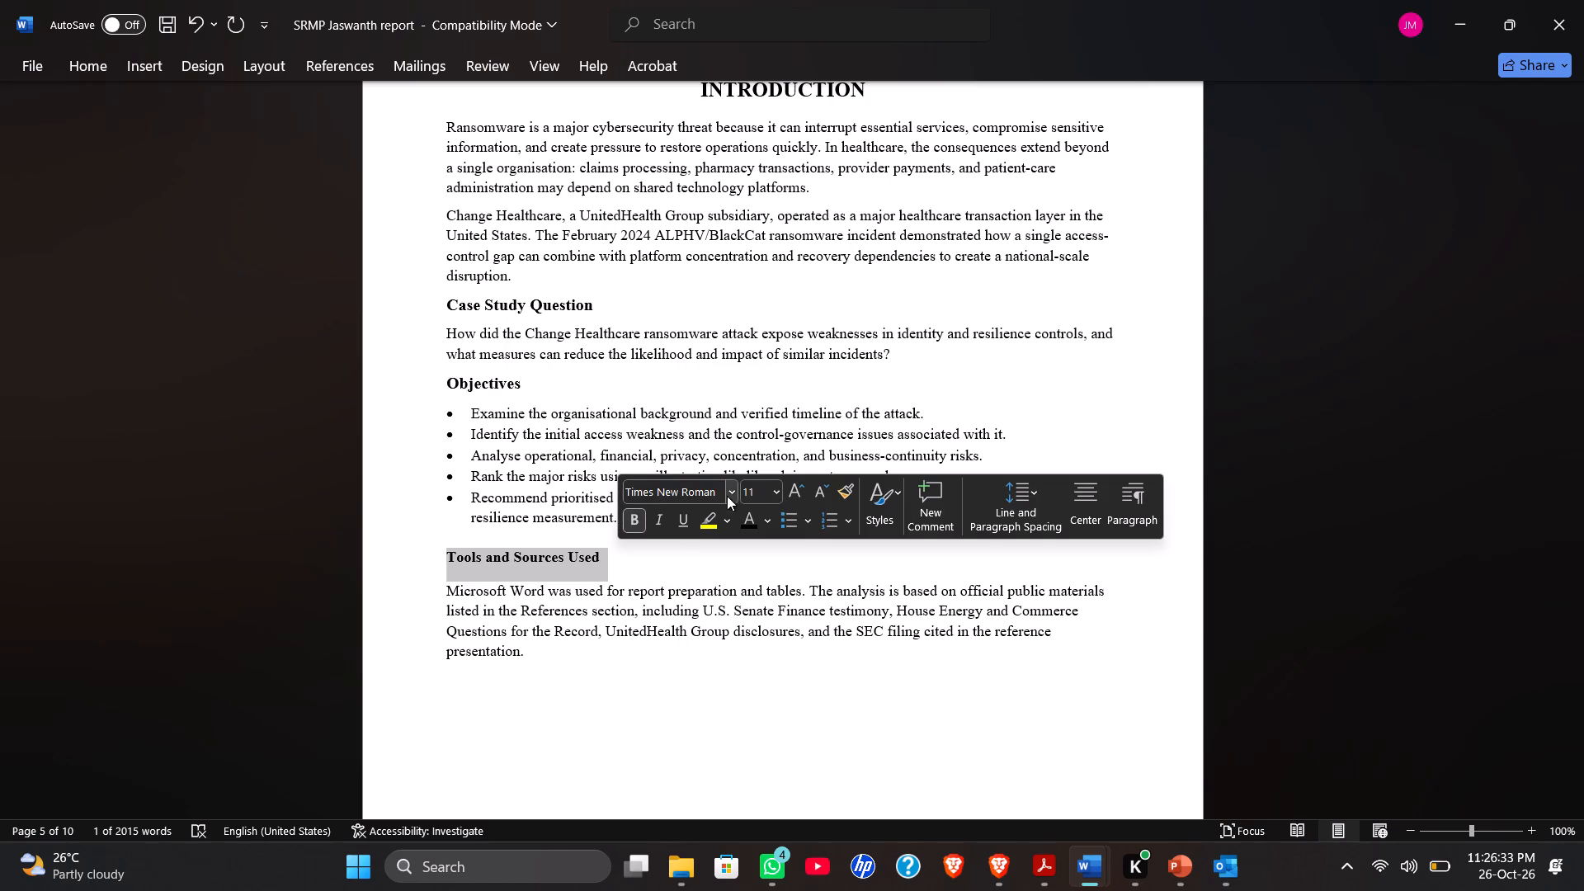
pyautogui.click(776, 486)
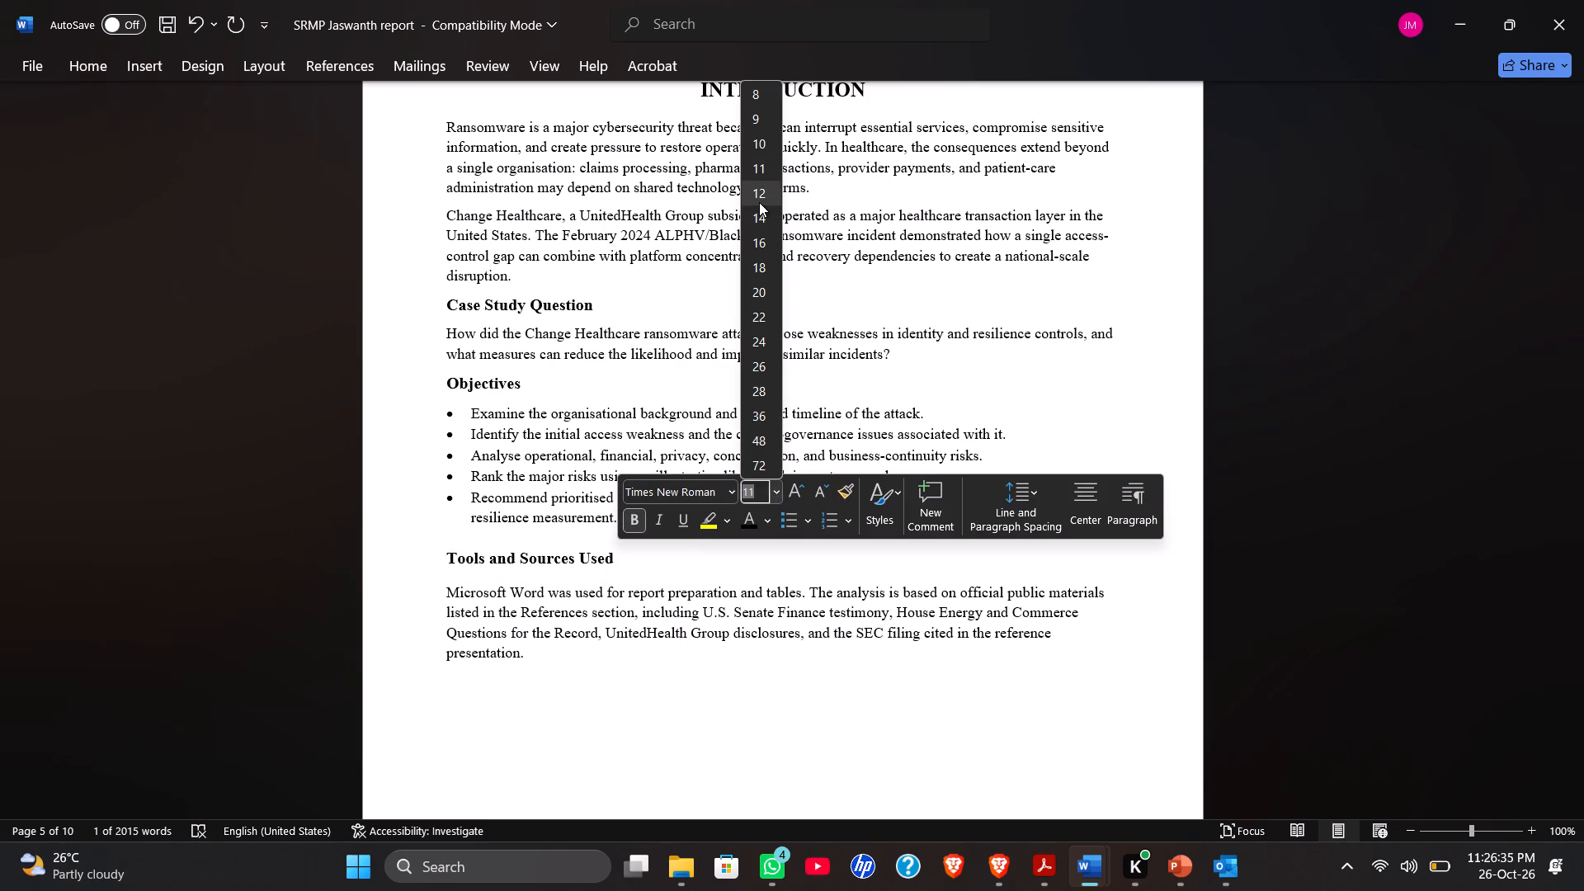
pyautogui.click(759, 202)
pyautogui.click(518, 727)
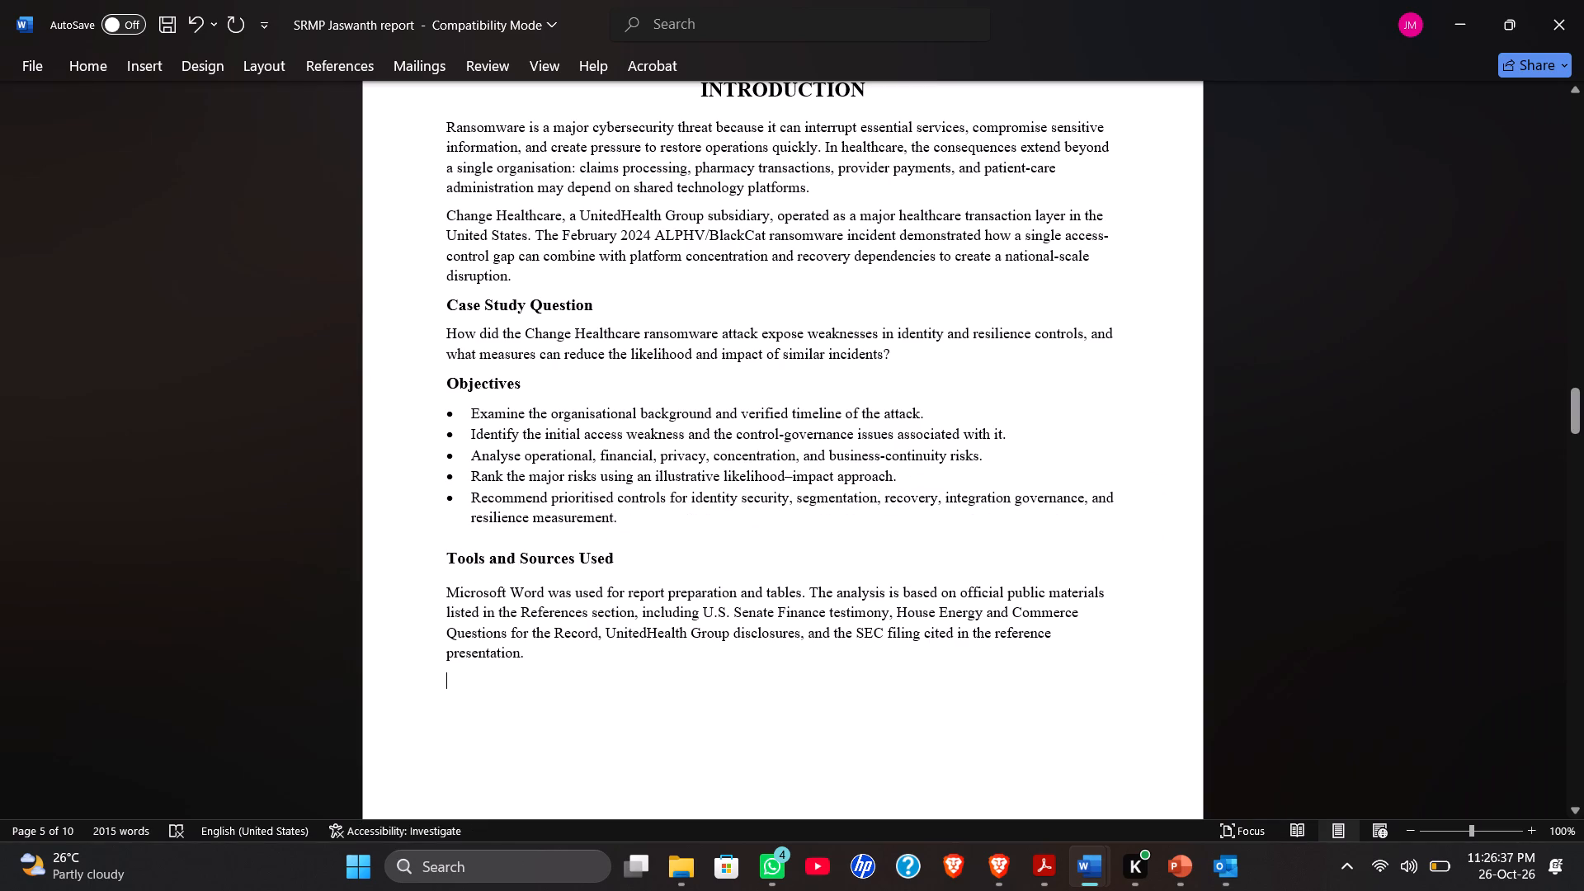
# Strip the heading style from "CHAPTER 2", shift it with six tabs to roughly the page's centre, and make it bold.
pyautogui.scroll(-2, 528, 683)
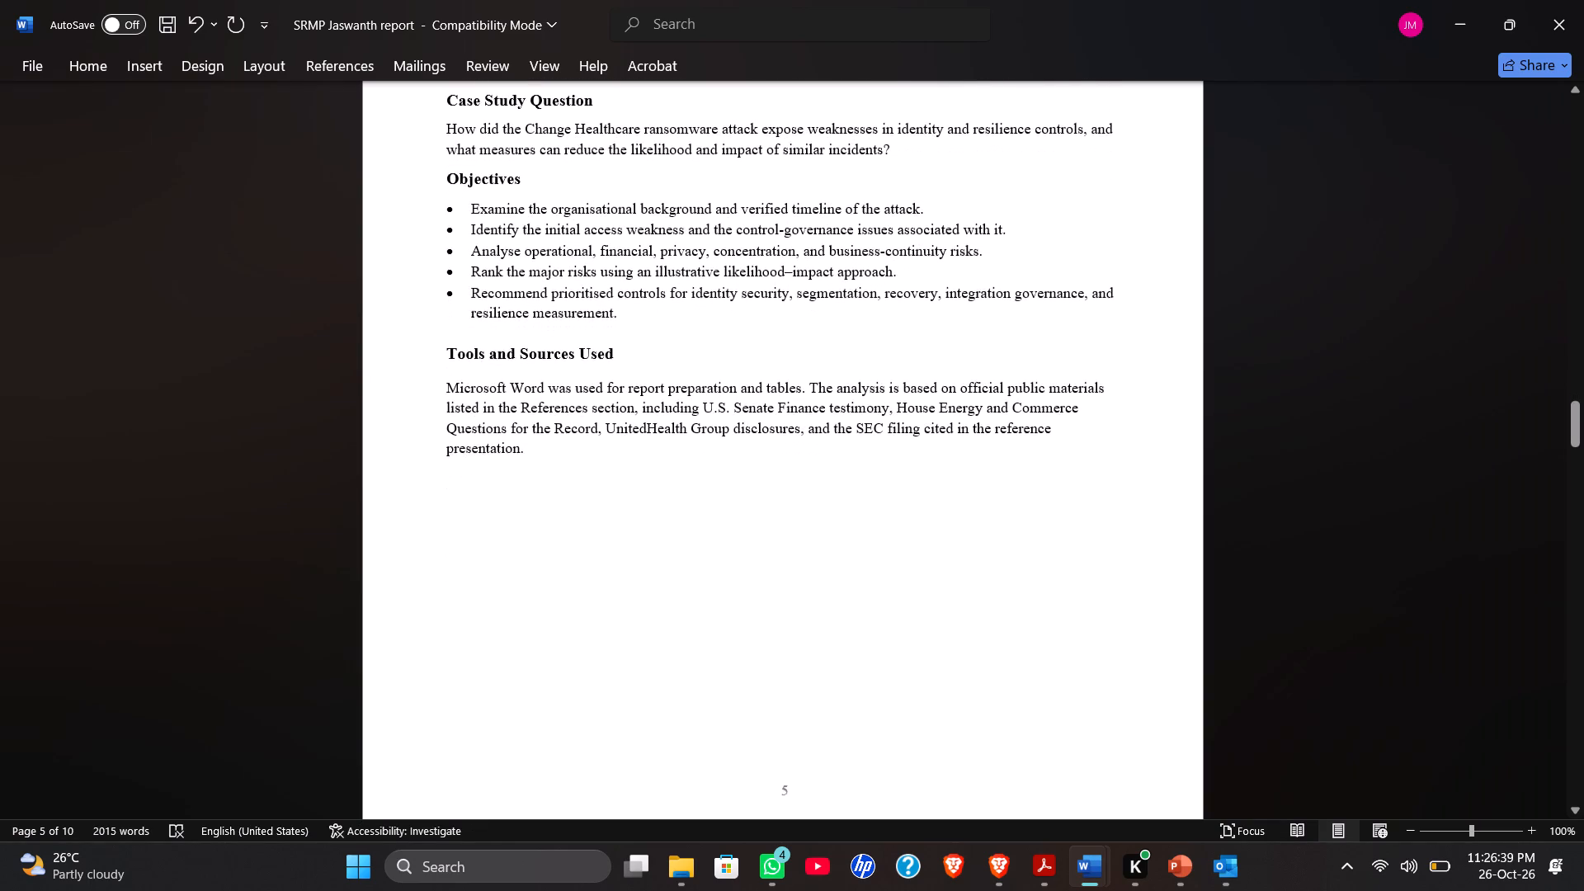
pyautogui.scroll(-2, 533, 670)
pyautogui.click(447, 519)
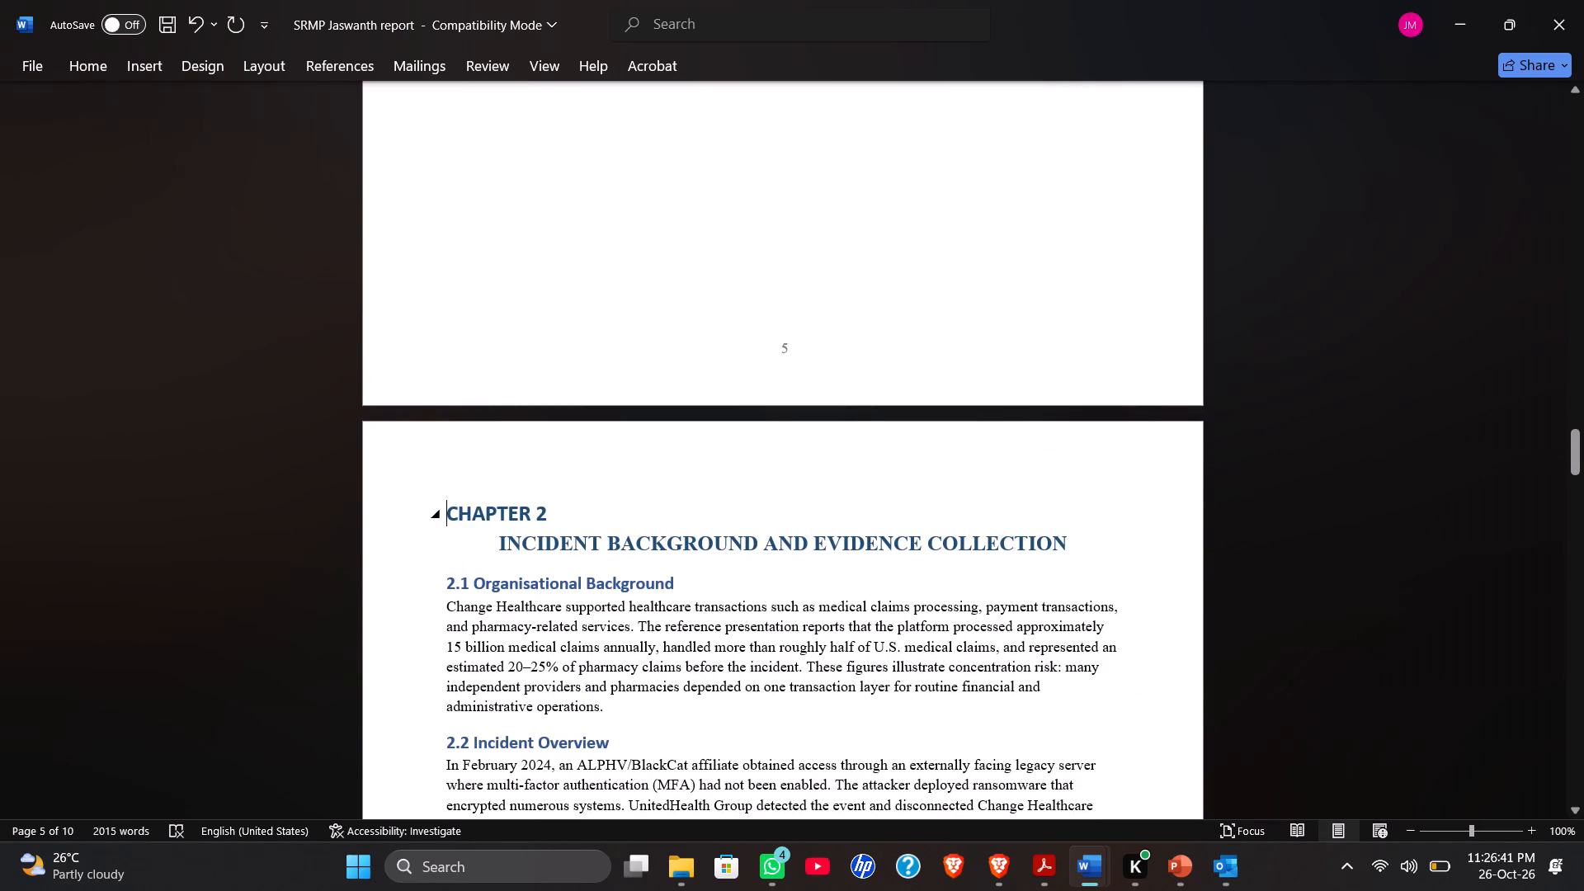
pyautogui.press('BackSpace')
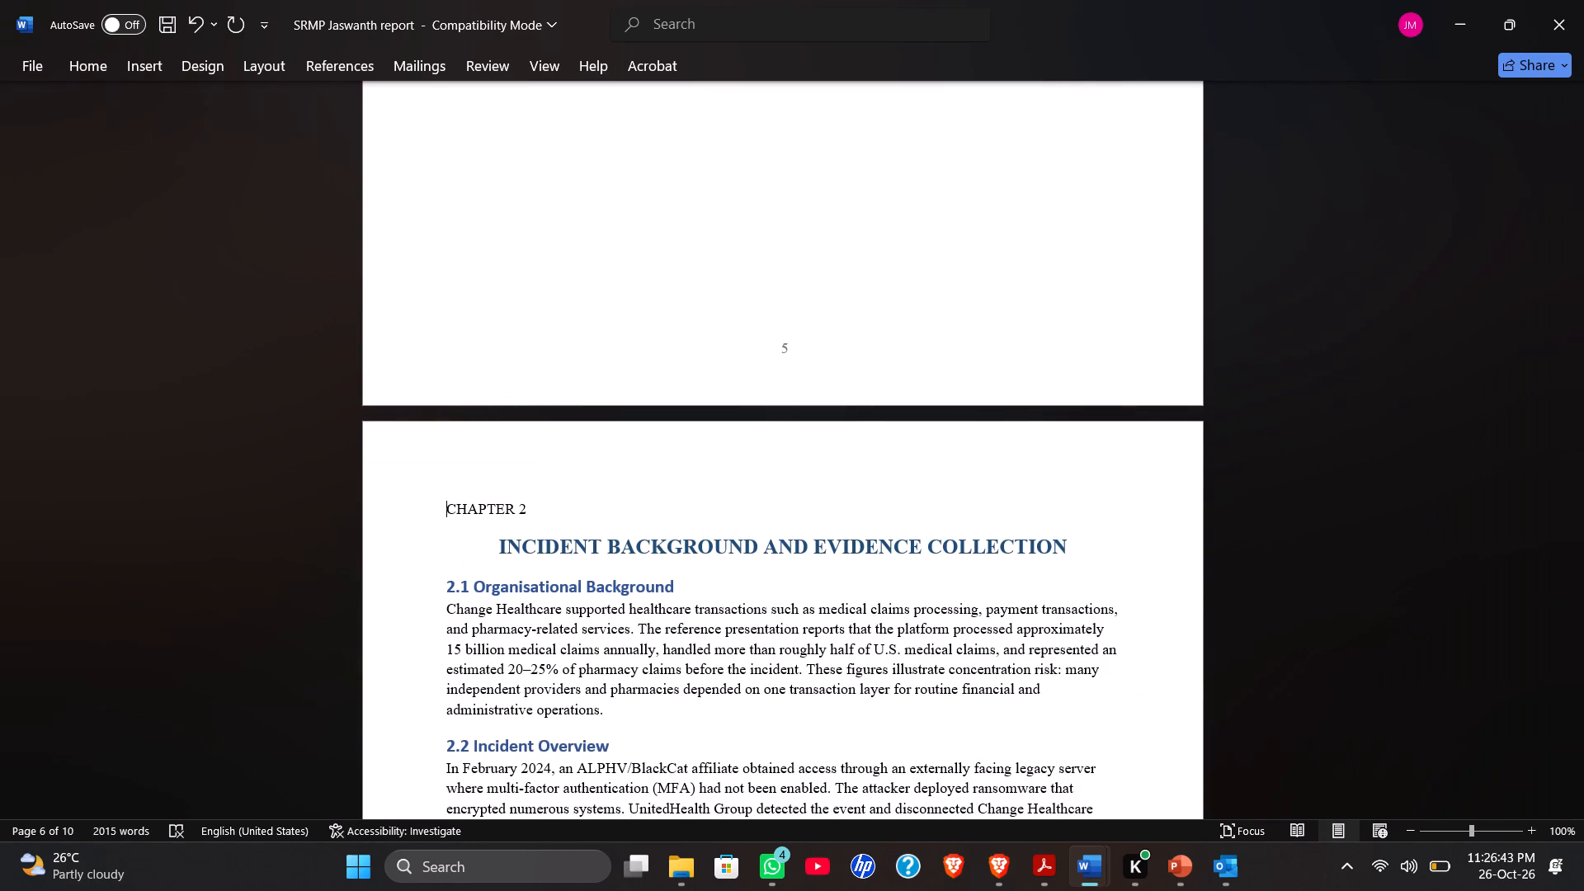
pyautogui.press('Tab')
pyautogui.press('Tab')
pyautogui.press('Tab')
pyautogui.press('Tab')
pyautogui.press('Tab')
pyautogui.press('Tab')
pyautogui.moveTo(737, 513); pyautogui.dragTo(762, 504)
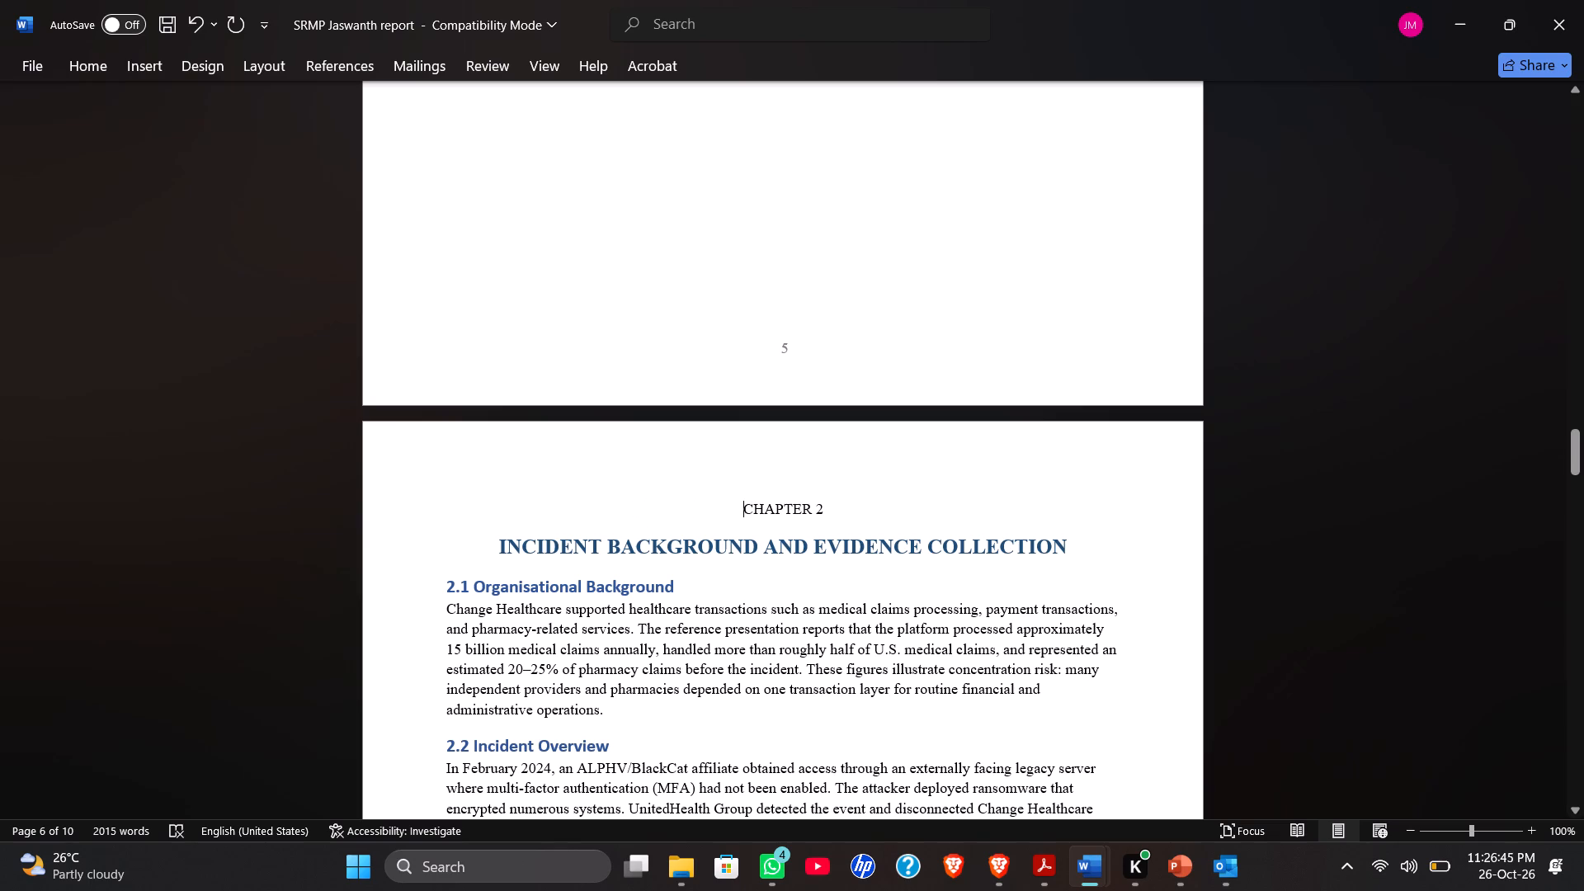
pyautogui.moveTo(762, 504); pyautogui.dragTo(837, 500)
pyautogui.hotkey('ctrl', 'b')
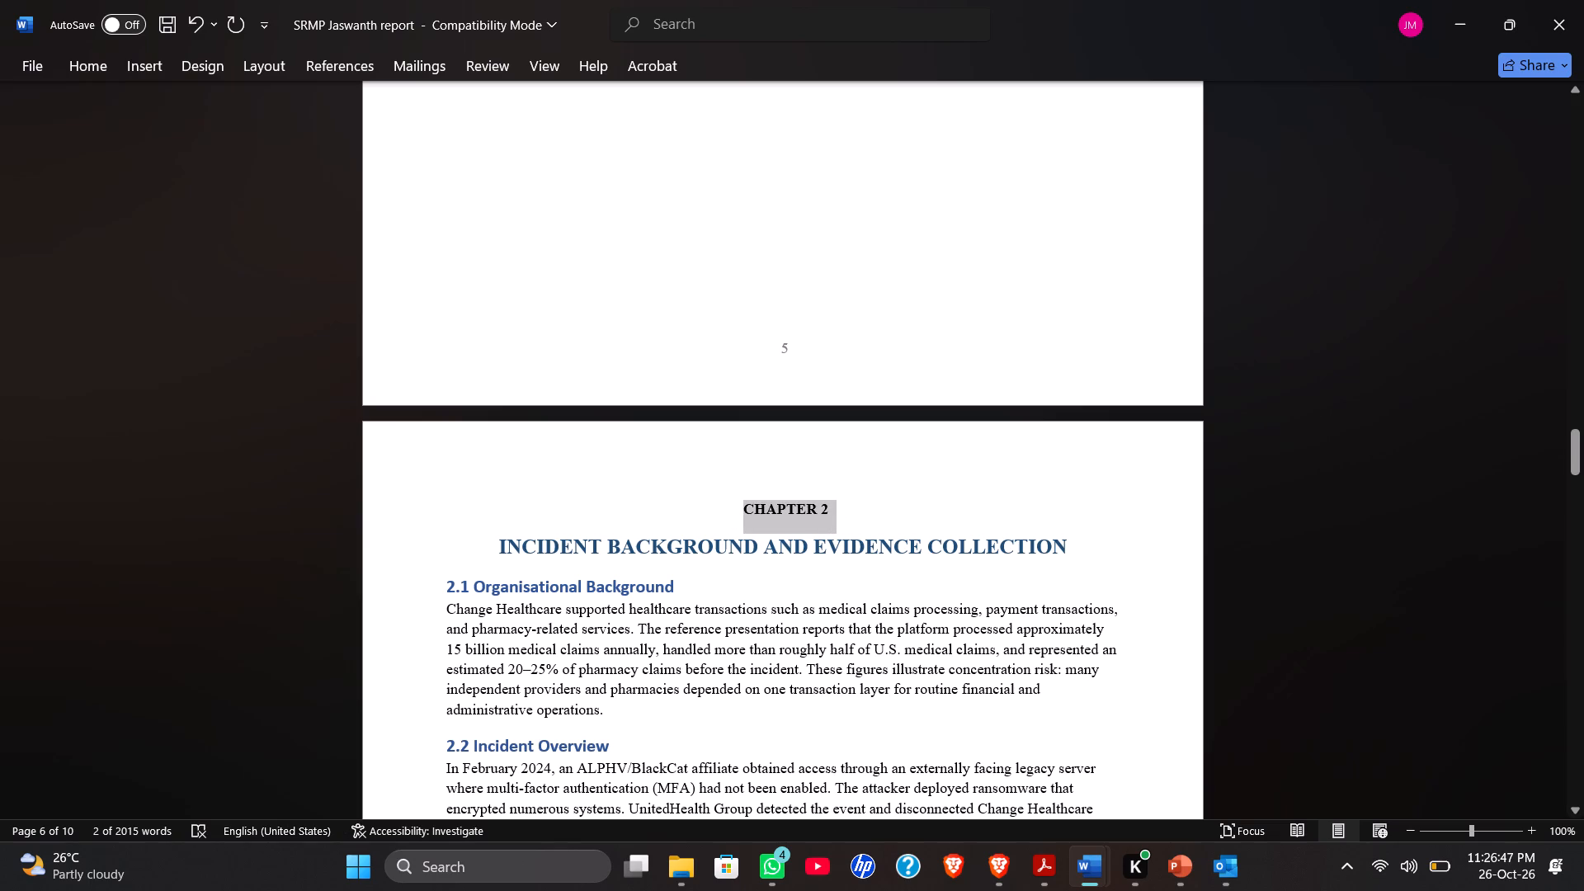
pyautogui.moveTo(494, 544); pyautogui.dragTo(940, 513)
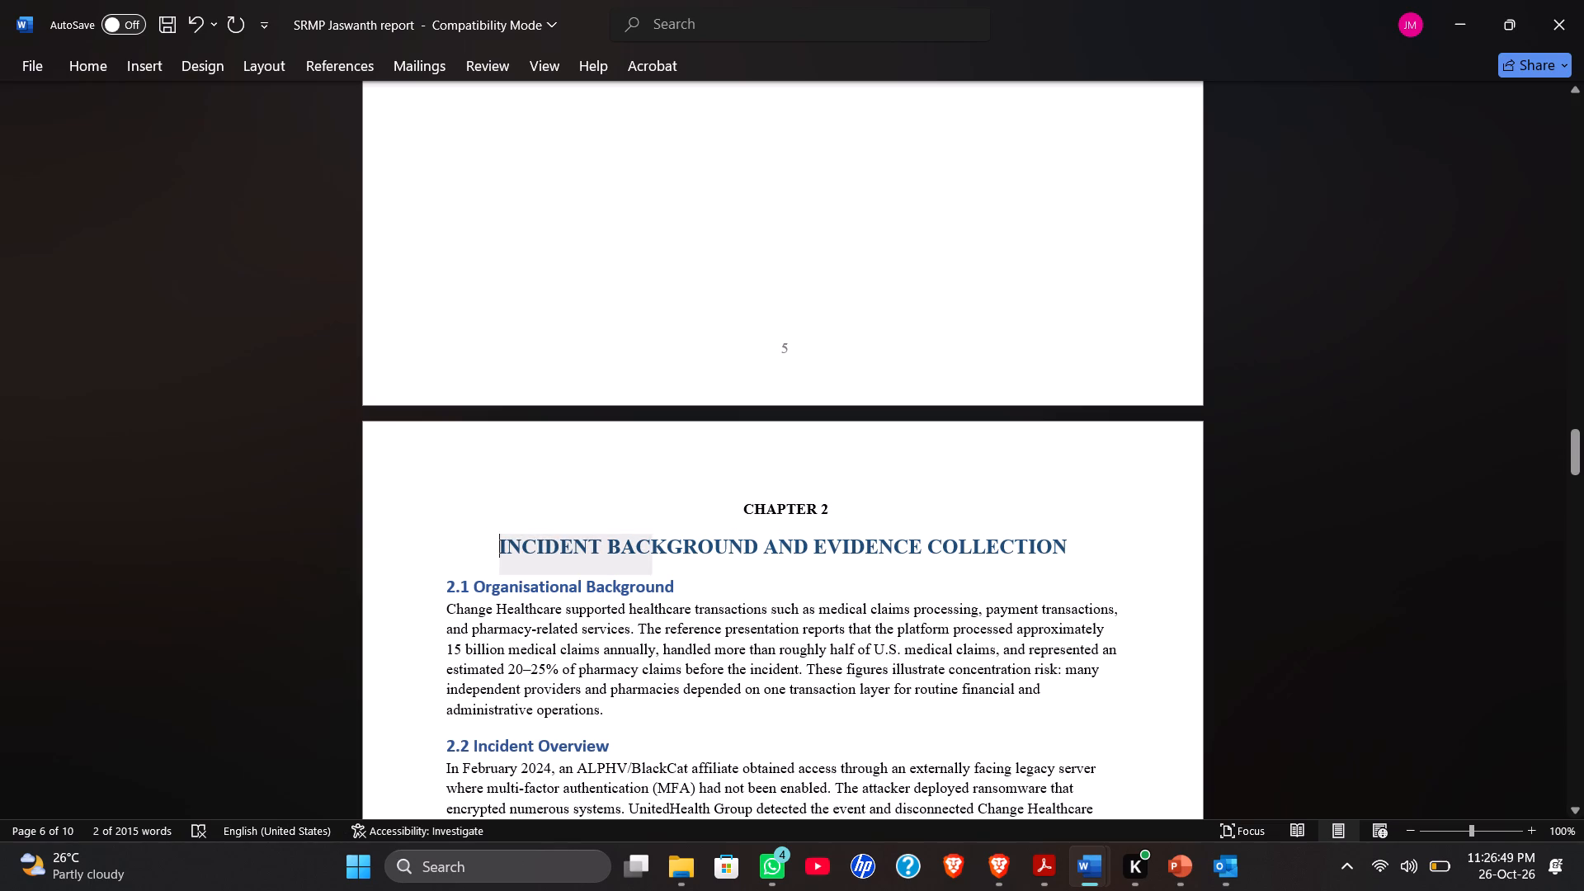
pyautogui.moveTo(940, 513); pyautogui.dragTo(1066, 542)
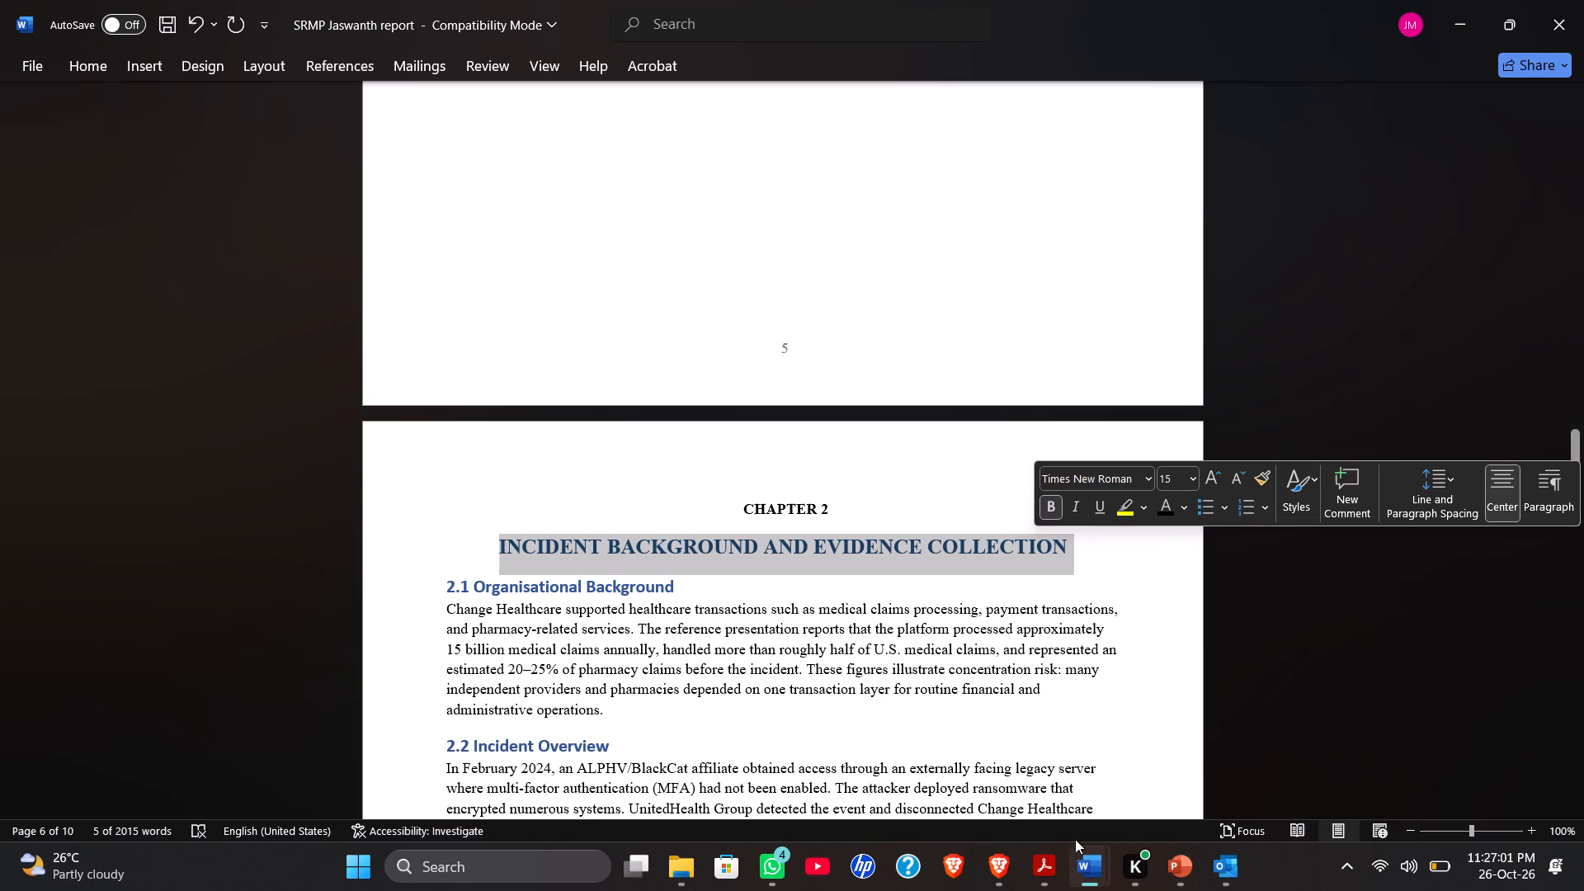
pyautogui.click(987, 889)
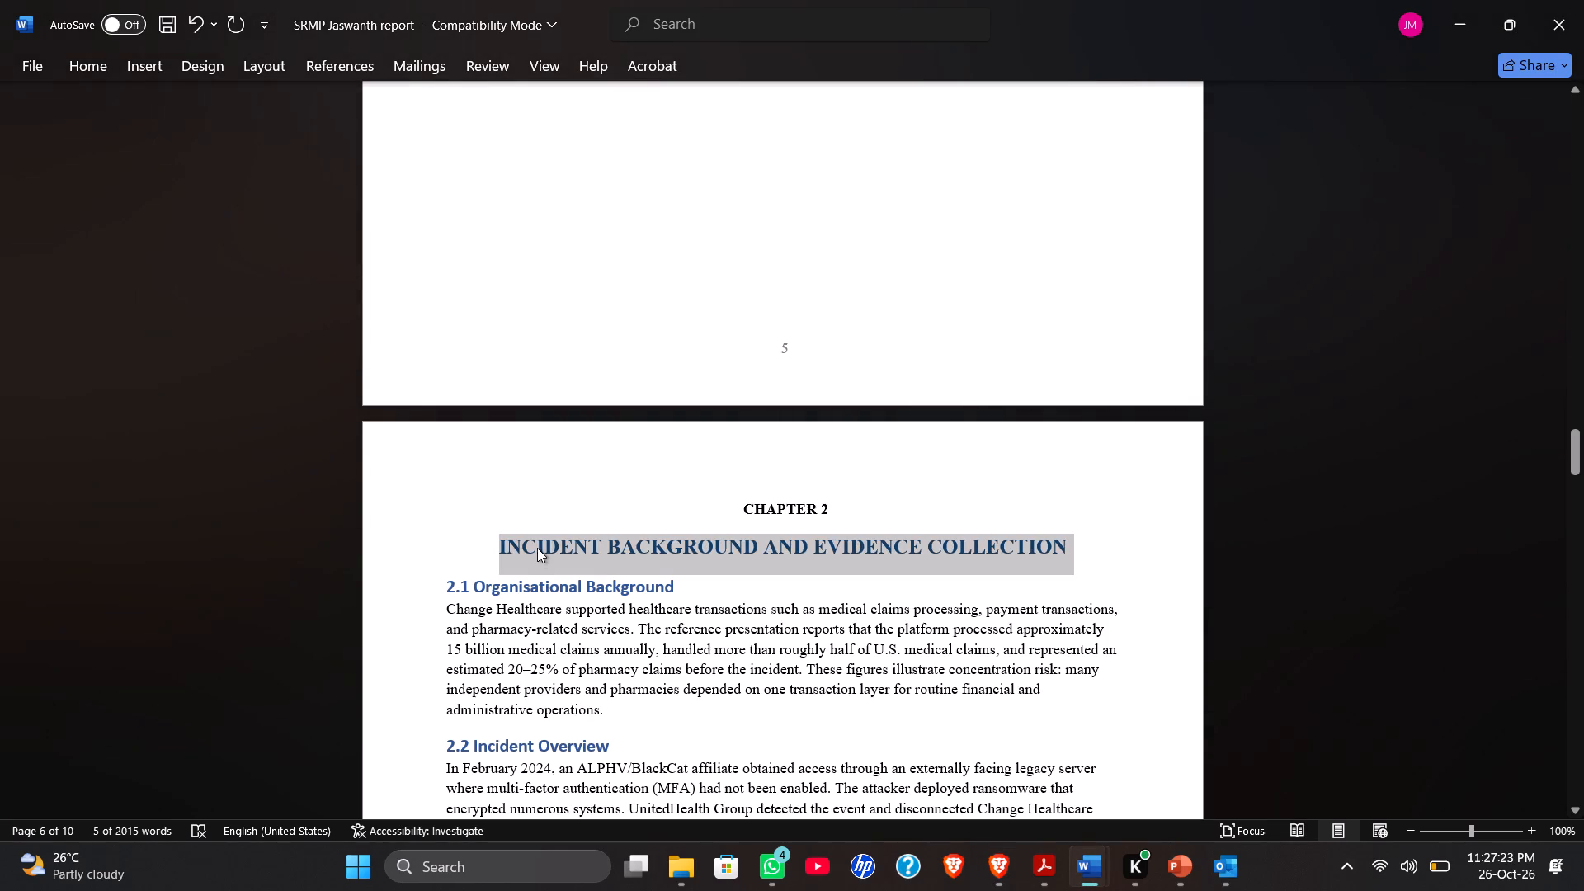
# Look over the reformatted Chapter 1 page and compare it with the headings and body text of Chapter 2.
pyautogui.scroll(5, 537, 544)
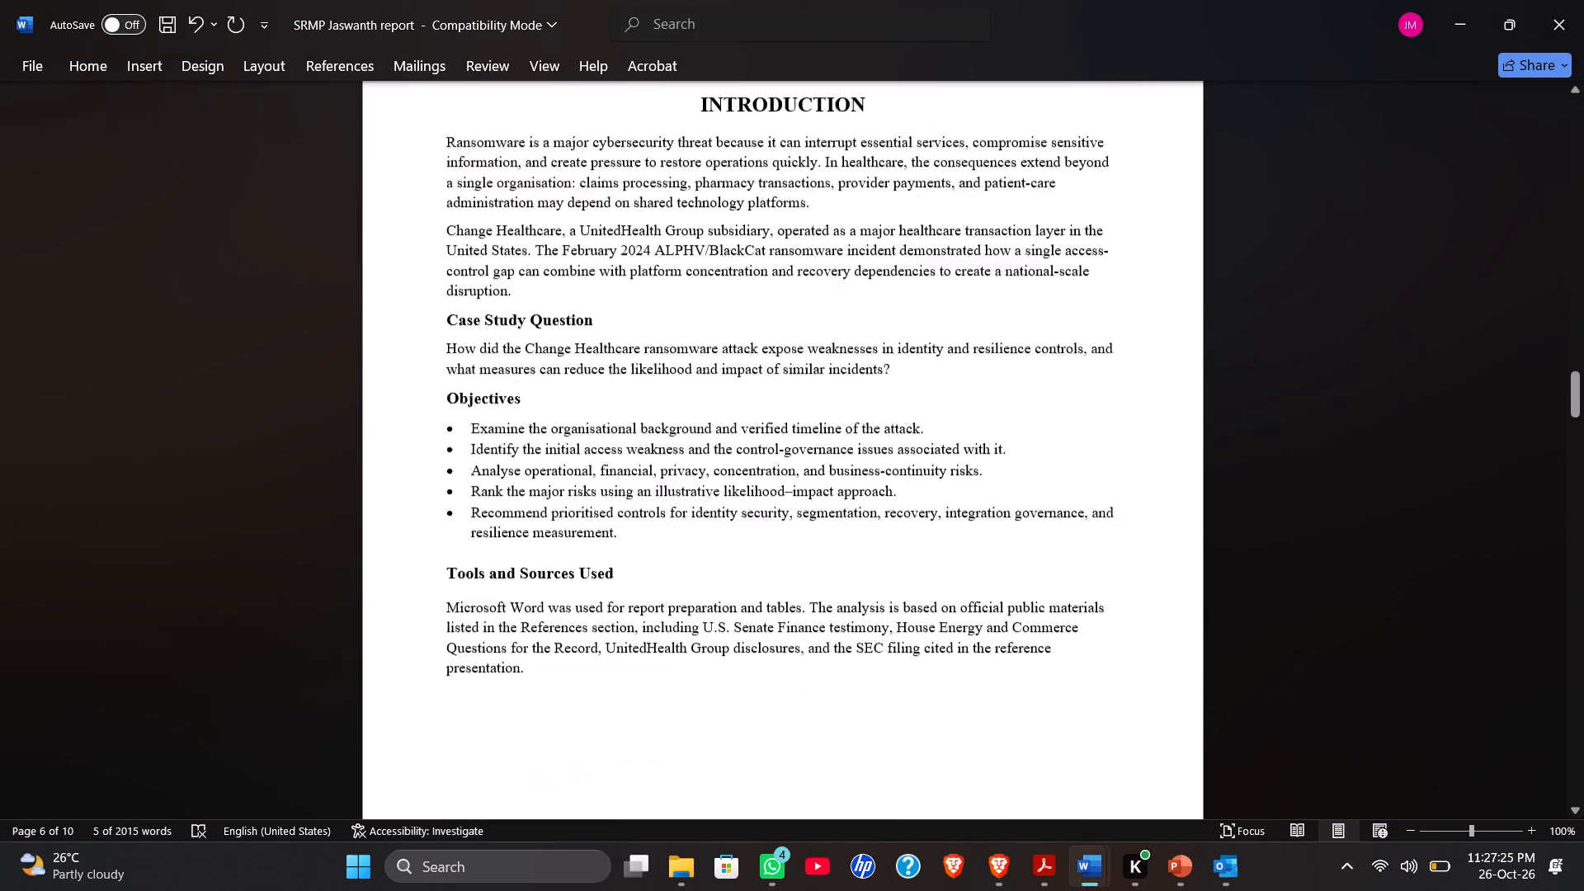
pyautogui.scroll(3, 537, 544)
pyautogui.scroll(-7, 537, 544)
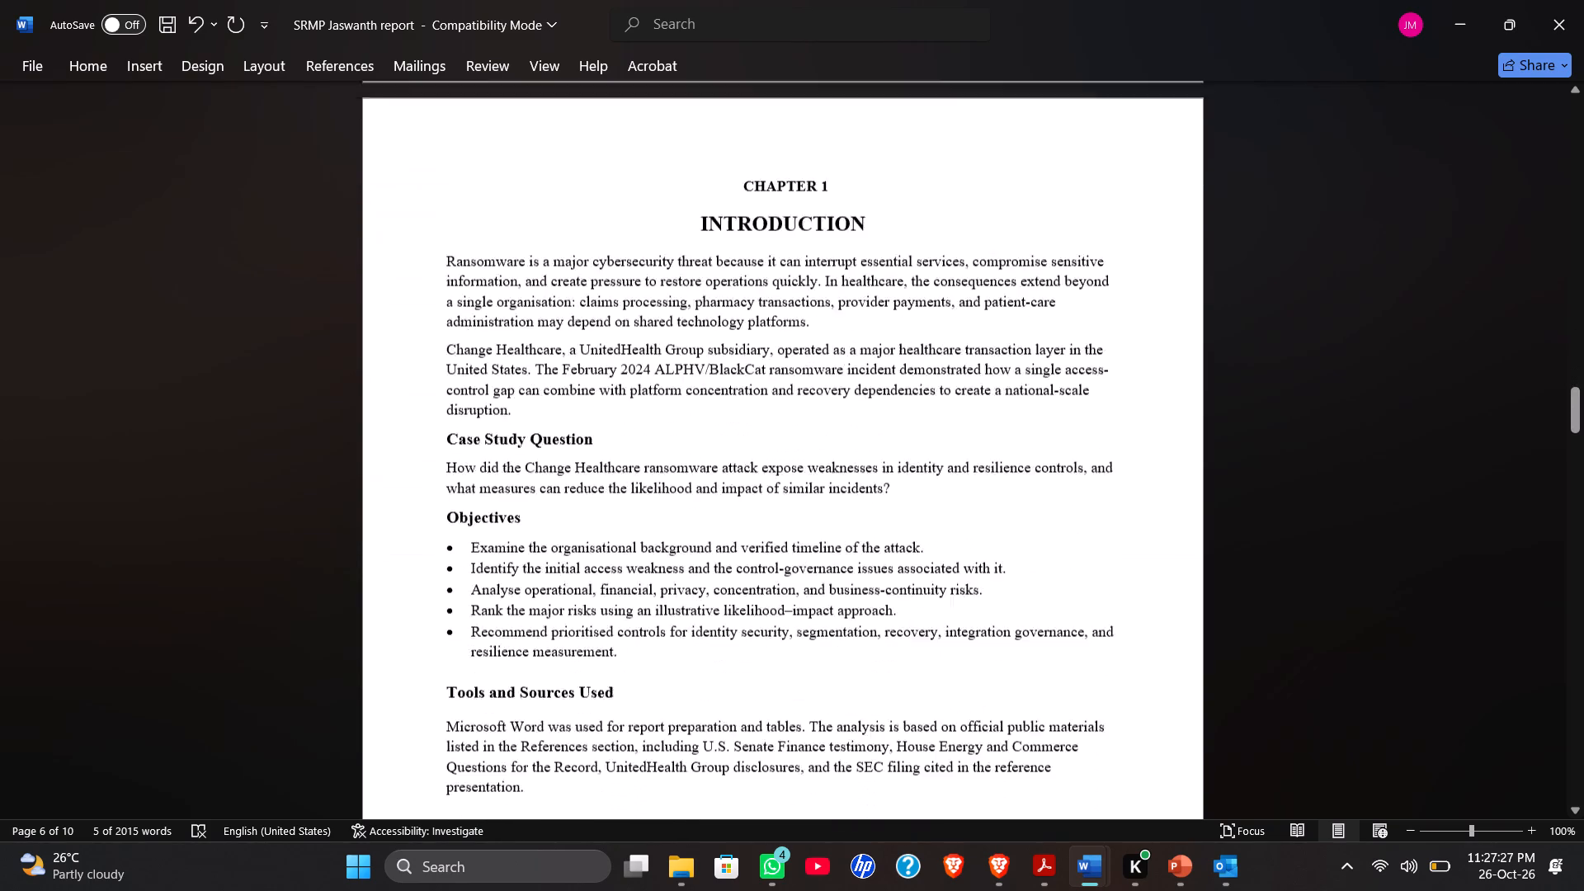
pyautogui.scroll(-2, 537, 544)
pyautogui.scroll(1, 537, 544)
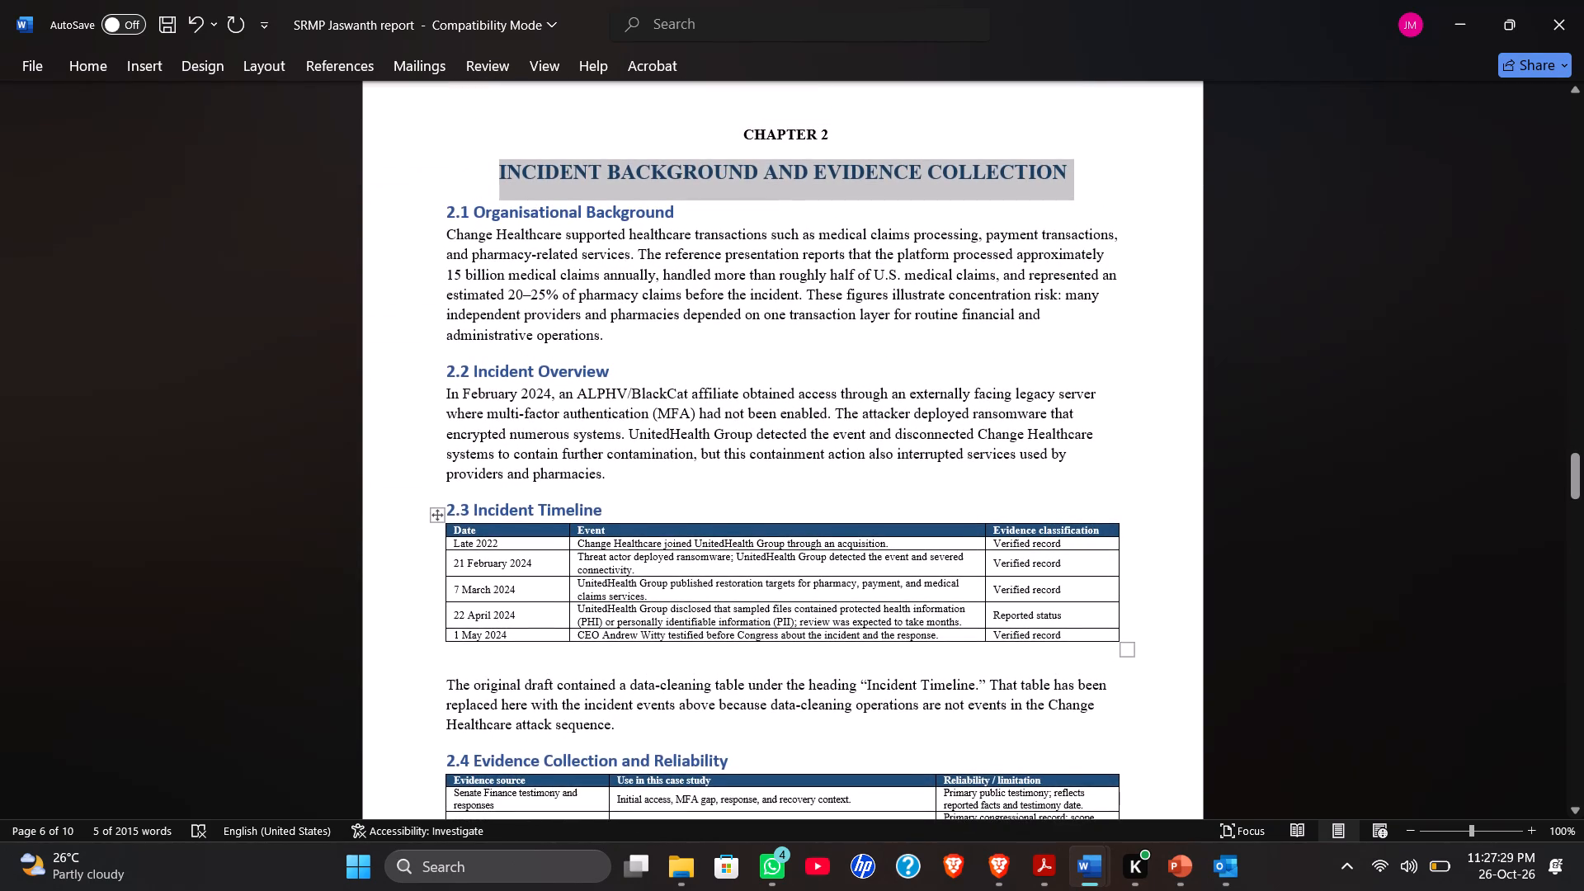
pyautogui.moveTo(464, 254); pyautogui.dragTo(534, 295)
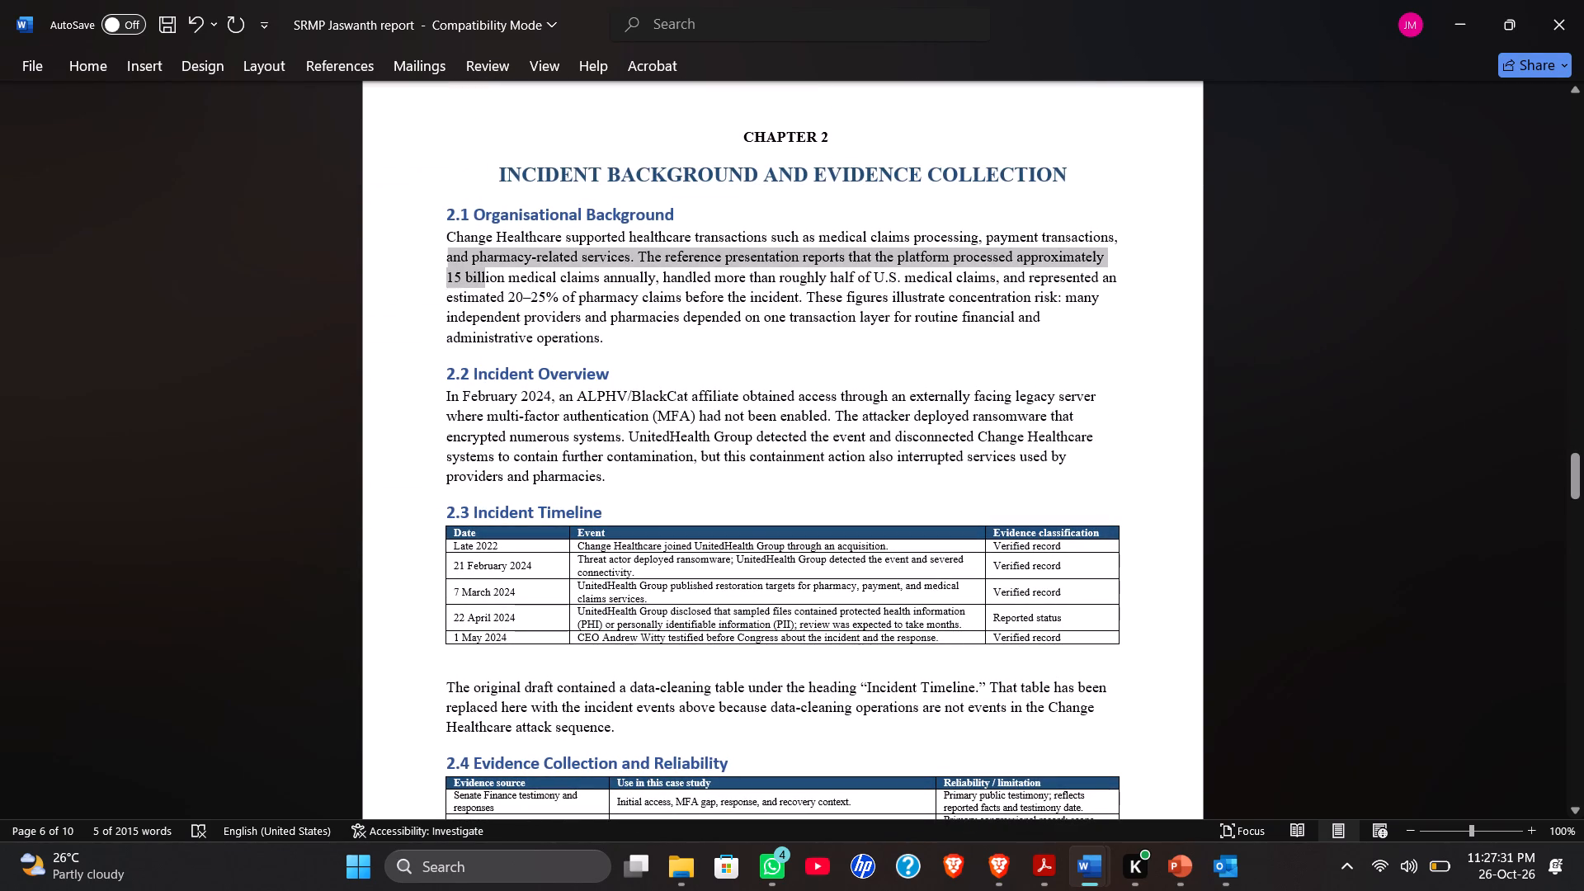
pyautogui.moveTo(534, 295); pyautogui.dragTo(535, 296)
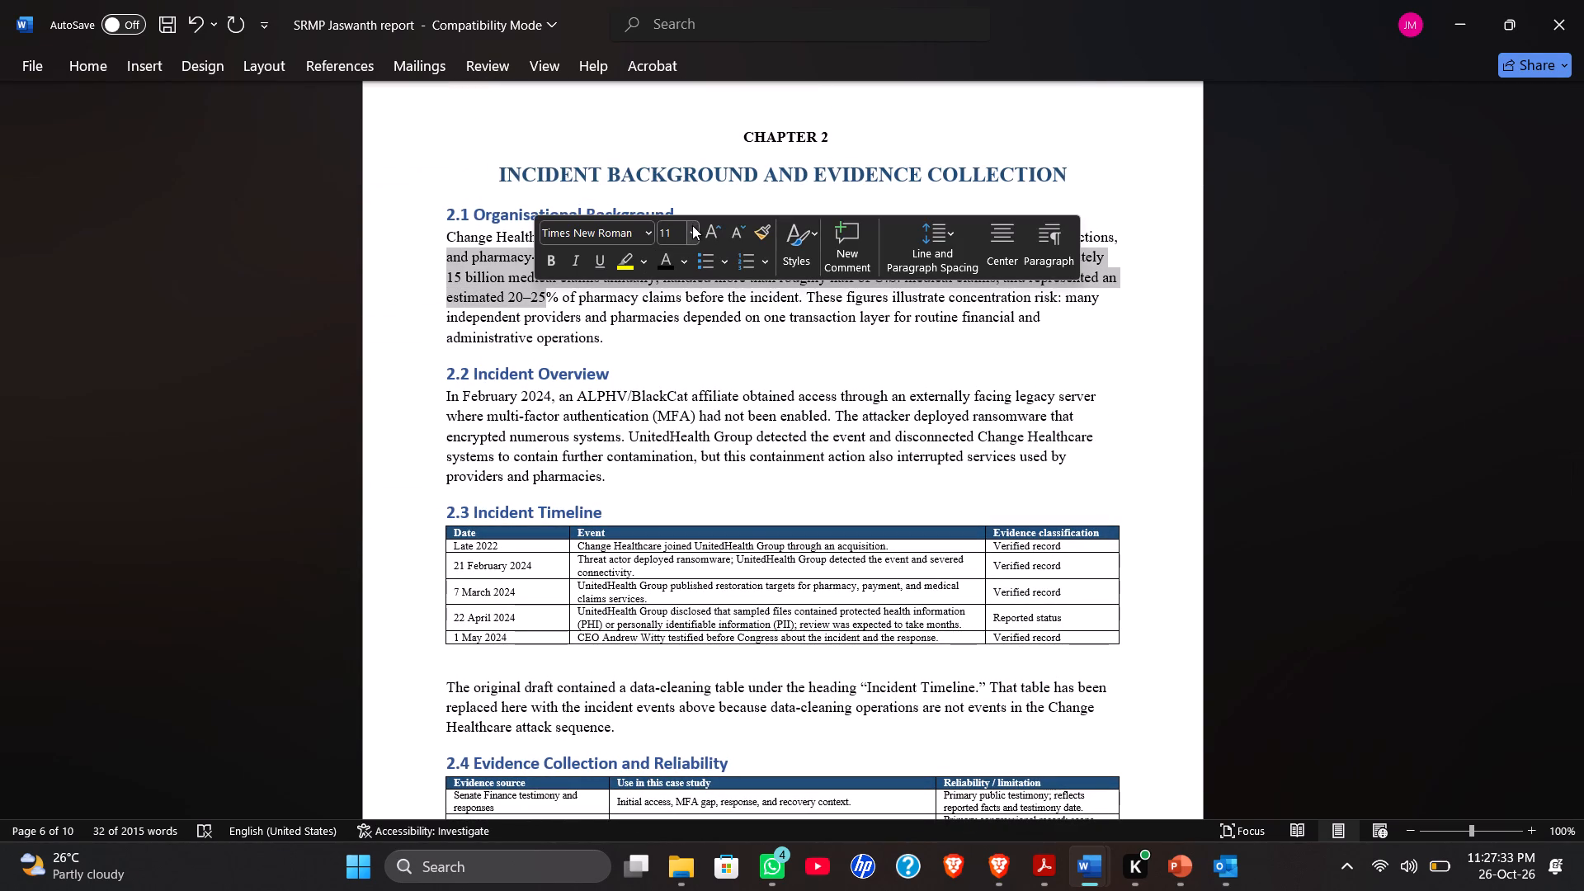
pyautogui.click(441, 245)
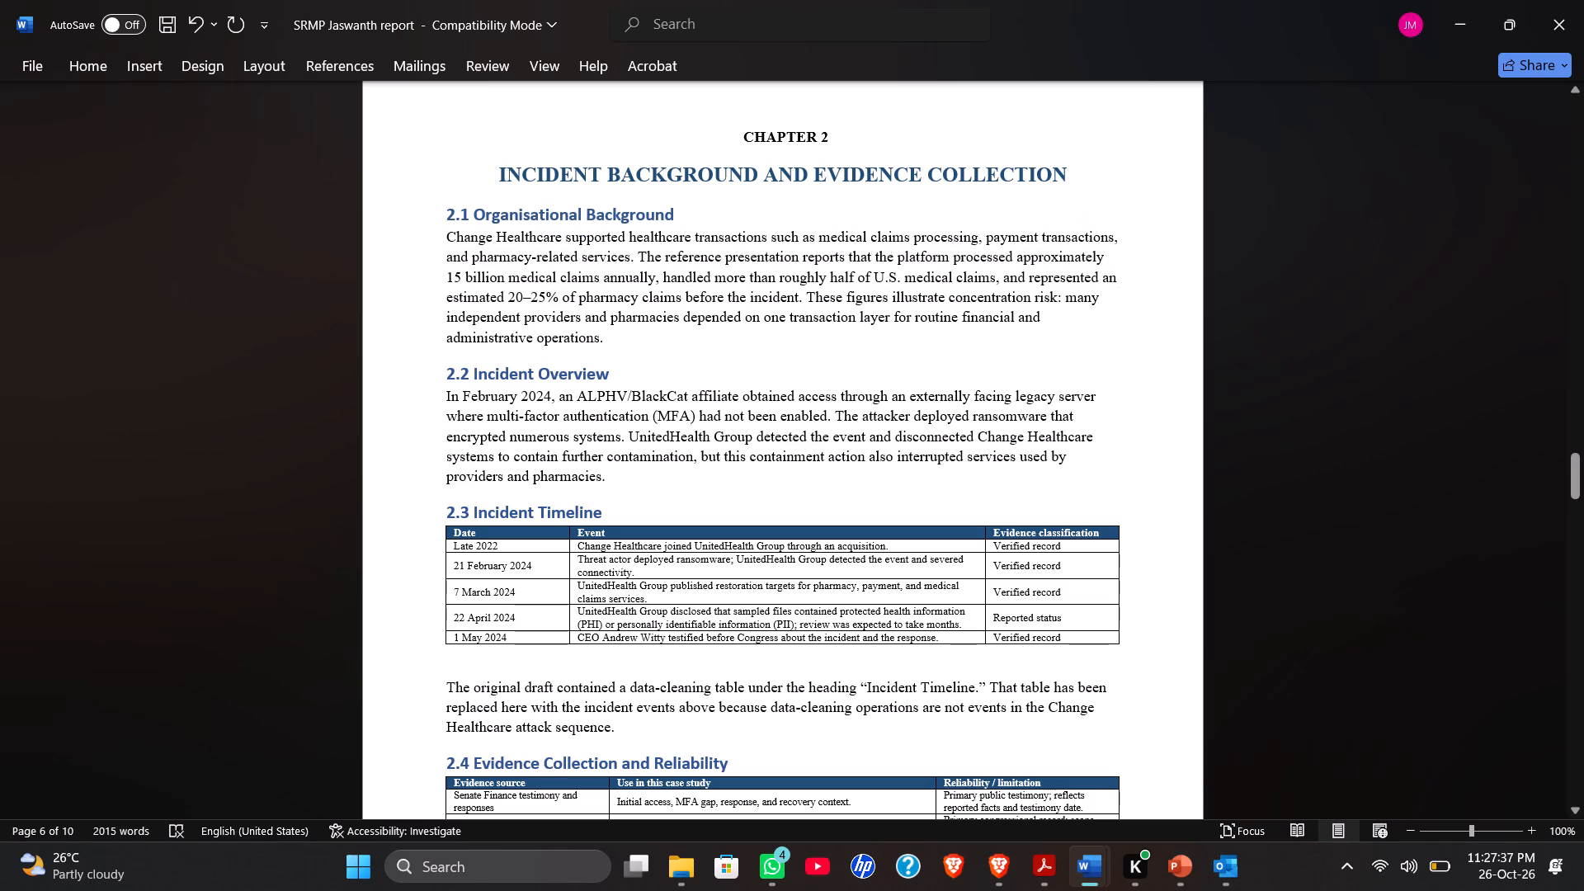
# Apply a box page border with a ½ pt solid line to the whole document.
pyautogui.scroll(1, 524, 210)
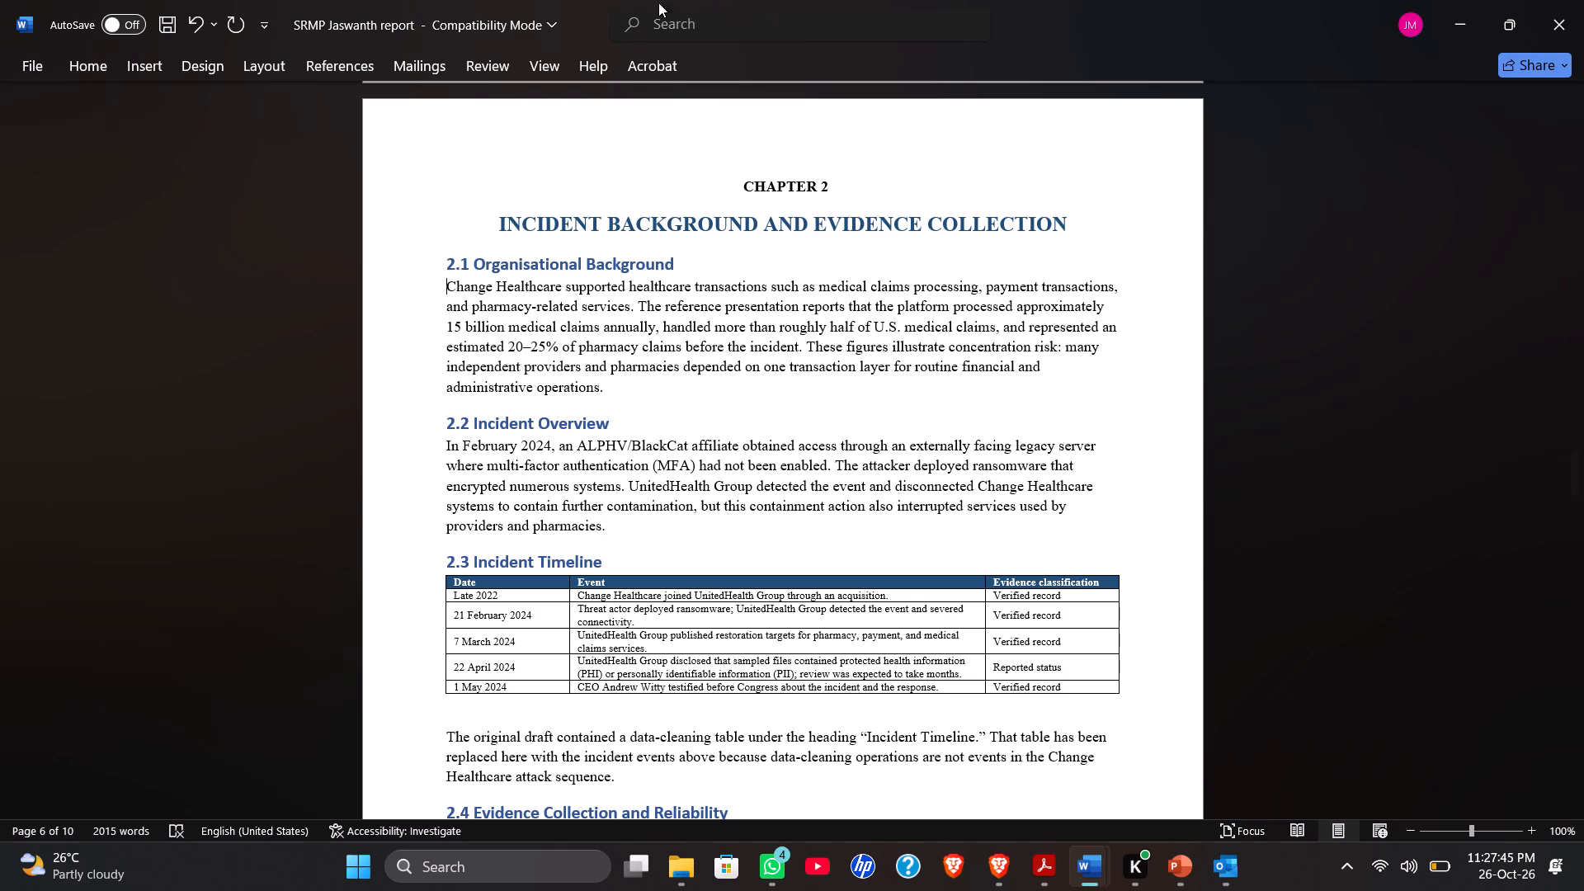
pyautogui.click(680, 31)
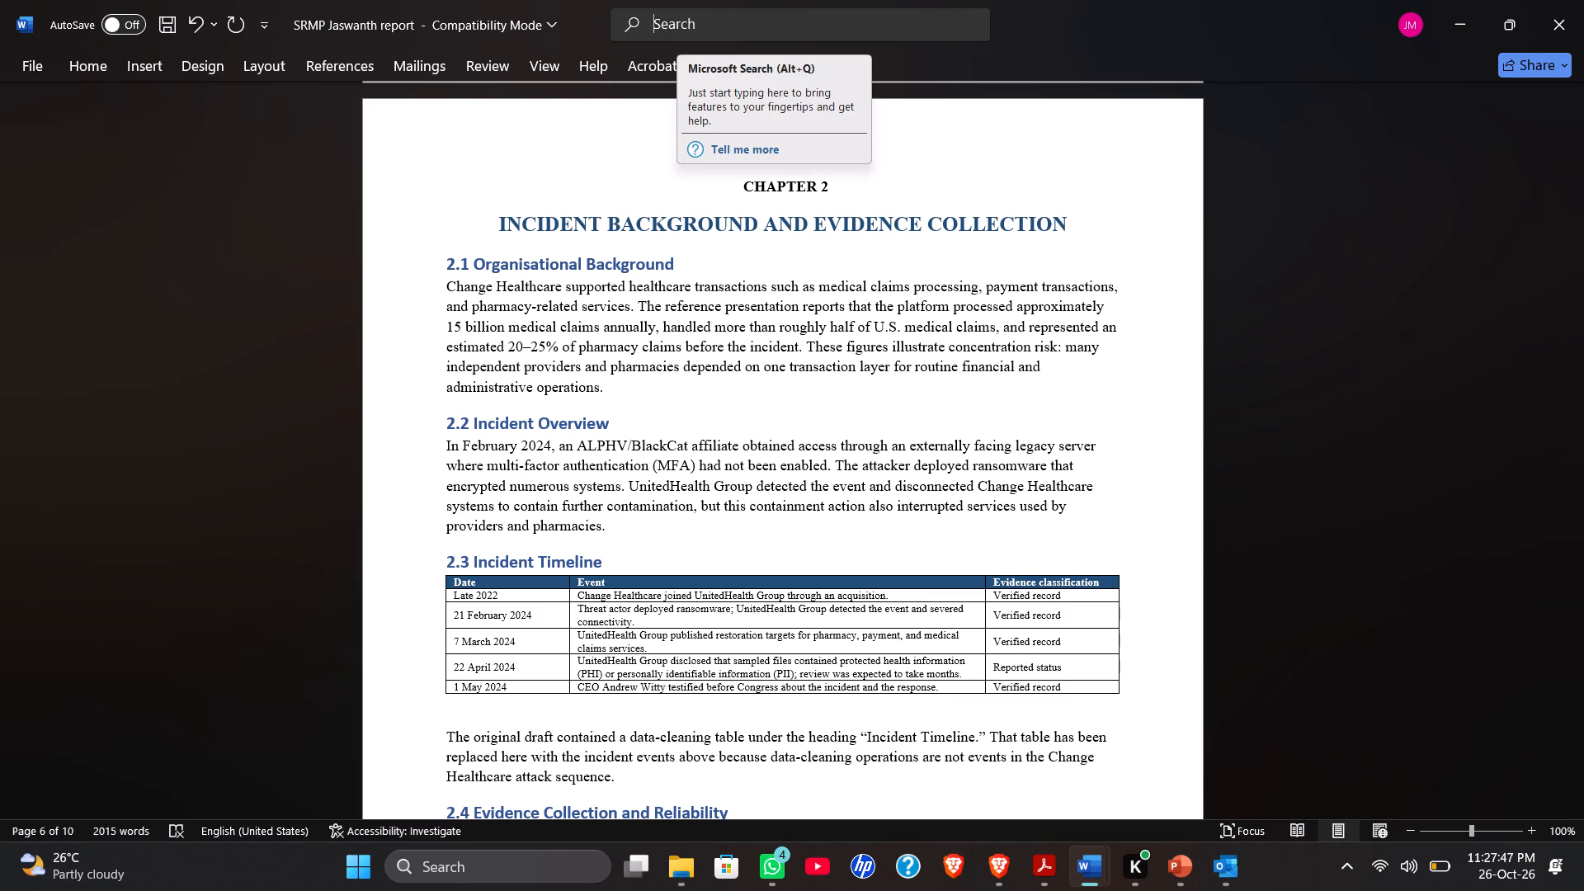
pyautogui.scroll(-1, 680, 31)
pyautogui.write('bo')
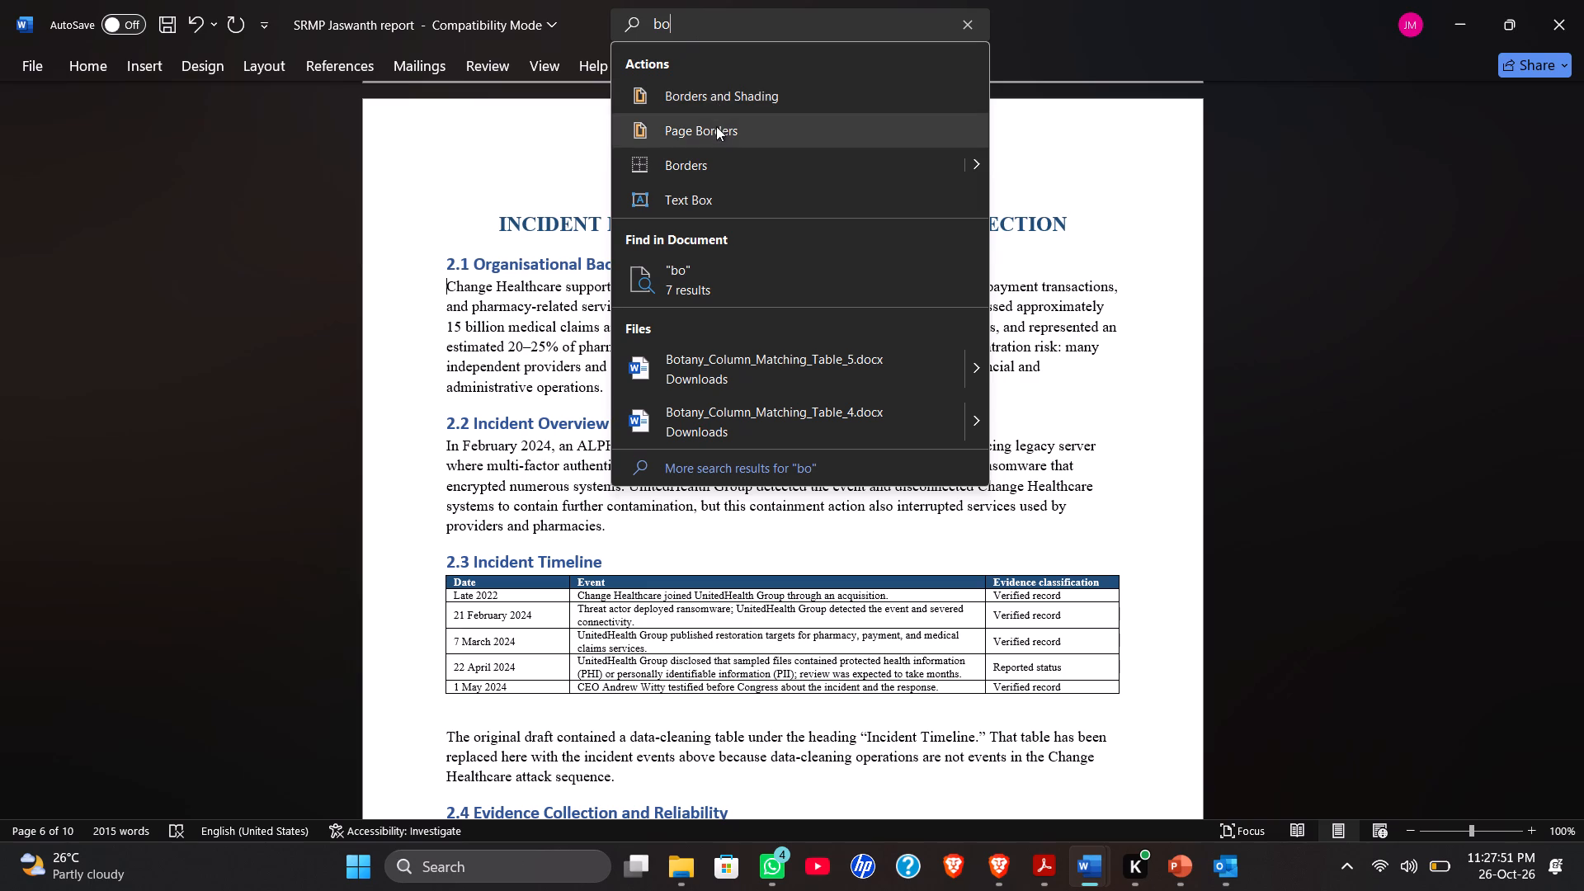
pyautogui.click(716, 129)
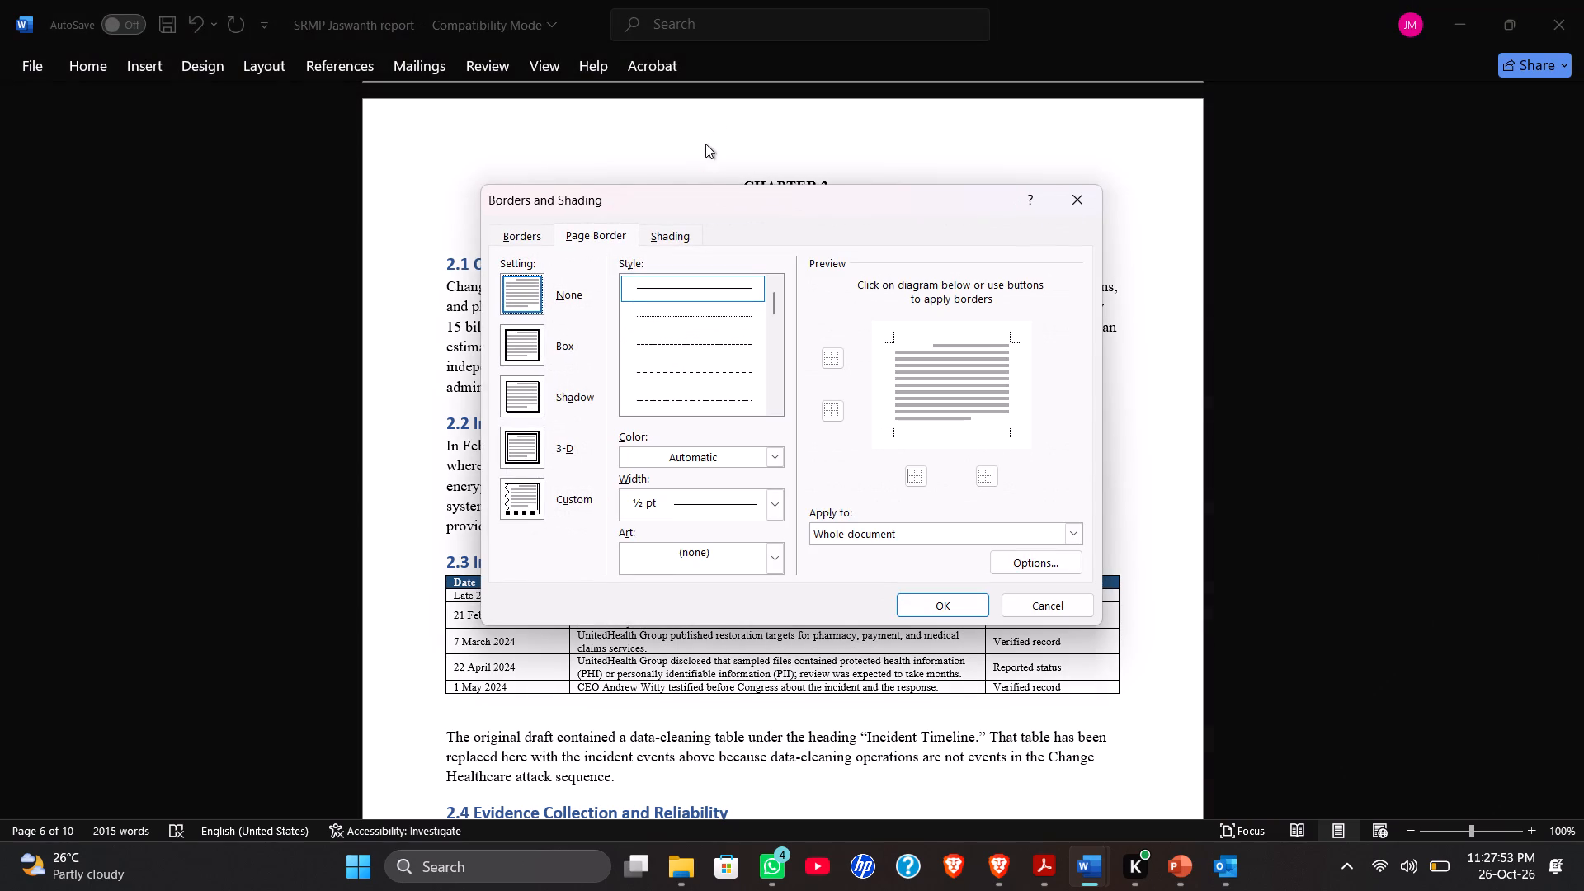
pyautogui.click(541, 341)
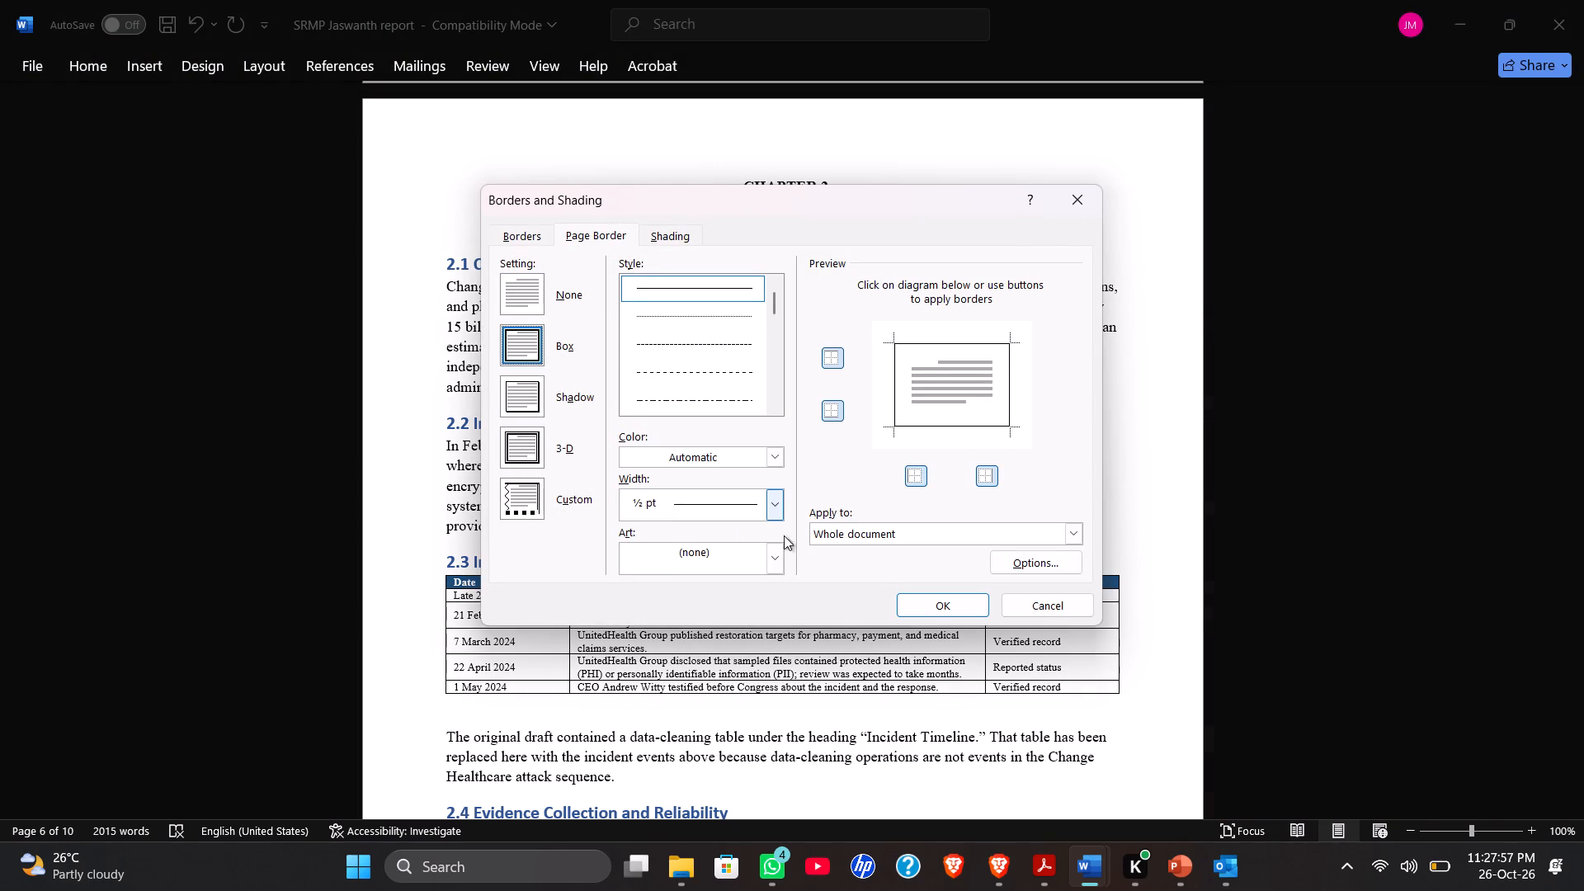
pyautogui.click(948, 605)
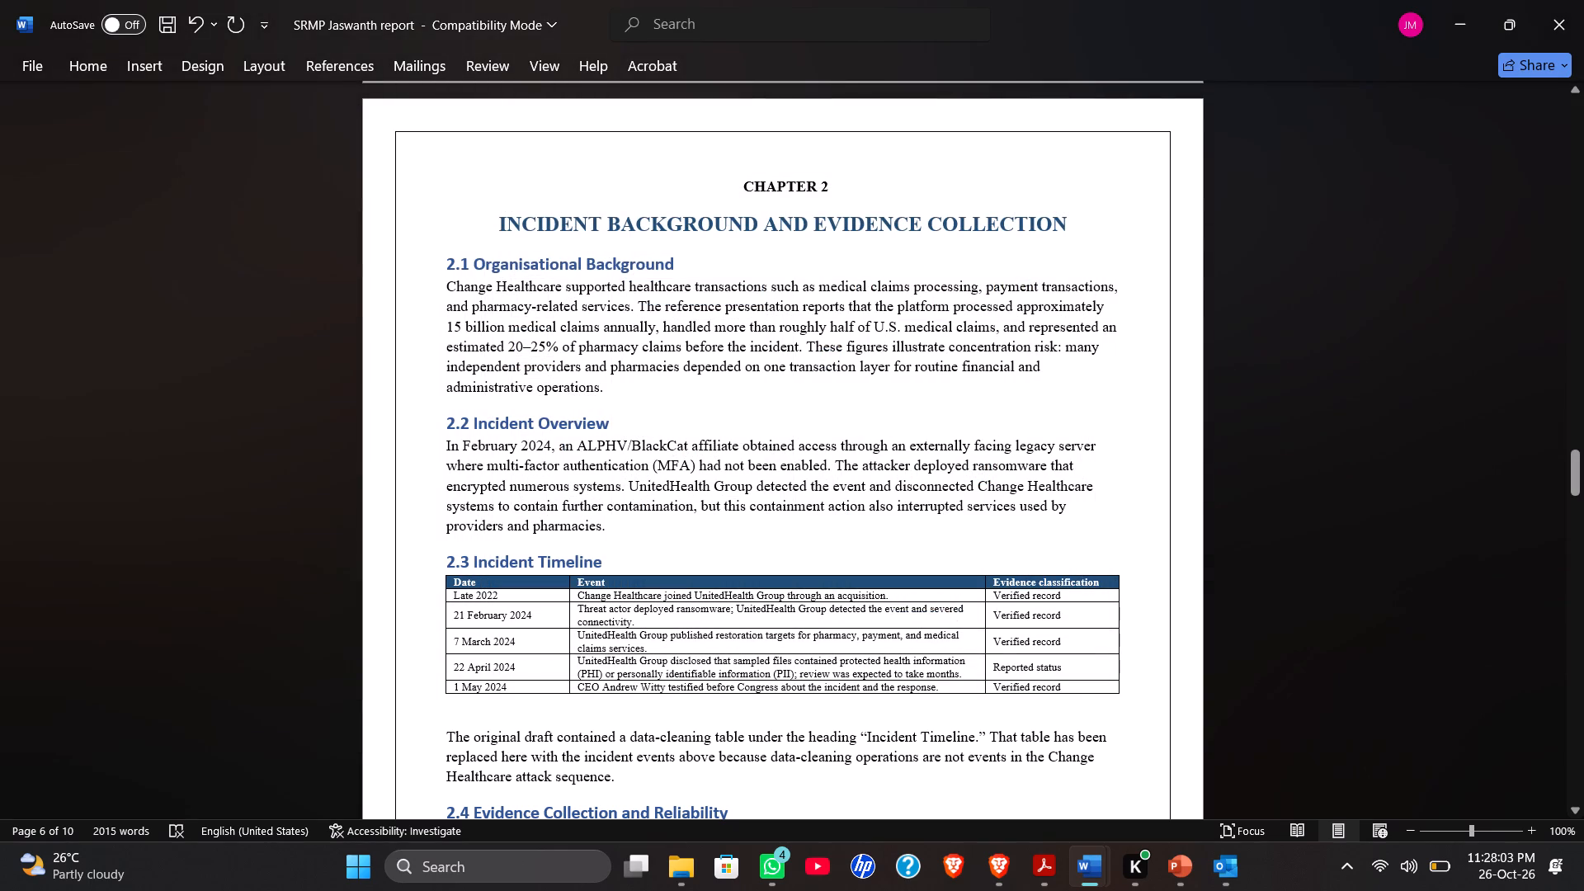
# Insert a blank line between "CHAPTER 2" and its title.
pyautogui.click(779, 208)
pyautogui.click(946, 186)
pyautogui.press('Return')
# Change the font colour of the title "INCIDENT BACKGROUND AND EVIDENCE COLLECTION" to black.
pyautogui.moveTo(488, 245); pyautogui.dragTo(1072, 251)
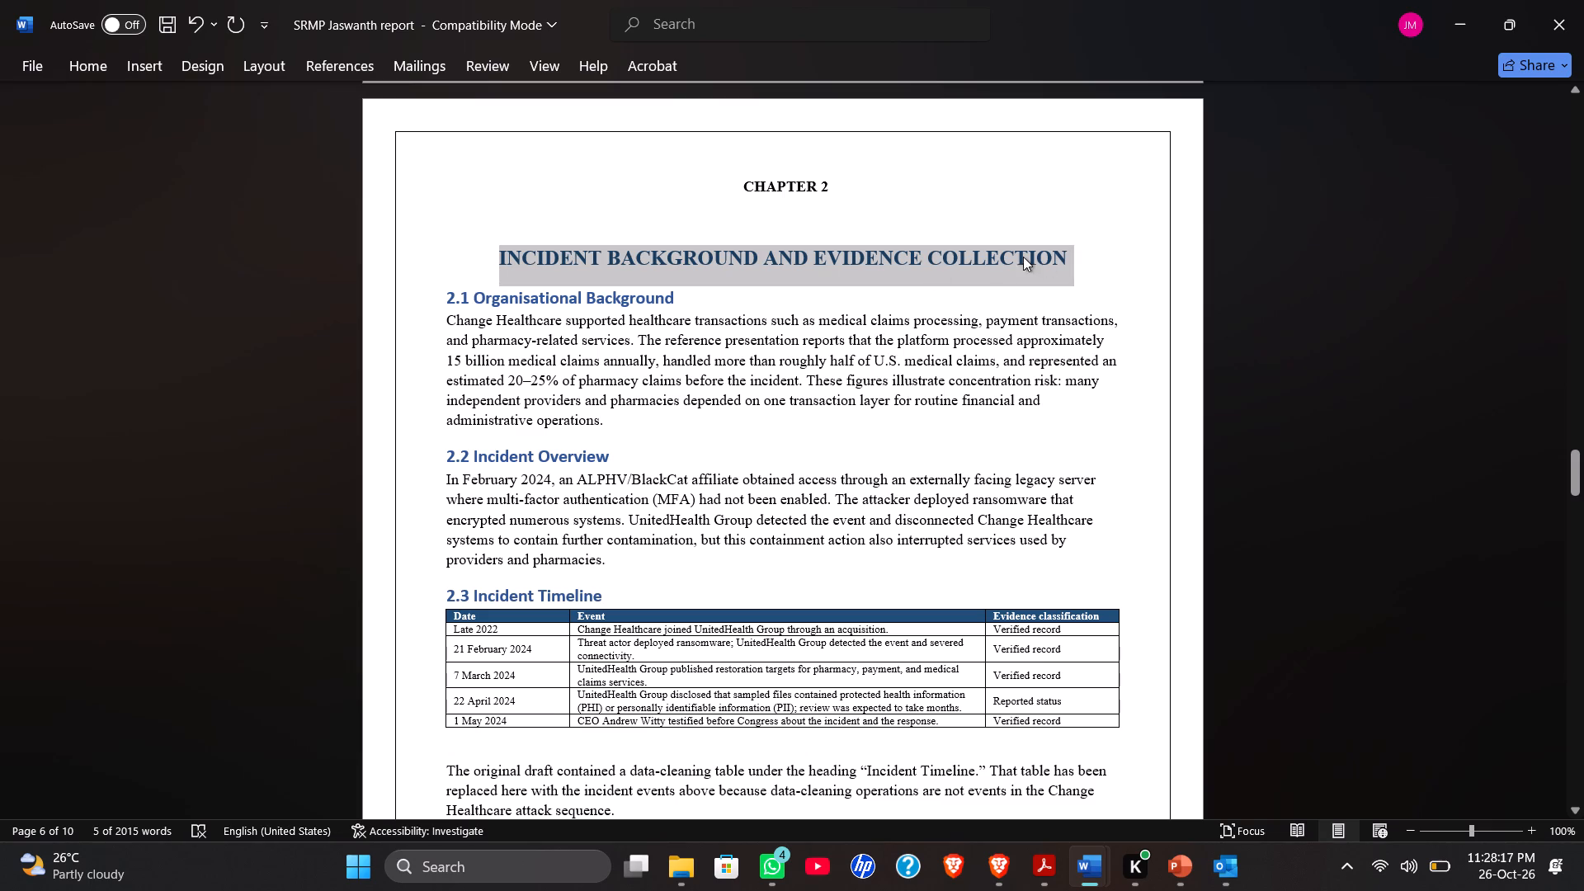
pyautogui.rightClick(984, 268)
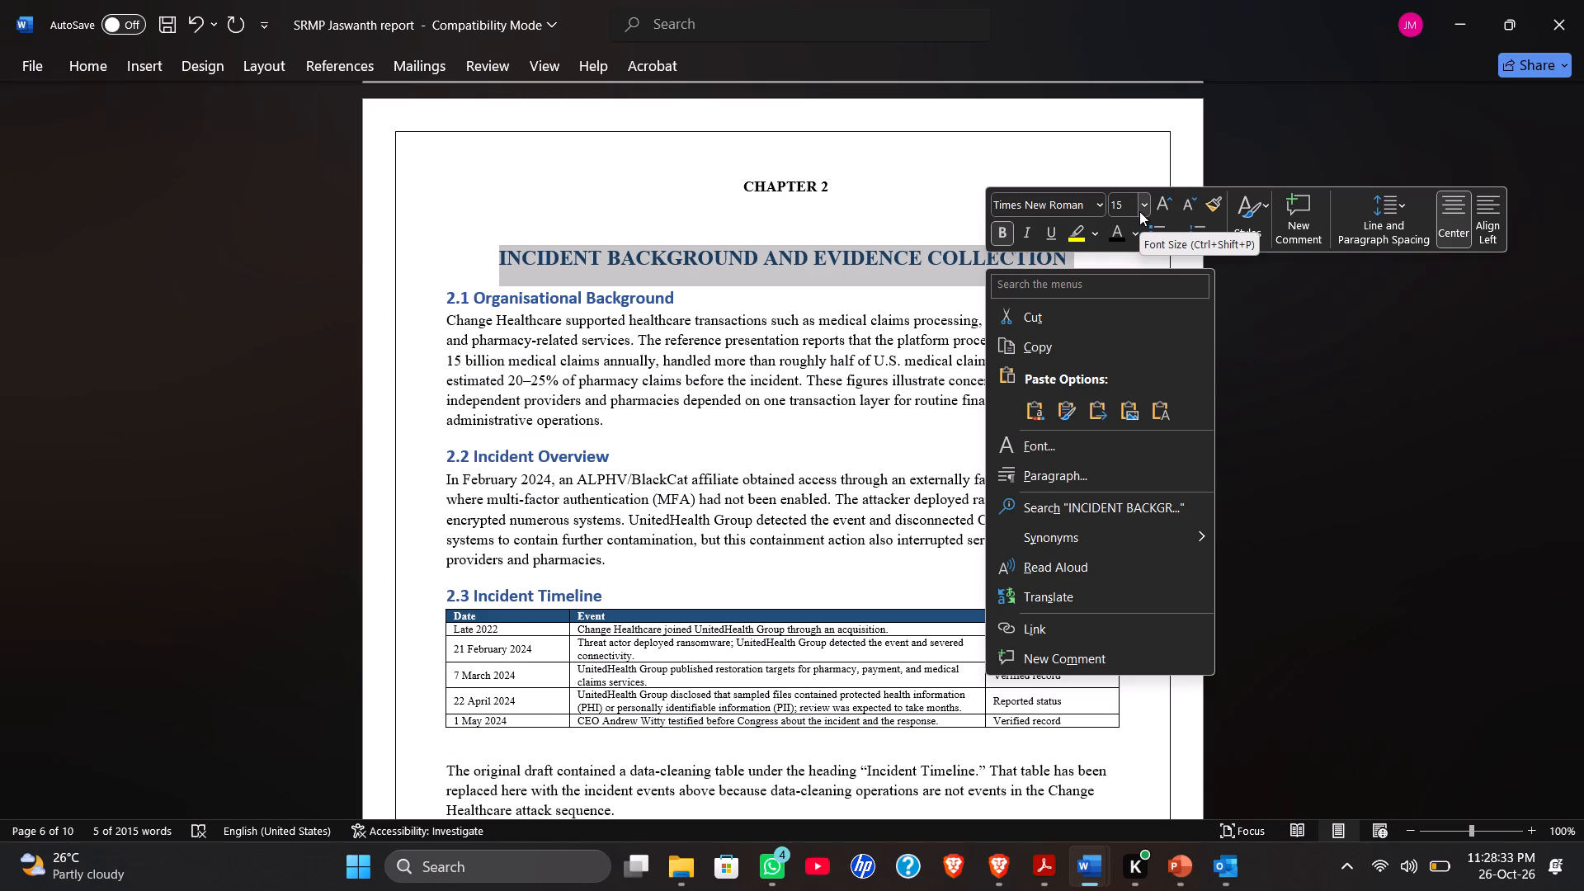
pyautogui.click(1110, 233)
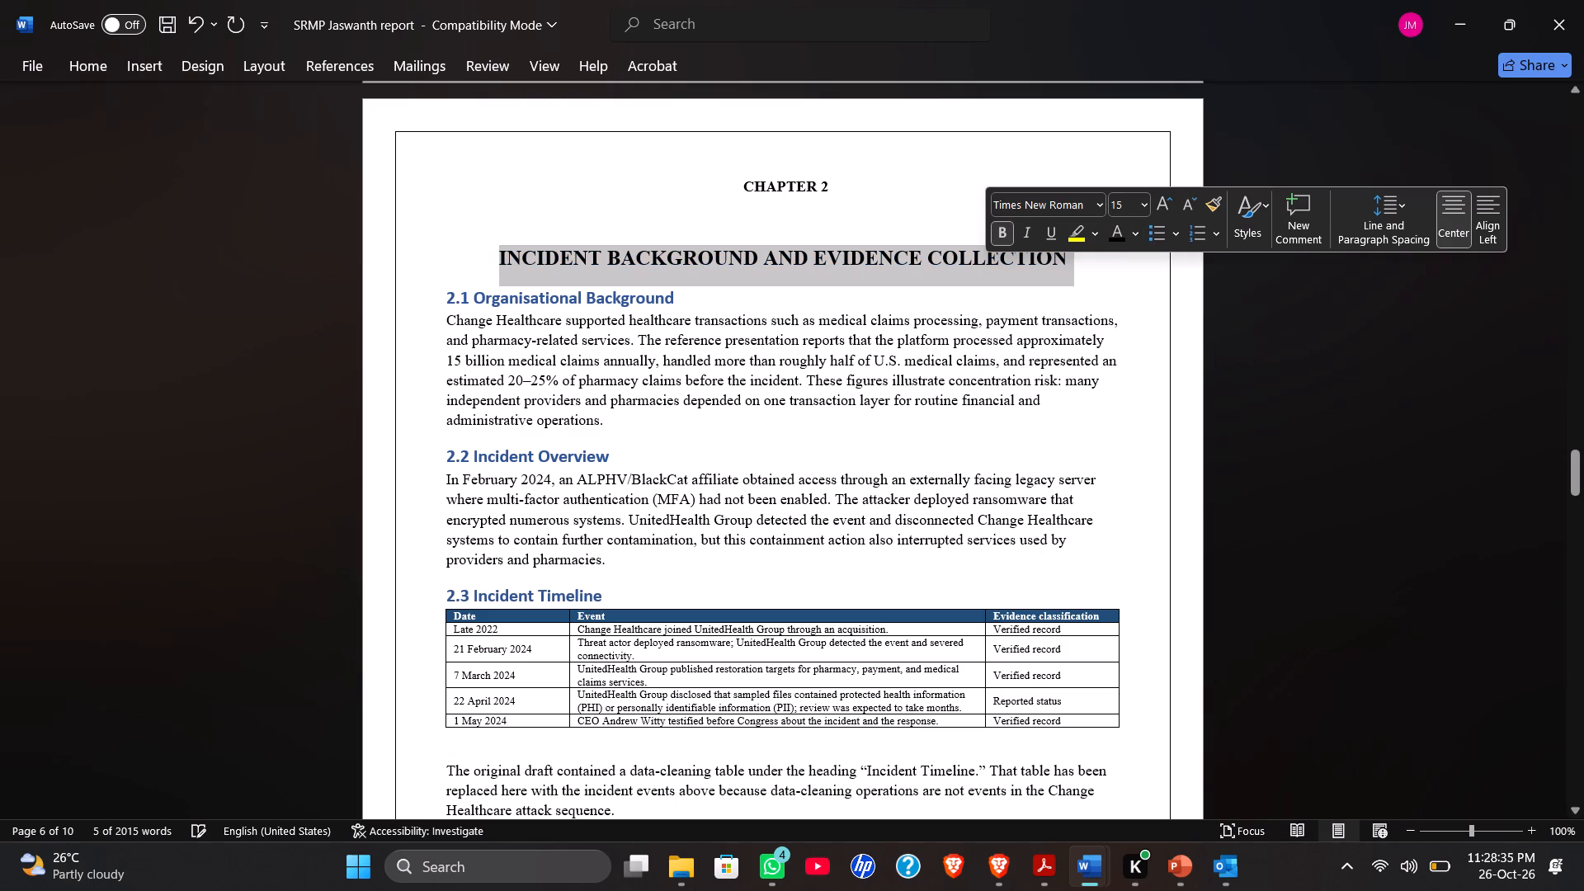
# Set the font size of the "CHAPTER 2" line to 14.
pyautogui.click(458, 262)
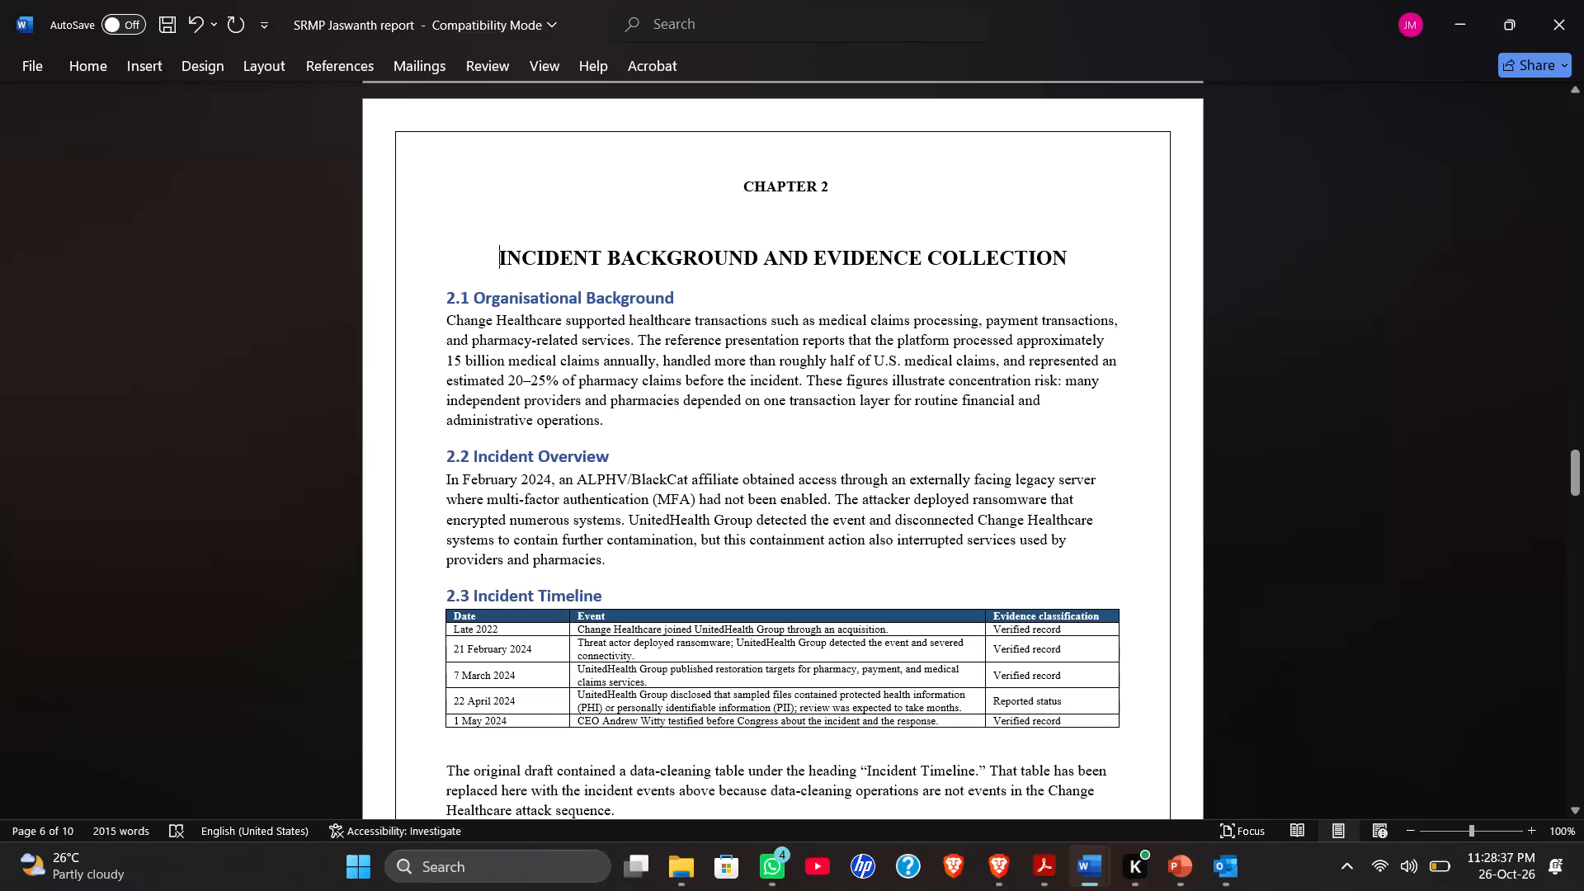
pyautogui.moveTo(723, 183); pyautogui.dragTo(867, 181)
pyautogui.click(1030, 128)
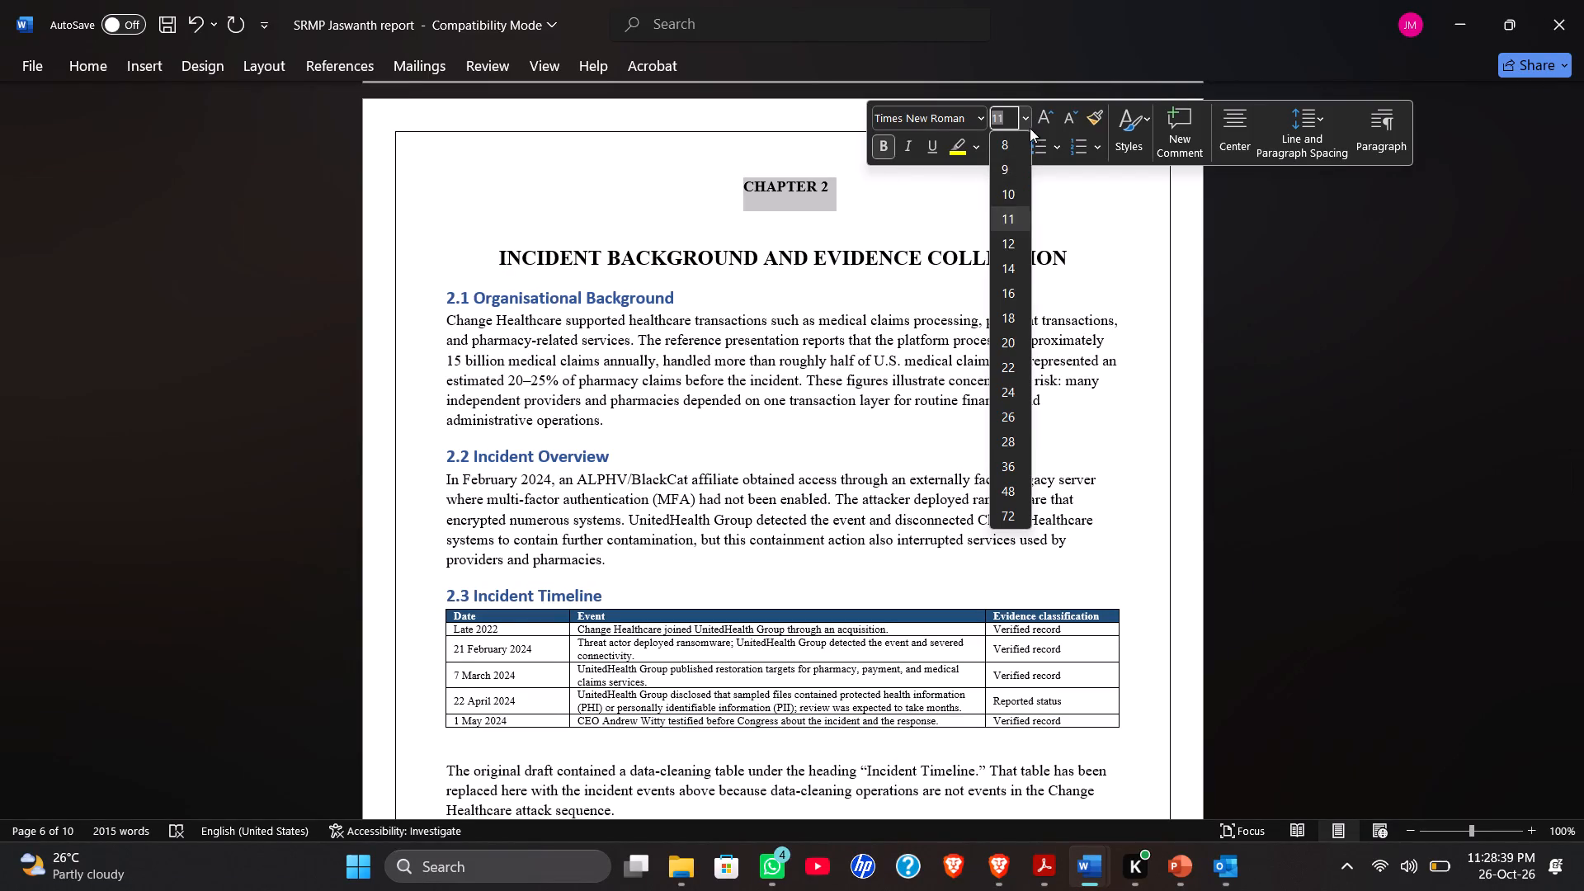
pyautogui.click(1007, 259)
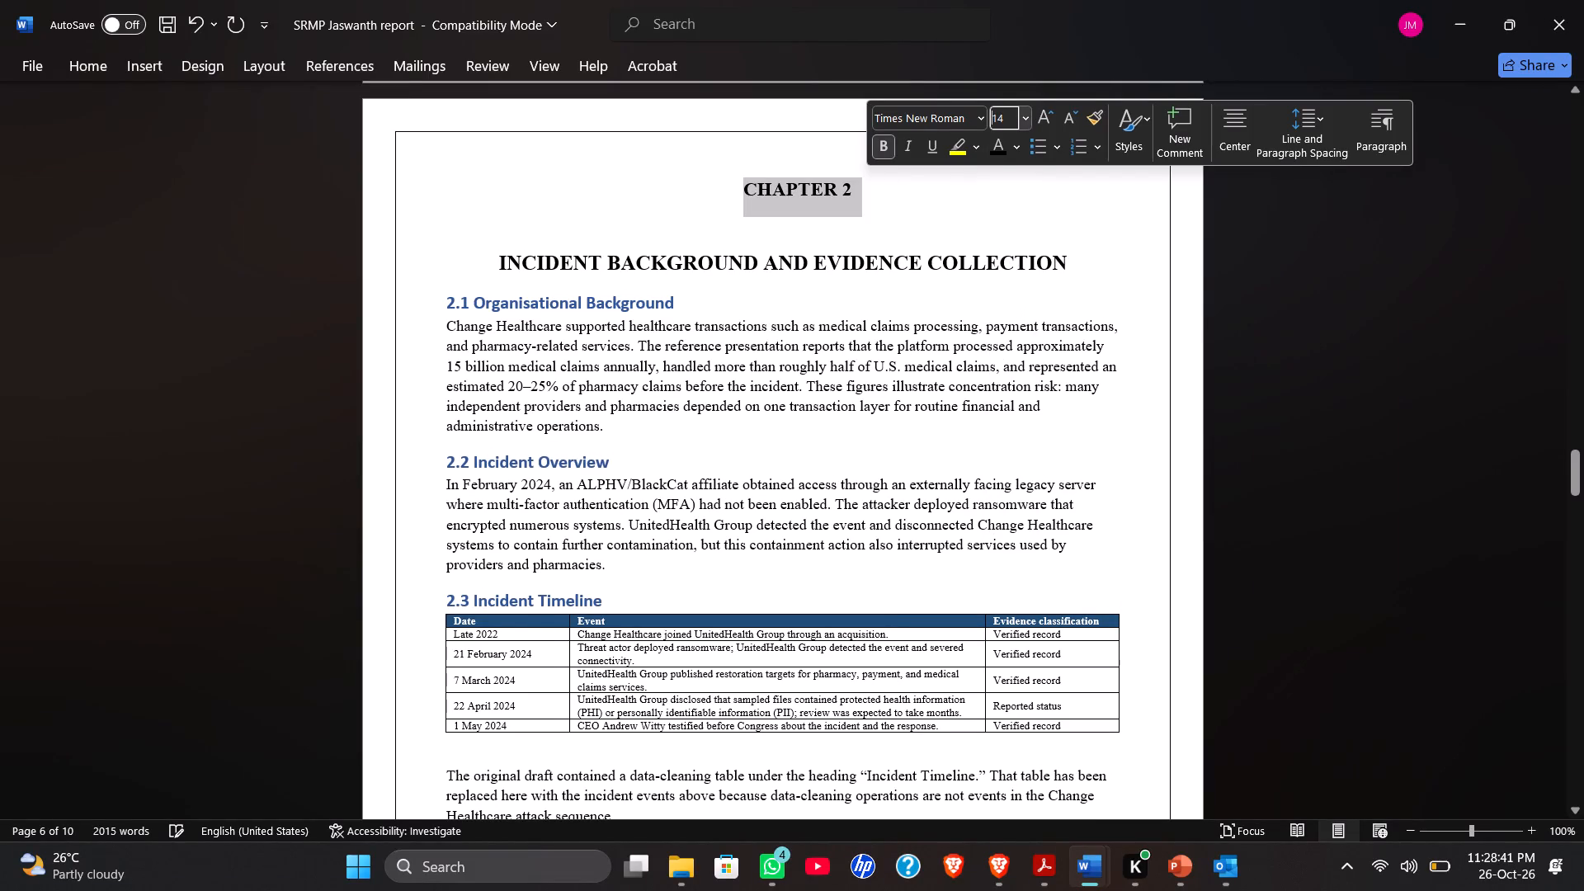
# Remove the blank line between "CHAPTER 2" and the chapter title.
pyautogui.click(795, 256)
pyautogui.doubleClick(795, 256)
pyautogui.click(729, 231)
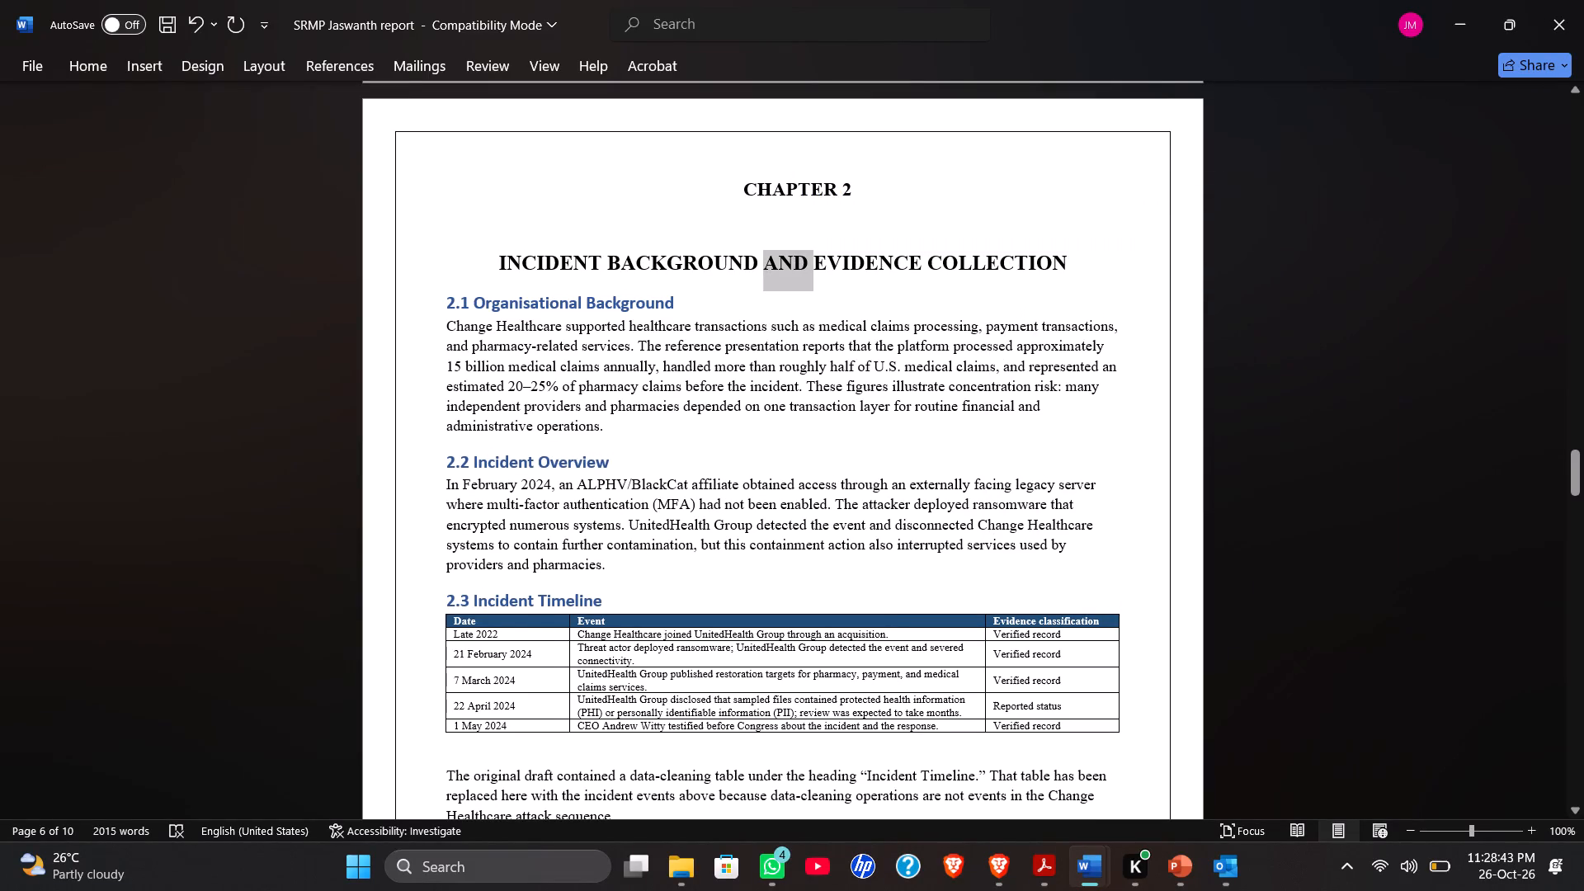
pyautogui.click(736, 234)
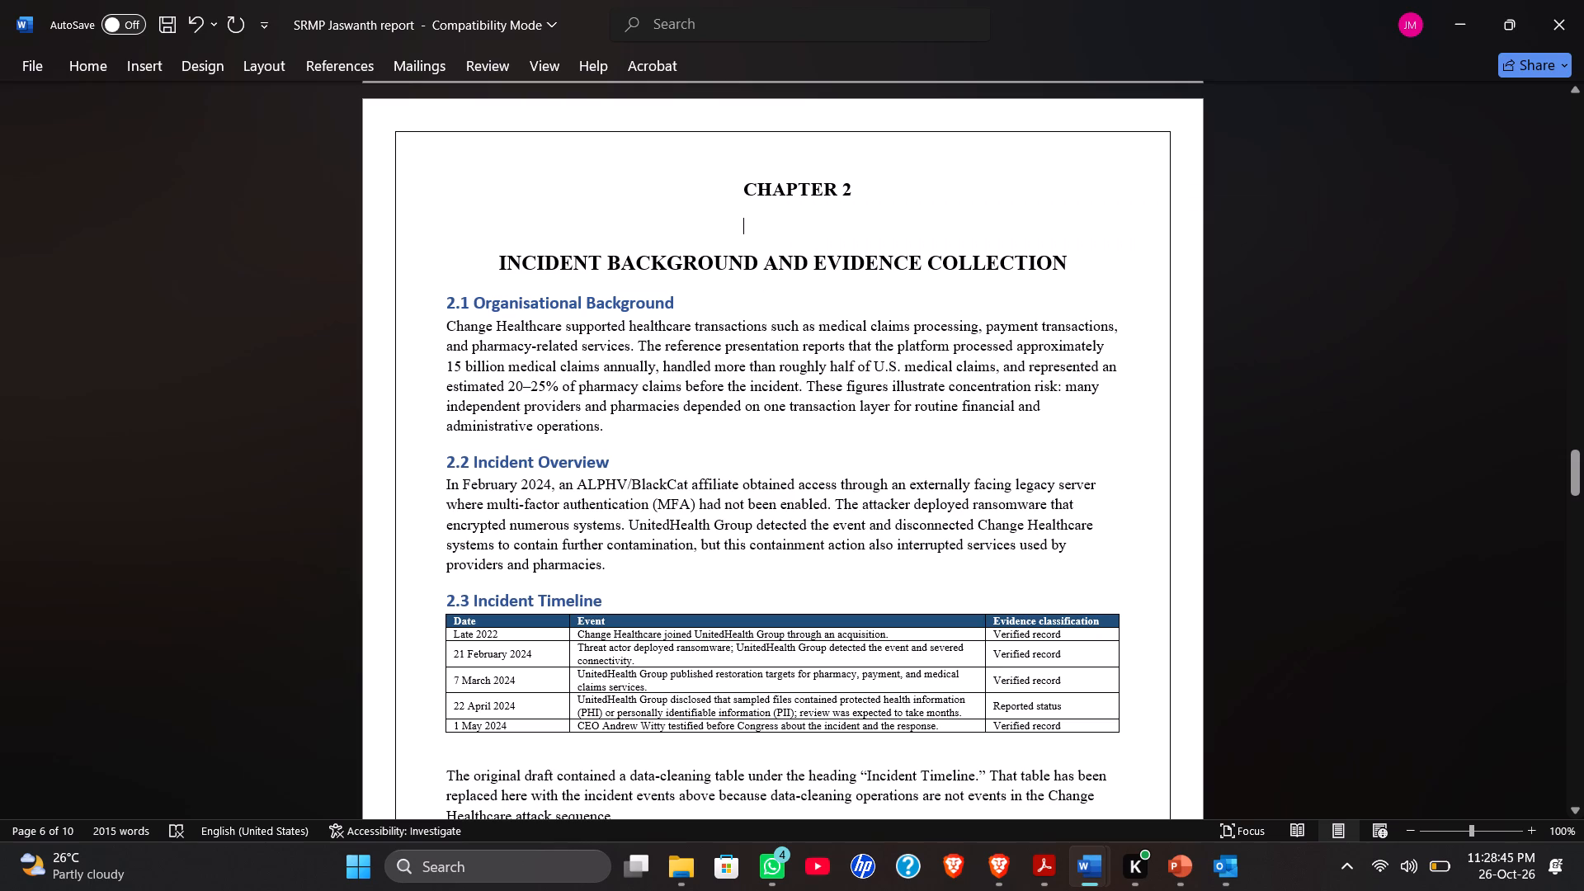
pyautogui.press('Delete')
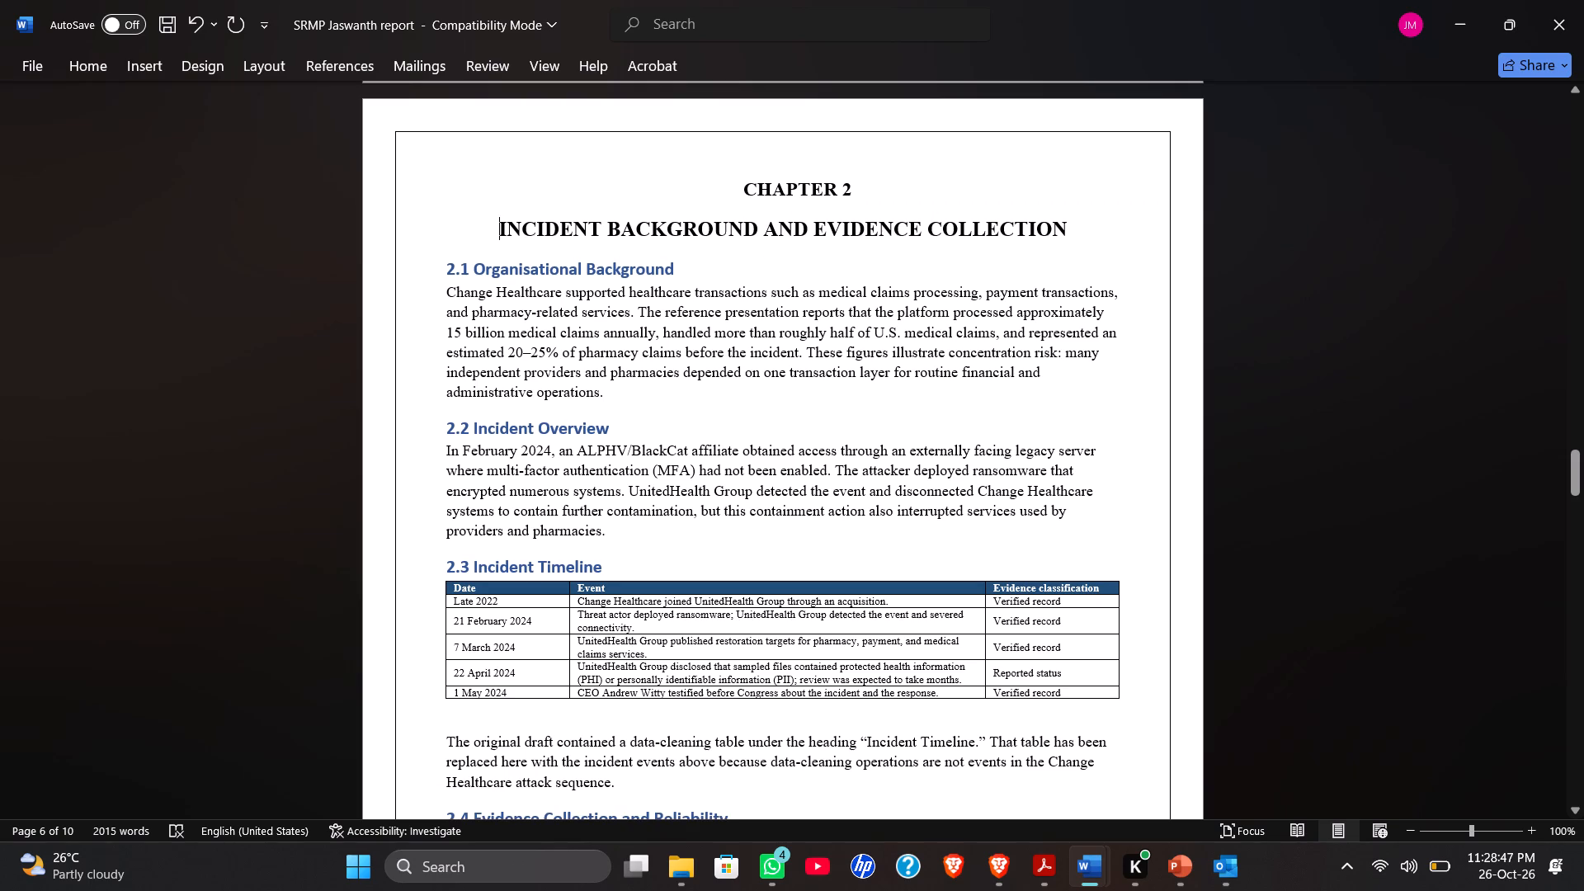
# Set the font size of the title "INCIDENT BACKGROUND AND EVIDENCE COLLECTION" to 14.
pyautogui.click(481, 230)
pyautogui.moveTo(481, 230); pyautogui.dragTo(1015, 227)
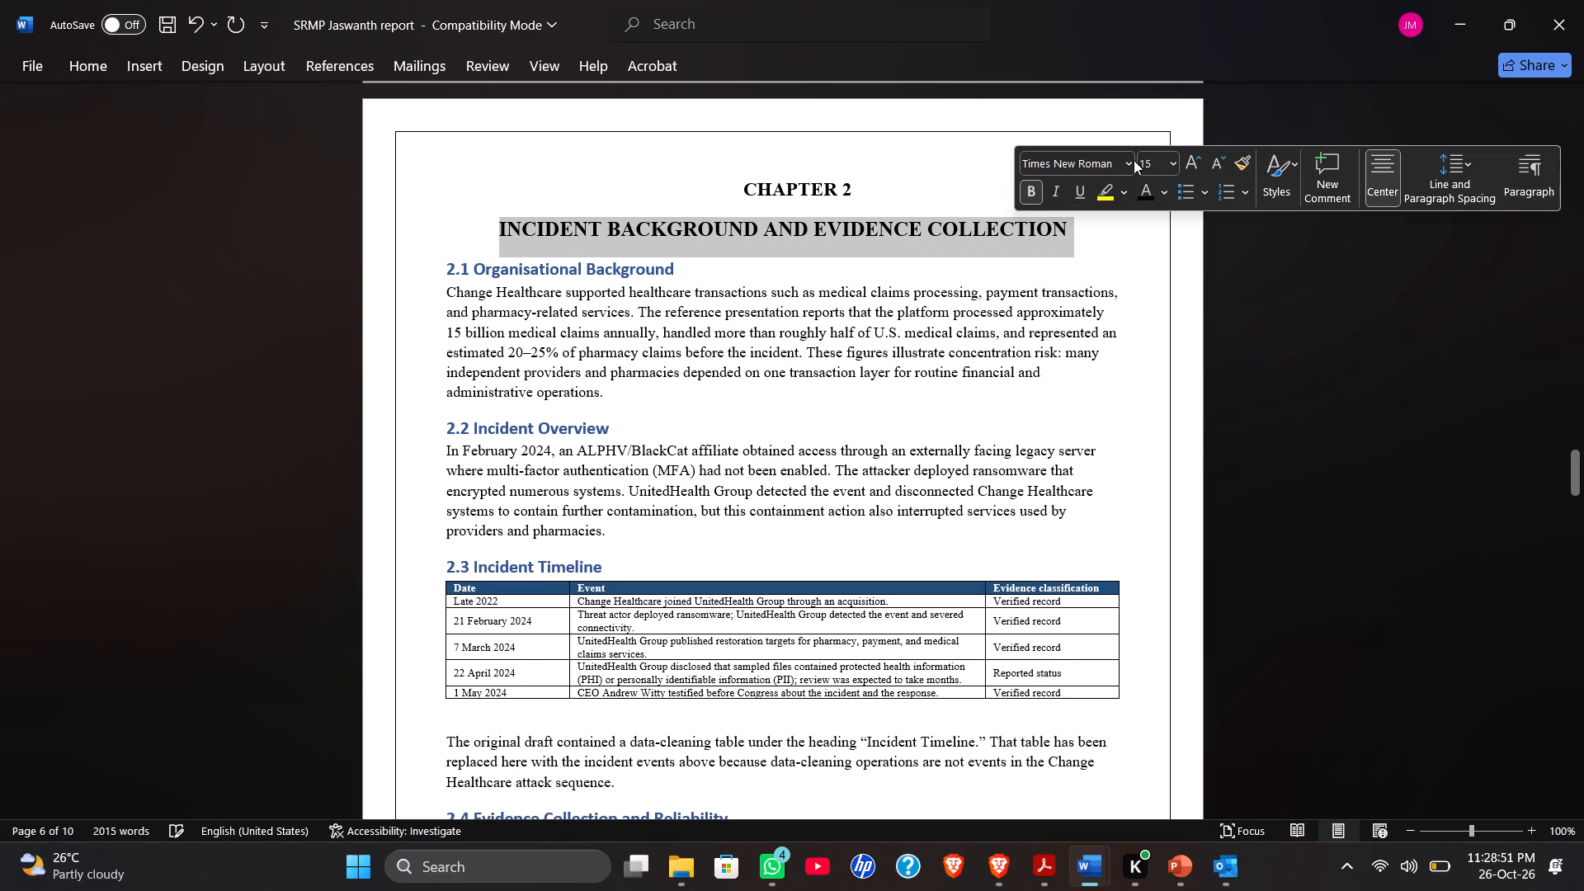
pyautogui.click(1173, 163)
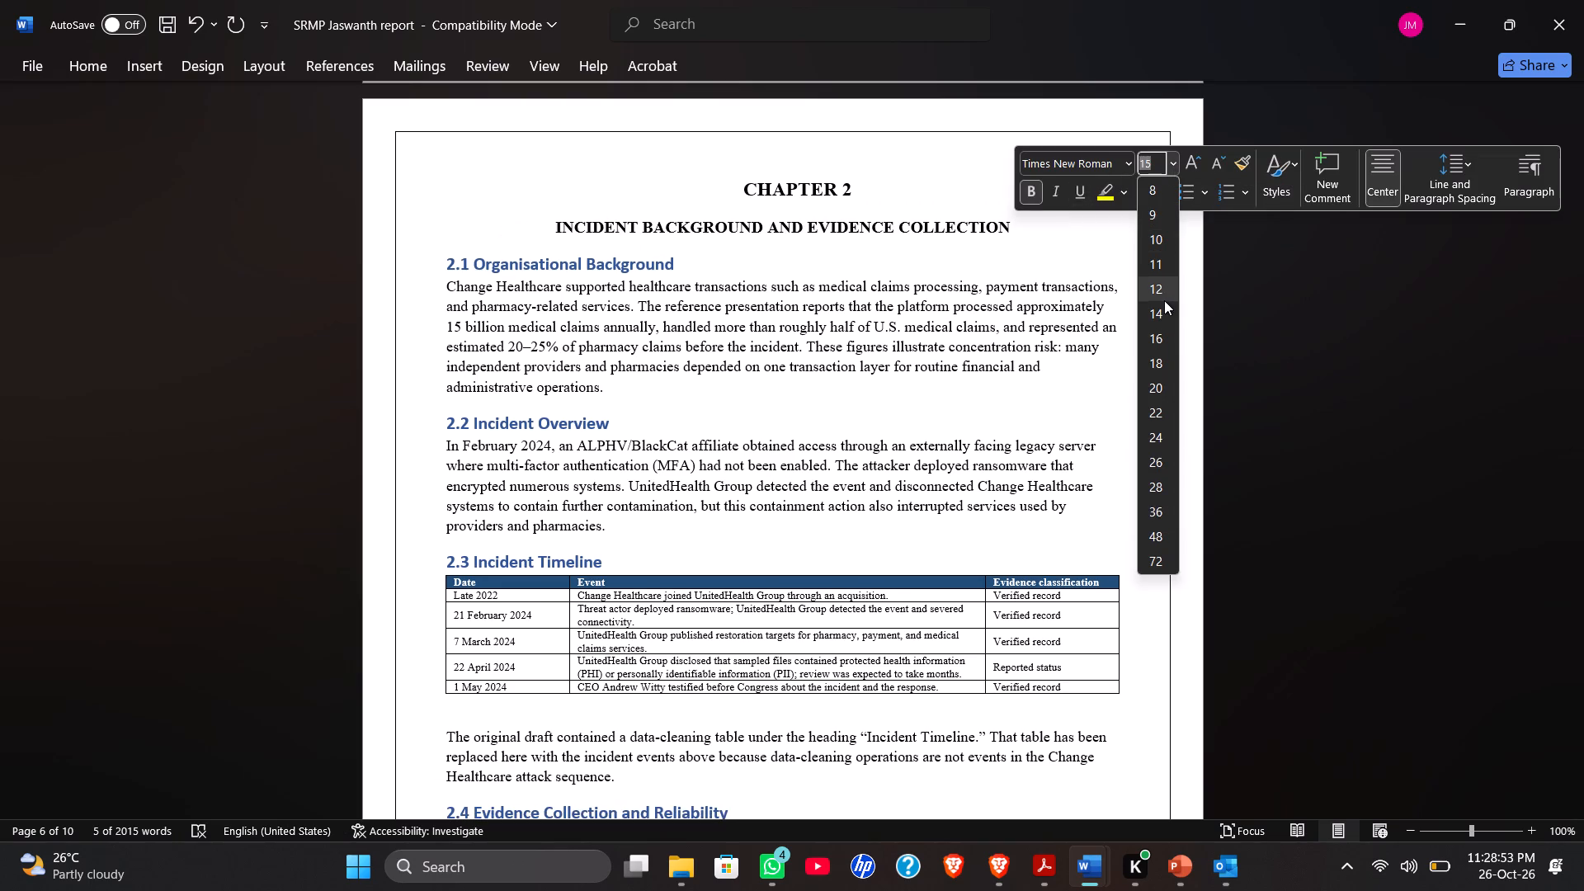
pyautogui.click(1153, 310)
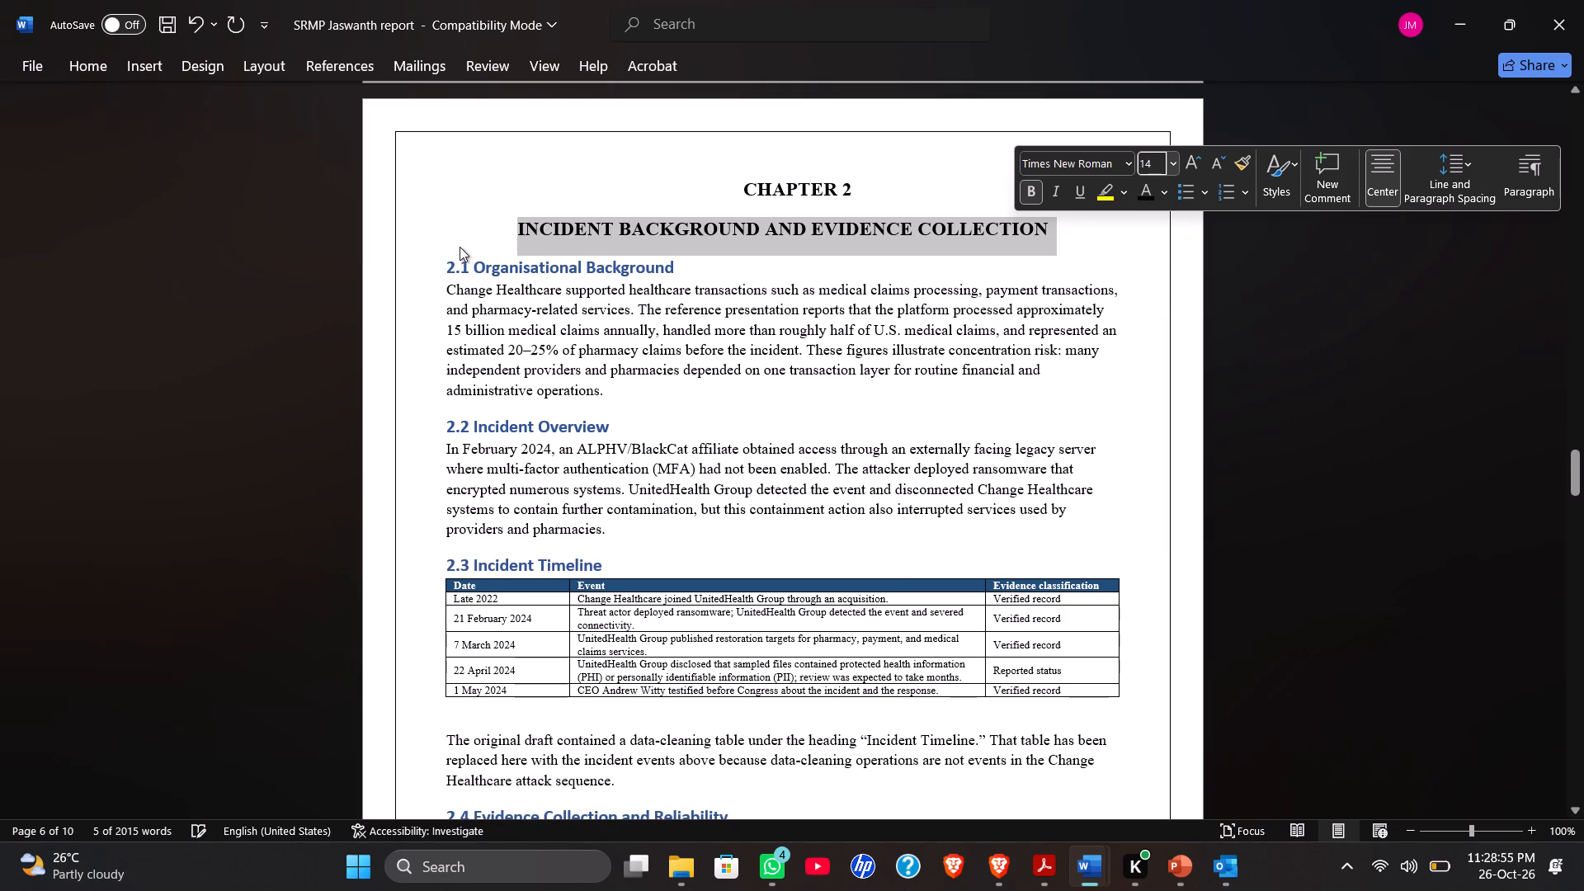
# Strip the heading style from the 2.1, 2.2 and 2.3 section headings, keeping each as plain left-aligned text on its own line.
pyautogui.click(446, 263)
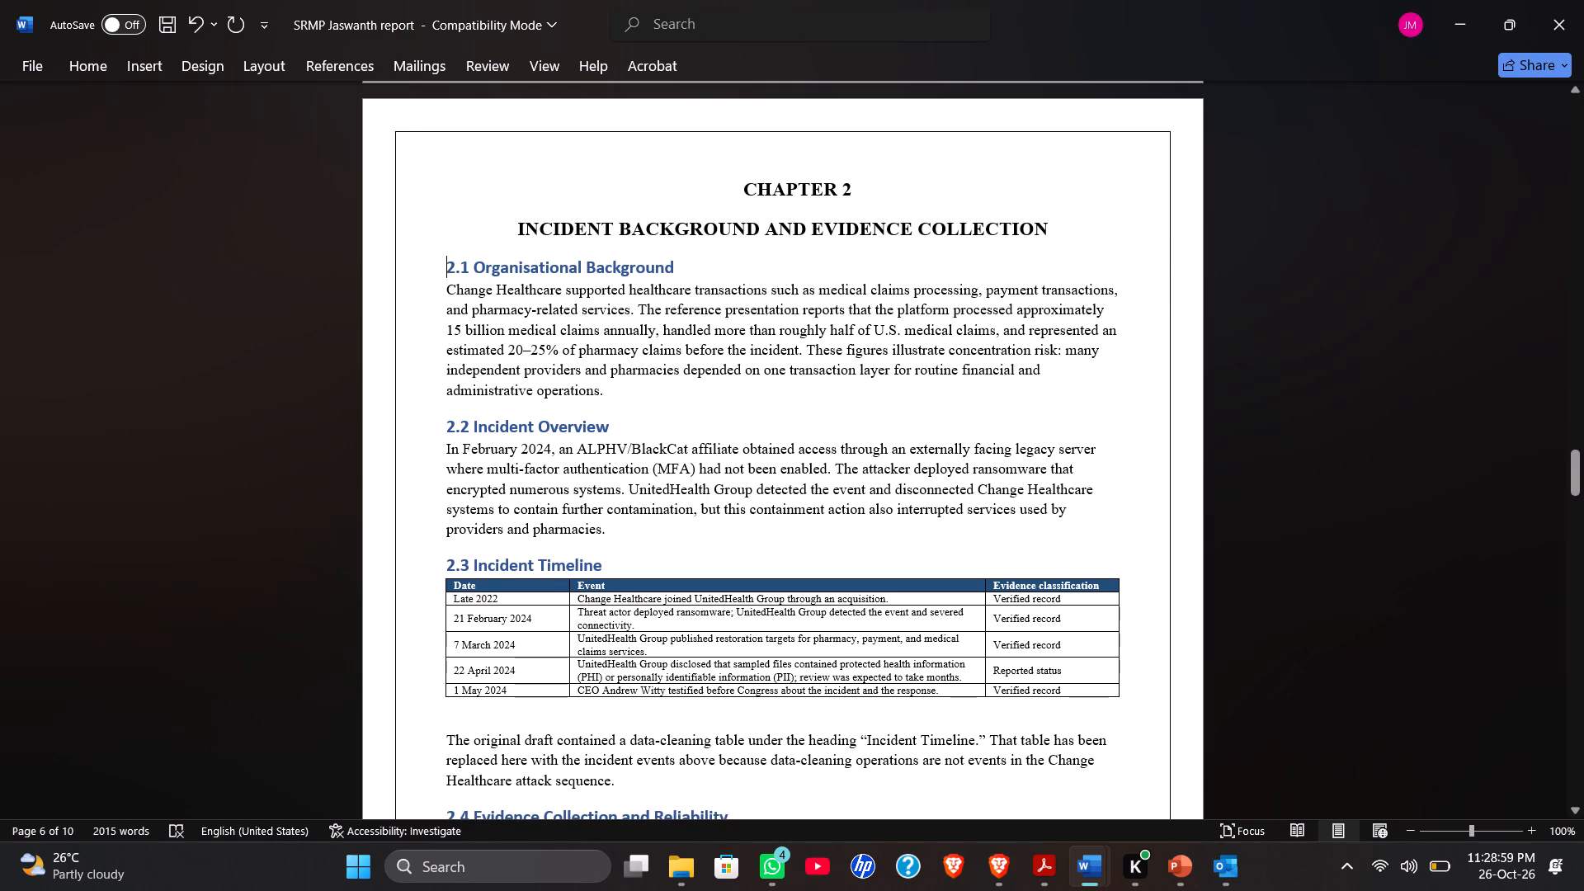
pyautogui.press('BackSpace')
pyautogui.press('Return')
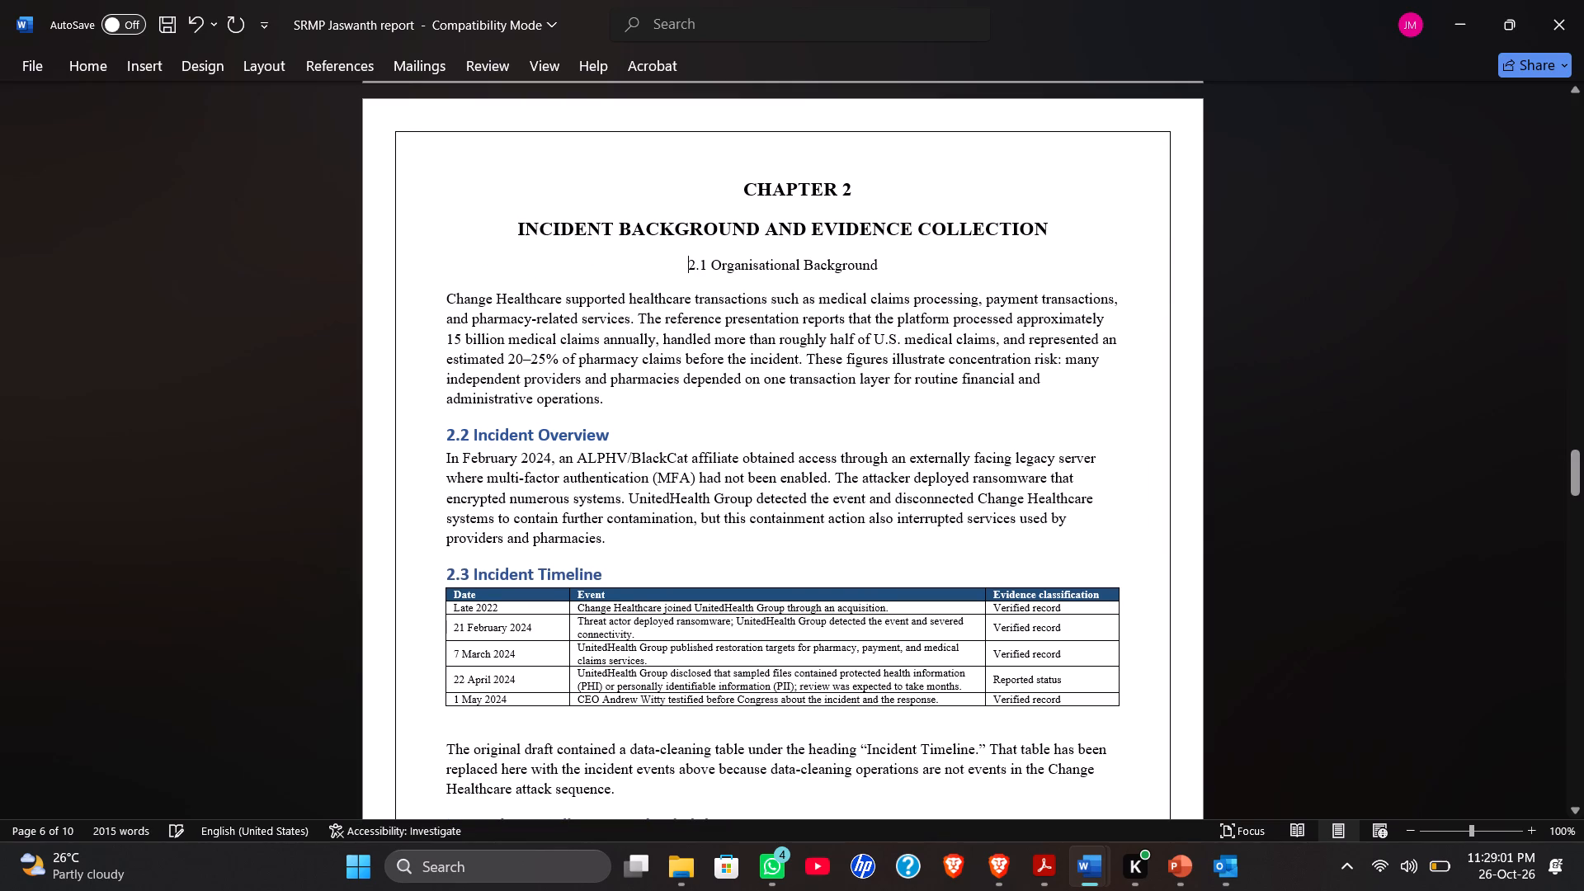
pyautogui.press('BackSpace')
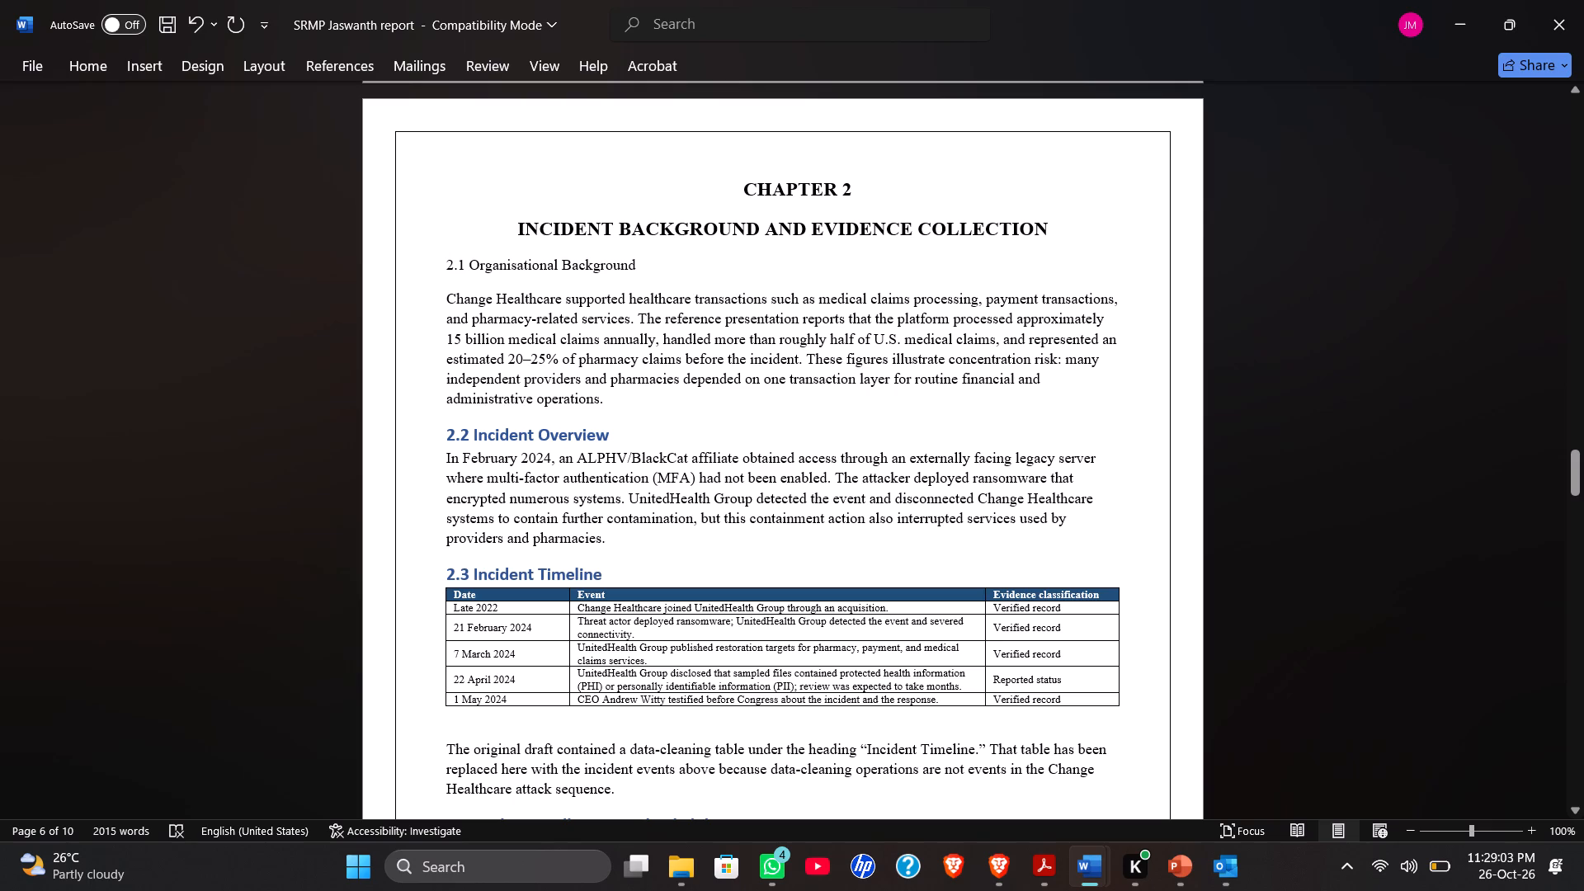
pyautogui.click(450, 431)
pyautogui.press('BackSpace')
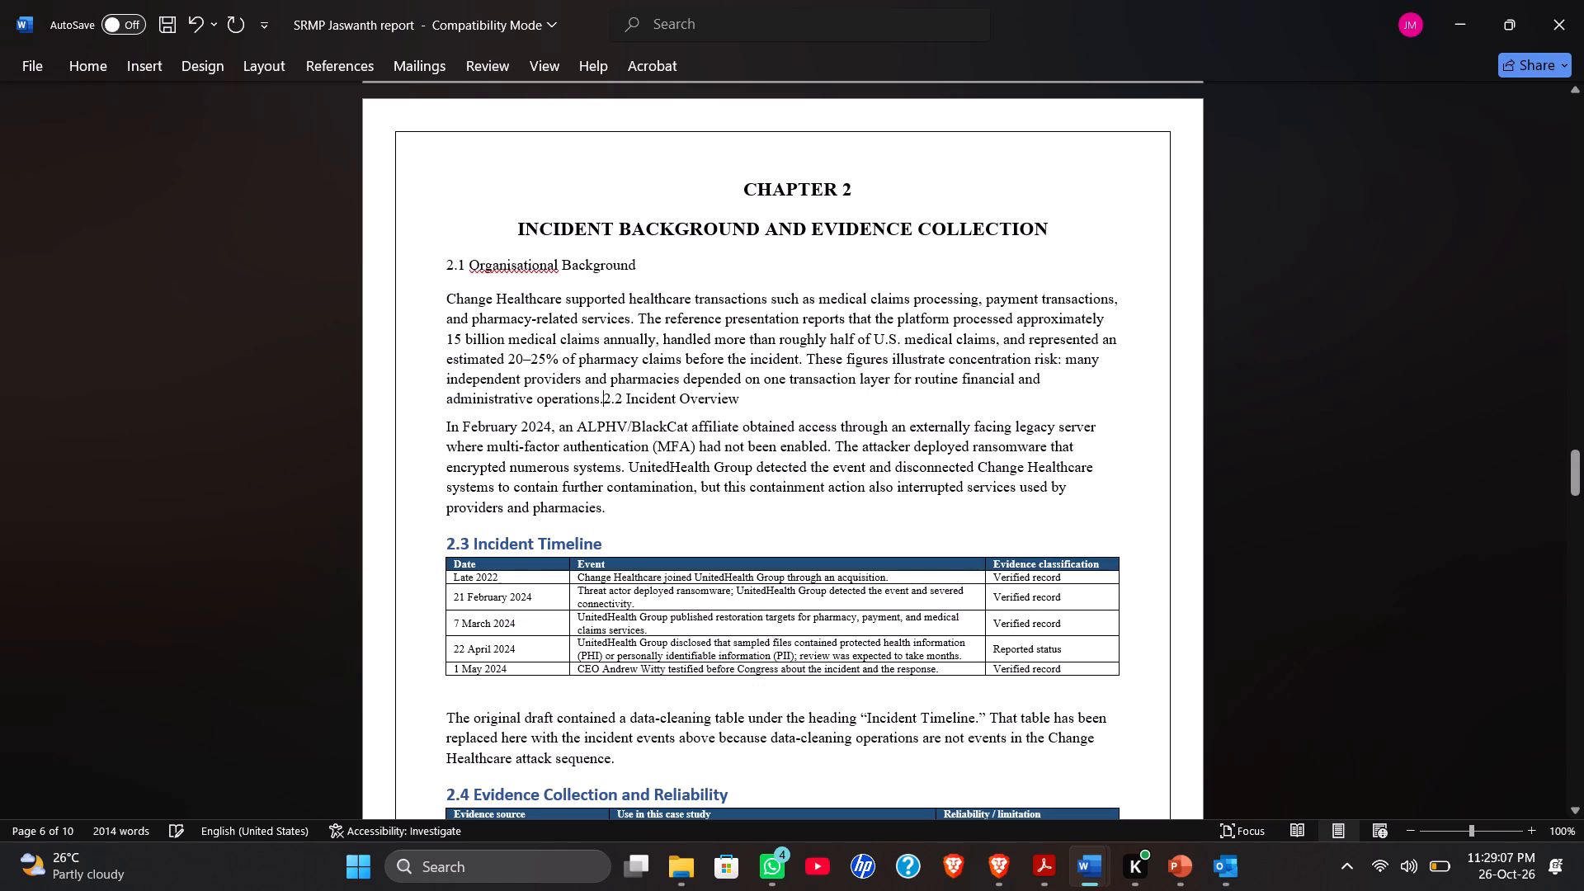
pyautogui.press('Return')
pyautogui.click(447, 569)
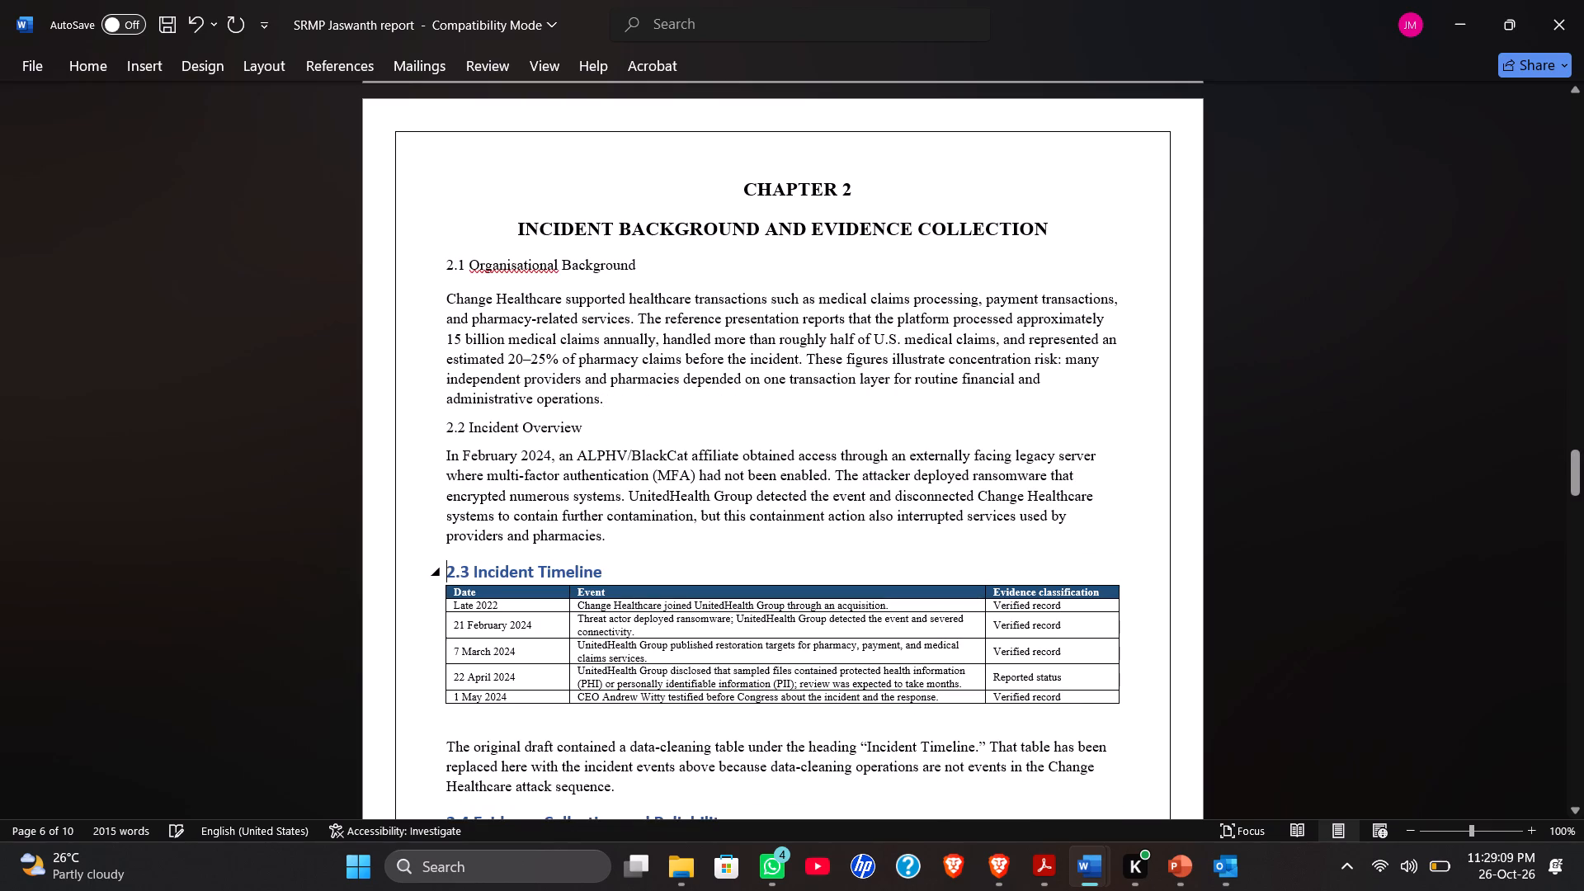
pyautogui.press('BackSpace')
pyautogui.press('Return')
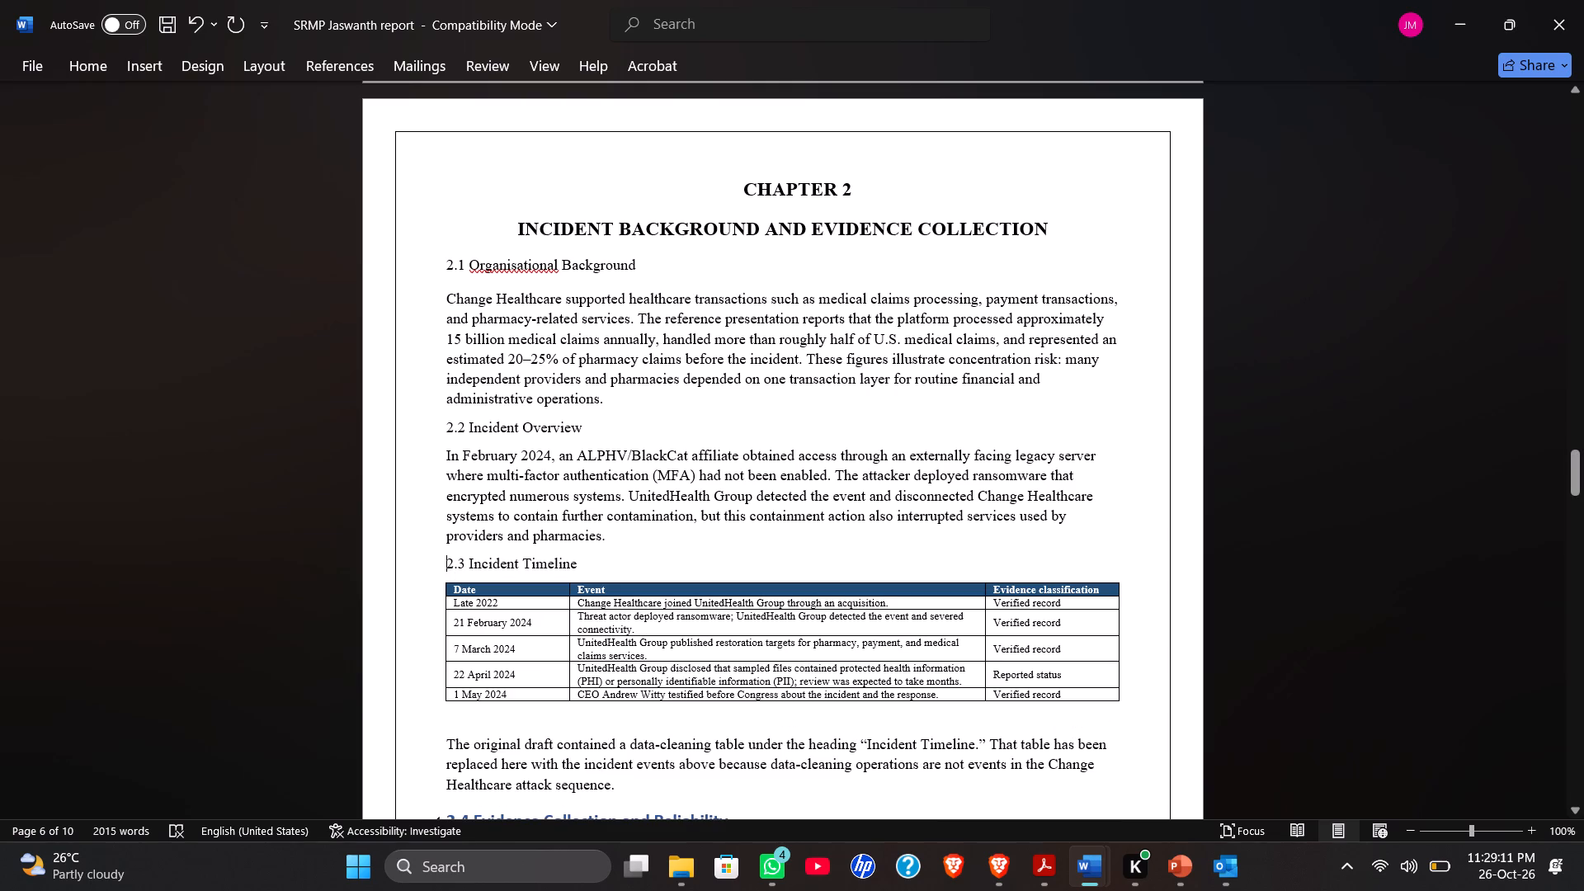
# Set the font size of the Chapter 2 content, from heading 2.1 through the evidence source table, to 12.
pyautogui.moveTo(441, 259); pyautogui.dragTo(876, 813)
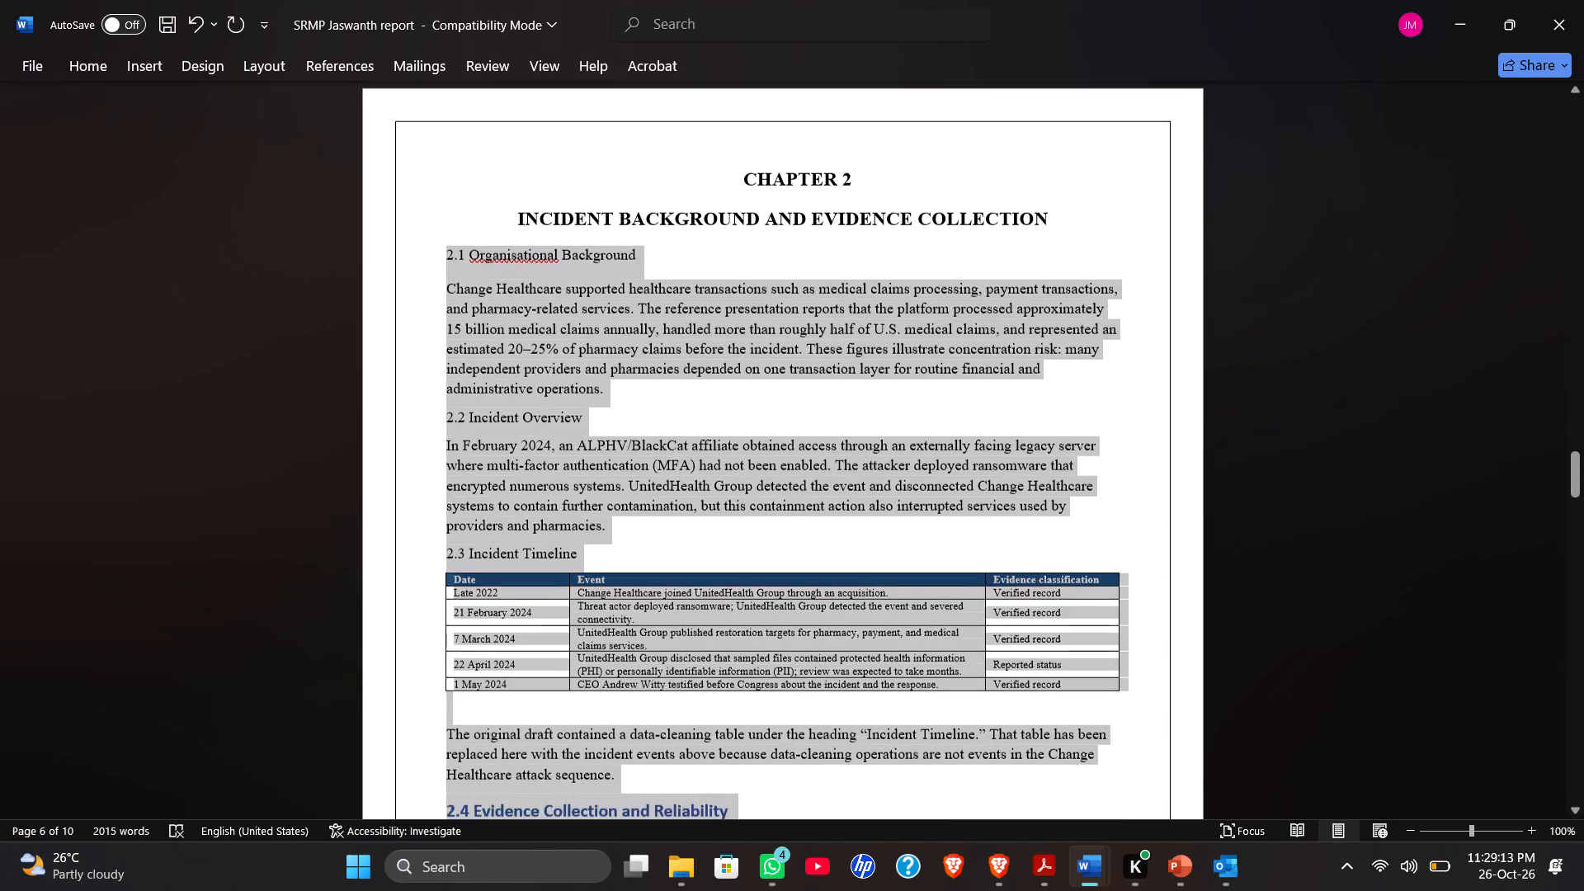
pyautogui.moveTo(876, 813); pyautogui.dragTo(849, 826)
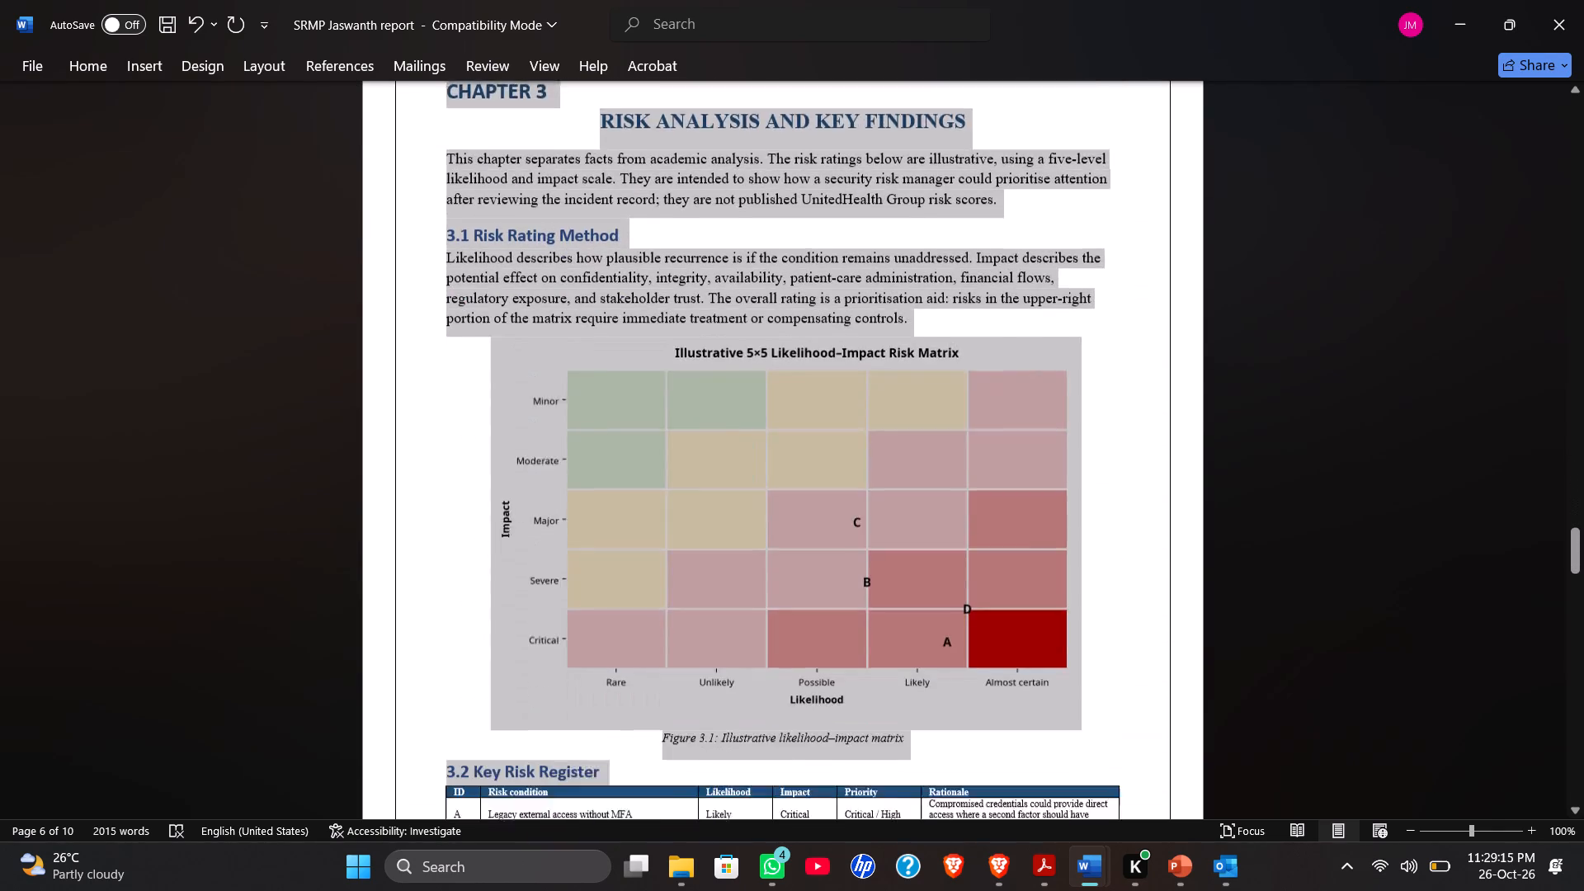
pyautogui.moveTo(849, 826); pyautogui.dragTo(860, 270)
pyautogui.click(1019, 211)
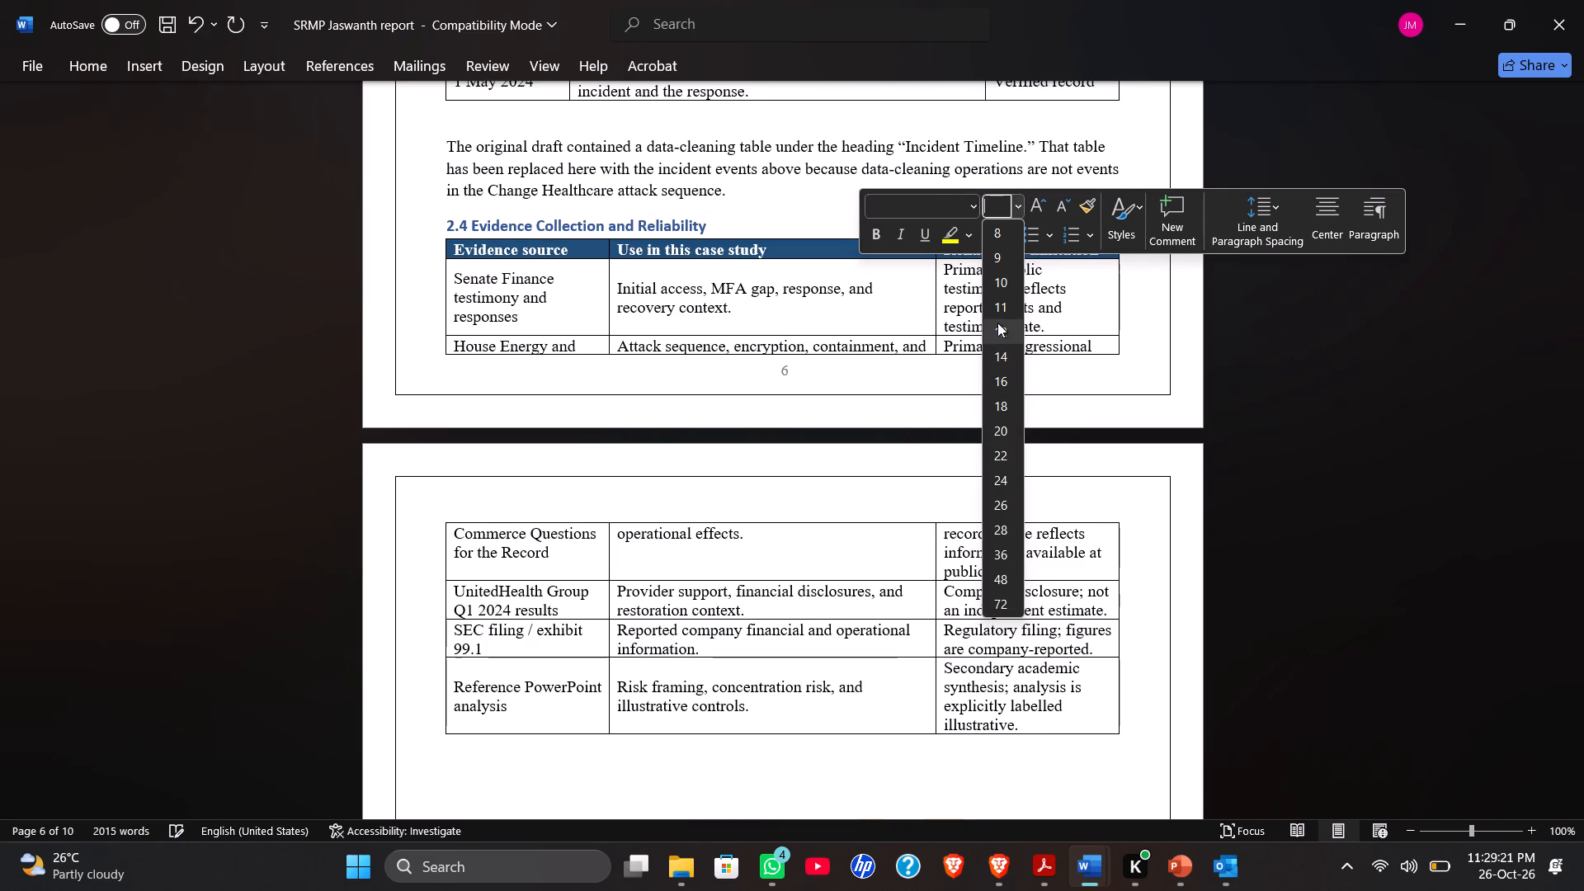
pyautogui.click(997, 323)
pyautogui.scroll(4, 600, 361)
pyautogui.moveTo(555, 292); pyautogui.dragTo(533, 251)
pyautogui.moveTo(530, 248); pyautogui.dragTo(514, 204)
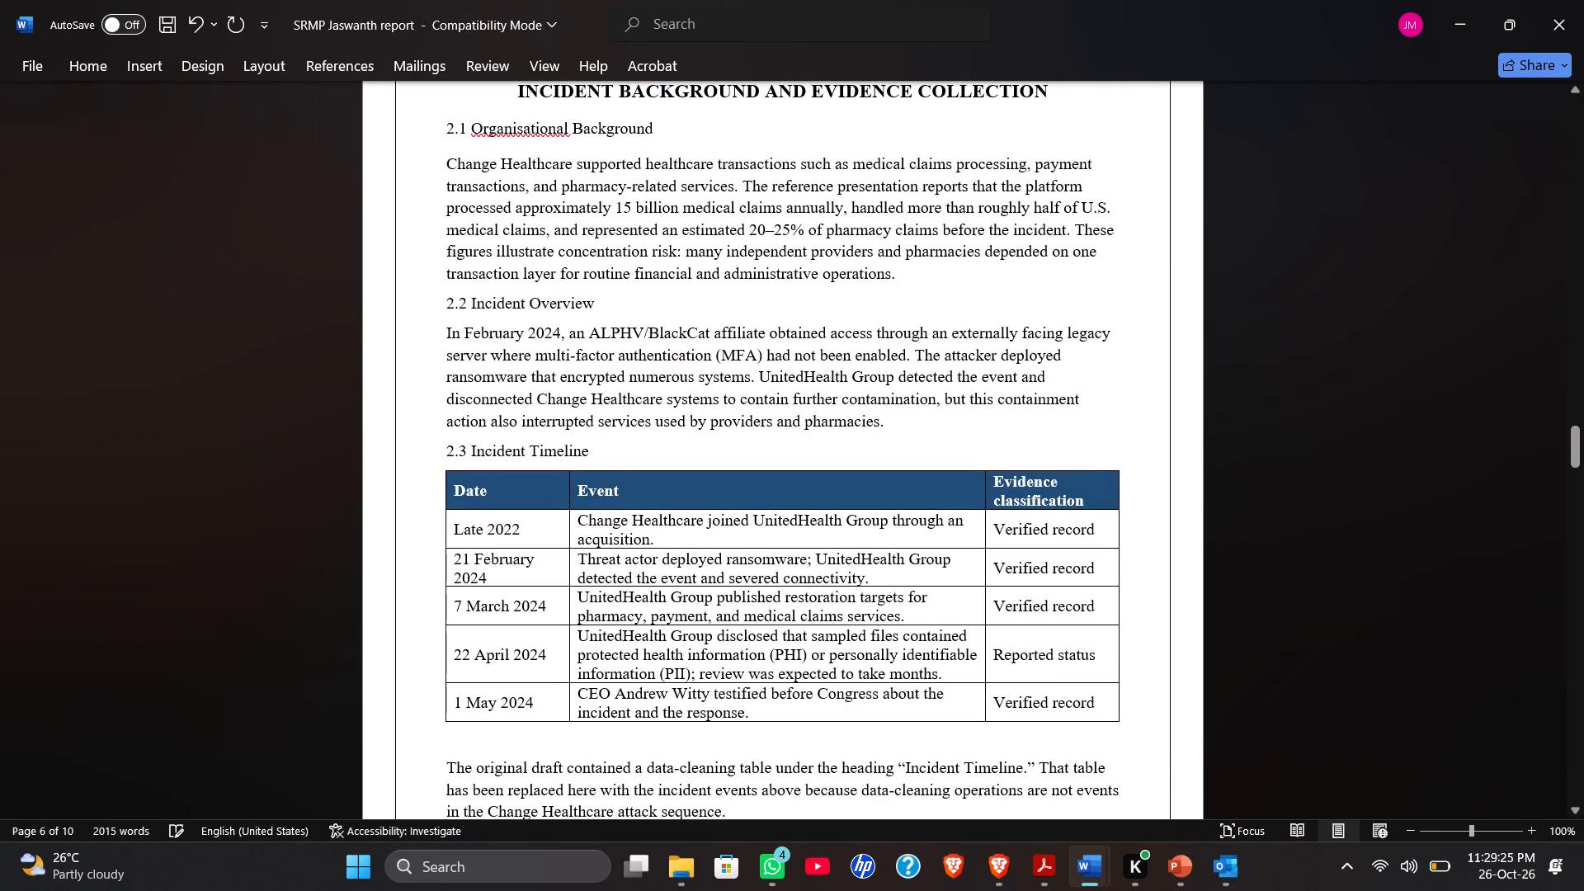
# Make the headings "2.1 Organisational Background", "2.2 Incident Overview" and "2.3 Incident Timeline" bold.
pyautogui.moveTo(442, 126); pyautogui.dragTo(658, 123)
pyautogui.hotkey('ctrl', 'b')
pyautogui.keyDown('ctrl'); pyautogui.moveTo(639, 161); pyautogui.dragTo(543, 237); pyautogui.keyUp('ctrl')
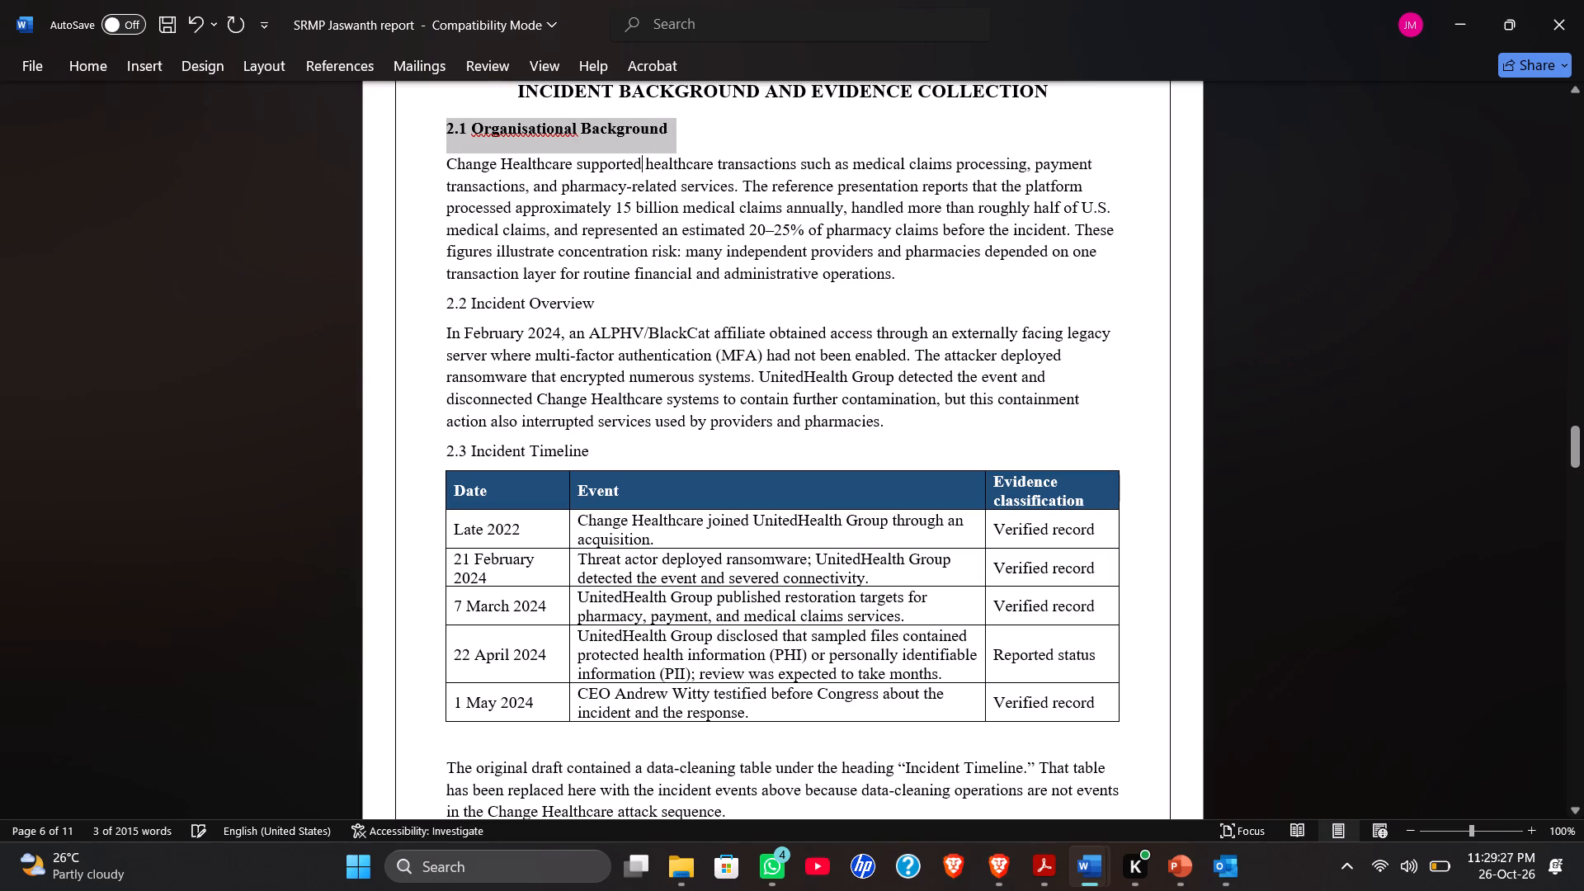
pyautogui.keyDown('ctrl'); pyautogui.moveTo(543, 237); pyautogui.dragTo(525, 245); pyautogui.keyUp('ctrl')
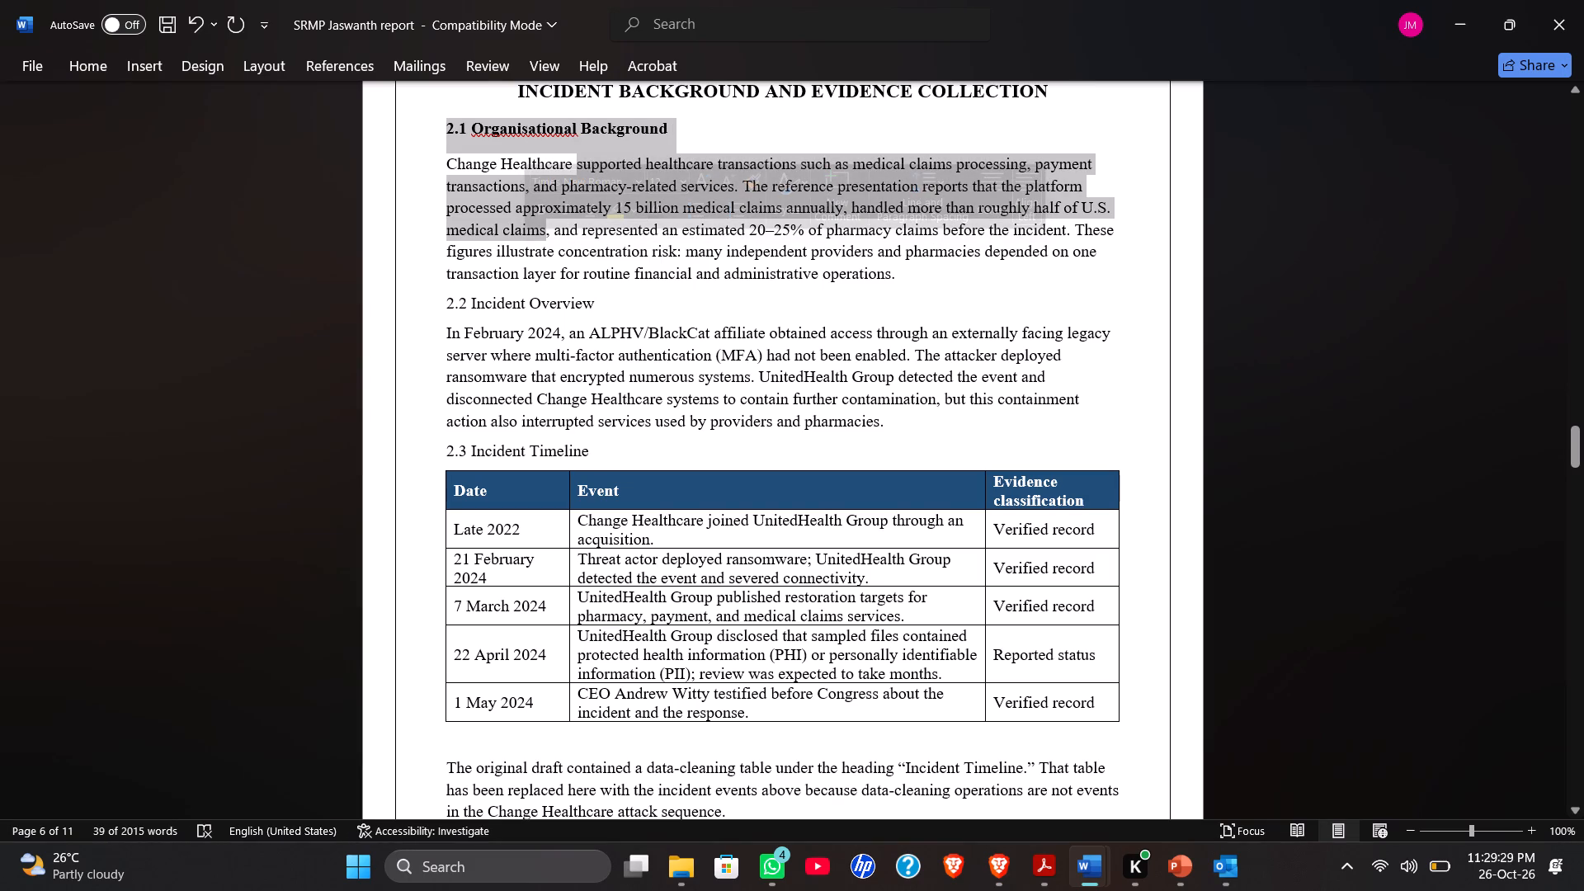
pyautogui.moveTo(448, 303); pyautogui.dragTo(592, 299)
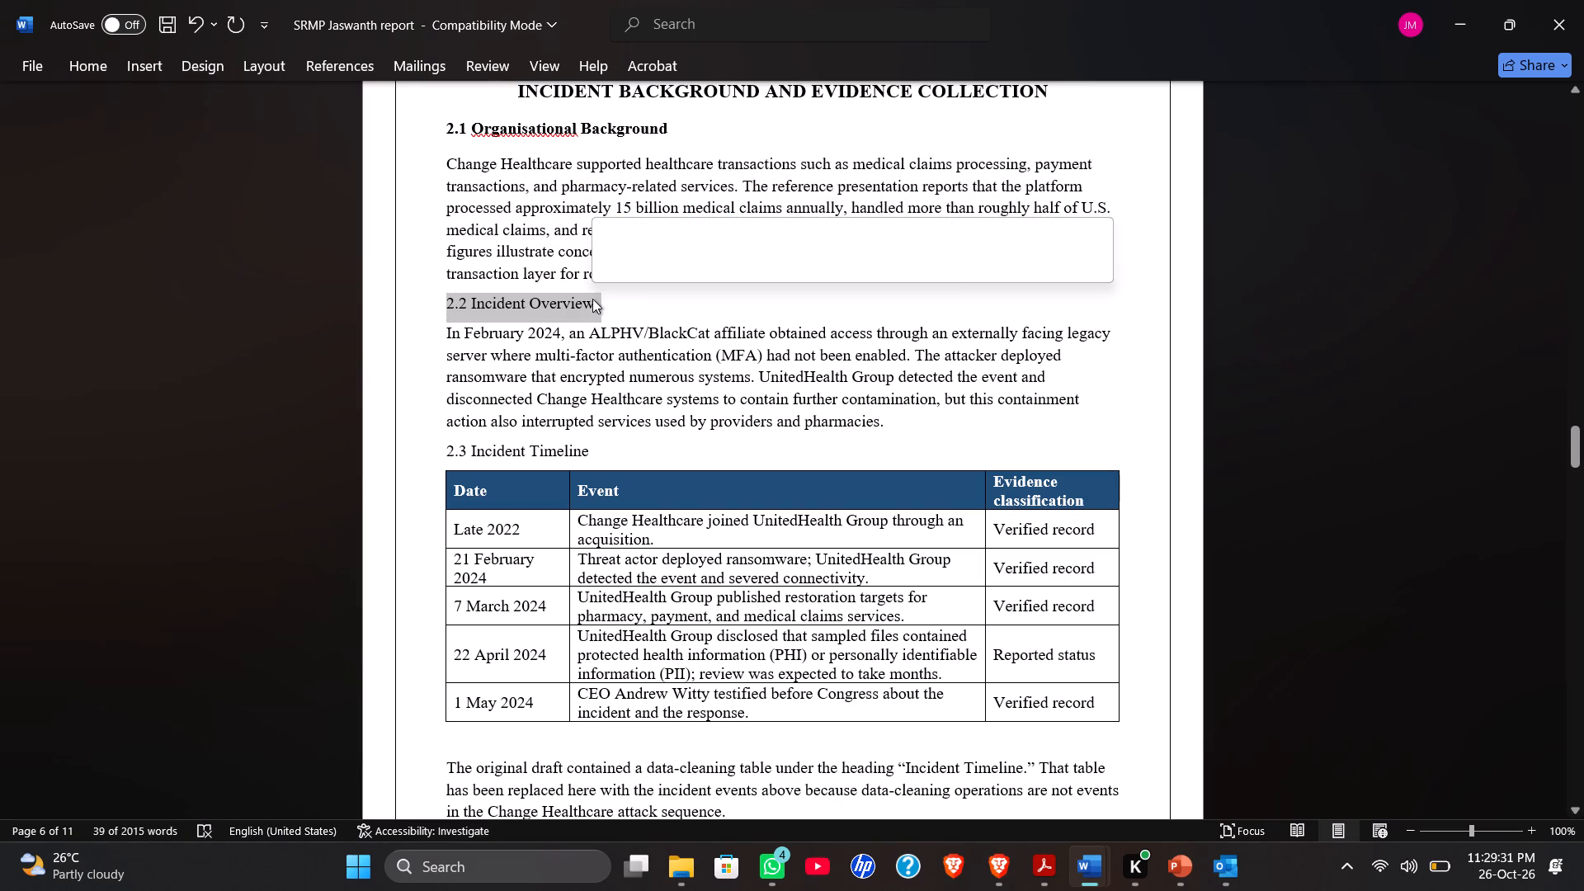
pyautogui.hotkey('ctrl', 'b')
pyautogui.keyDown('ctrl'); pyautogui.moveTo(553, 328); pyautogui.dragTo(506, 353); pyautogui.keyUp('ctrl')
pyautogui.moveTo(441, 438); pyautogui.dragTo(577, 448)
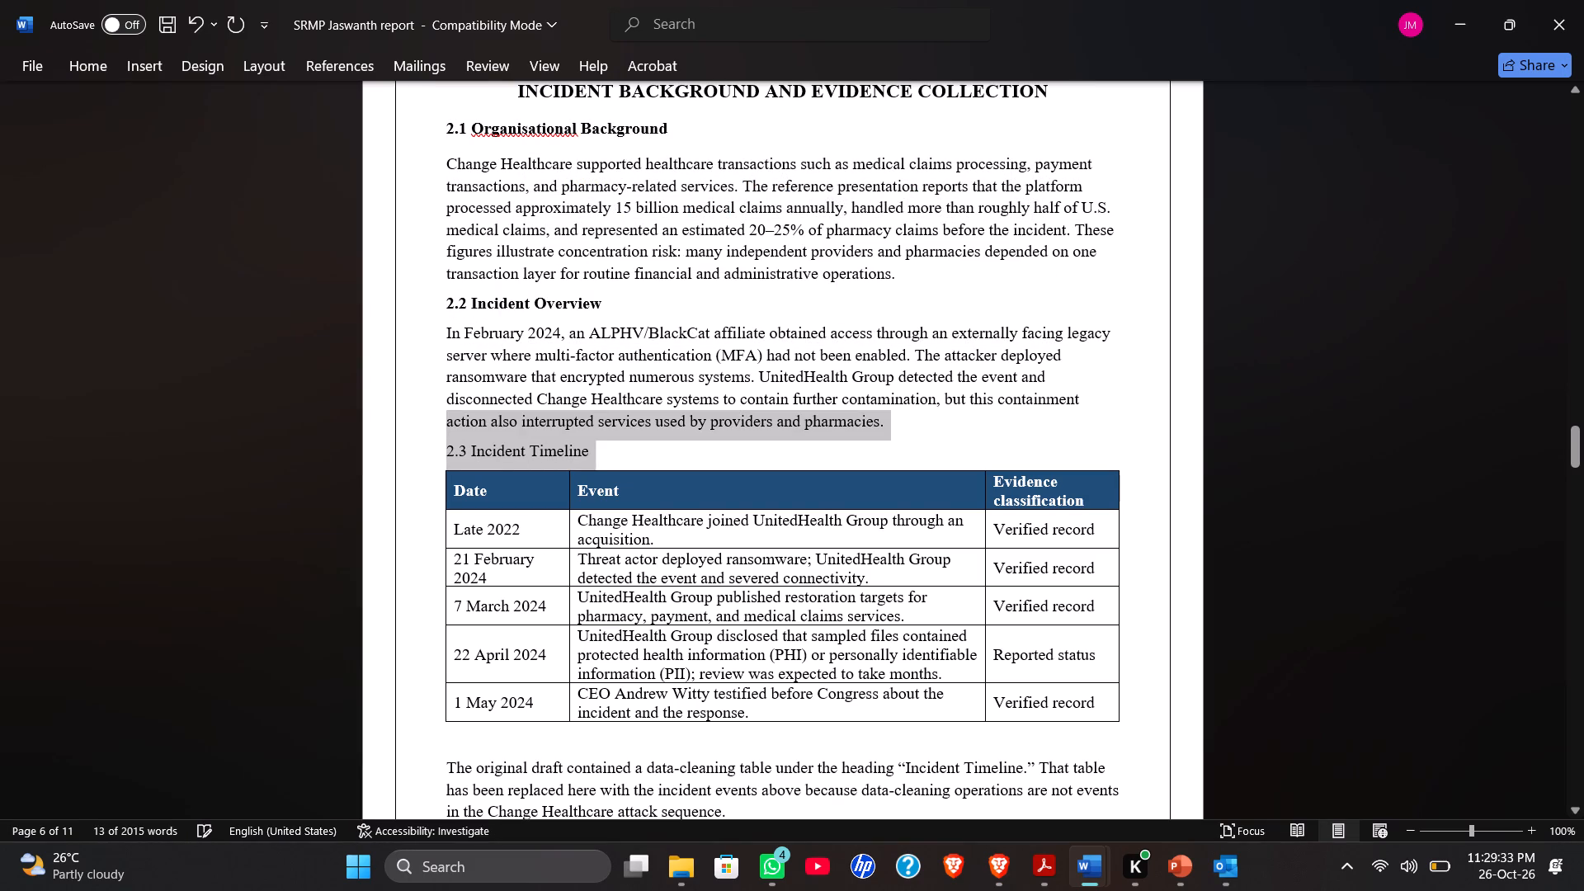
pyautogui.moveTo(577, 448); pyautogui.dragTo(583, 449)
pyautogui.click(474, 454)
pyautogui.moveTo(441, 450); pyautogui.dragTo(590, 446)
pyautogui.hotkey('ctrl', 'b')
pyautogui.keyDown('ctrl'); pyautogui.moveTo(592, 446); pyautogui.dragTo(545, 472); pyautogui.keyUp('ctrl')
pyautogui.scroll(-1, 526, 477)
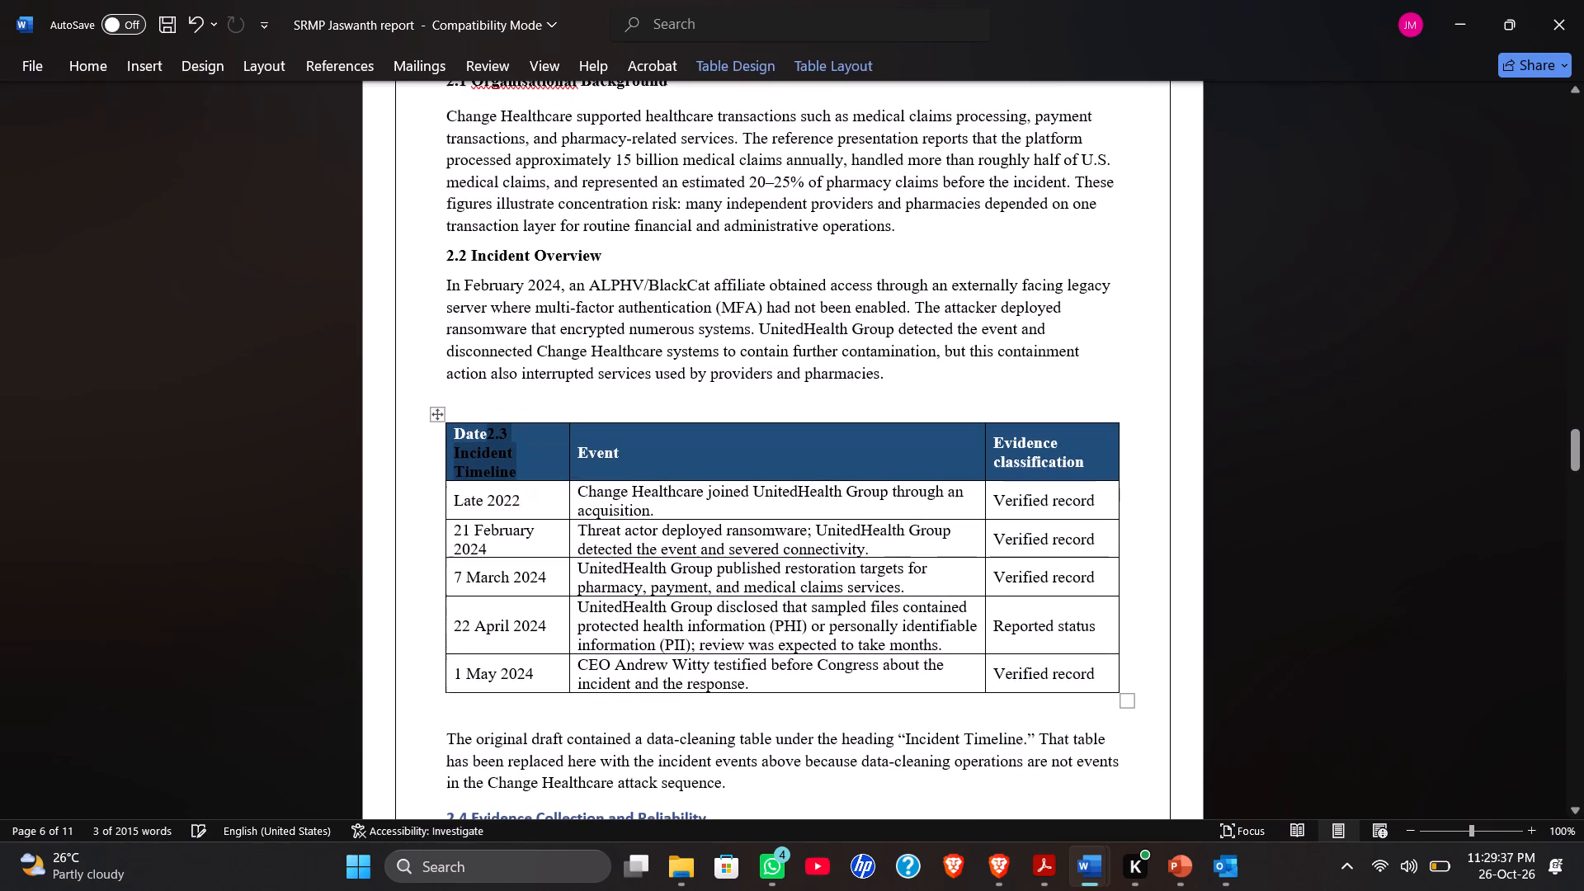
# Undo the accidental move of the heading "2.3 Incident Timeline" into the timeline table's Date cell.
pyautogui.click(851, 394)
pyautogui.scroll(-1, 799, 445)
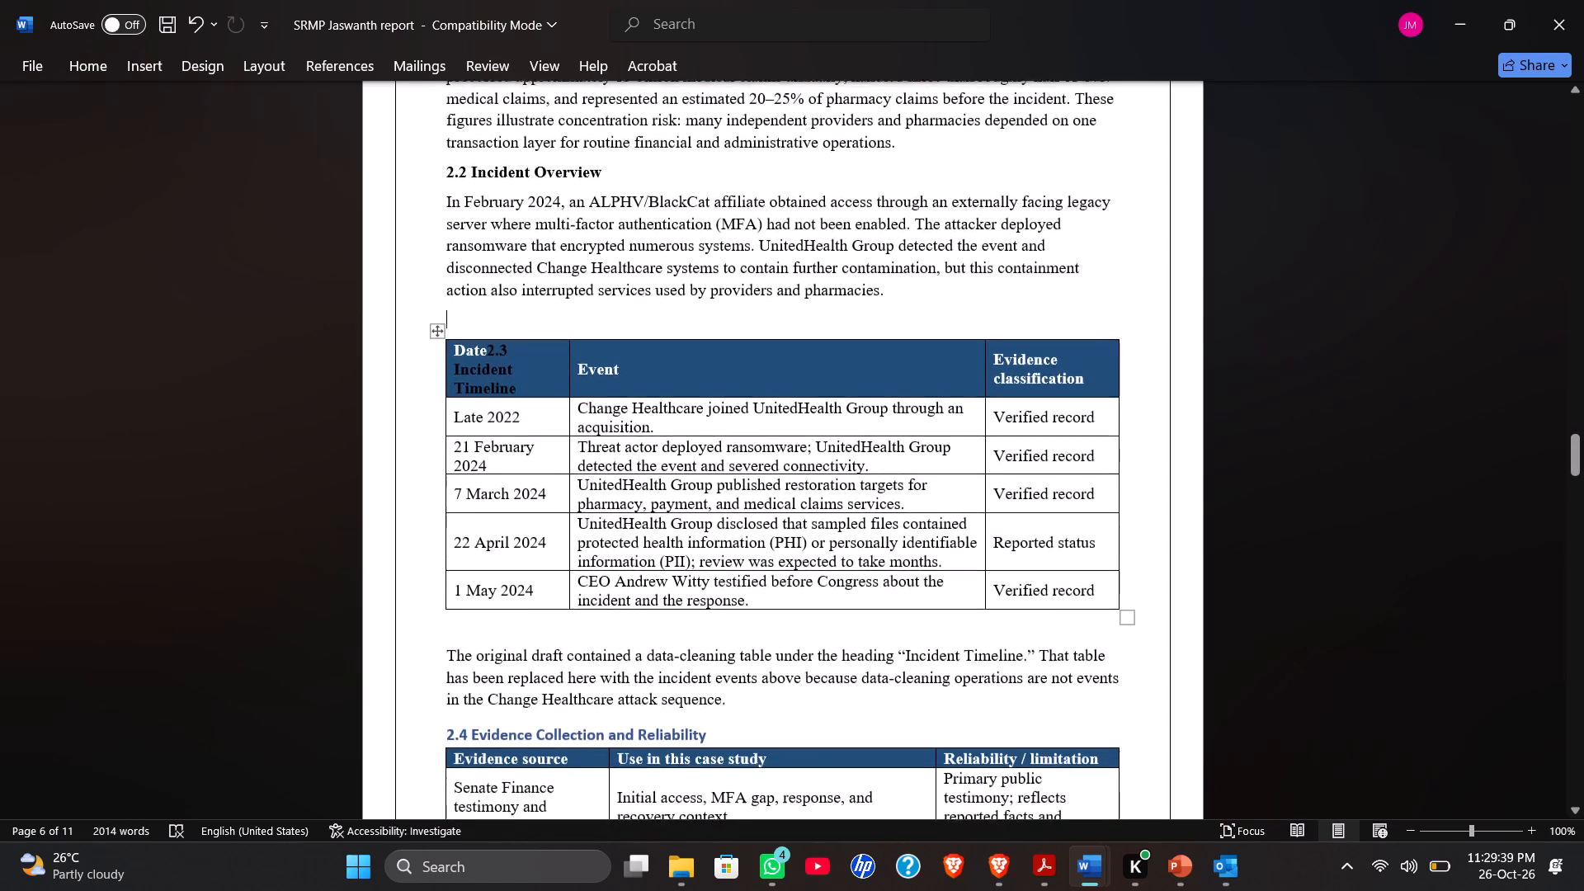
pyautogui.scroll(-1, 606, 471)
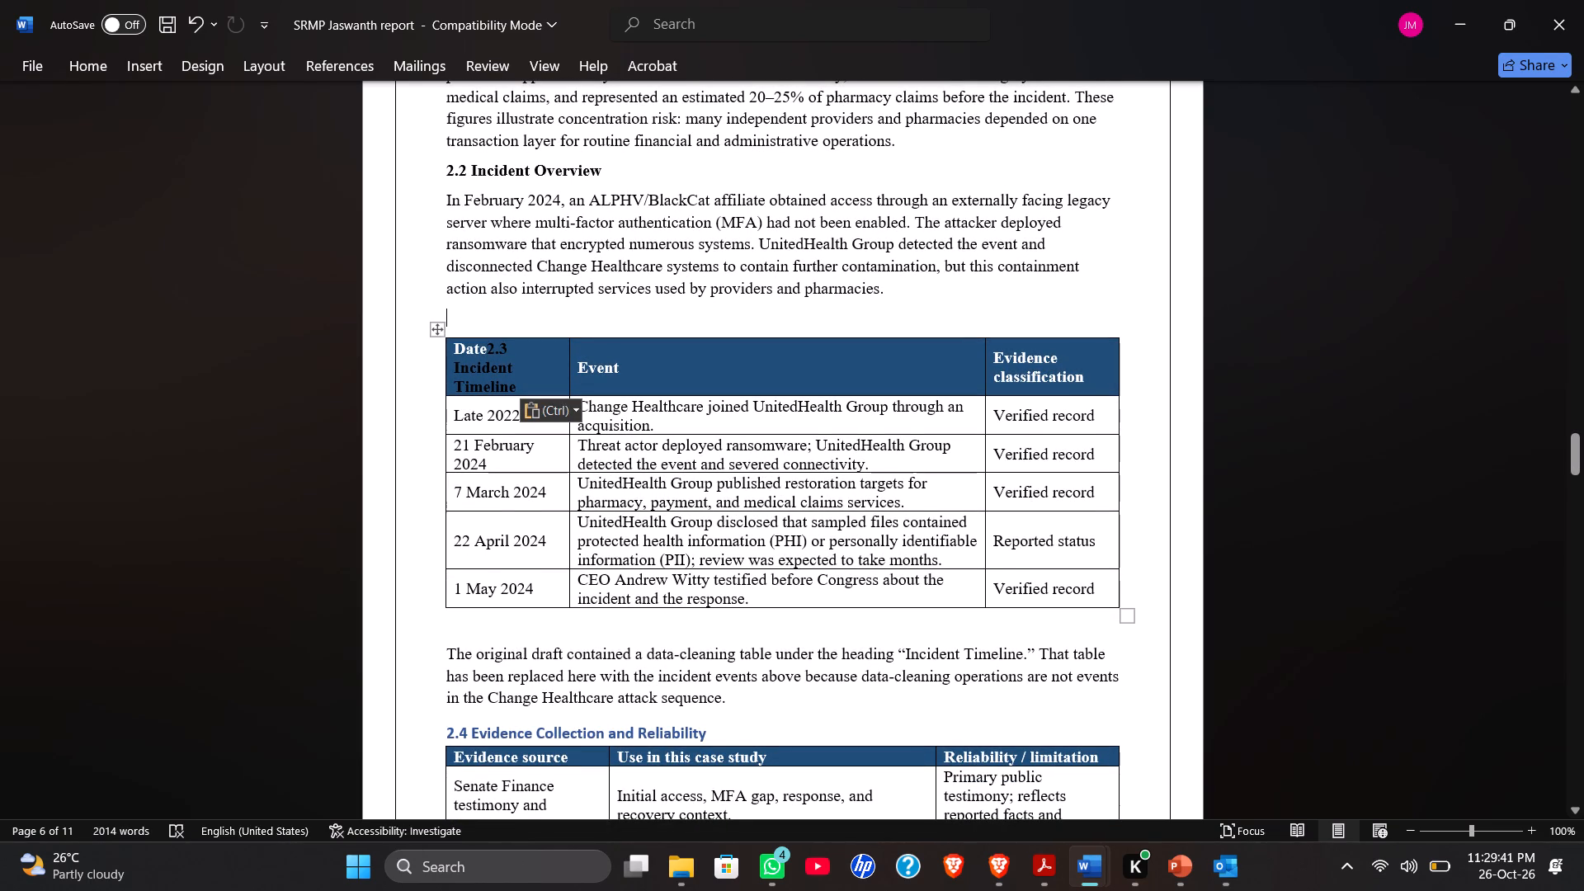
pyautogui.hotkey('ctrl', 'z')
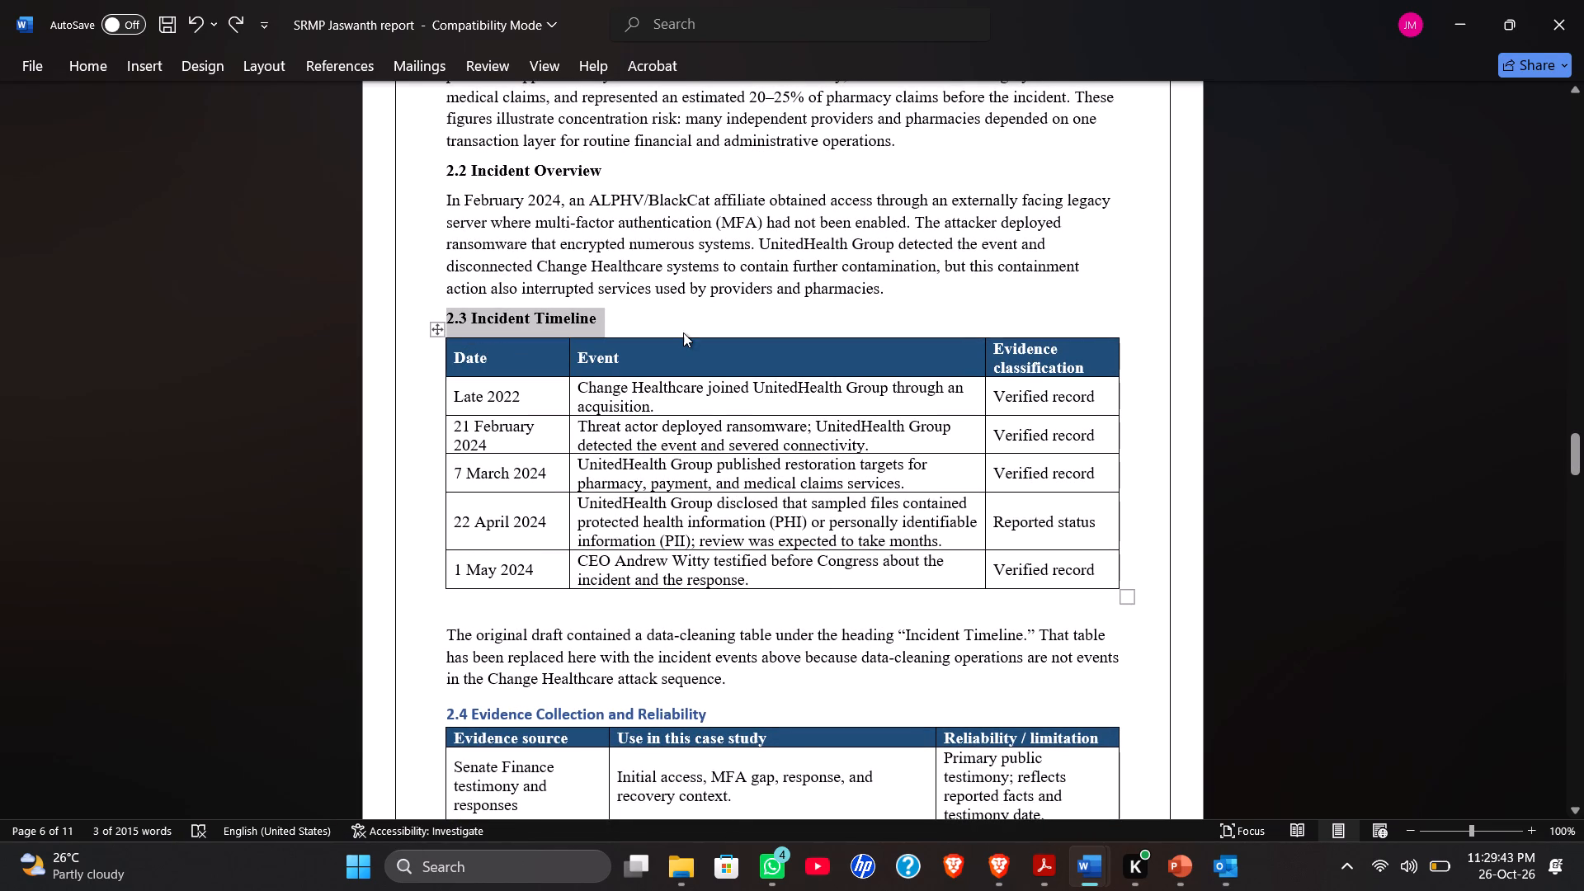
pyautogui.click(683, 332)
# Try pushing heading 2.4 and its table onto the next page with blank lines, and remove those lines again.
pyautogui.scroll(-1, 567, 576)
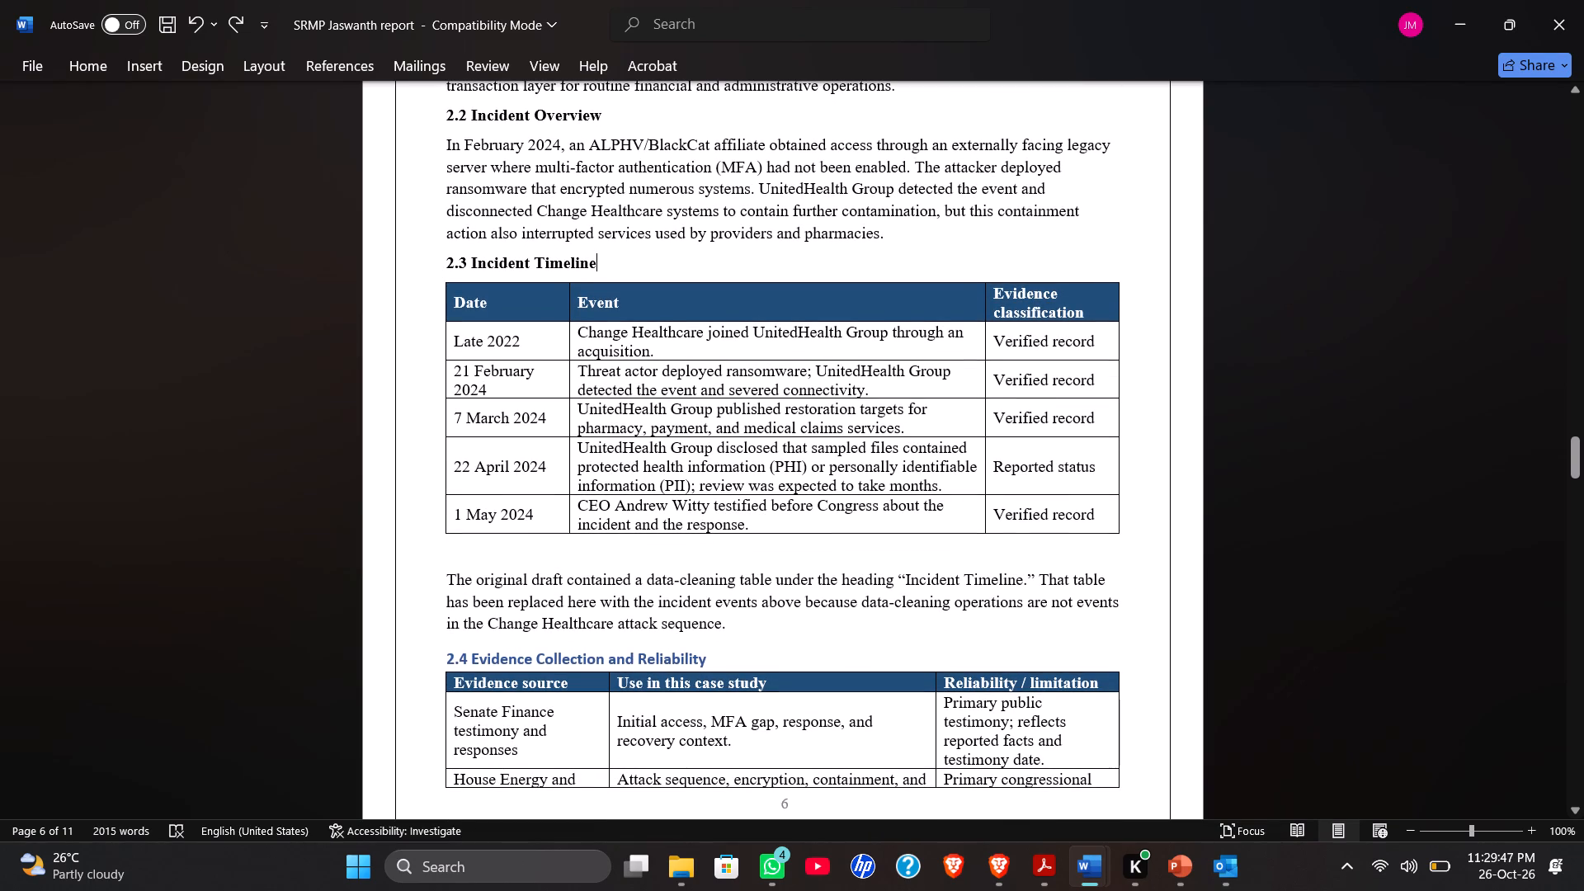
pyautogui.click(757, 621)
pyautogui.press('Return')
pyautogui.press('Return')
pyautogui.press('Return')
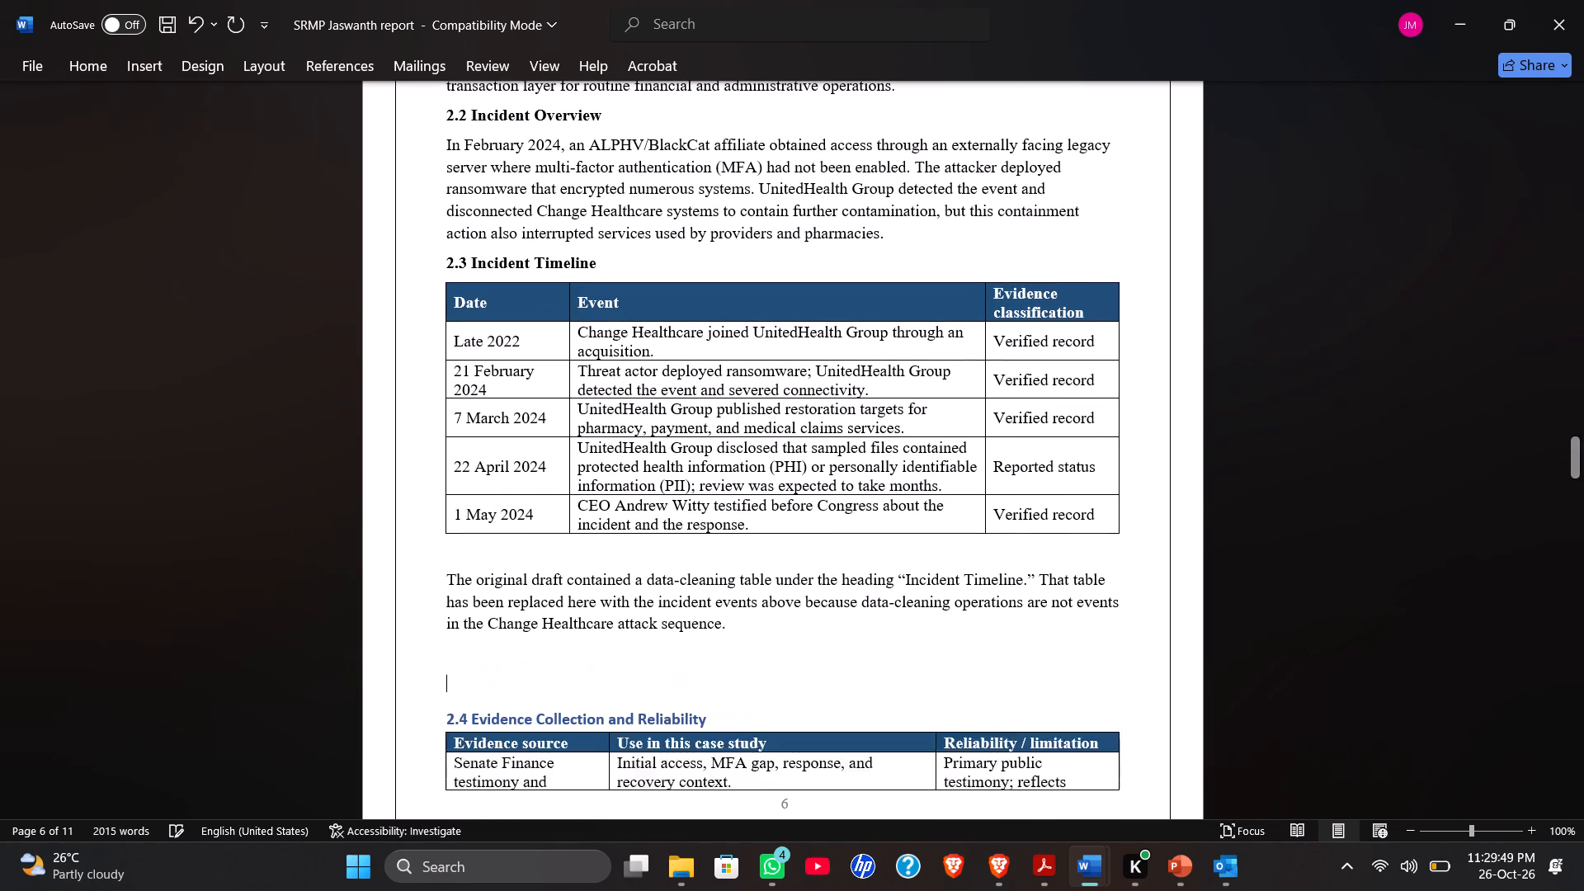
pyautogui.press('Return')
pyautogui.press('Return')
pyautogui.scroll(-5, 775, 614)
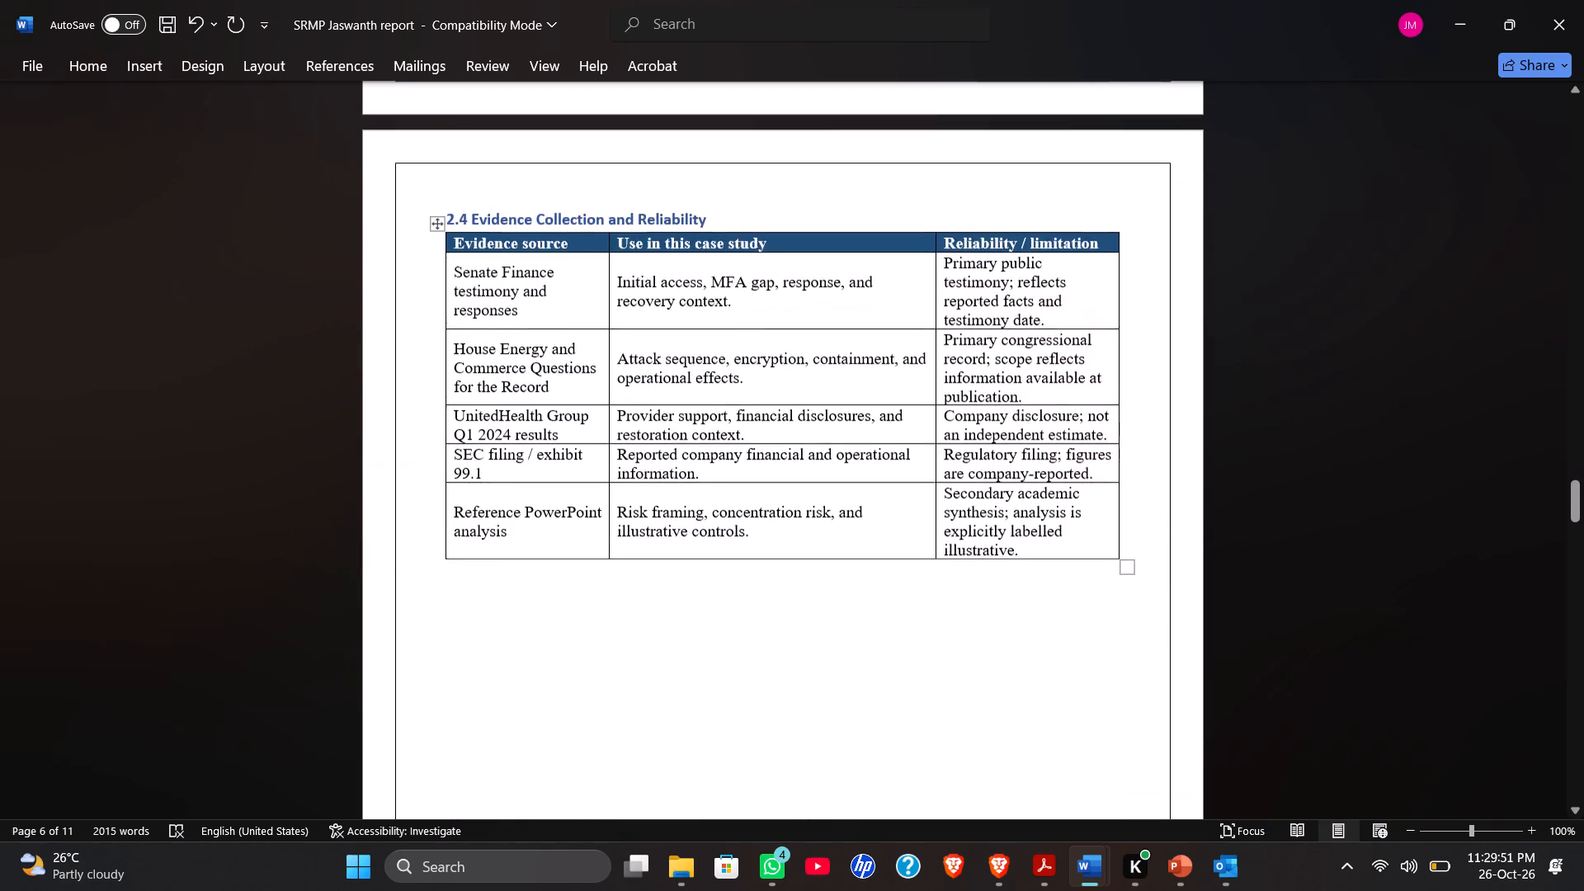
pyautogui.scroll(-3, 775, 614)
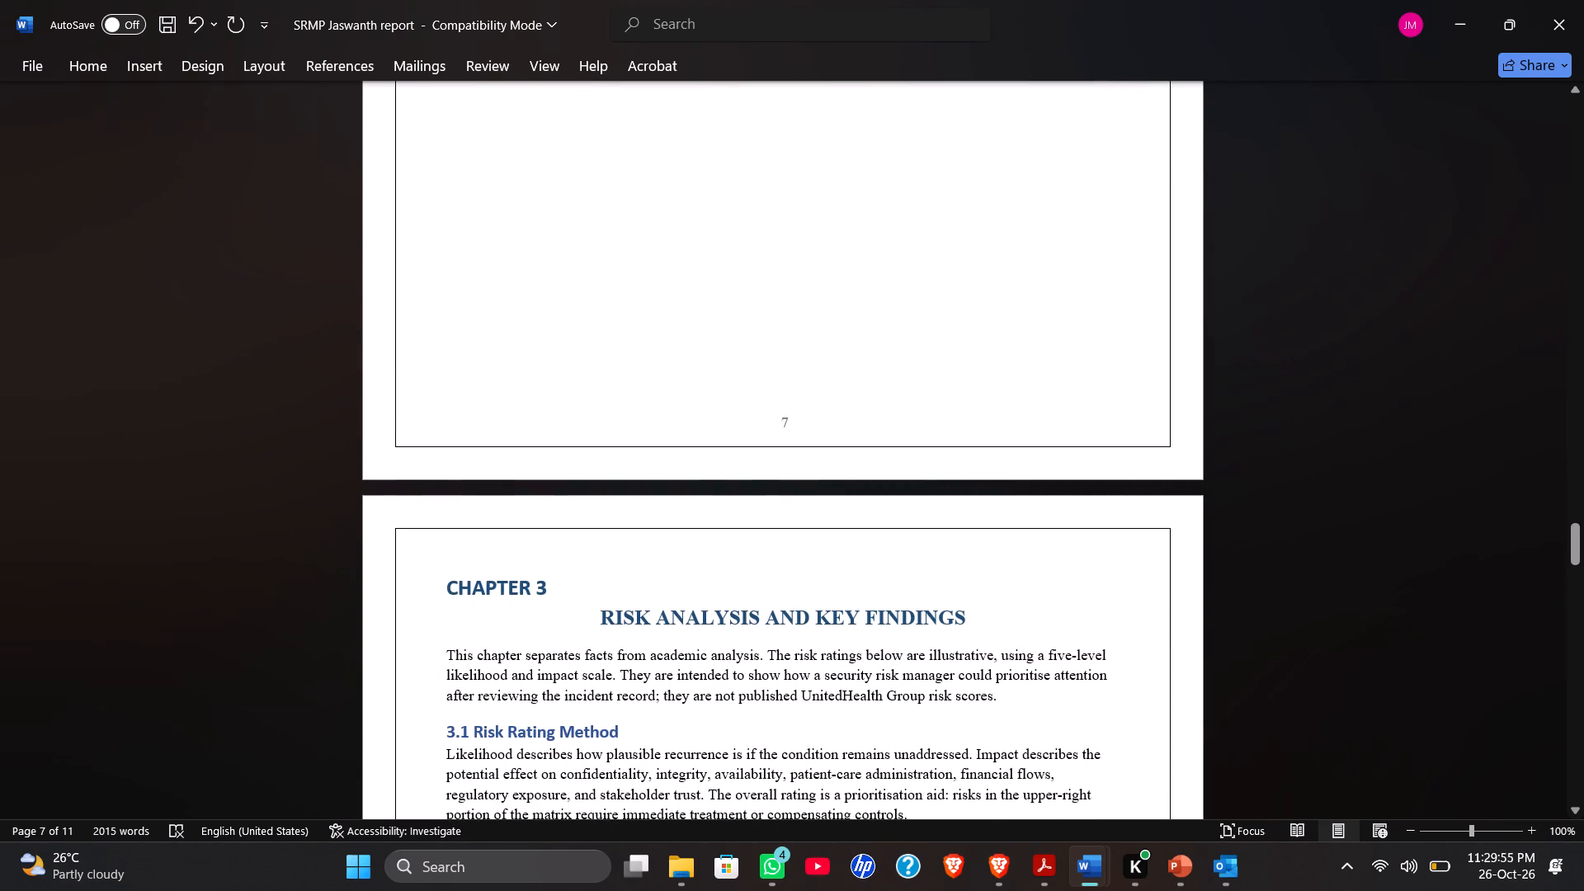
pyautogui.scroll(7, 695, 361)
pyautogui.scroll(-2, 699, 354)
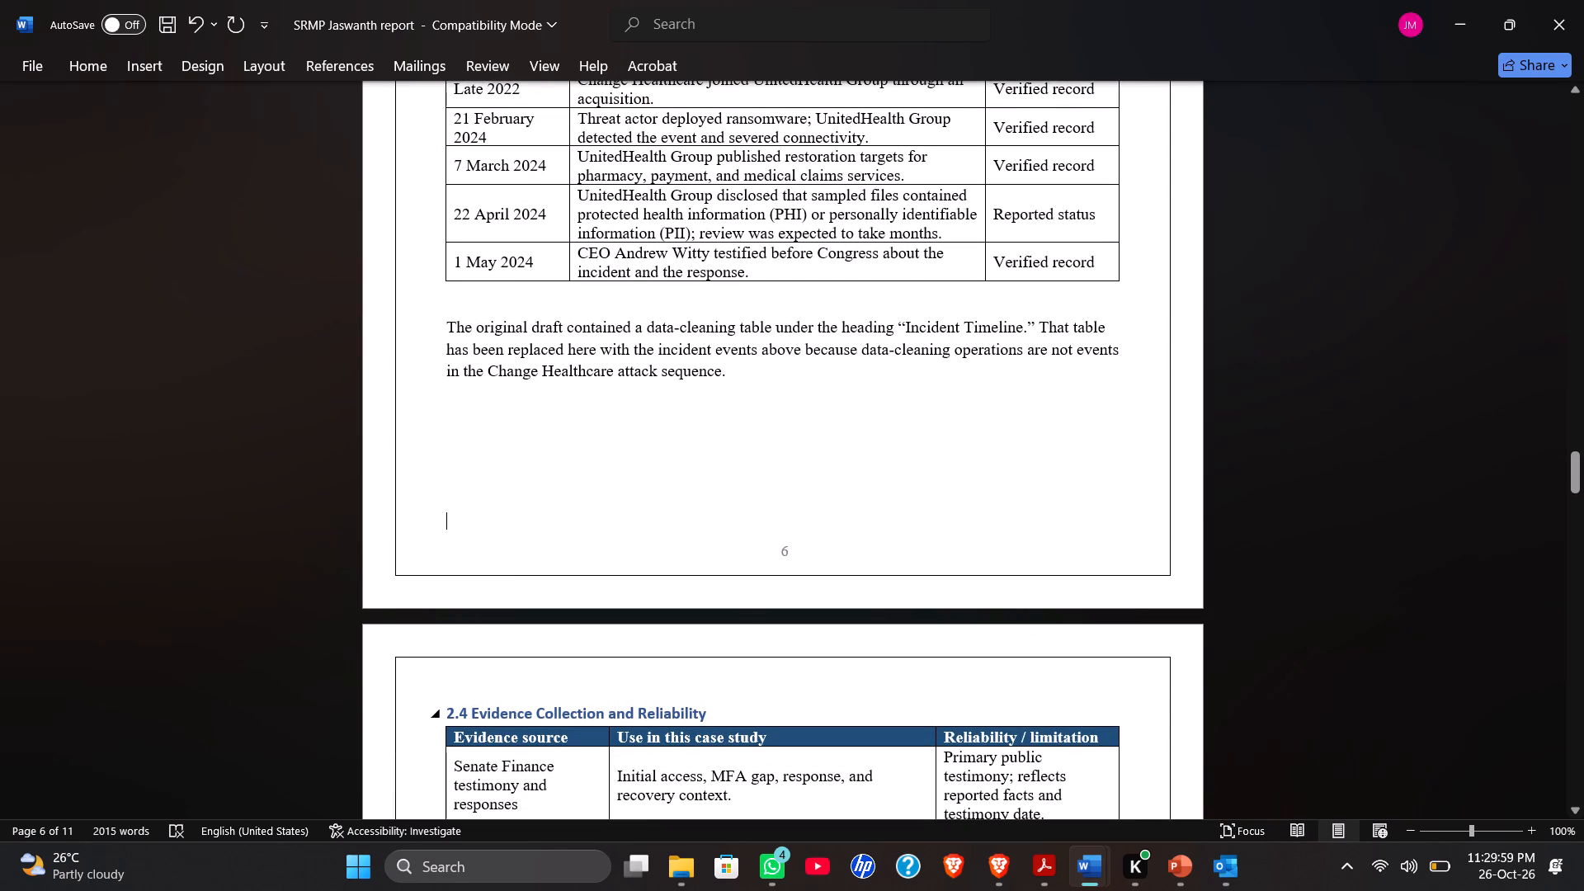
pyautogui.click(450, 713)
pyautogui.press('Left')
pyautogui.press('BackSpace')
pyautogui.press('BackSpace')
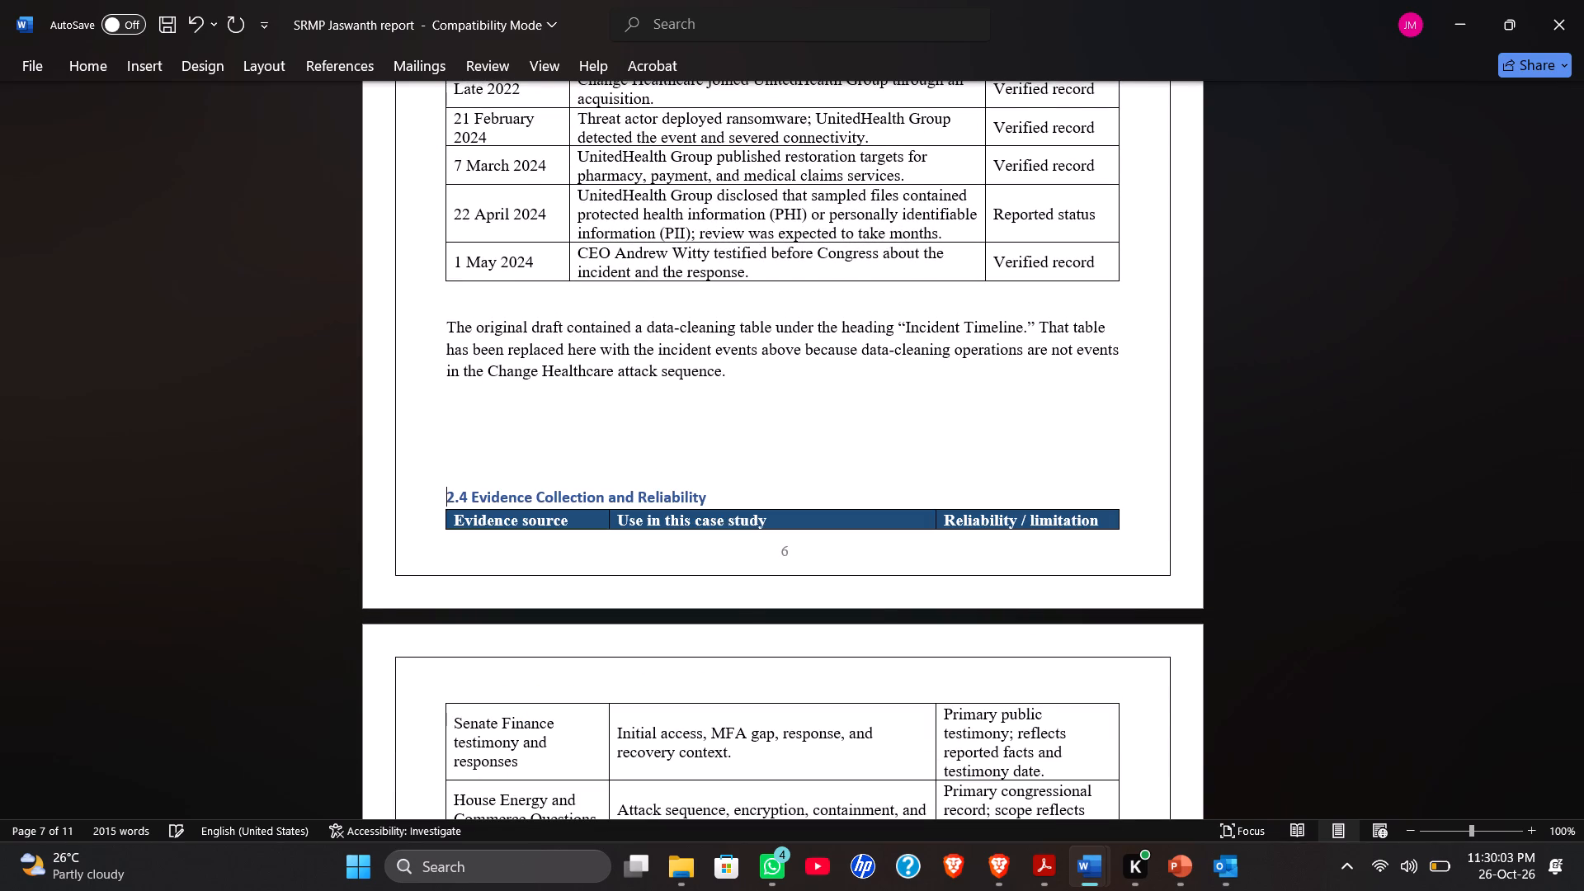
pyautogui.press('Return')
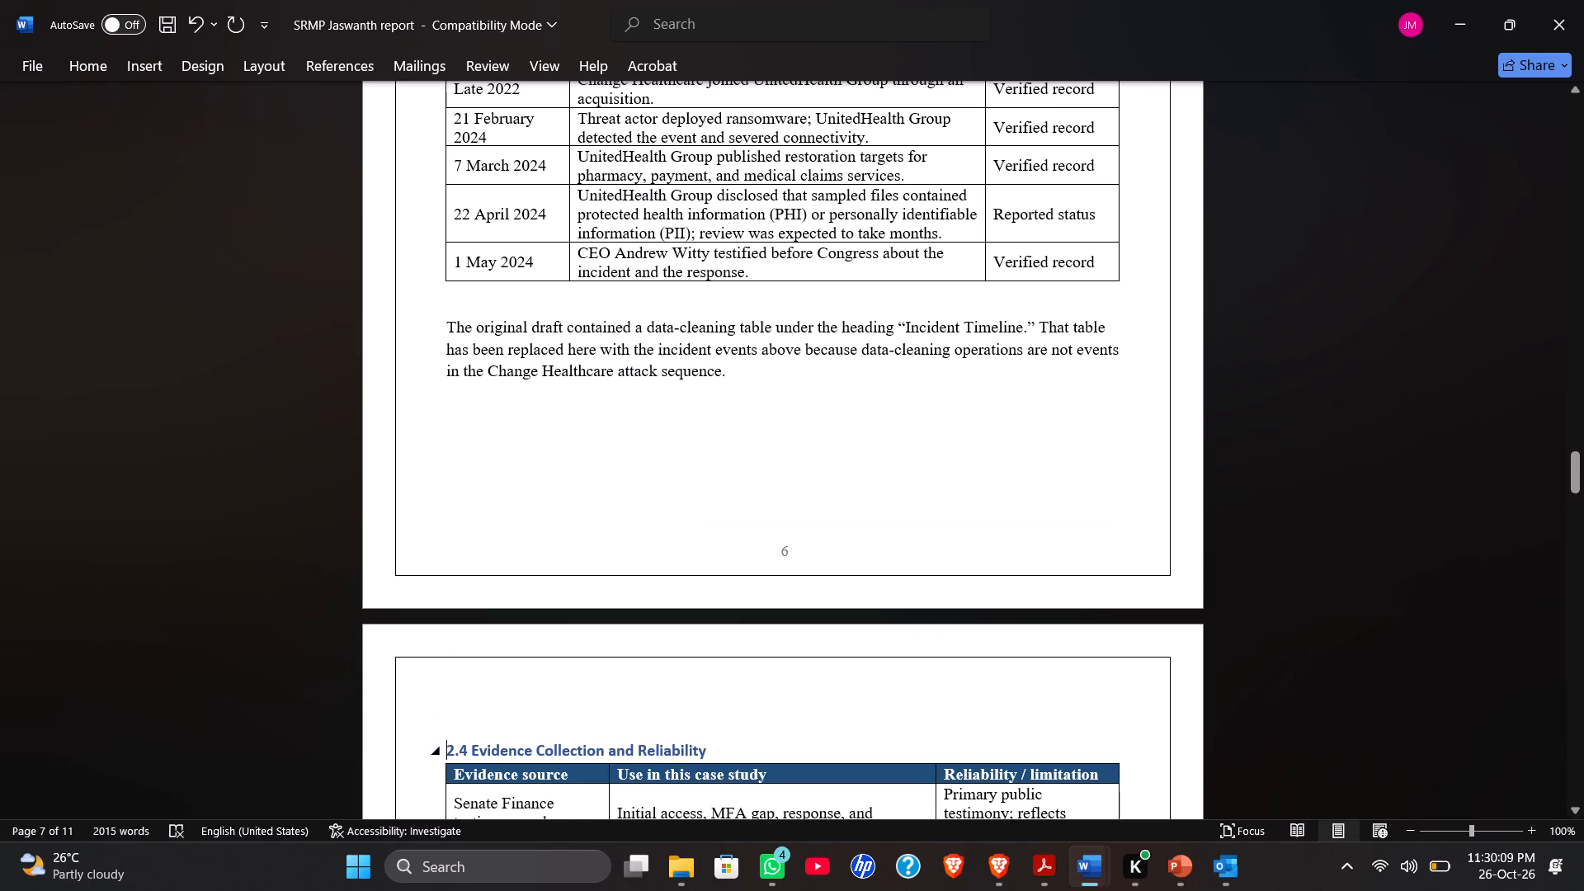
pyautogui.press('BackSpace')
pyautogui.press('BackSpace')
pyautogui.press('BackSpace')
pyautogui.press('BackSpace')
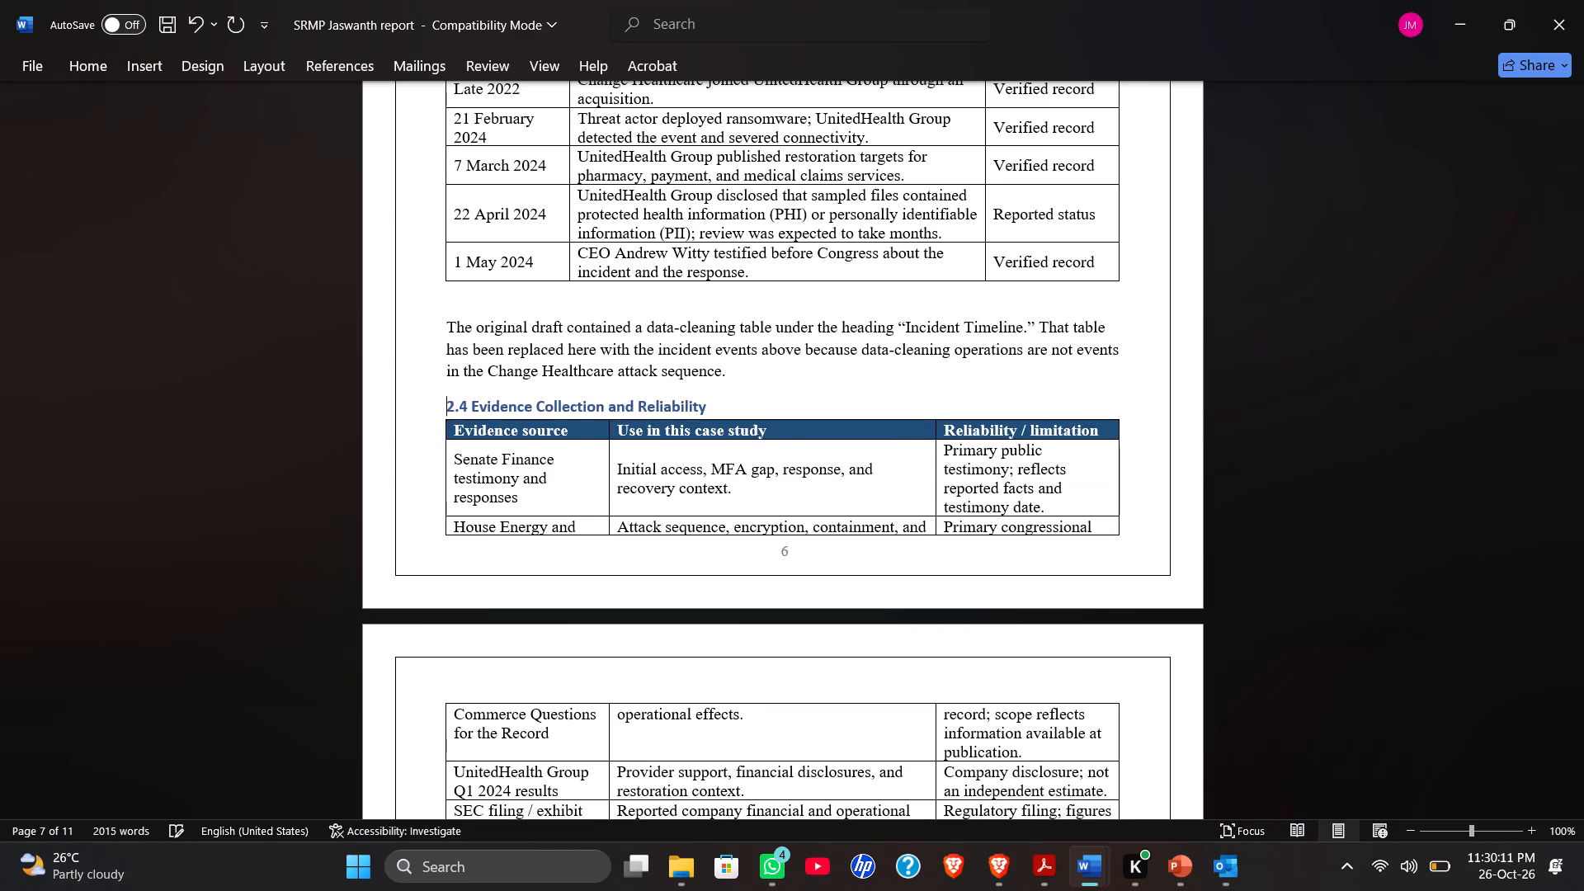
# Strip the heading style from "2.4 Evidence Collection and Reliability" and push it with its table onto page 7 using blank lines.
pyautogui.press('BackSpace')
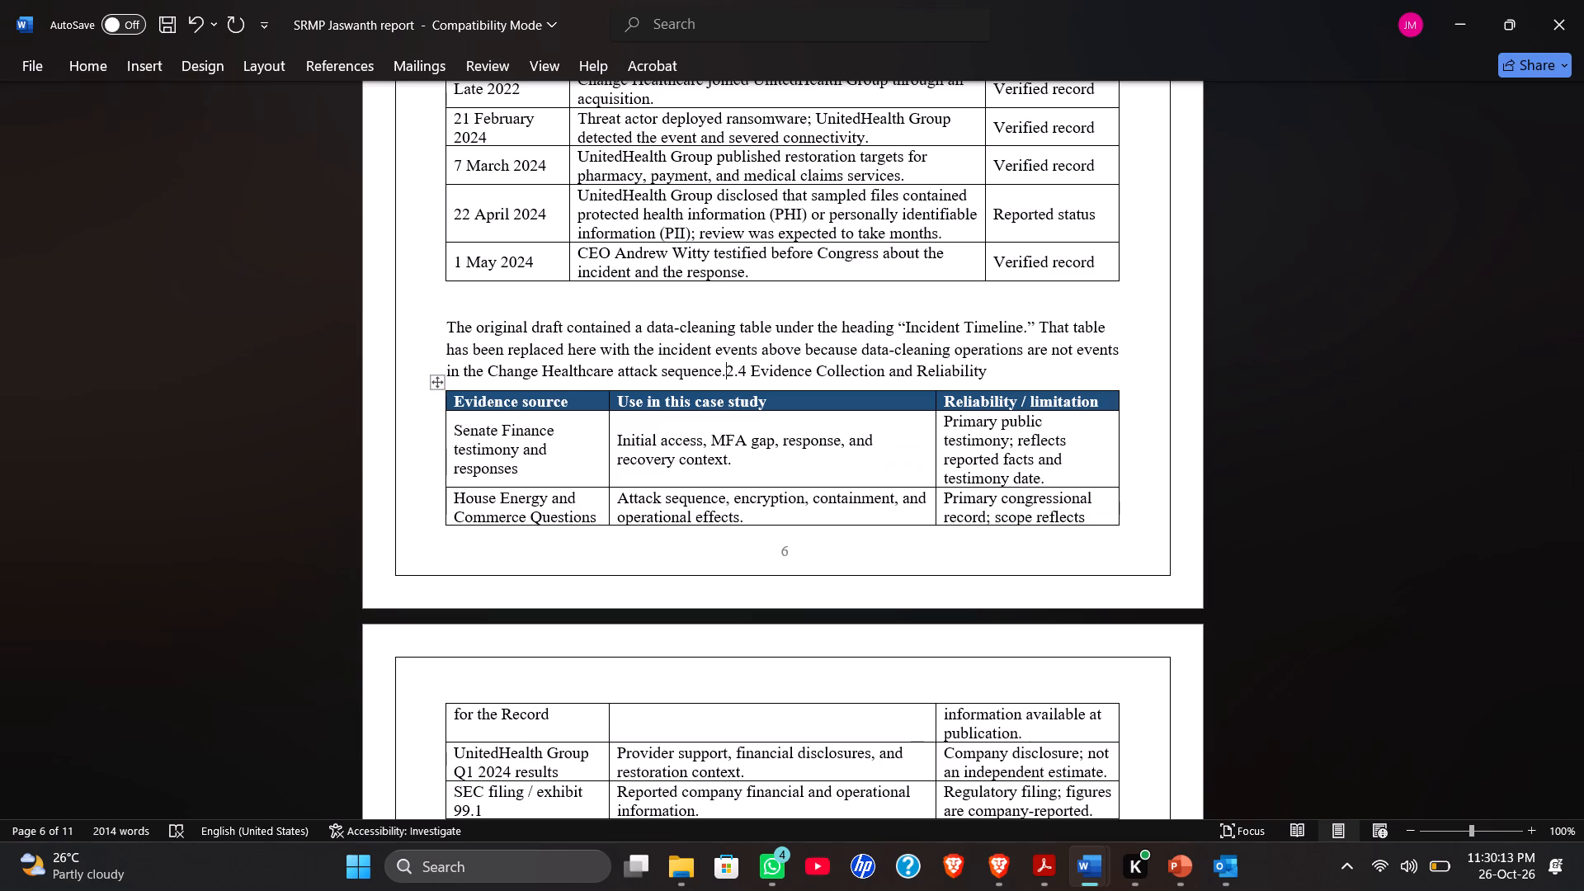
pyautogui.press('Return')
pyautogui.press('Return')
pyautogui.press('Return')
pyautogui.press('Return')
pyautogui.press('Return')
pyautogui.press('Return')
pyautogui.press('Return')
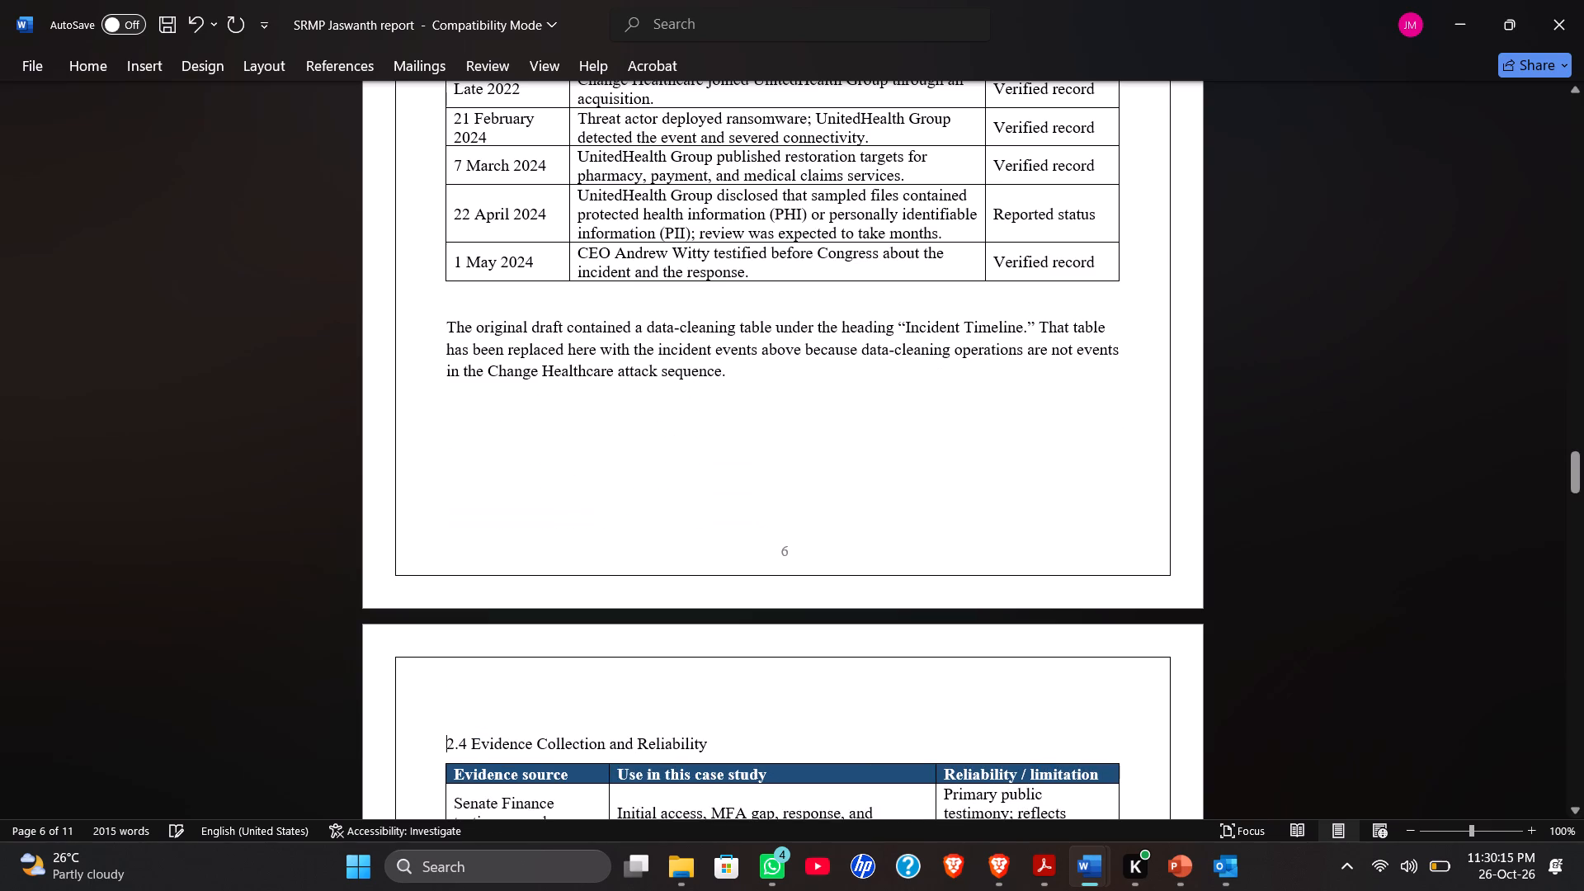
pyautogui.press('BackSpace')
# Make the heading "2.4 Evidence Collection and Reliability" bold.
pyautogui.moveTo(447, 711); pyautogui.dragTo(674, 697)
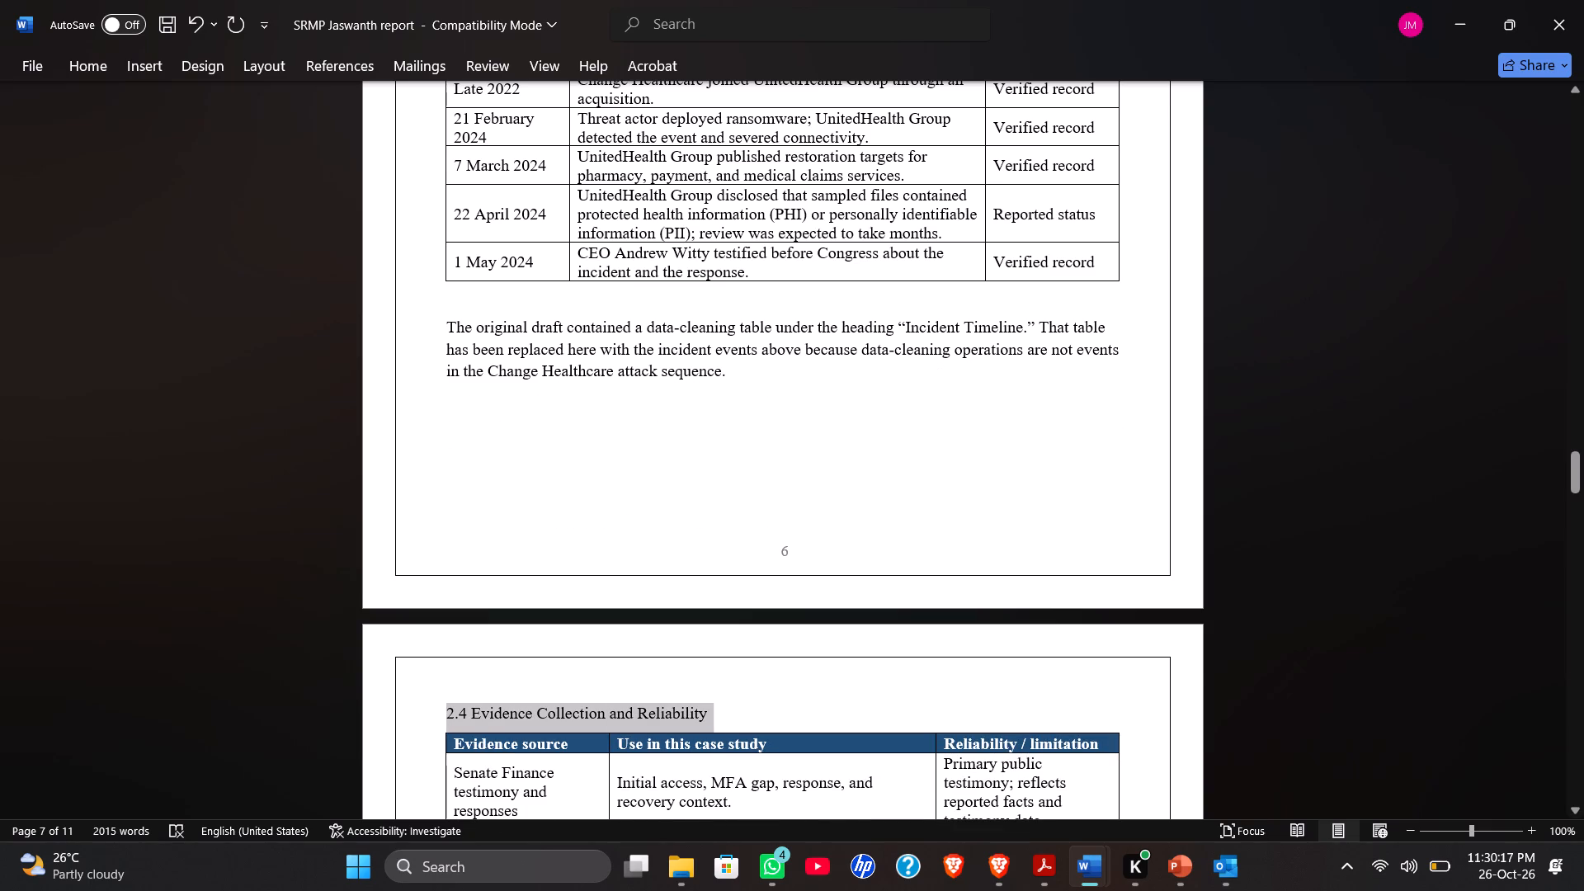
pyautogui.moveTo(674, 697); pyautogui.dragTo(681, 696)
pyautogui.hotkey('ctrl', 'b')
pyautogui.click(446, 658)
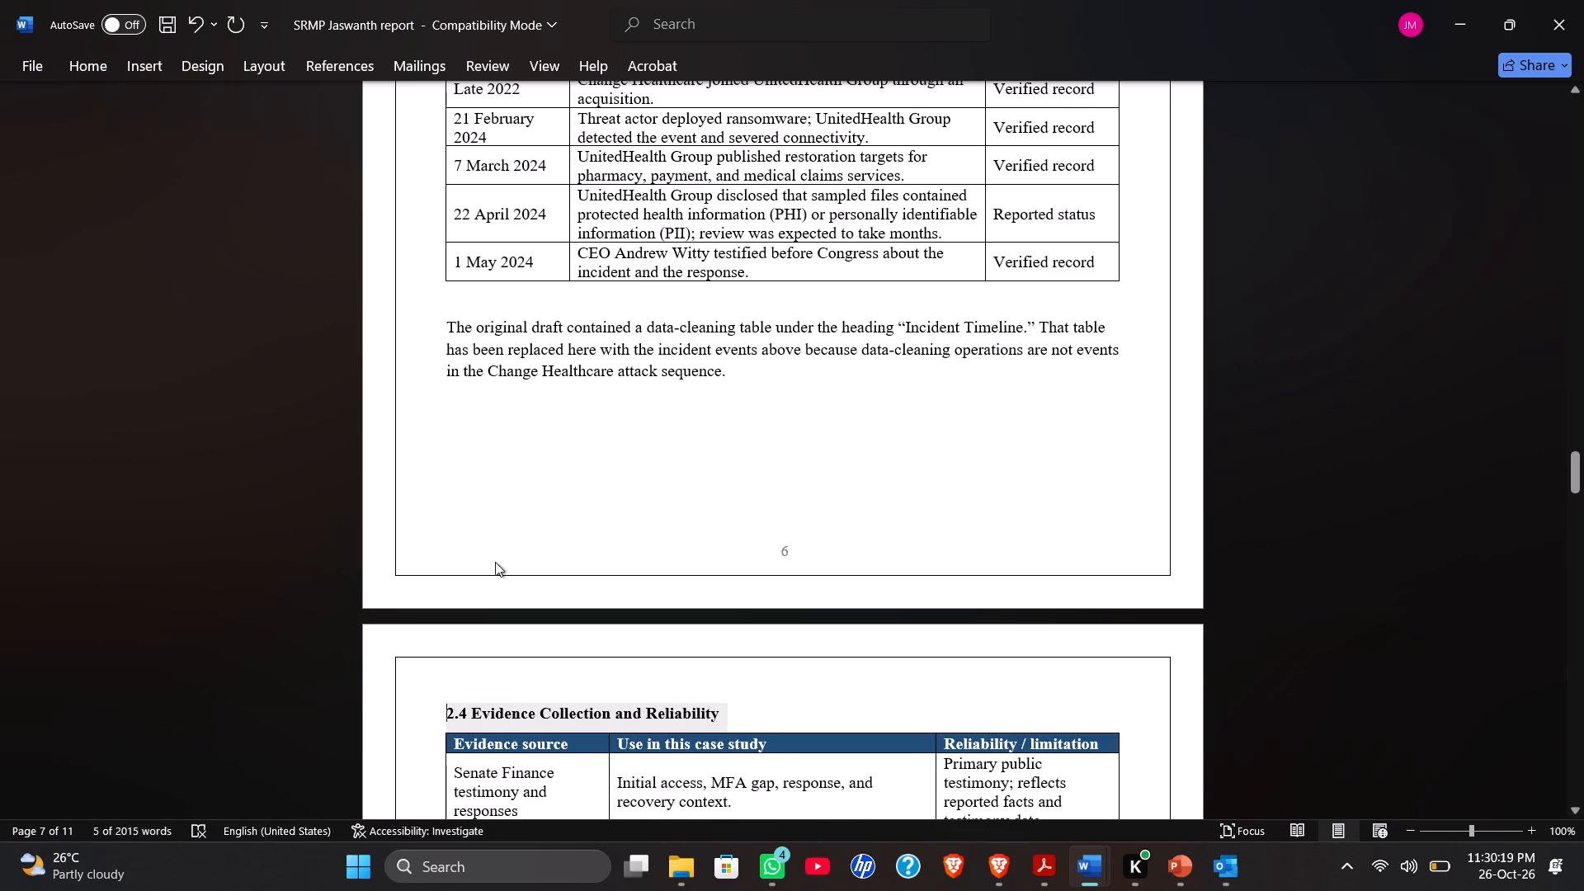
# Review the page layout of Chapter 2 around the timeline and evidence source tables up to the start of Chapter 3.
pyautogui.hscroll(-1, 511, 530)
pyautogui.scroll(-1, 582, 342)
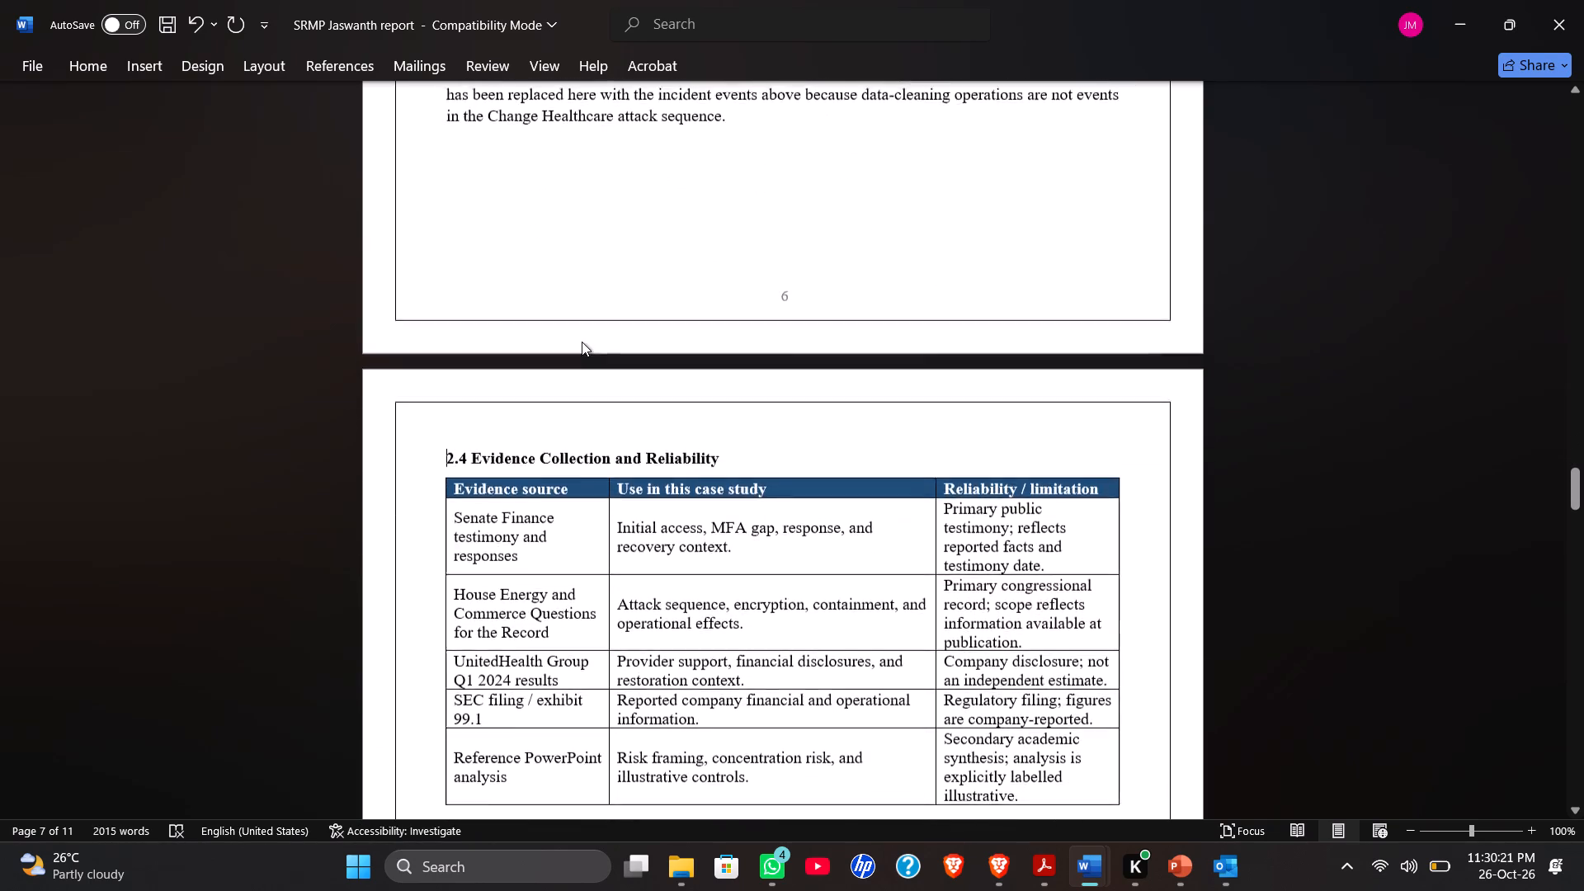
pyautogui.scroll(-5, 582, 342)
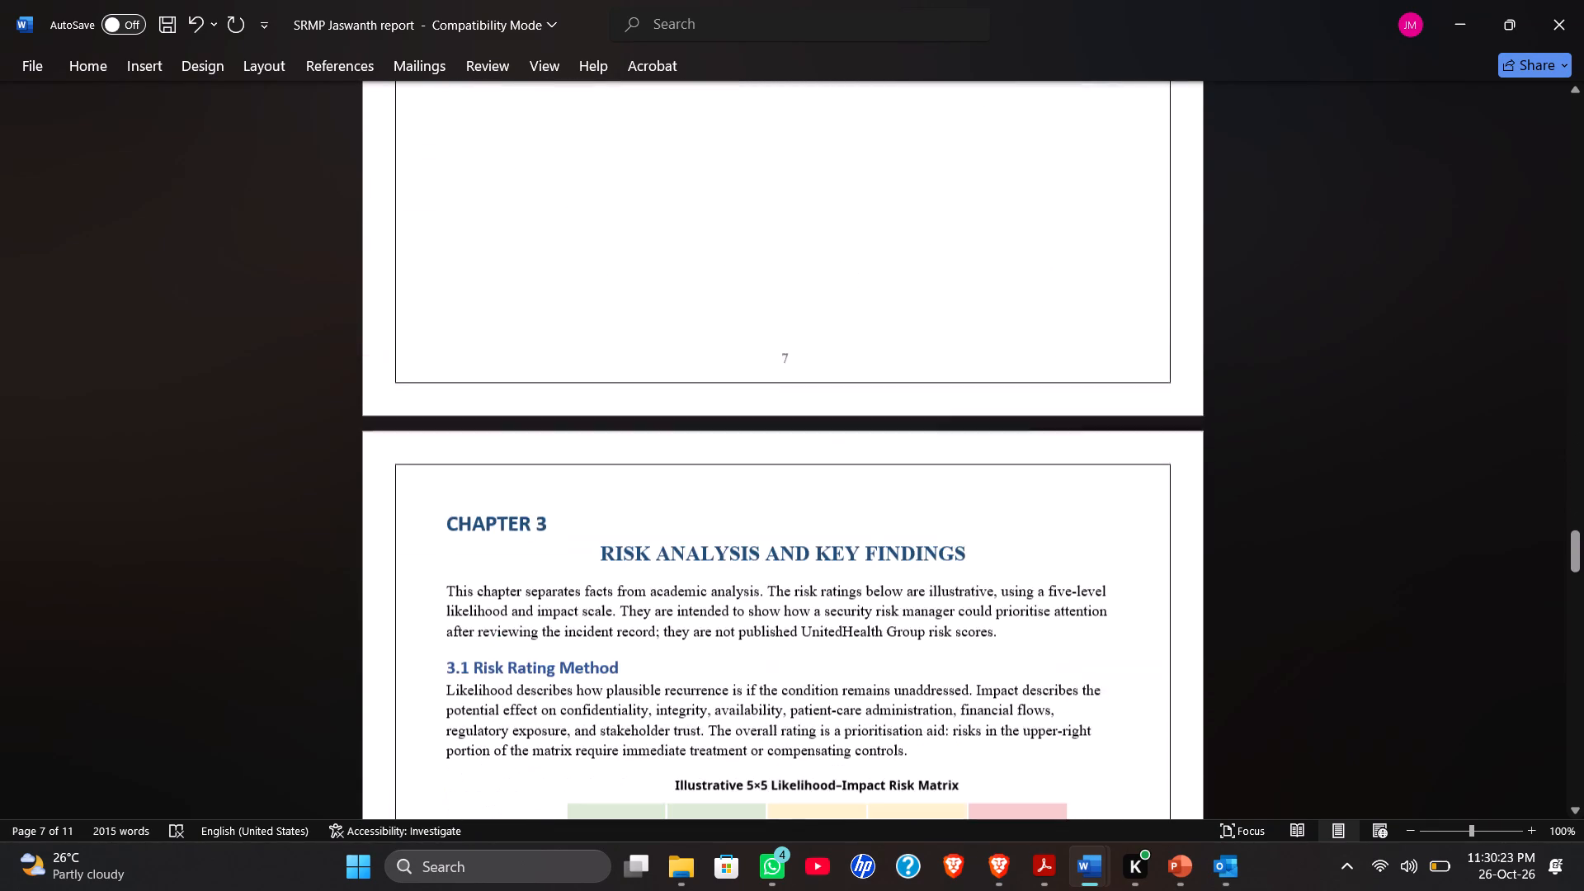
pyautogui.scroll(13, 590, 372)
pyautogui.scroll(2, 711, 361)
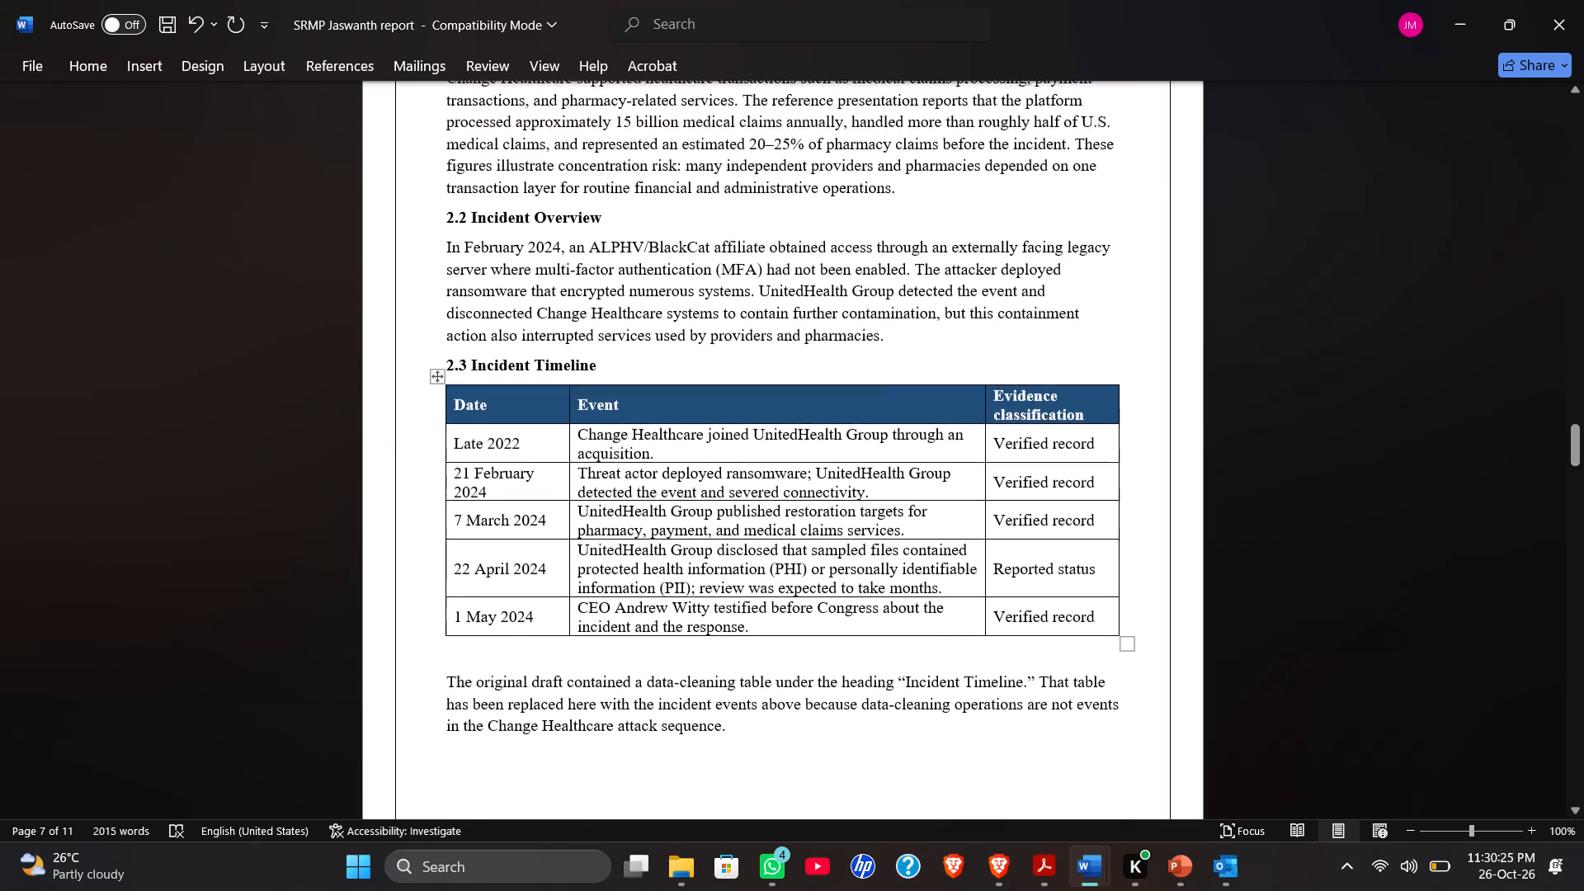
pyautogui.scroll(1, 814, 398)
# Strip the heading style from "CHAPTER 3" and indent the line with six tabs toward the page centre.
pyautogui.scroll(-7, 814, 398)
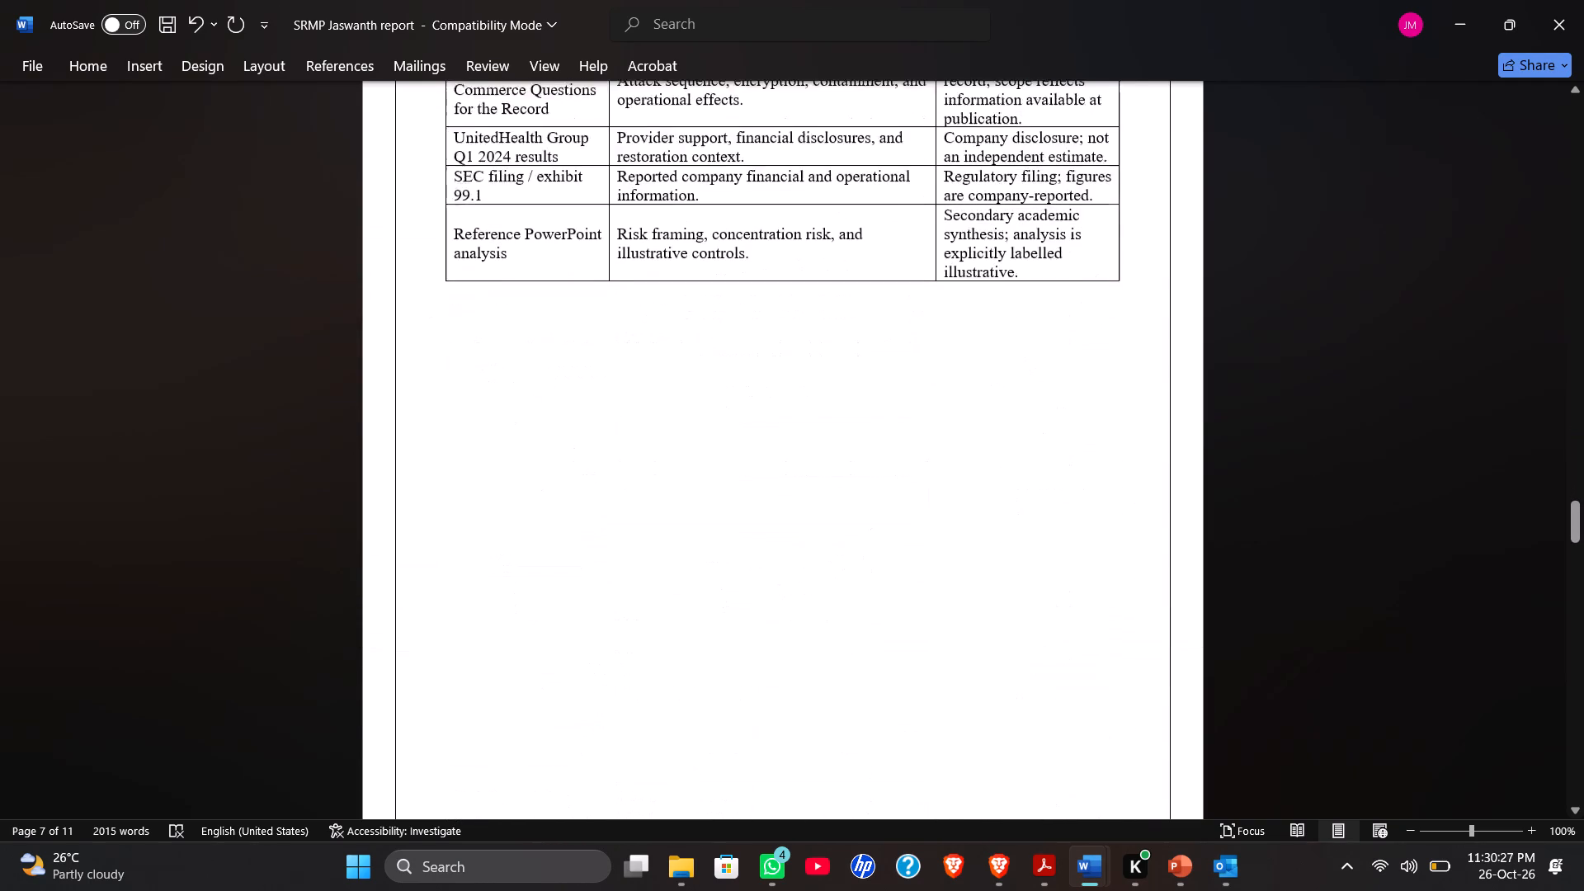
pyautogui.scroll(-3, 814, 398)
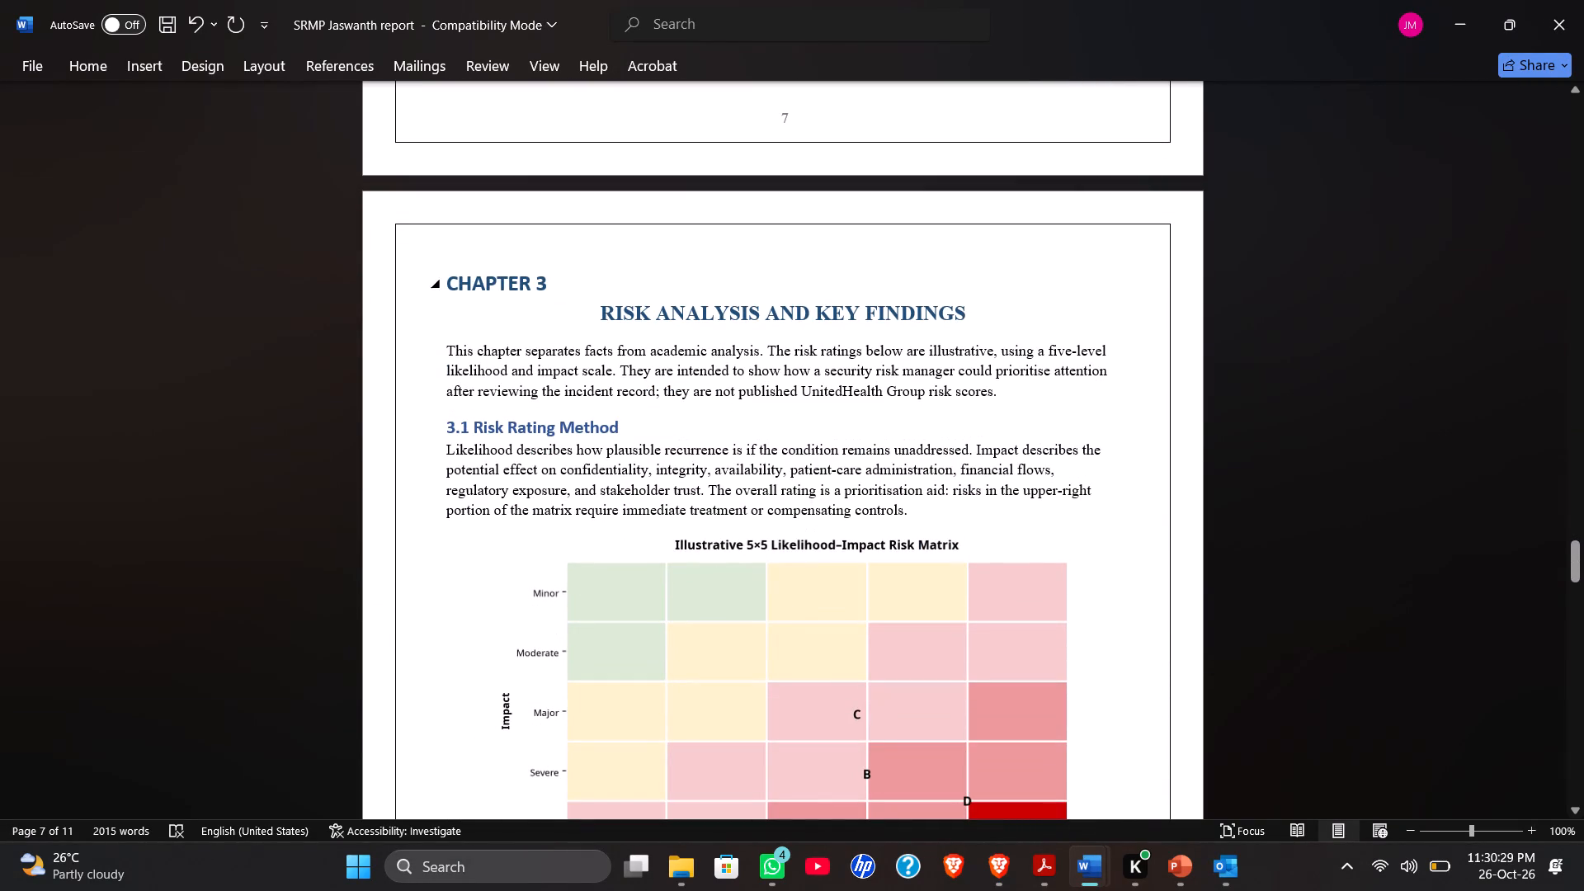
pyautogui.click(447, 290)
pyautogui.press('BackSpace')
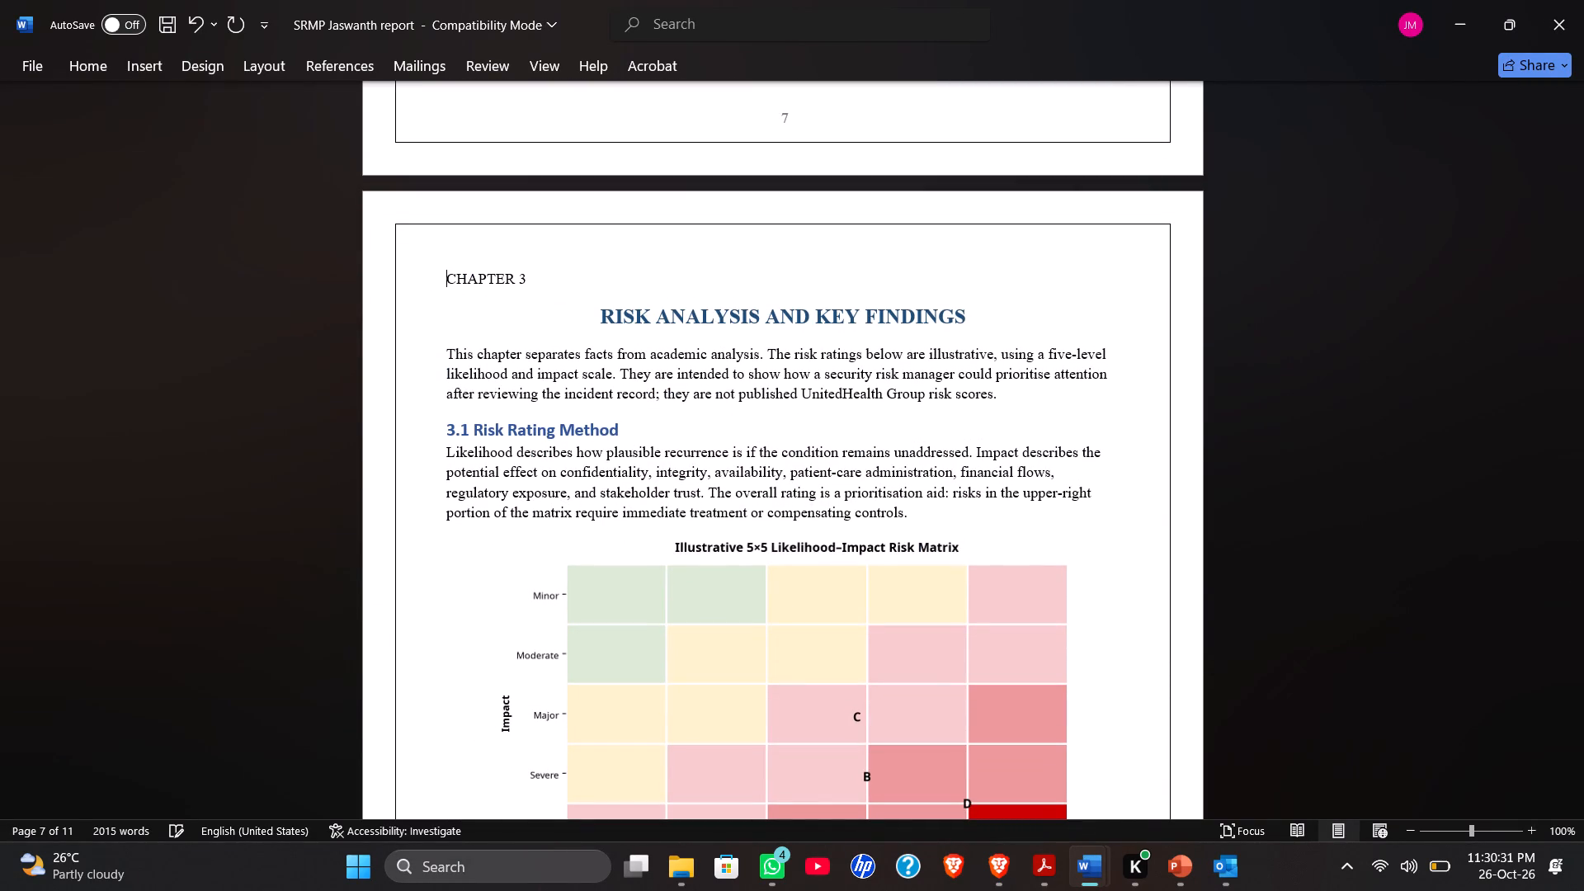
pyautogui.press('Tab')
pyautogui.press('Tab')
pyautogui.press('Tab')
pyautogui.press('Tab')
pyautogui.press('Tab')
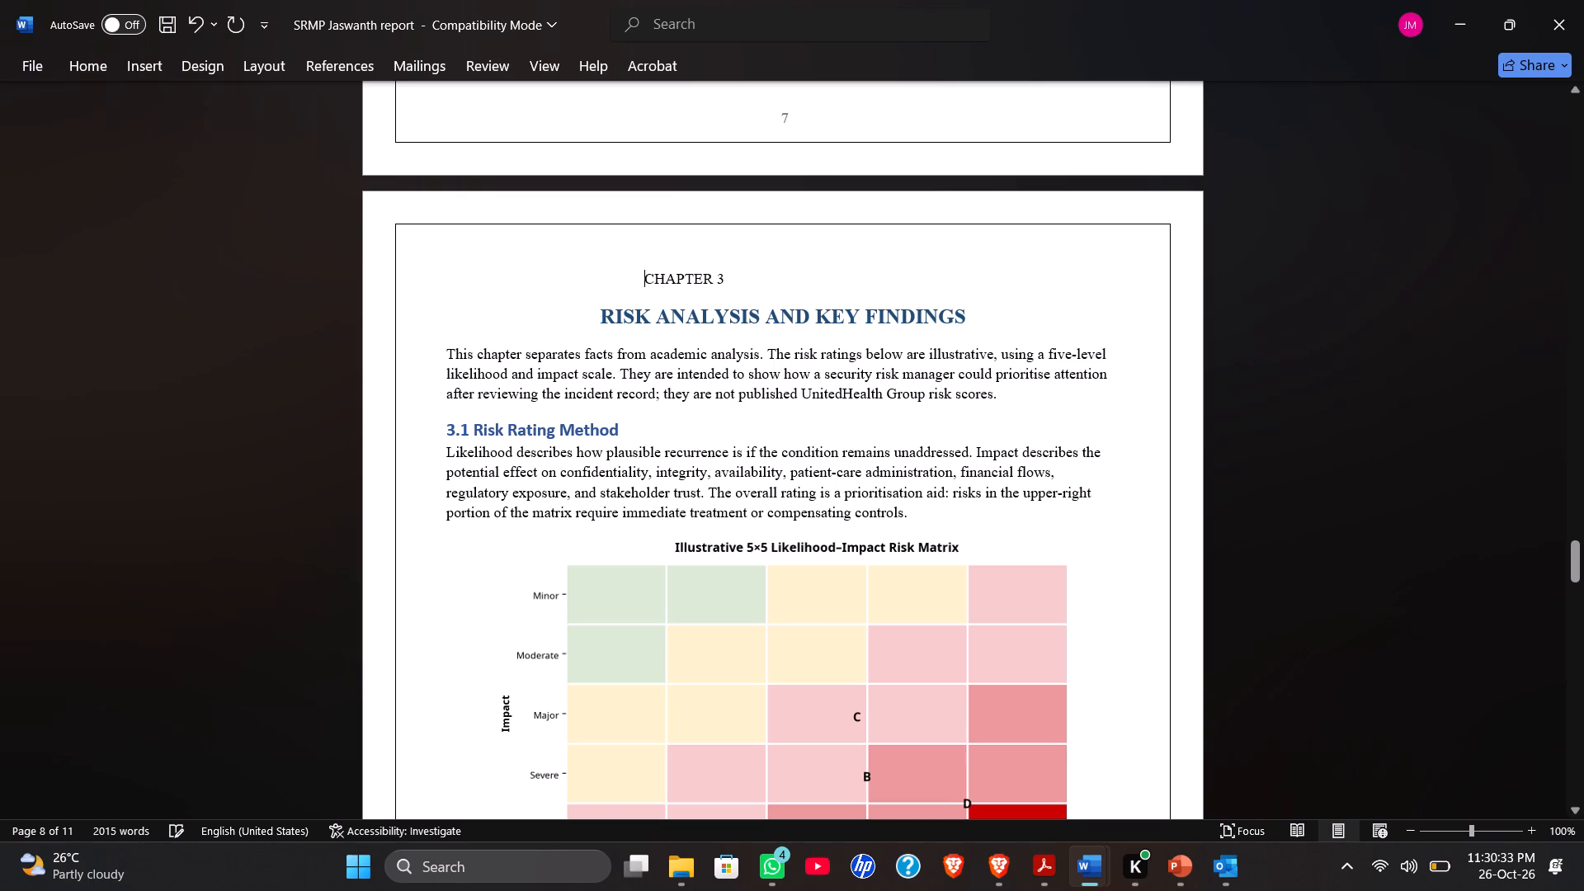
pyautogui.press('Tab')
# Set the "CHAPTER 3" line to font size 14 and bold.
pyautogui.moveTo(745, 280); pyautogui.dragTo(813, 276)
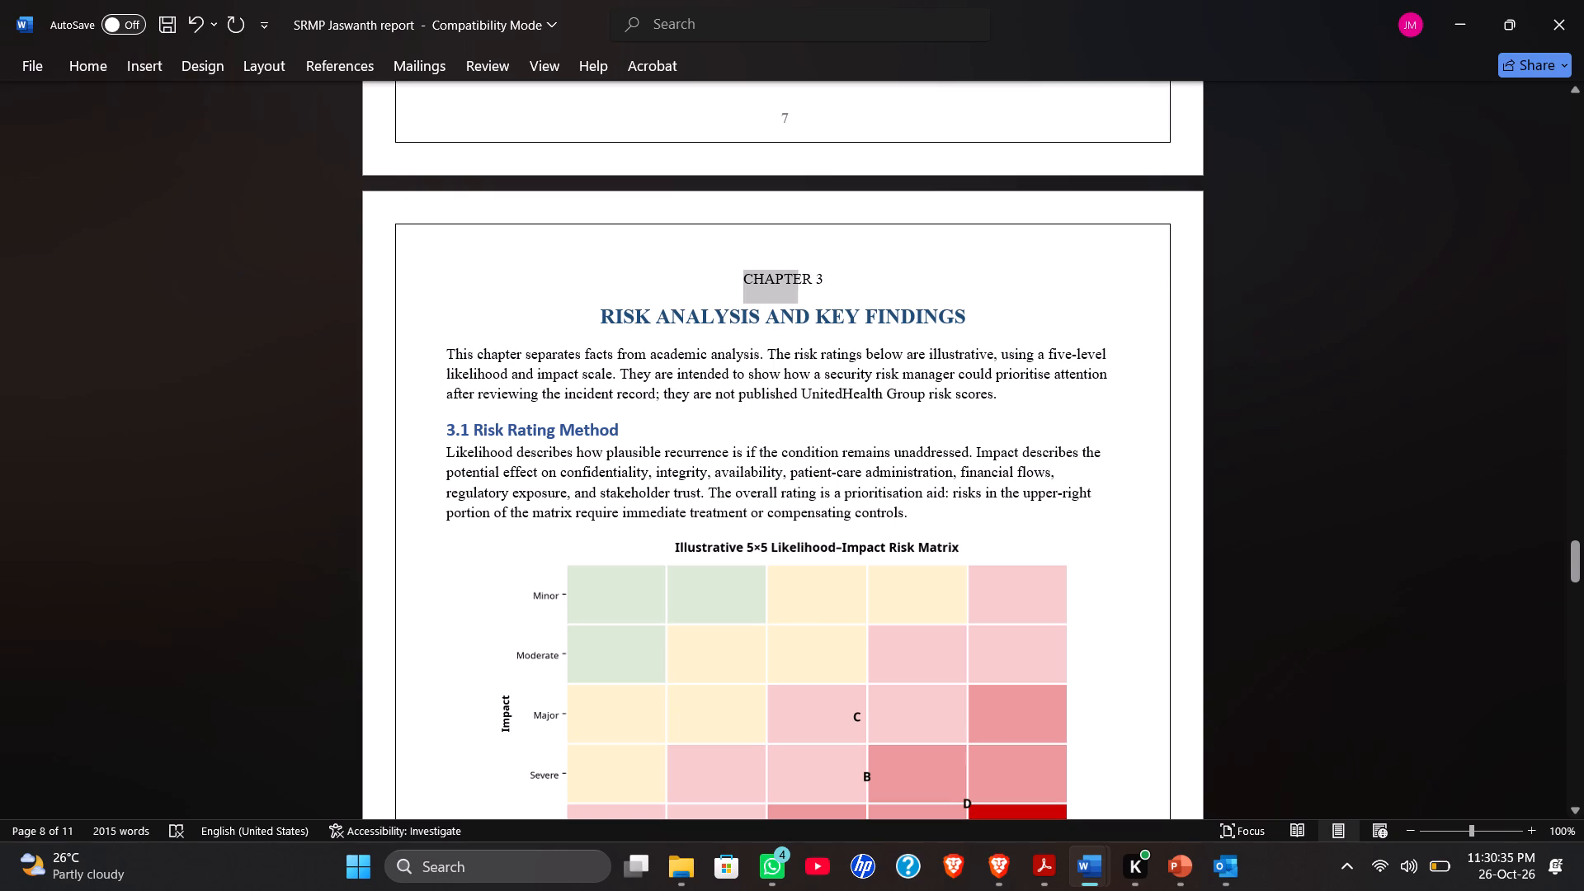
pyautogui.moveTo(813, 276); pyautogui.dragTo(825, 276)
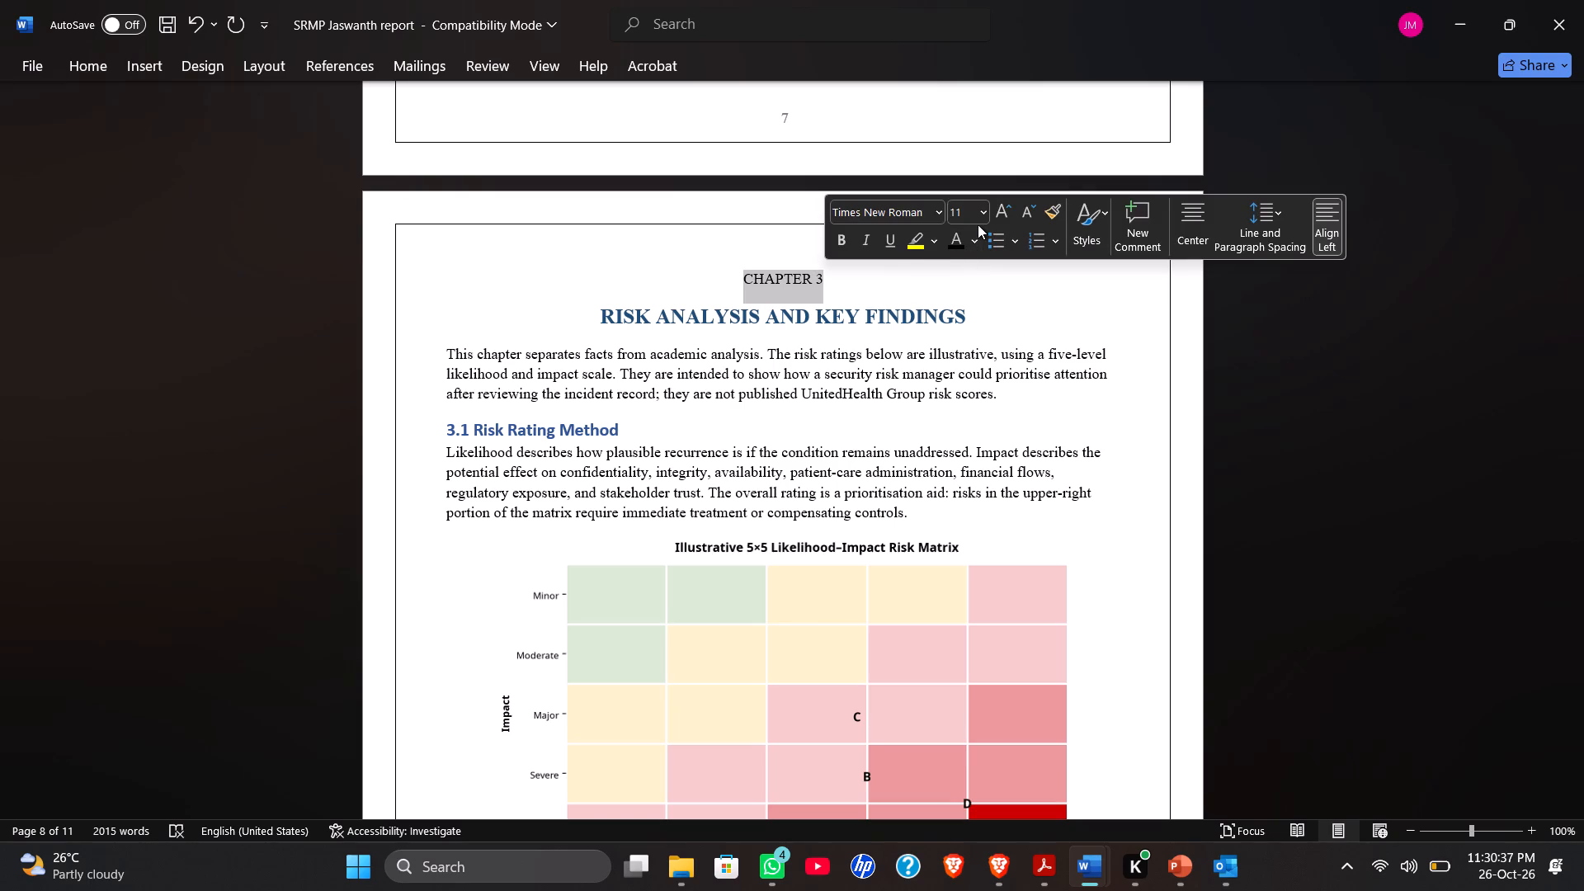
pyautogui.click(983, 211)
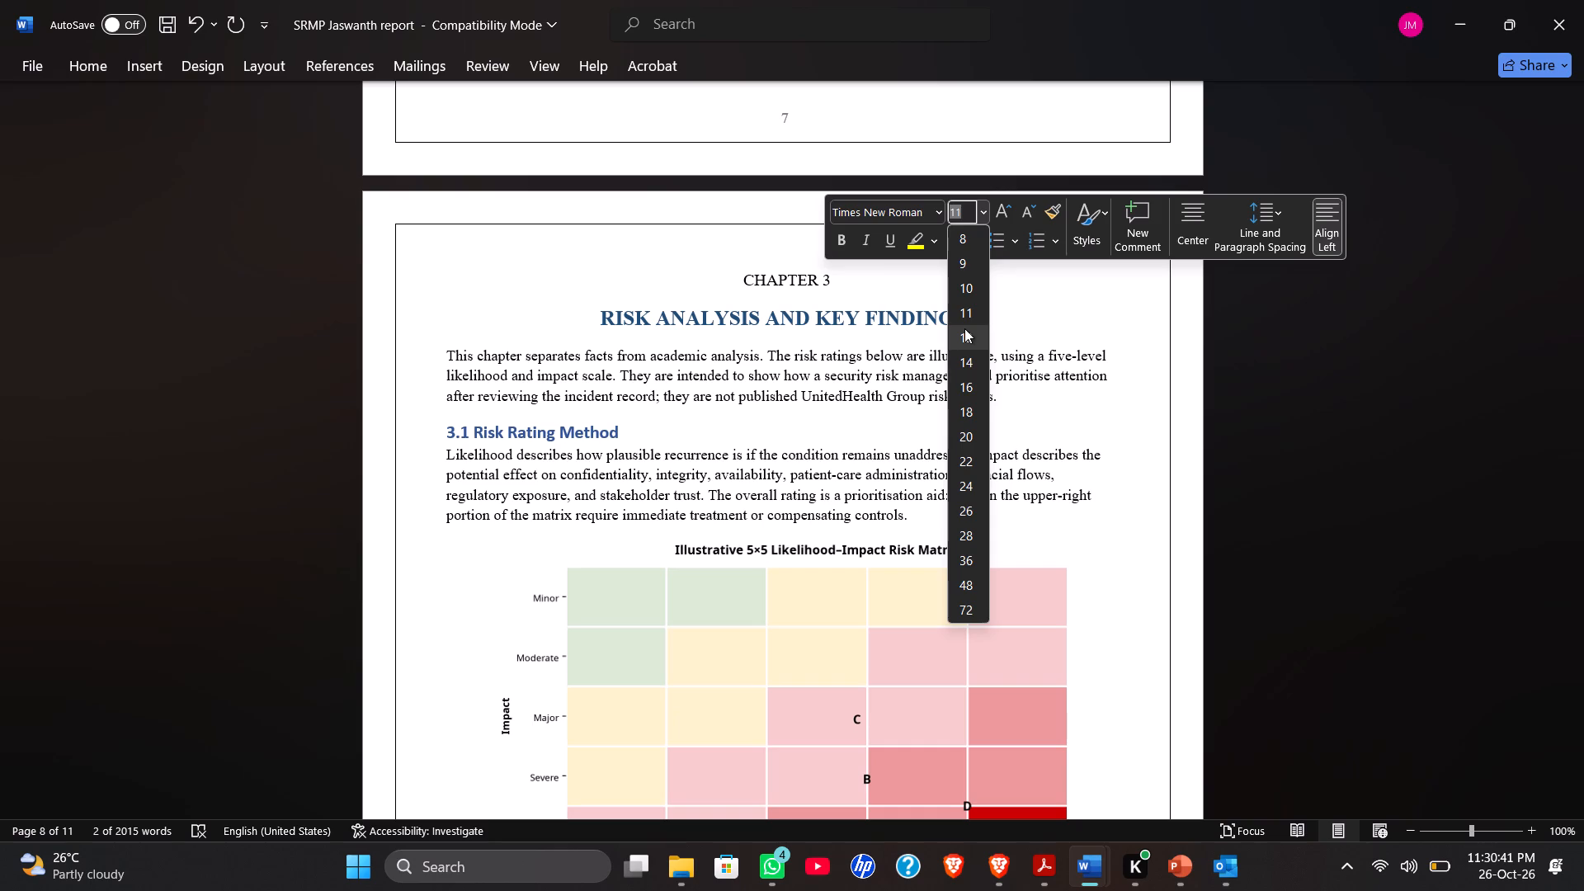
pyautogui.click(968, 357)
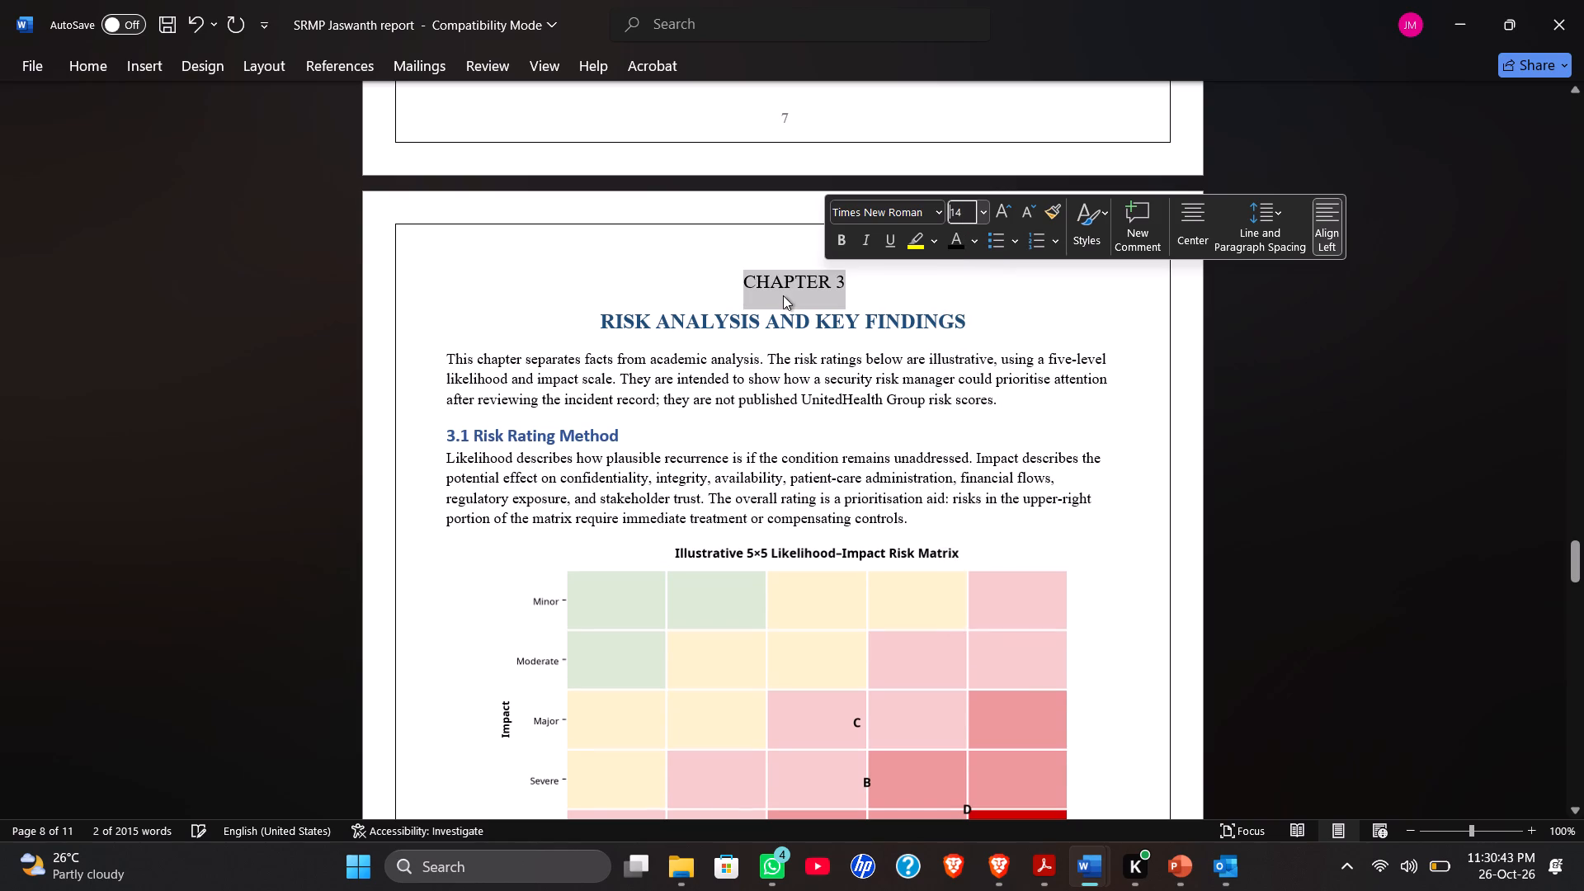
pyautogui.click(841, 242)
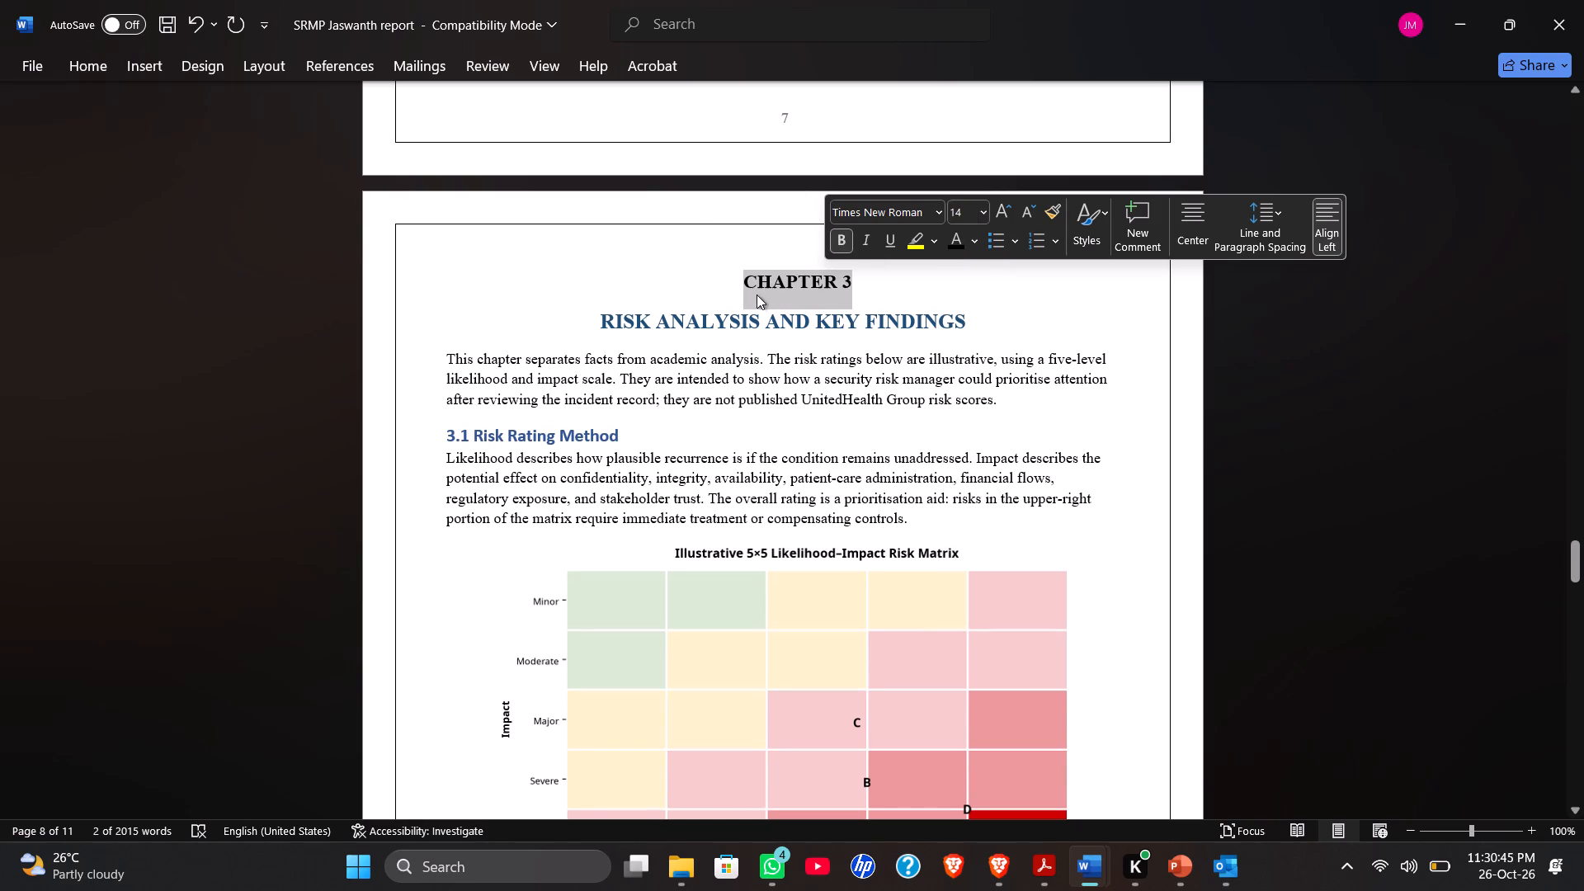
# Set the title "RISK ANALYSIS AND KEY FINDINGS" to font size 14 with black text.
pyautogui.moveTo(596, 319); pyautogui.dragTo(846, 333)
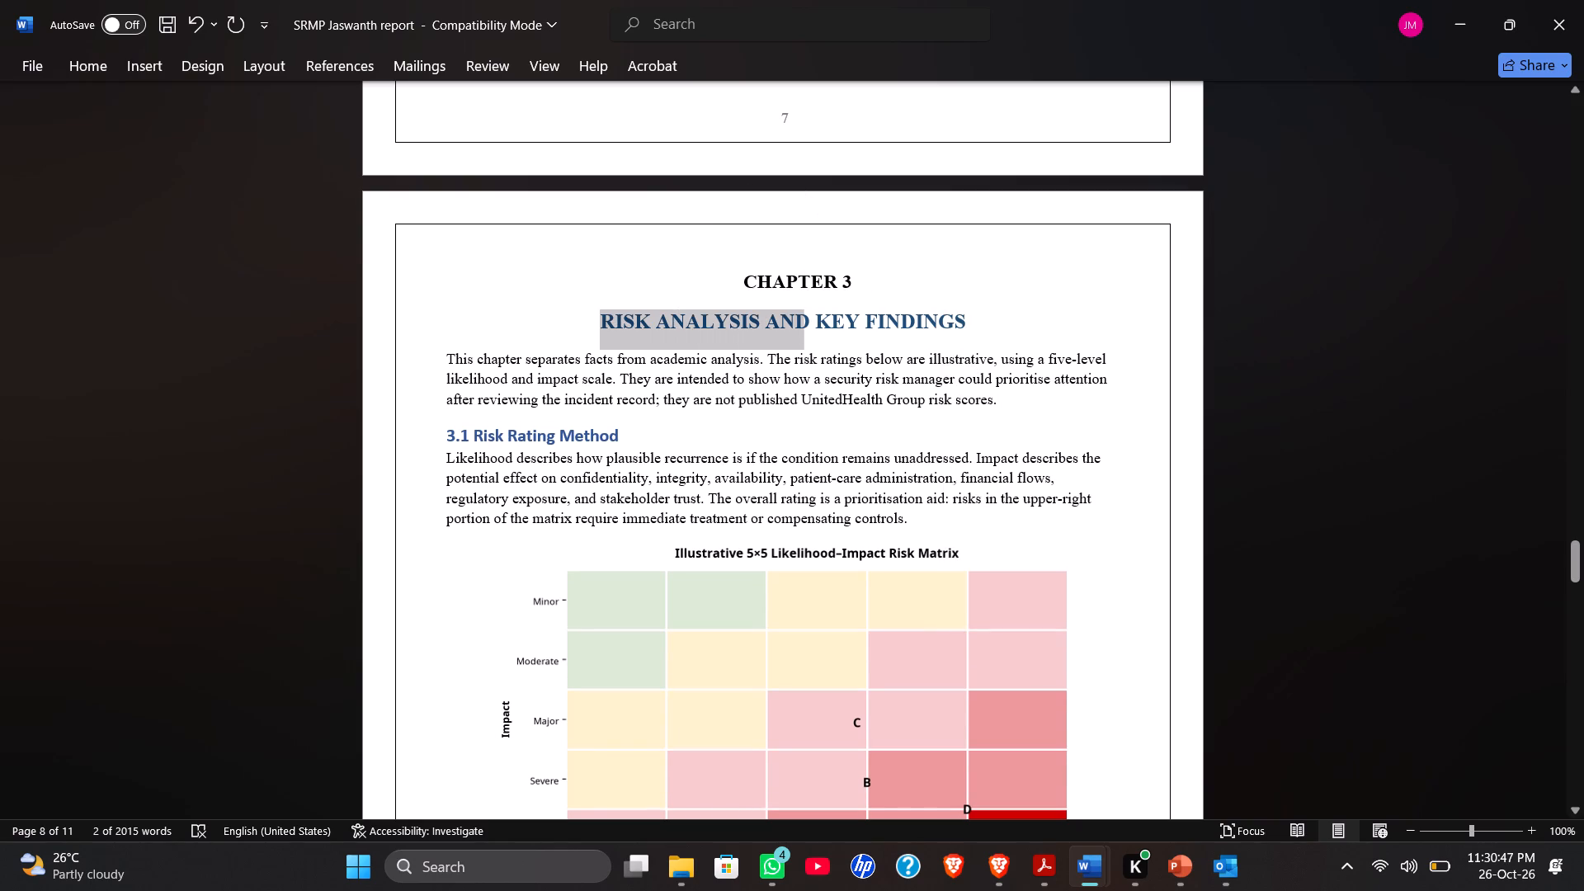
pyautogui.moveTo(846, 333); pyautogui.dragTo(973, 319)
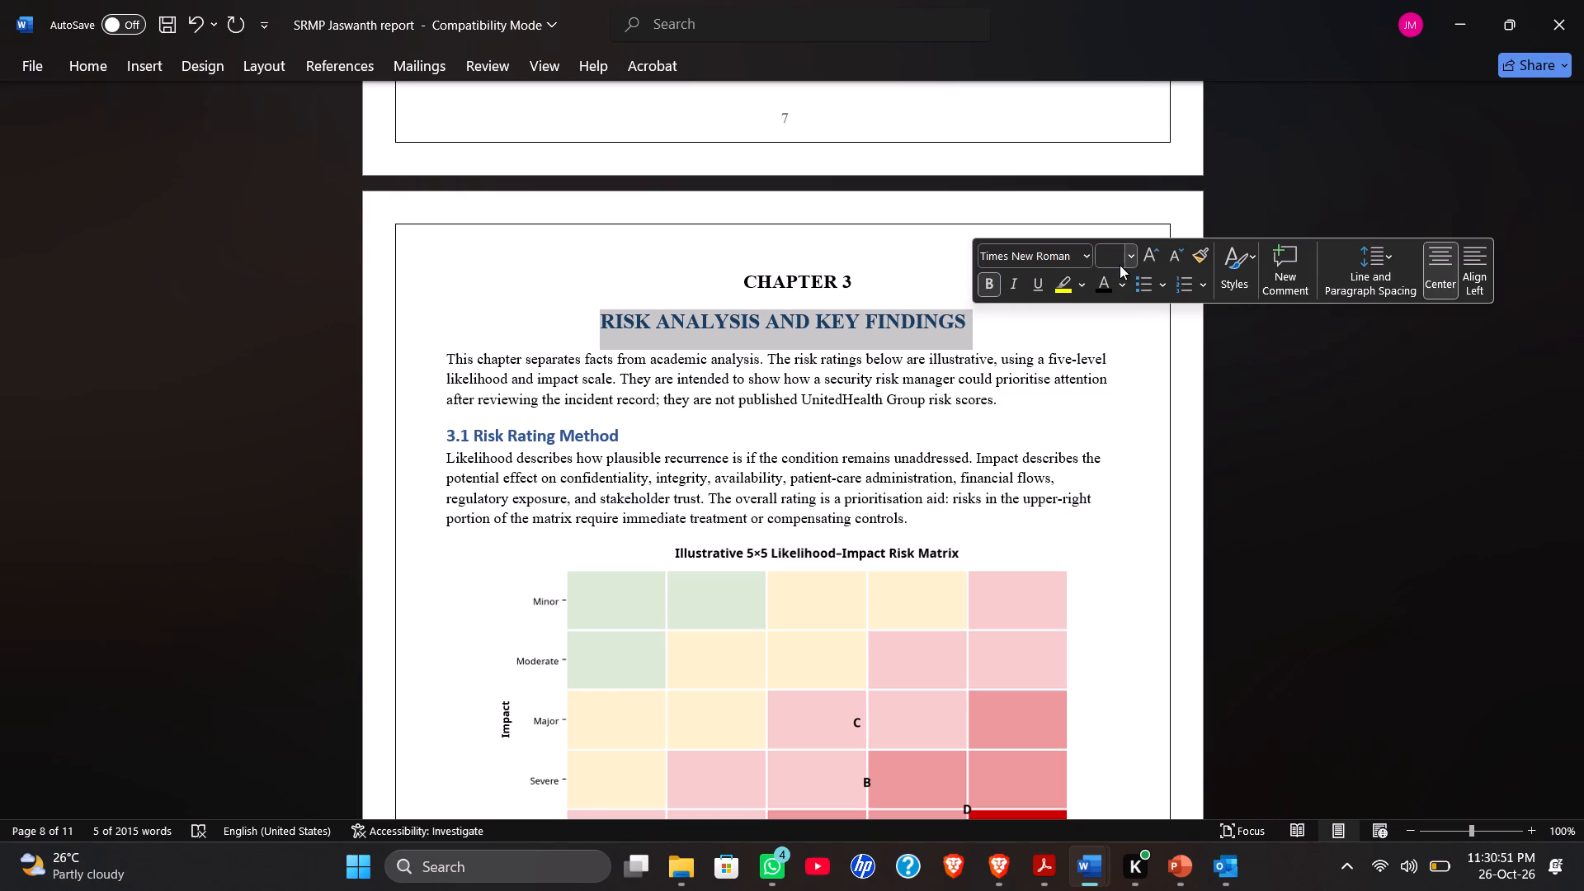
pyautogui.click(1126, 259)
pyautogui.click(1113, 401)
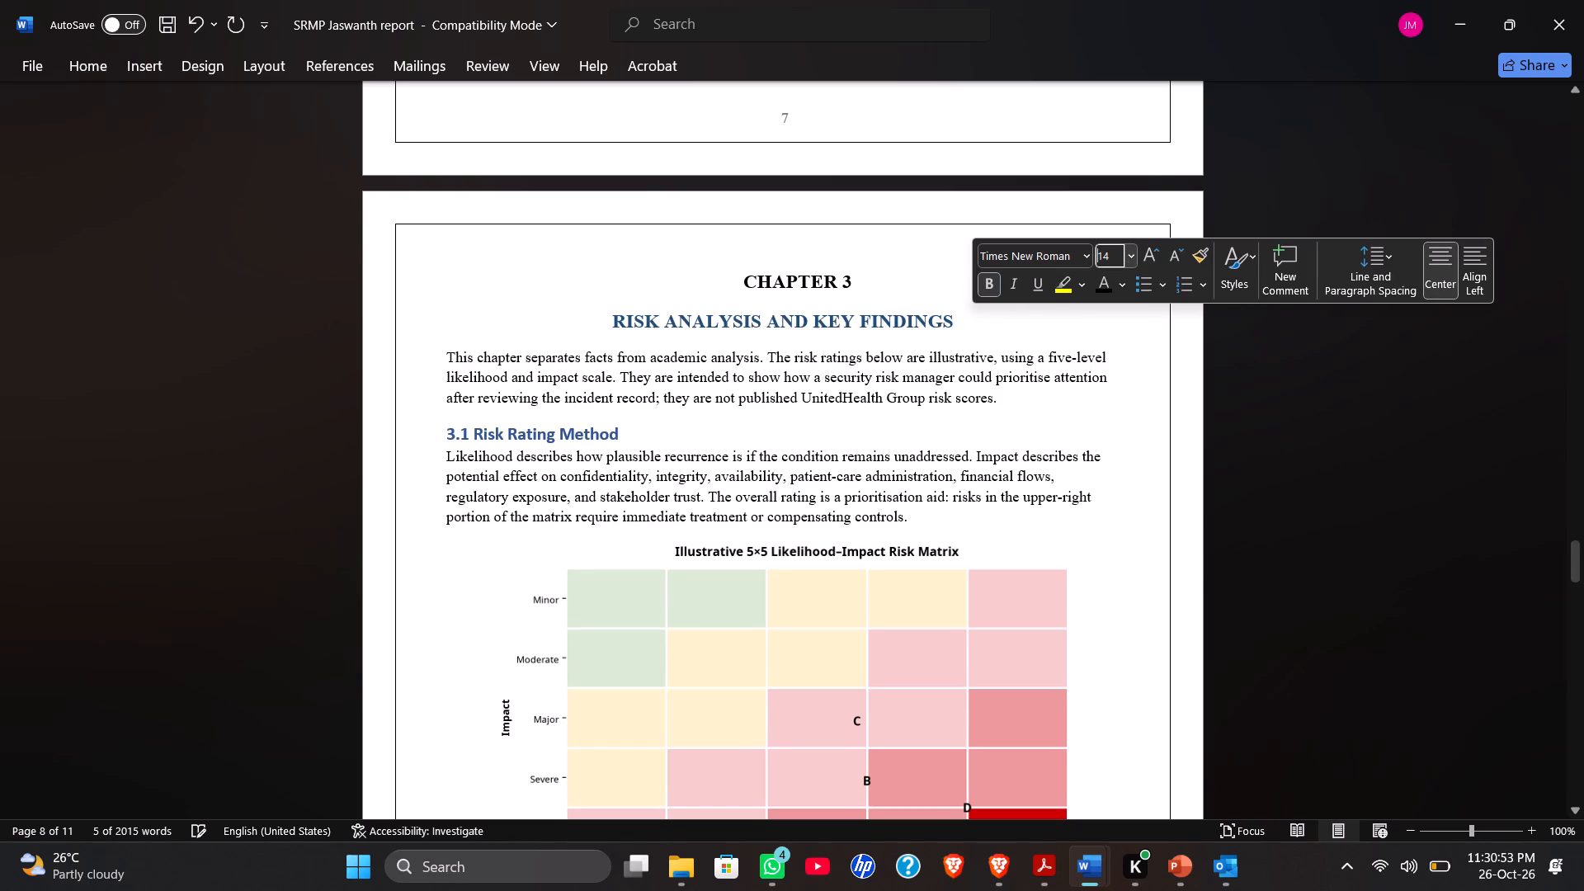
pyautogui.click(1098, 286)
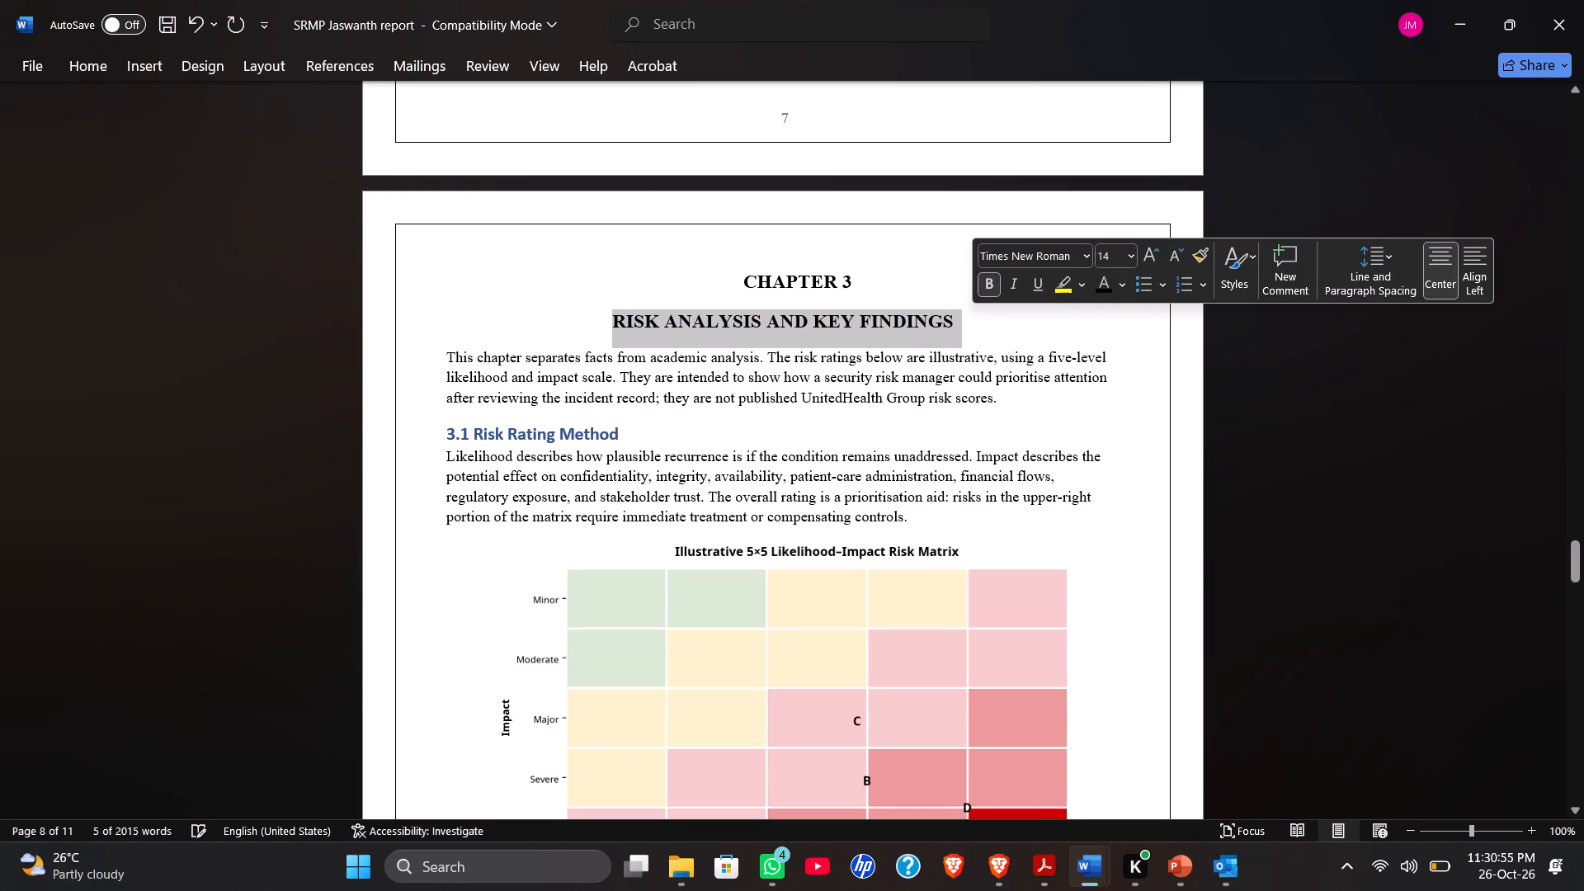
# Strip the heading style from "3.1 Risk Rating Method", keeping it as plain text on its own line.
pyautogui.click(451, 427)
pyautogui.press('Left')
pyautogui.press('BackSpace')
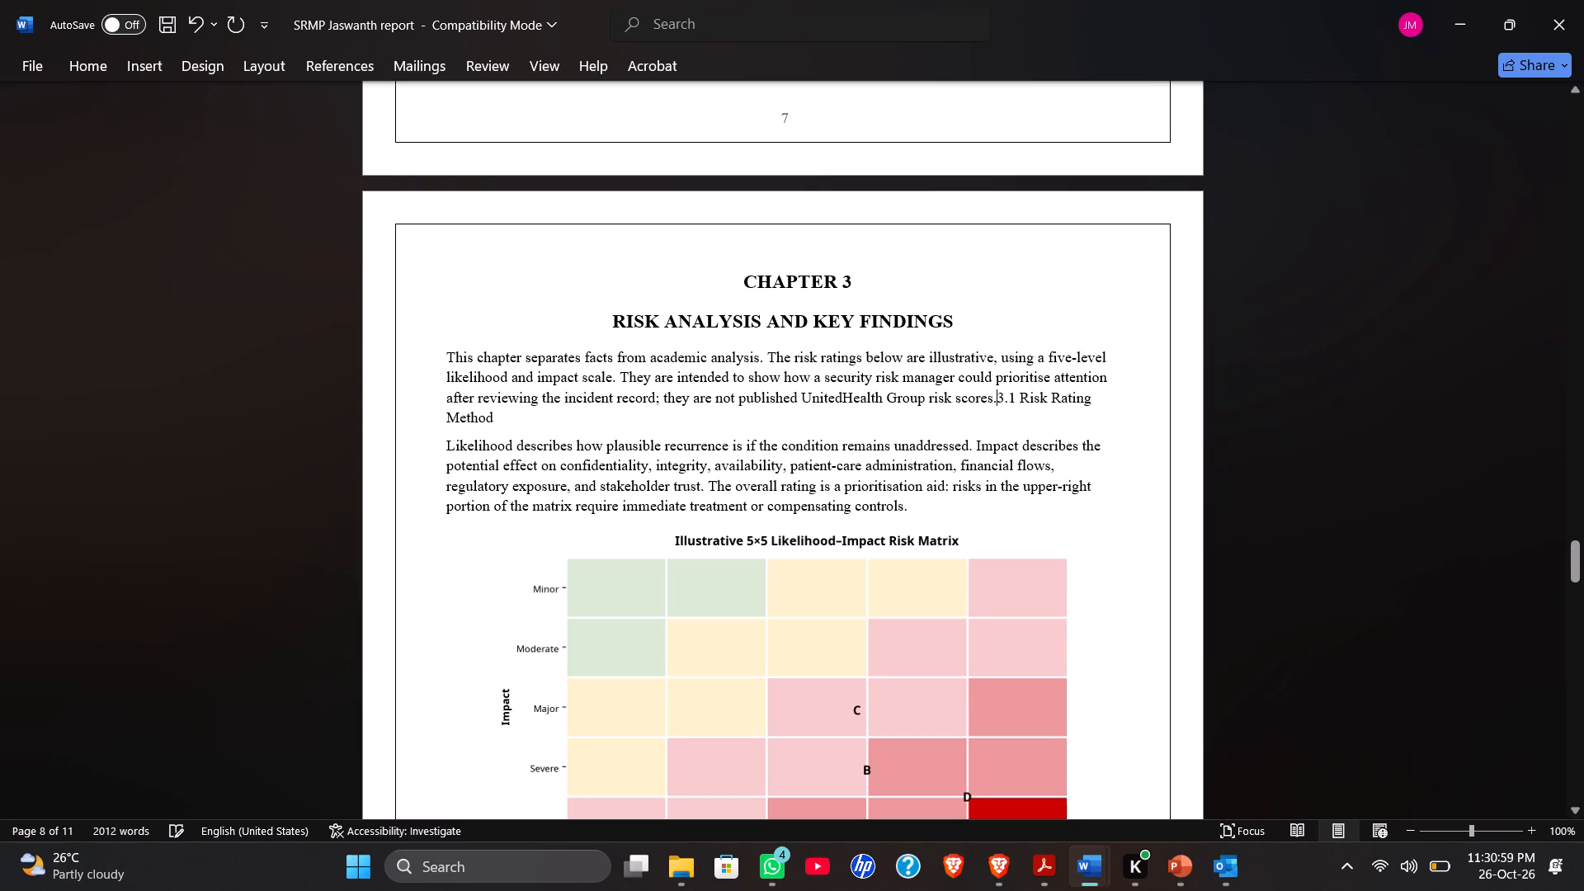
pyautogui.press('Return')
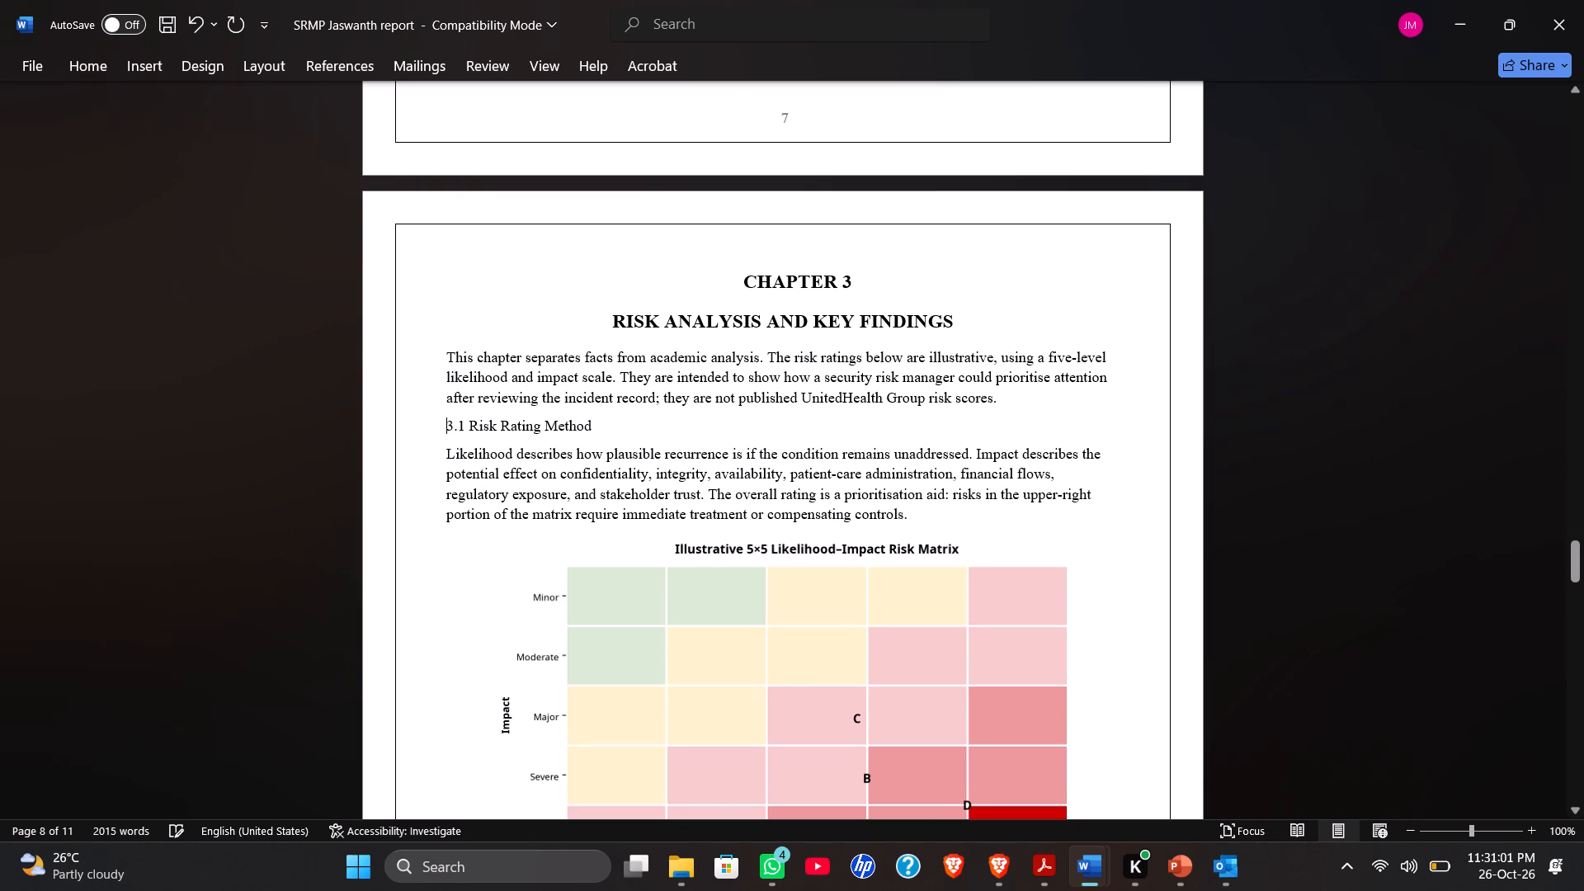
# Make the subheading "3.1 Risk Rating Method" bold.
pyautogui.moveTo(445, 422); pyautogui.dragTo(571, 423)
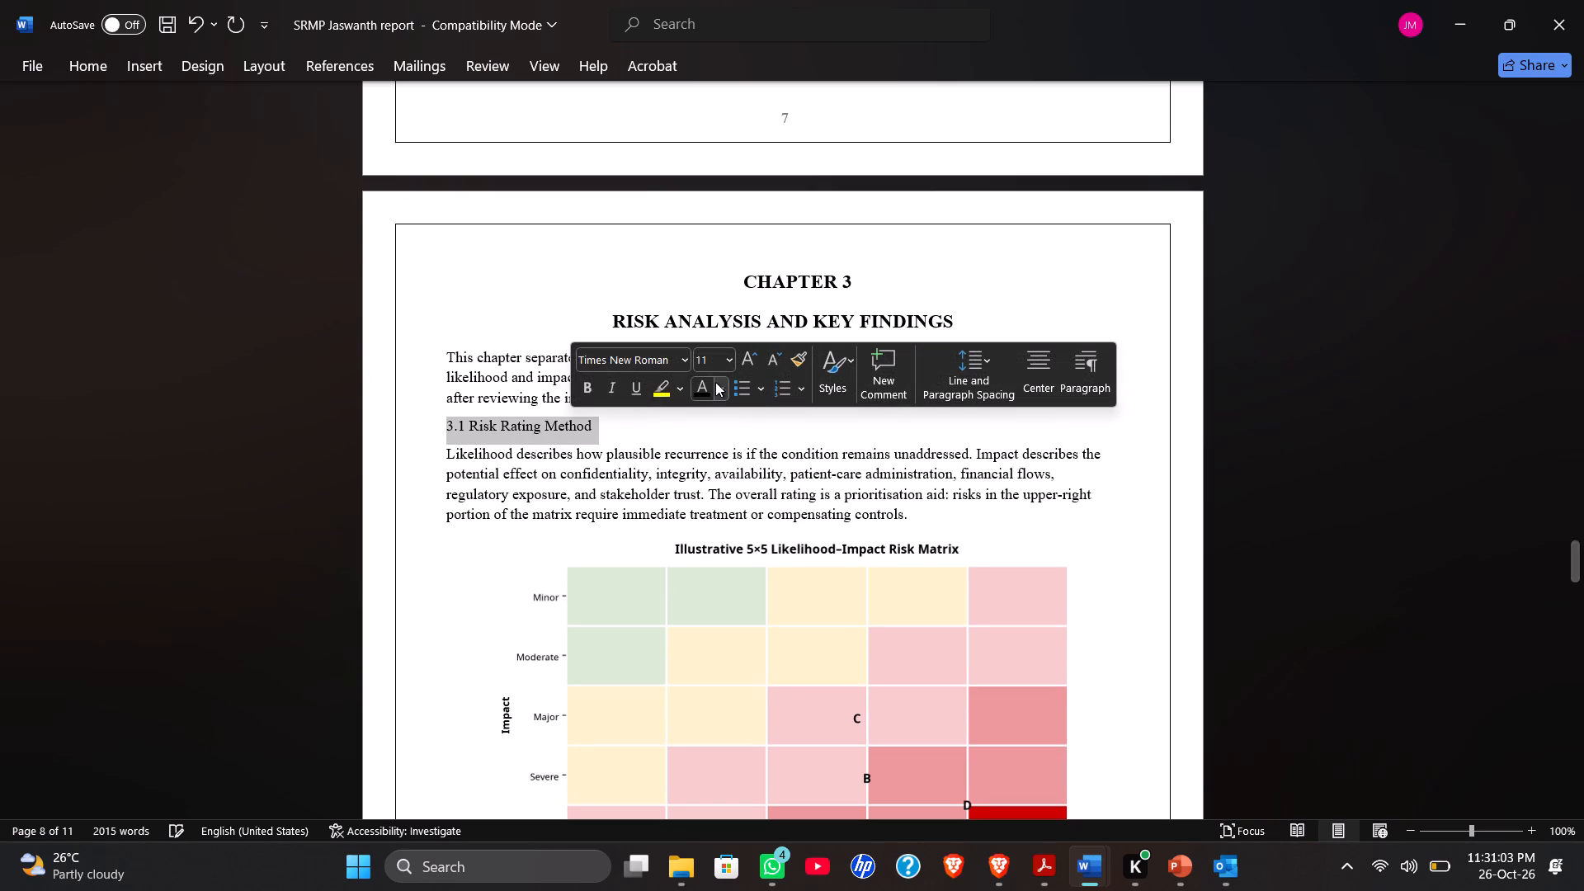
pyautogui.click(708, 384)
pyautogui.click(706, 378)
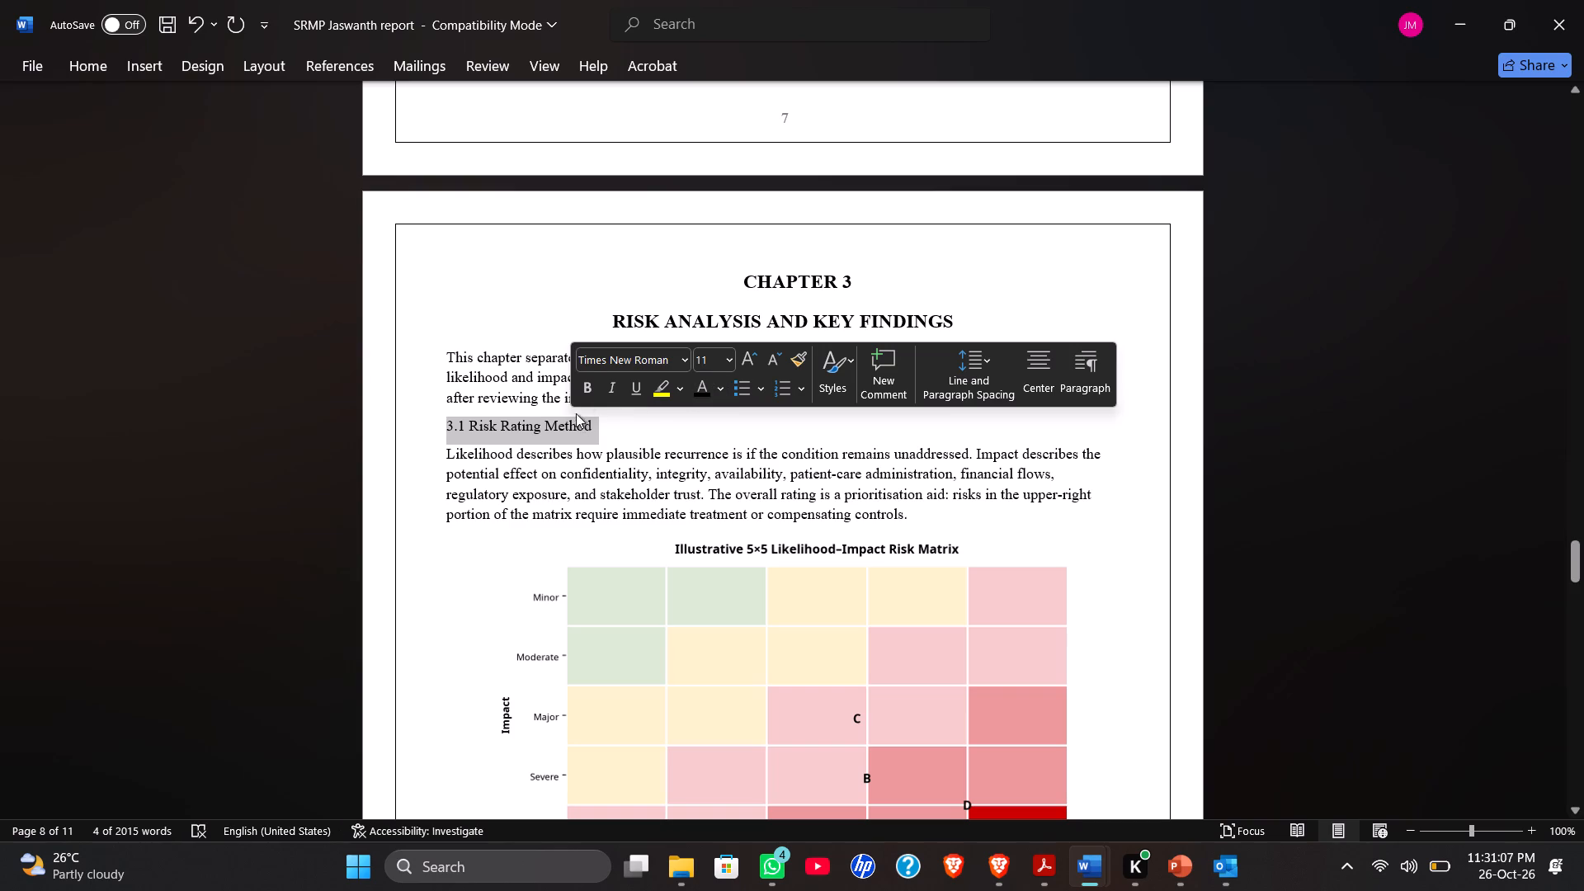
pyautogui.click(586, 388)
pyautogui.click(619, 504)
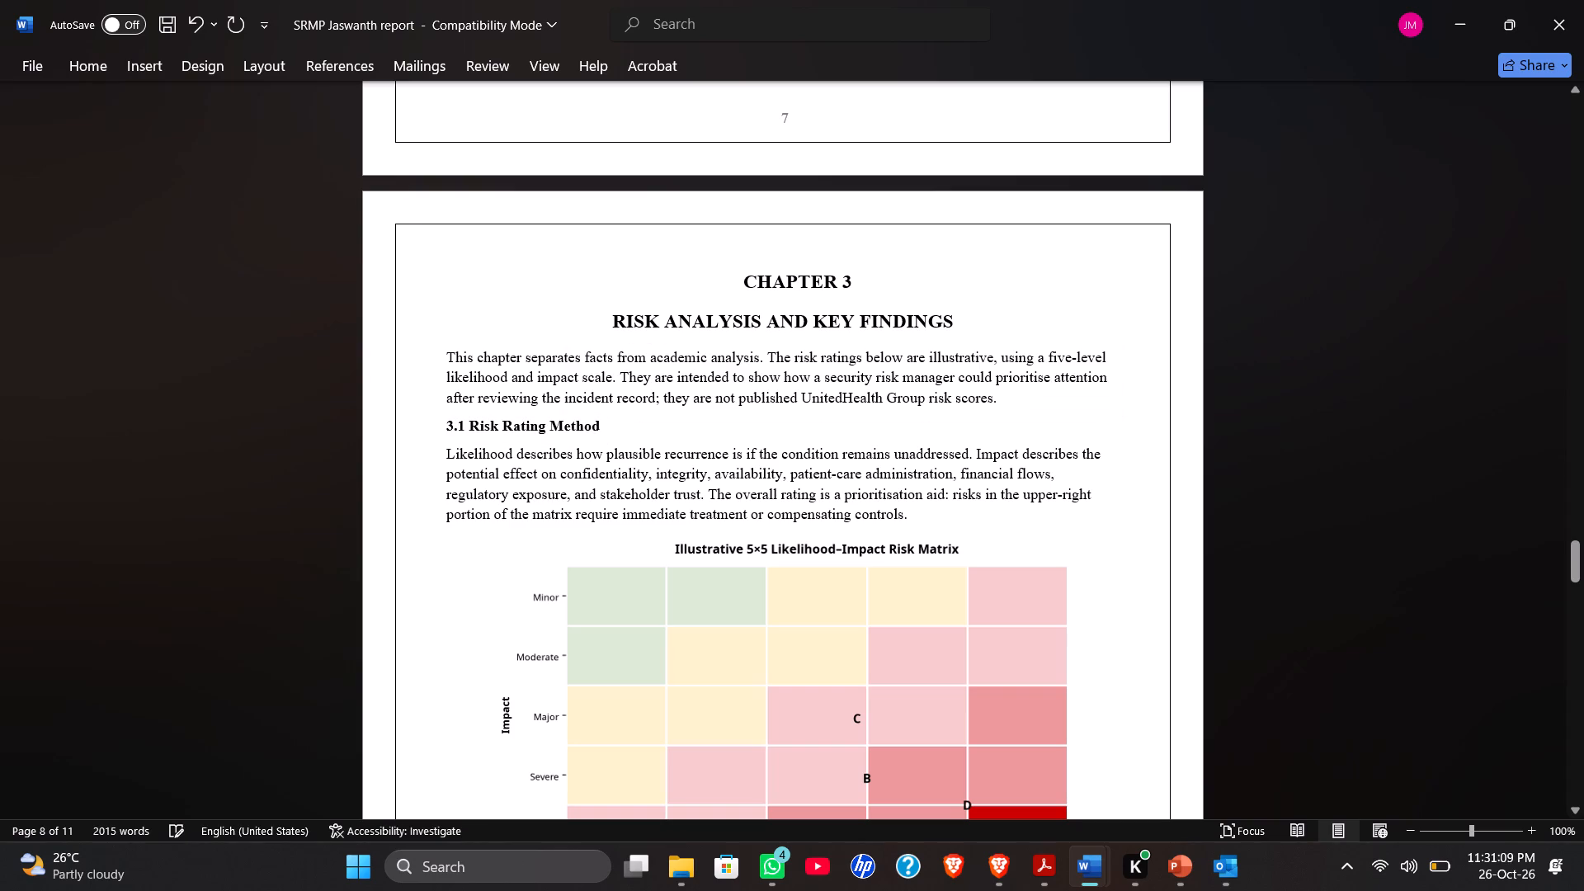
# Enlarge the Illustrative 5×5 Likelihood–Impact Risk Matrix picture proportionally until it spans the full text width.
pyautogui.scroll(-3, 643, 551)
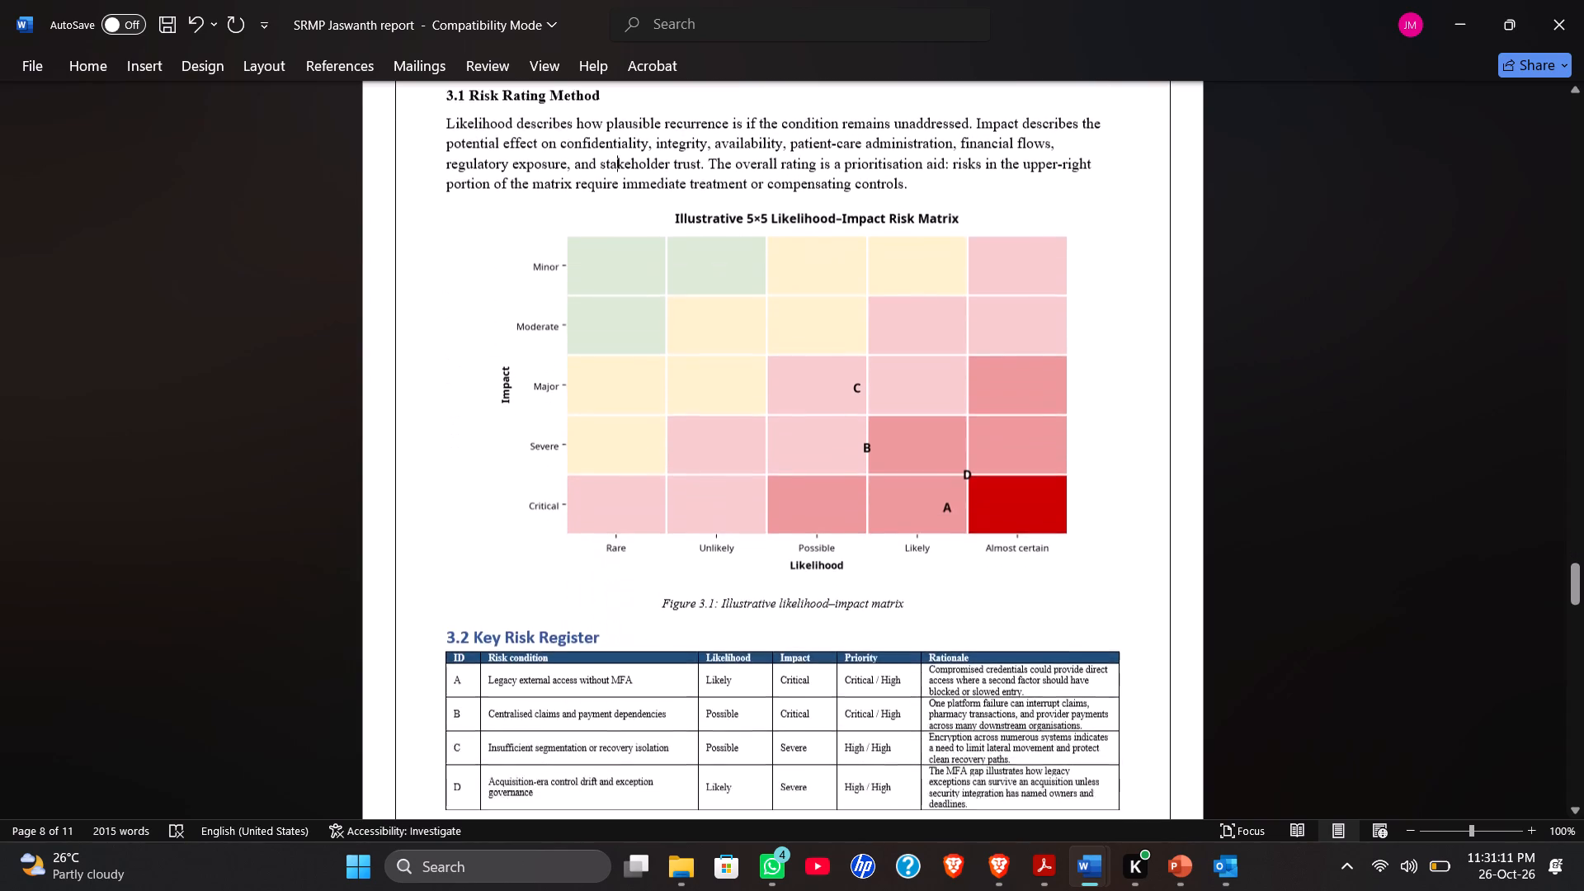
pyautogui.scroll(-1, 638, 548)
pyautogui.click(662, 431)
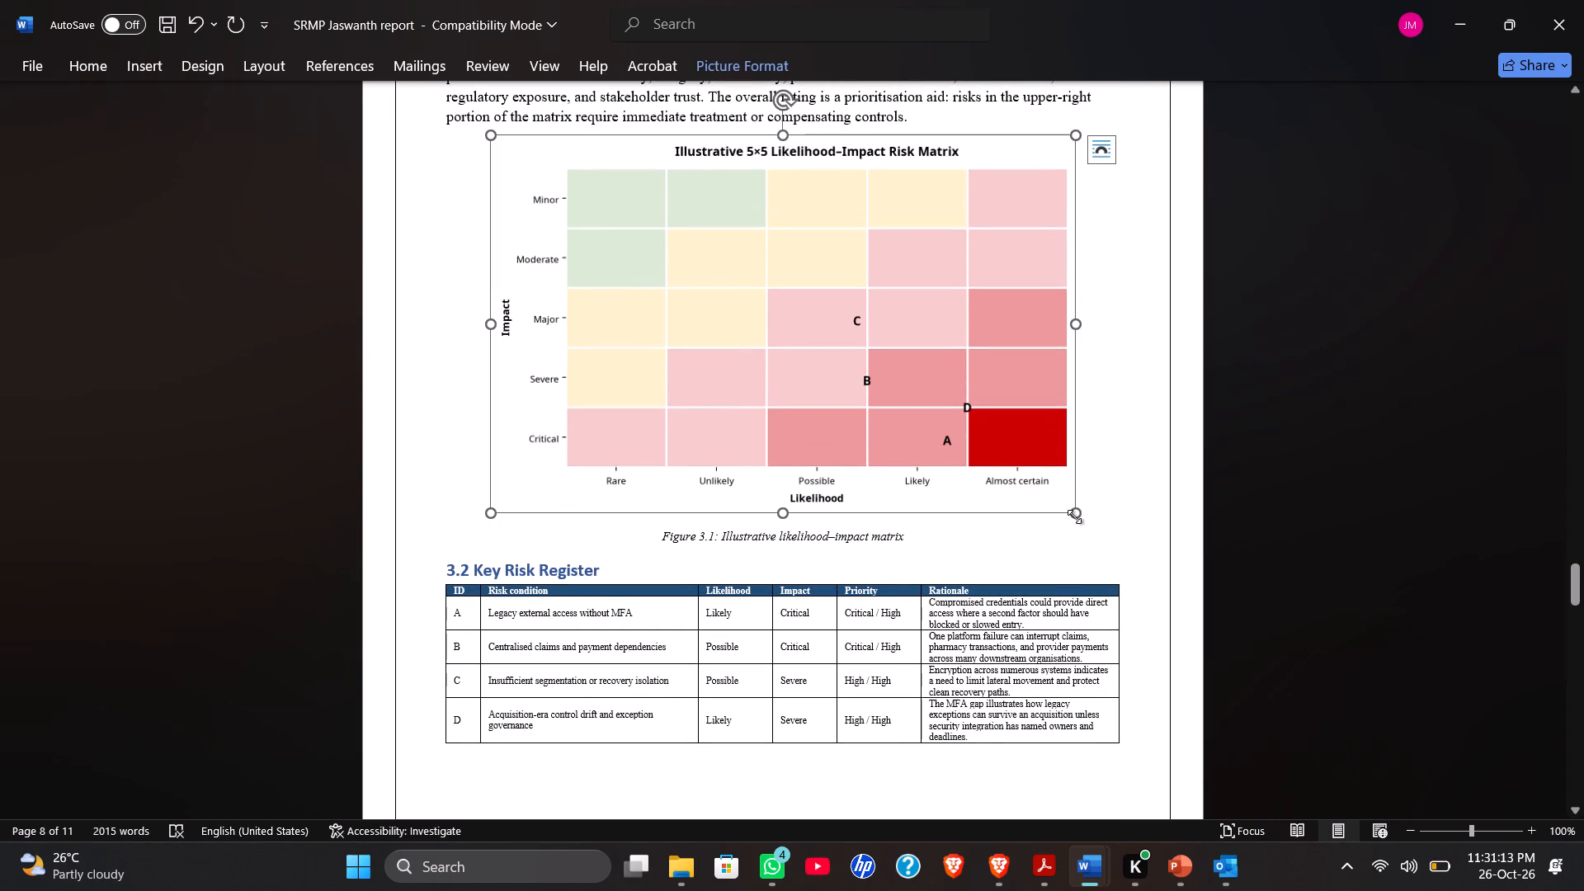
pyautogui.moveTo(1074, 508); pyautogui.dragTo(1091, 550)
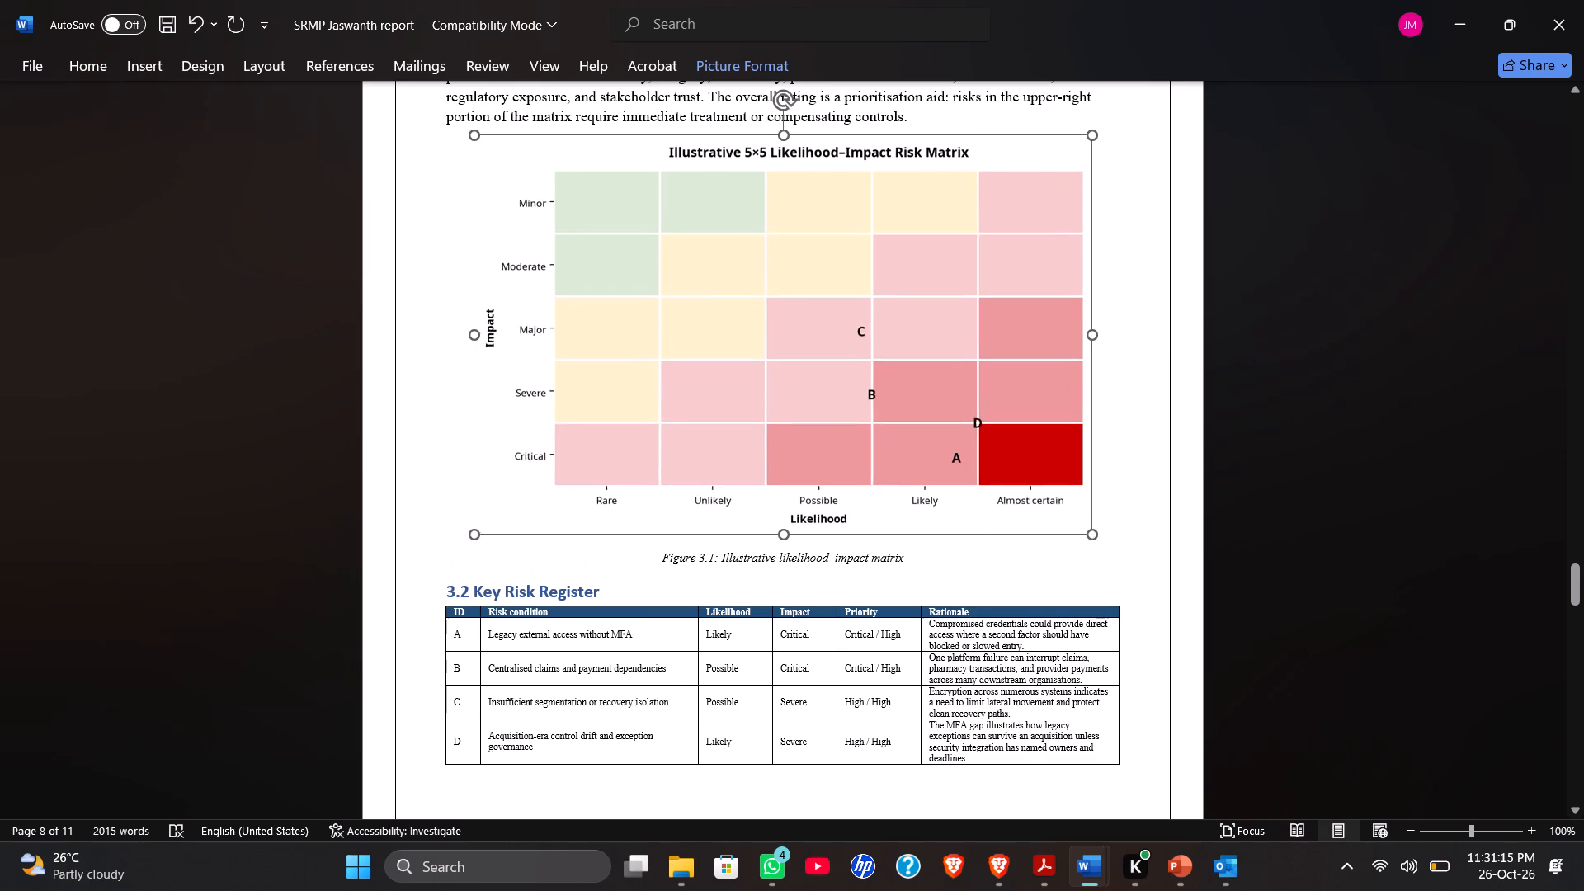
pyautogui.moveTo(1091, 550); pyautogui.dragTo(1095, 568)
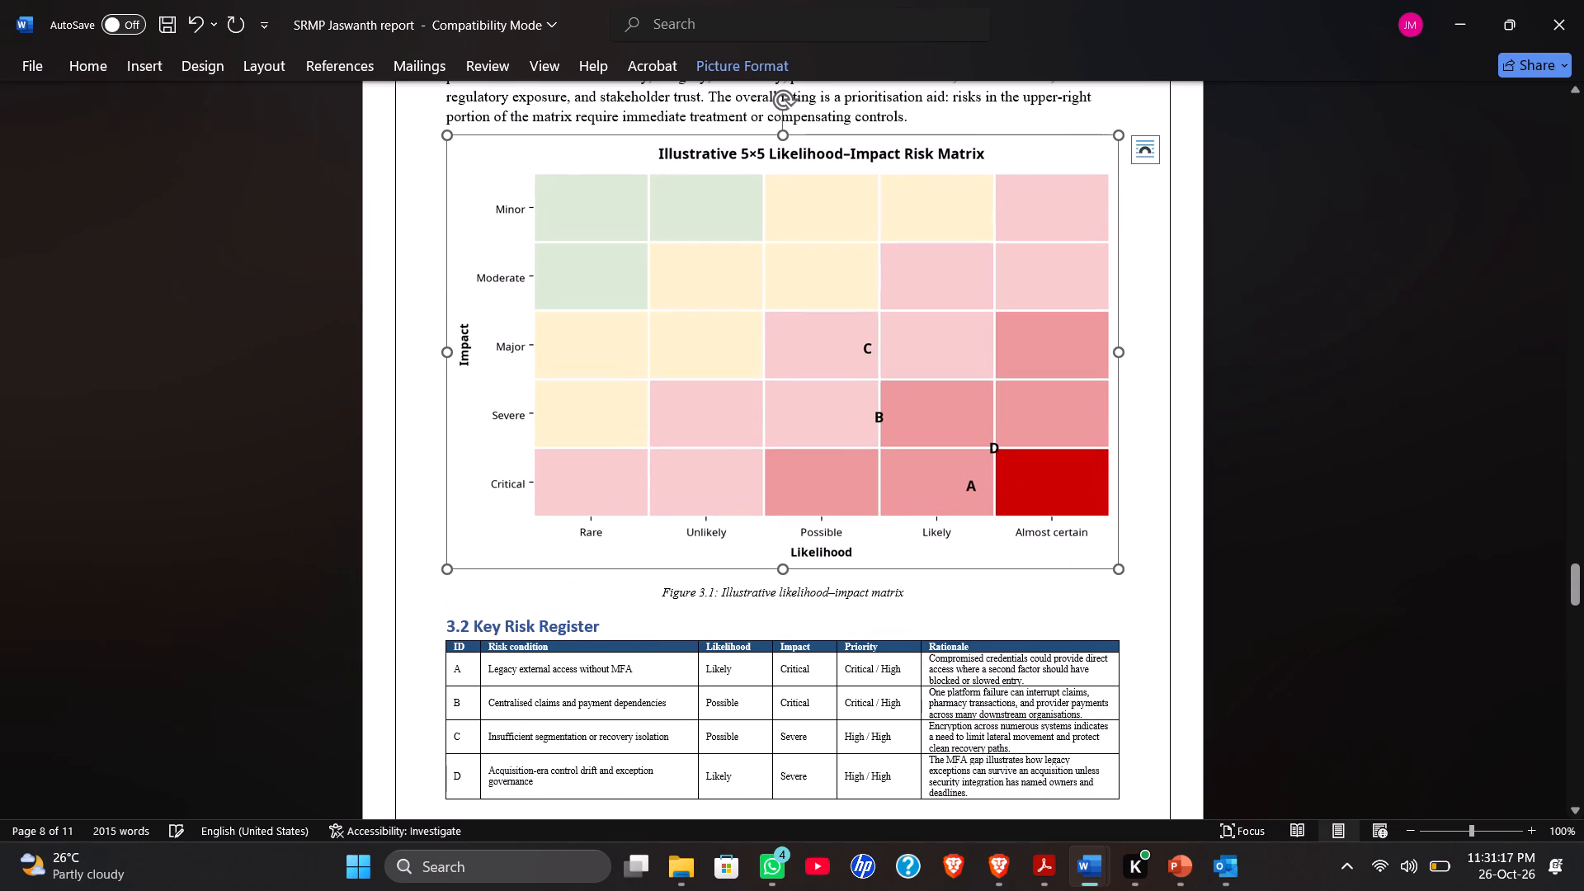
pyautogui.click(995, 450)
pyautogui.click(989, 437)
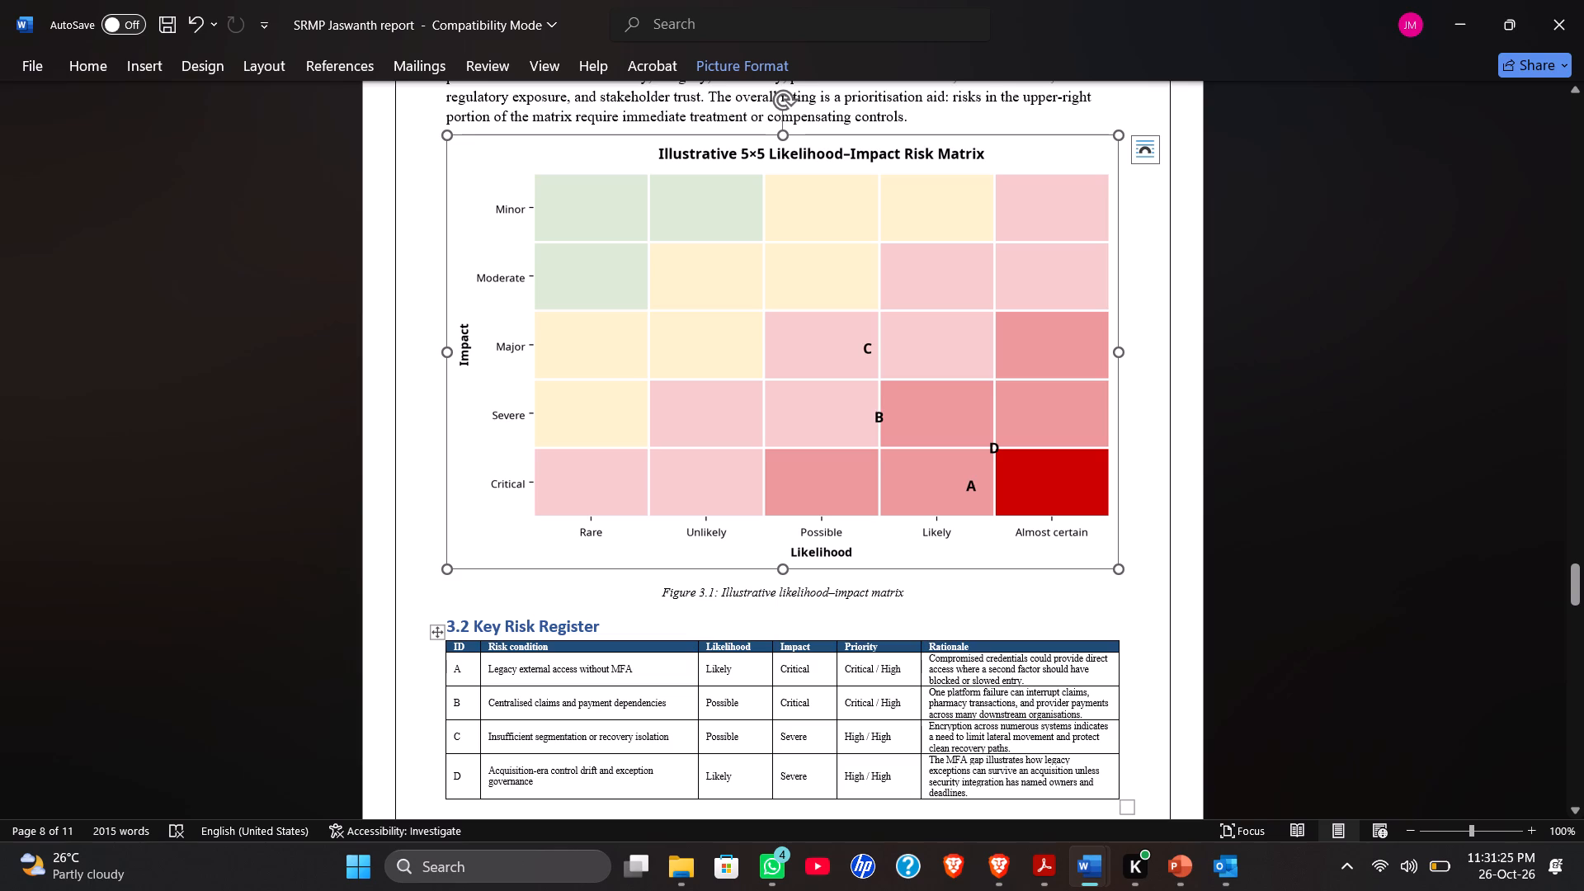
# Strip the heading style from "3.2 Key Risk Register", keeping it as a left-aligned plain line between the figure caption and the table.
pyautogui.click(649, 700)
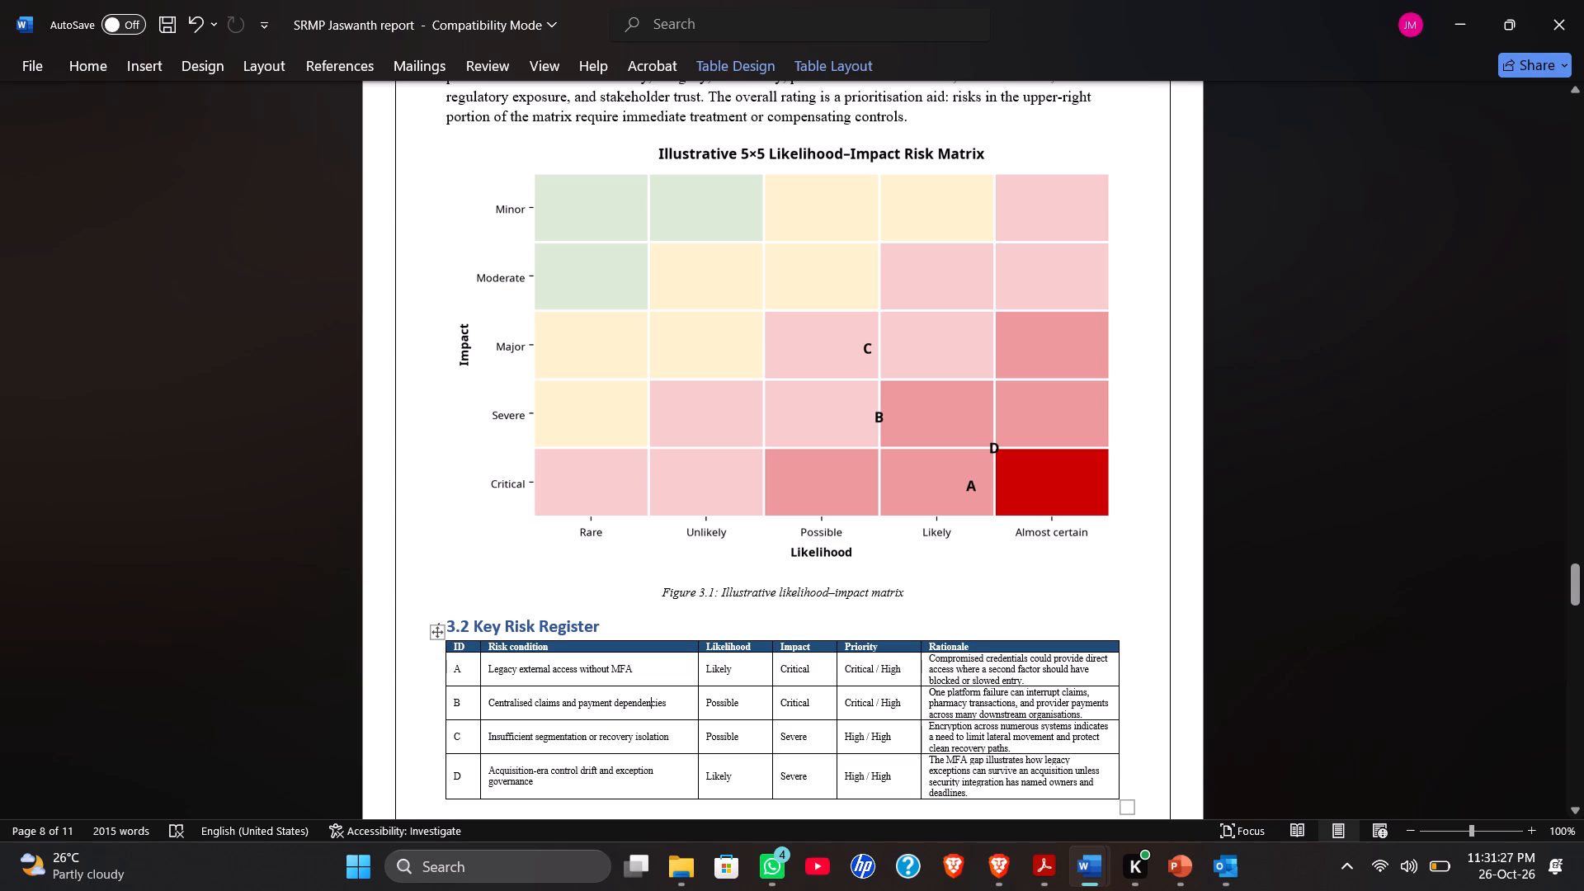
pyautogui.click(464, 625)
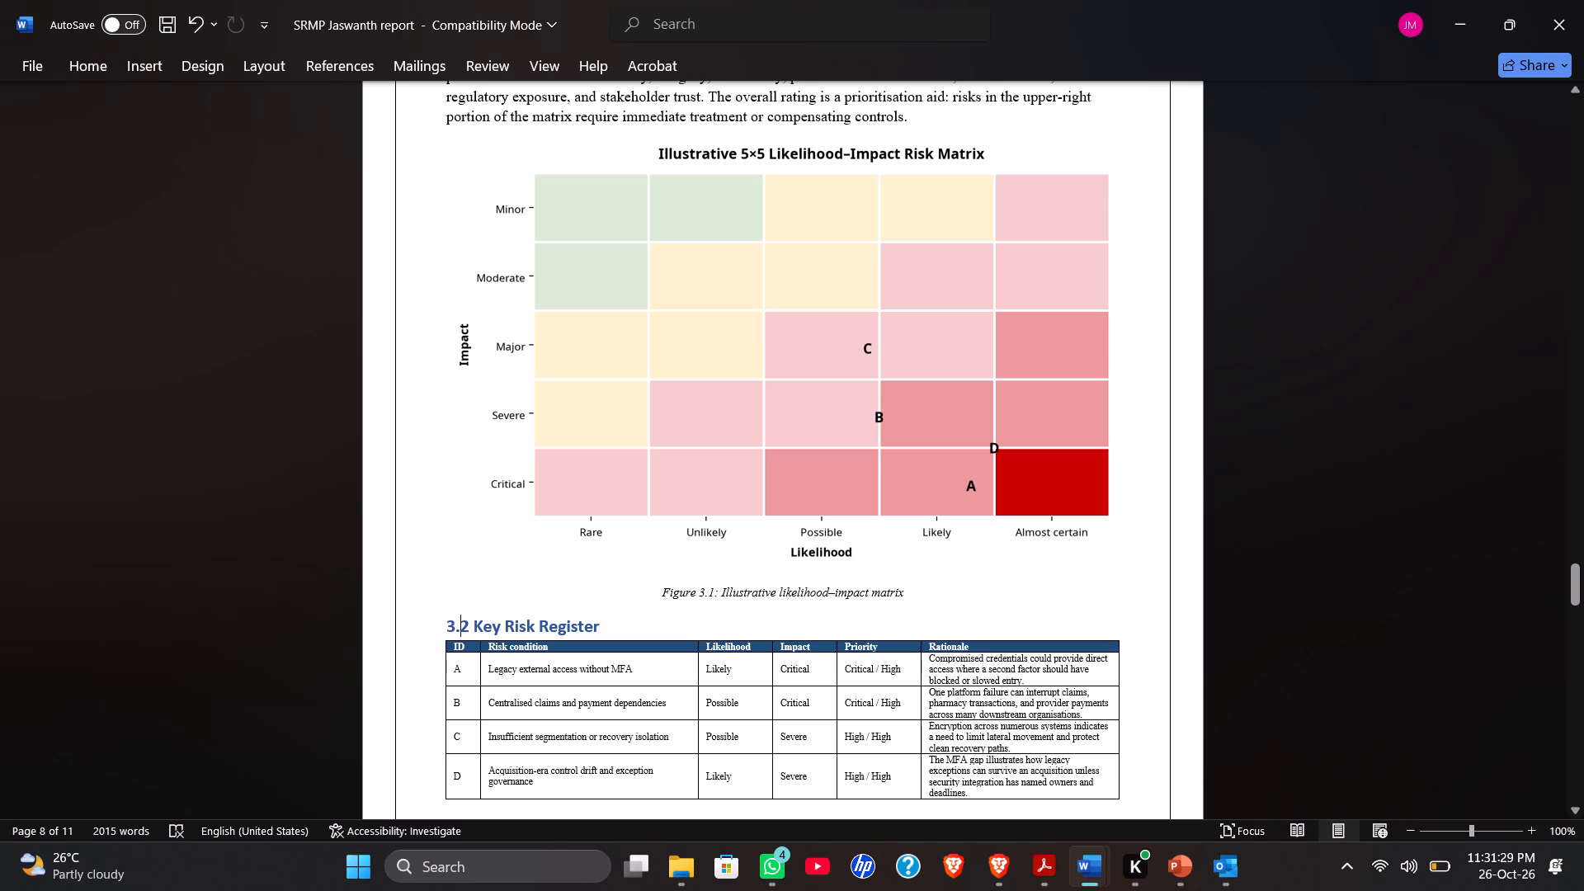
pyautogui.click(449, 628)
pyautogui.press('BackSpace')
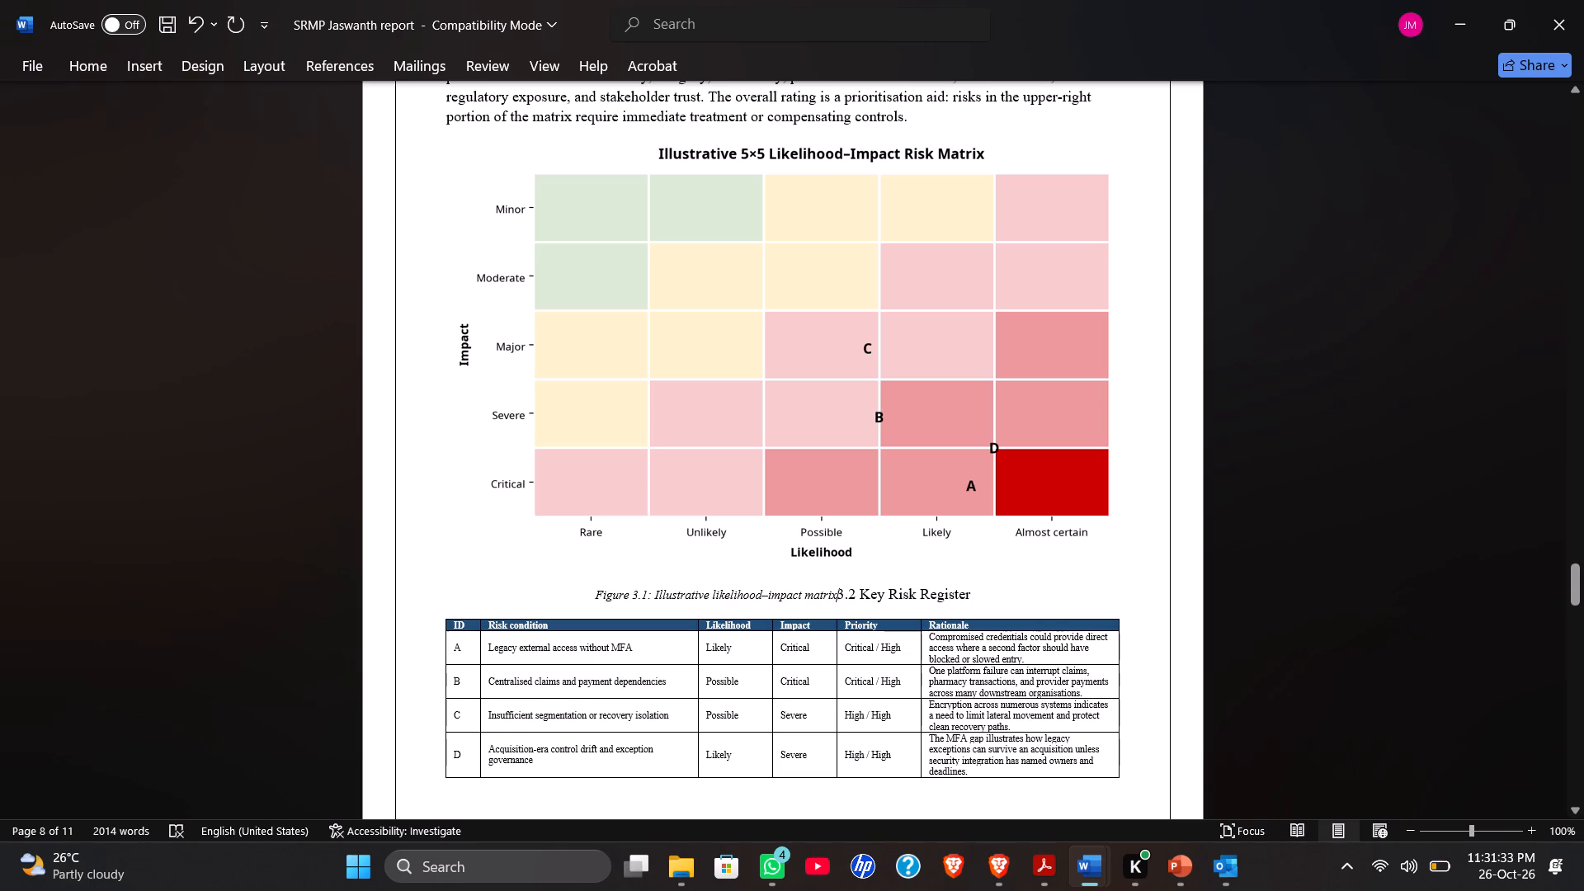
pyautogui.press('Return')
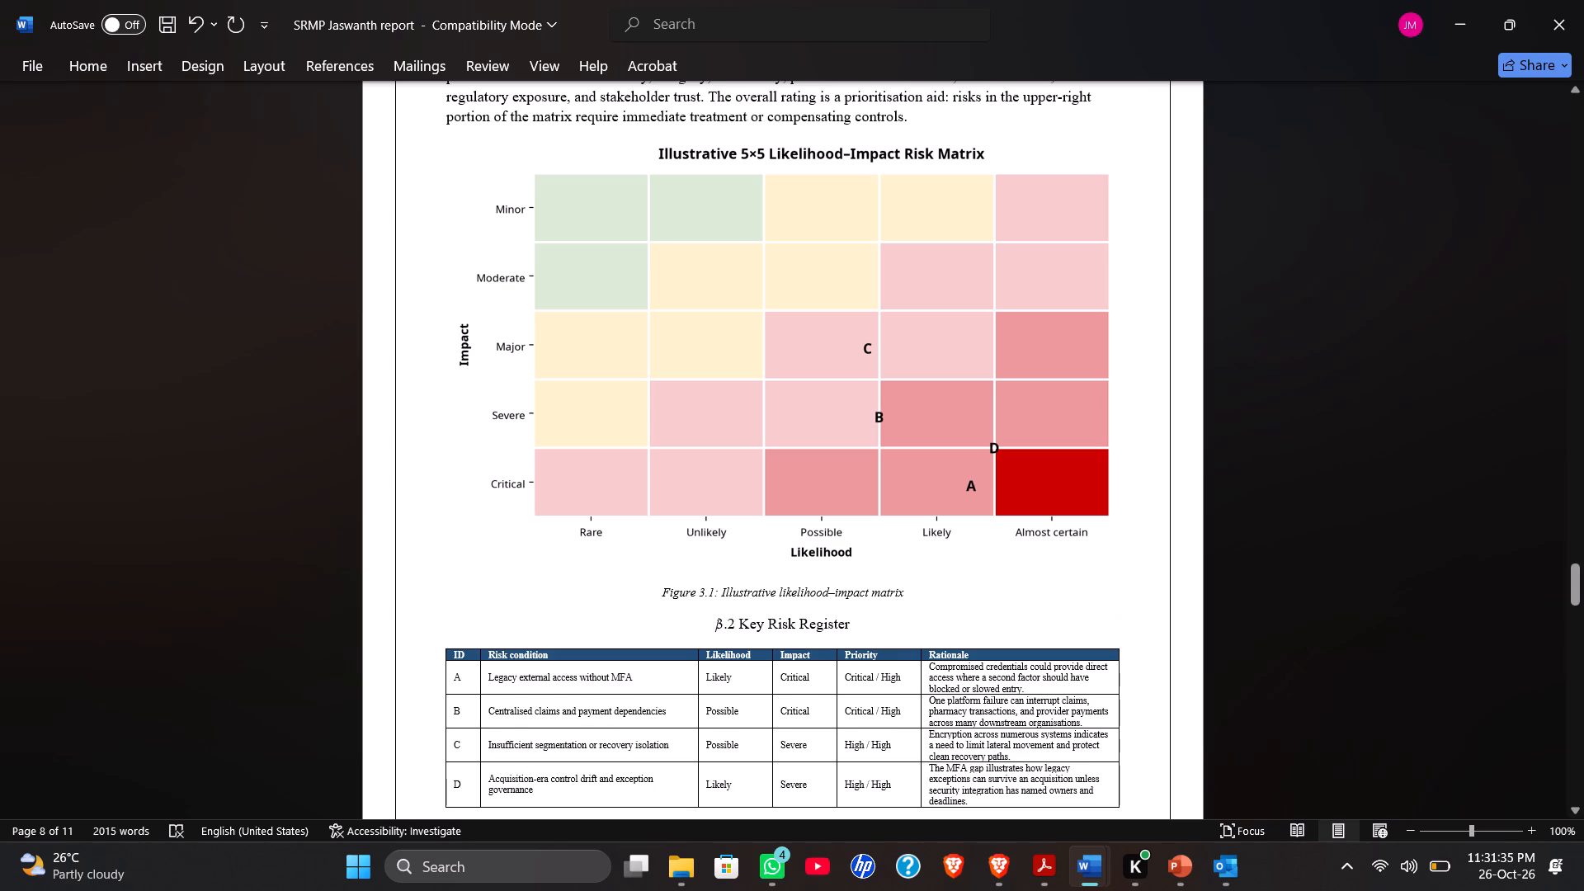
pyautogui.press('BackSpace')
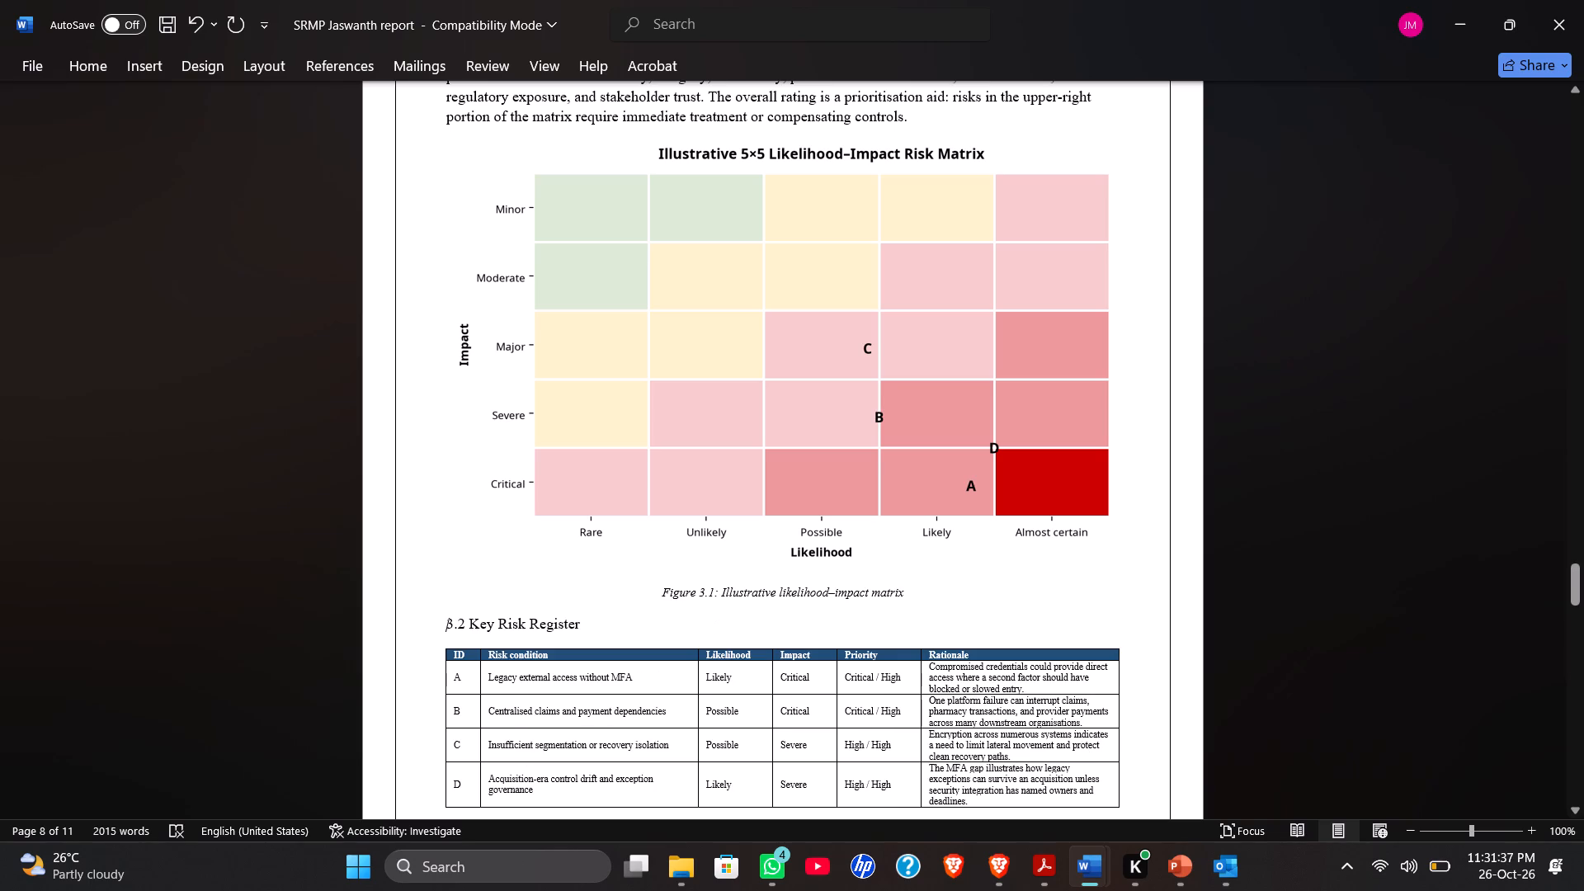
pyautogui.moveTo(448, 623); pyautogui.dragTo(567, 632)
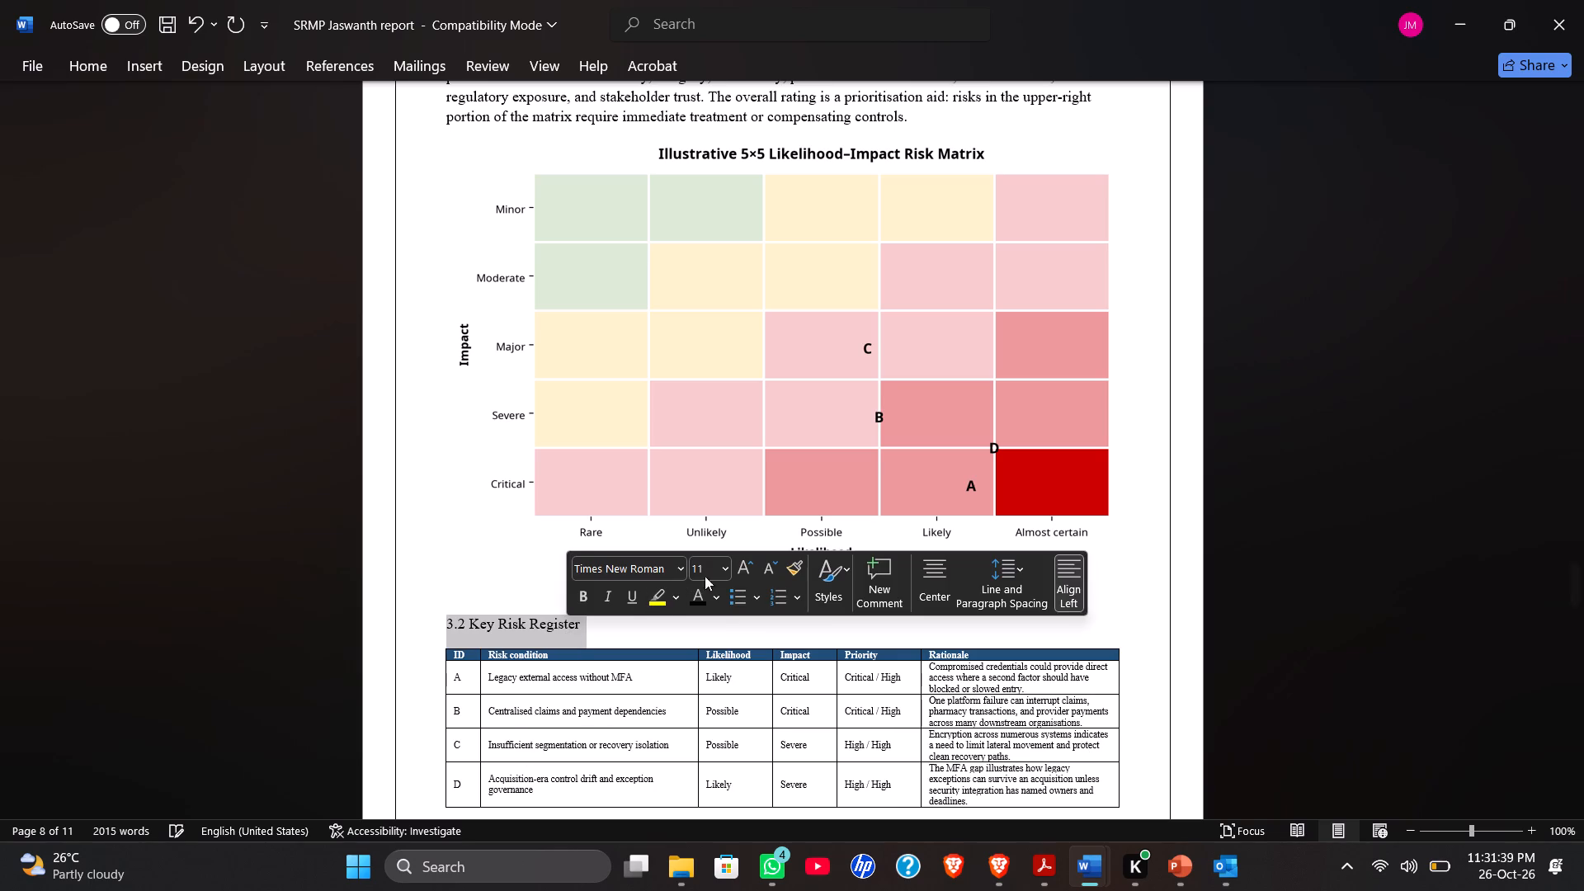
pyautogui.click(540, 368)
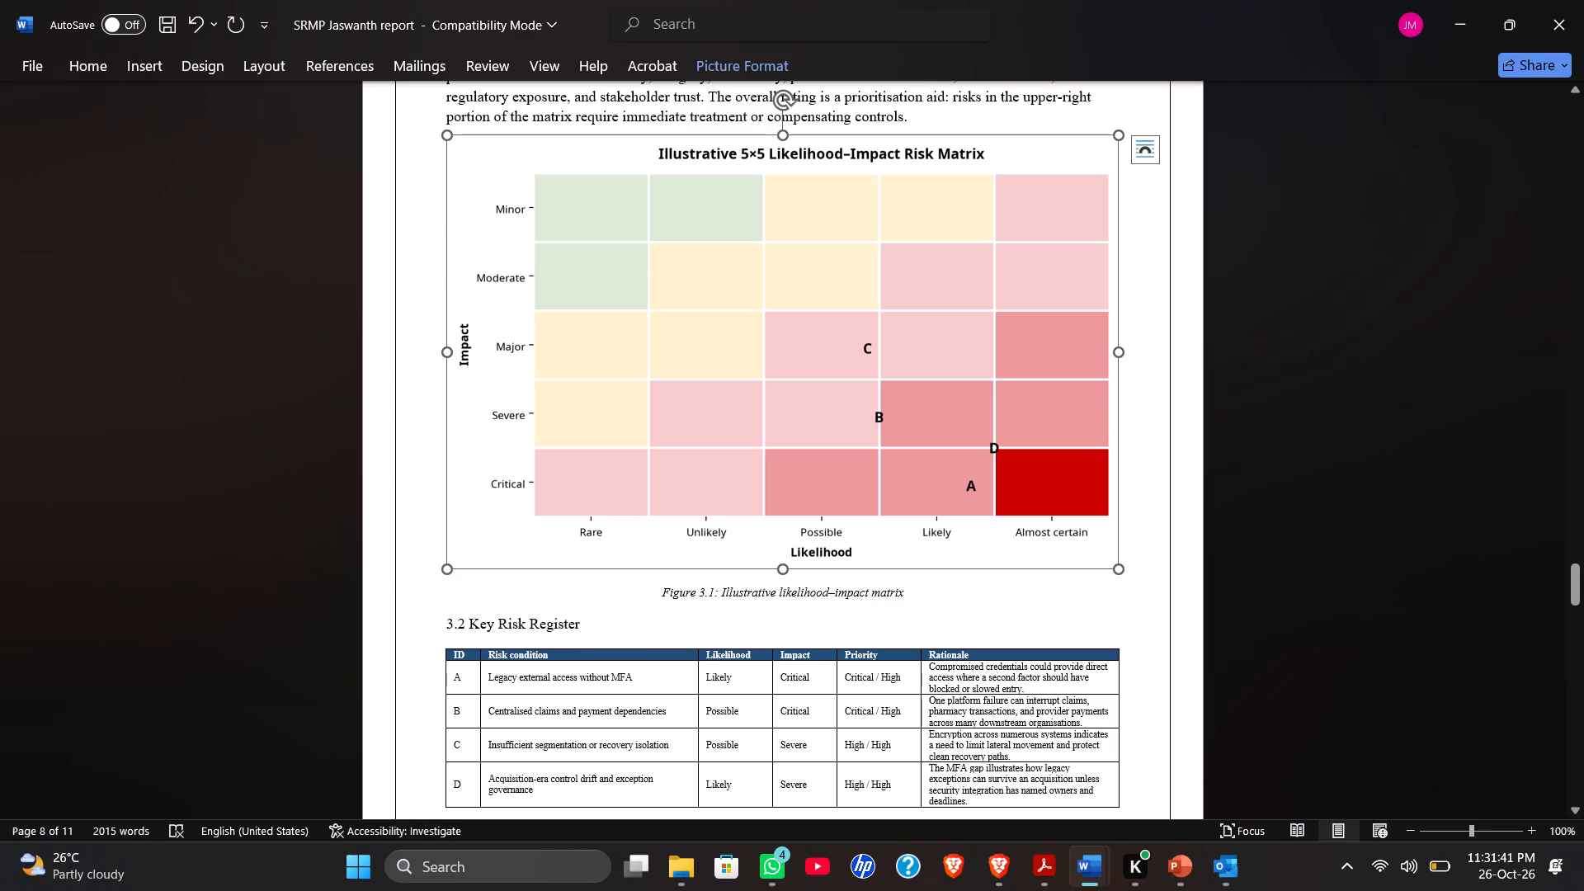
# Apply one larger, uniform font size to Chapter 3 from its introductory paragraph through the last 3.5 Key Findings bullet.
pyautogui.scroll(3, 411, 251)
pyautogui.scroll(-1, 469, 389)
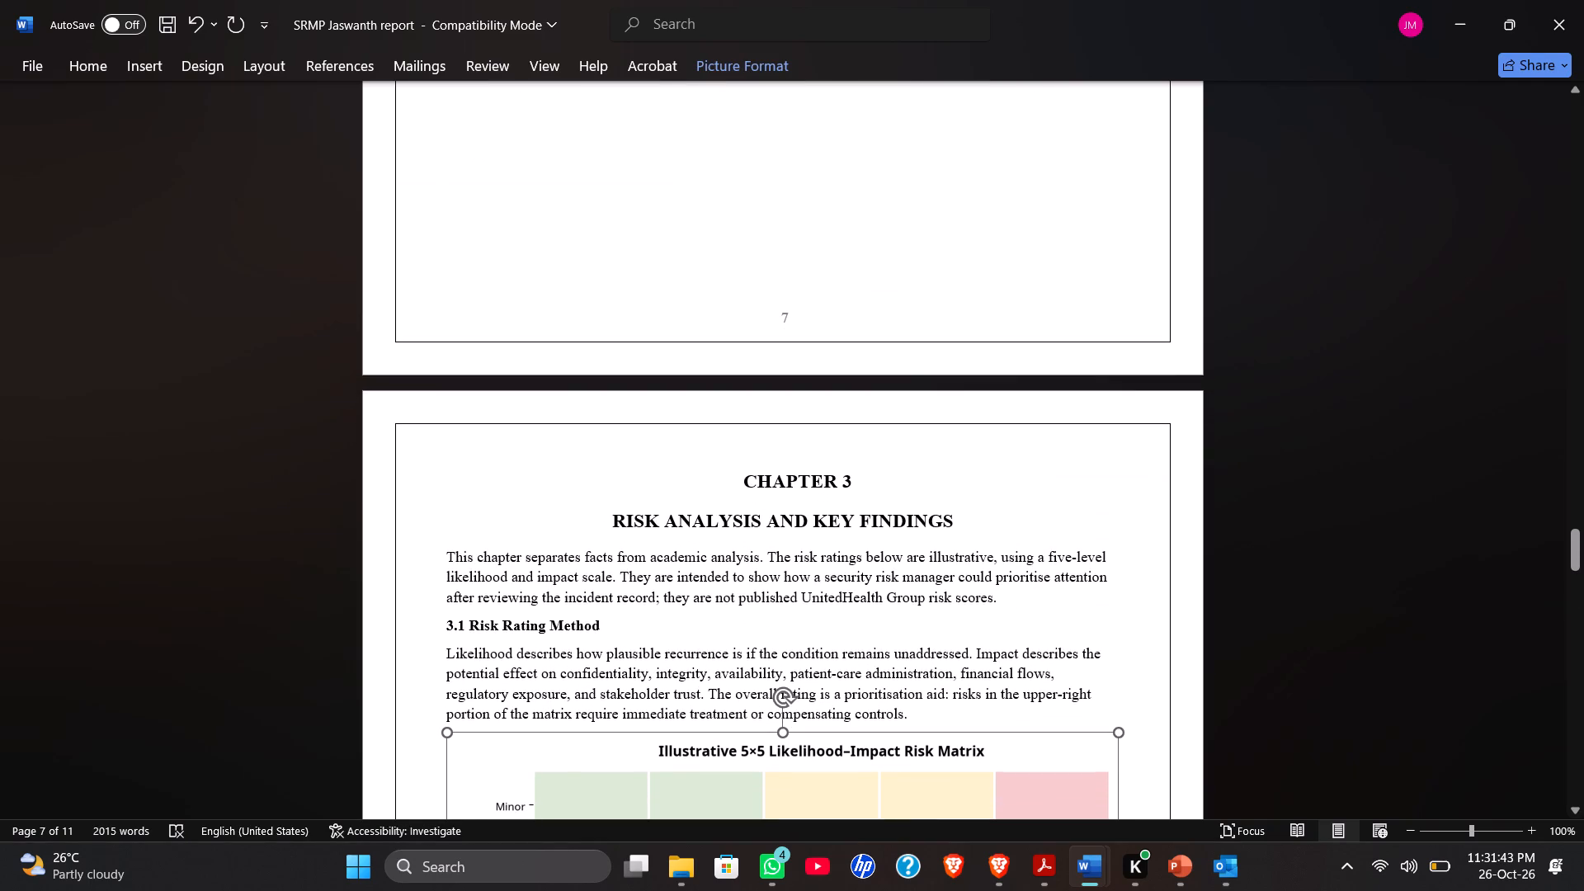
pyautogui.moveTo(447, 555); pyautogui.dragTo(831, 790)
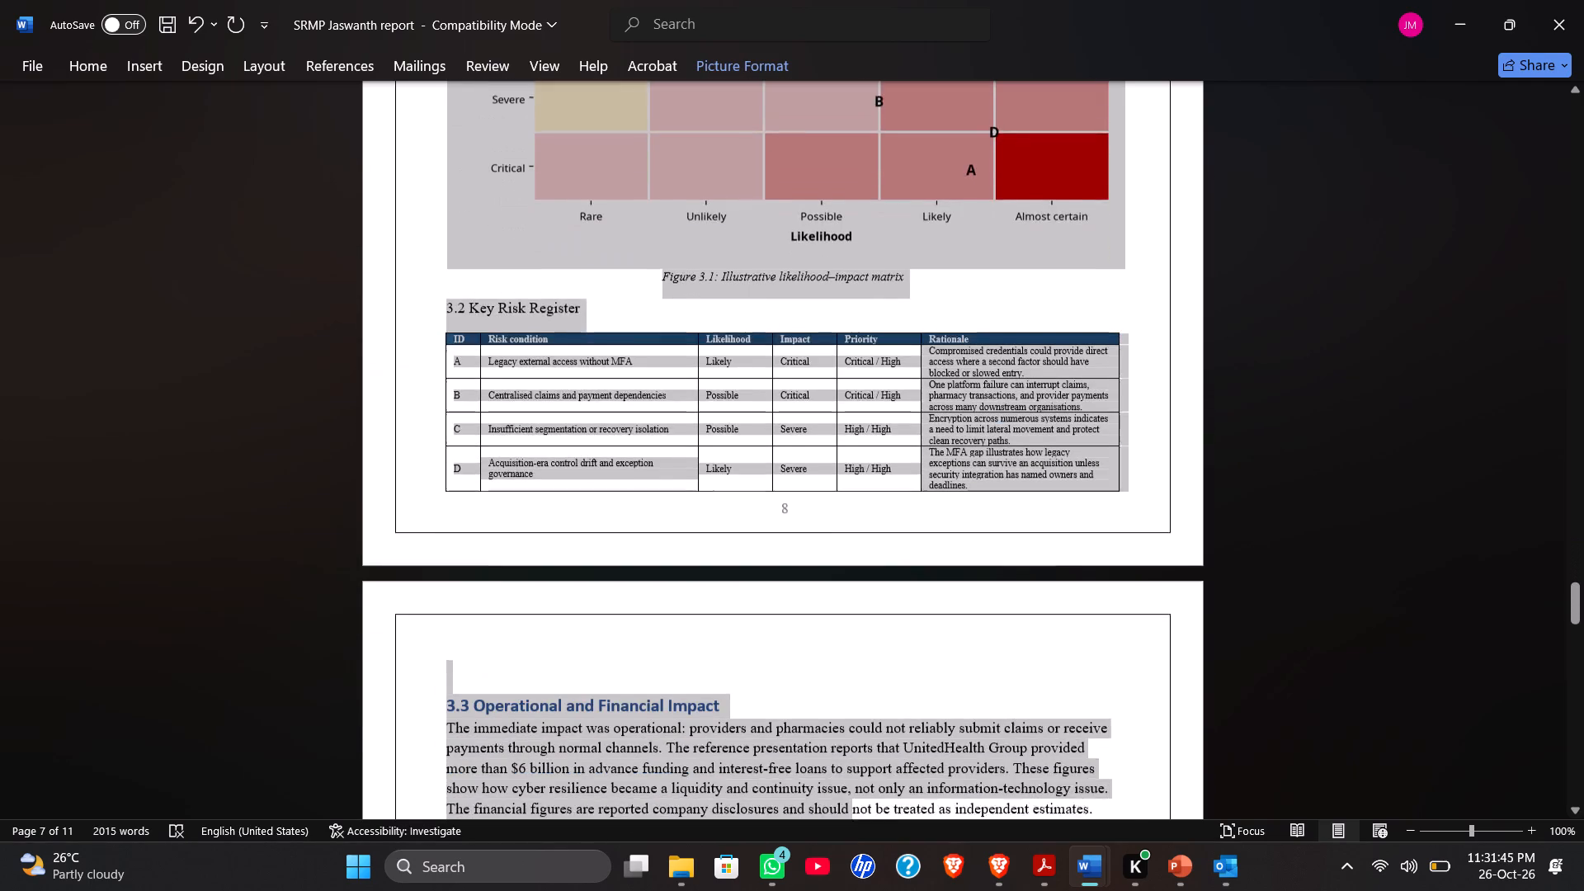
pyautogui.moveTo(831, 790); pyautogui.dragTo(751, 605)
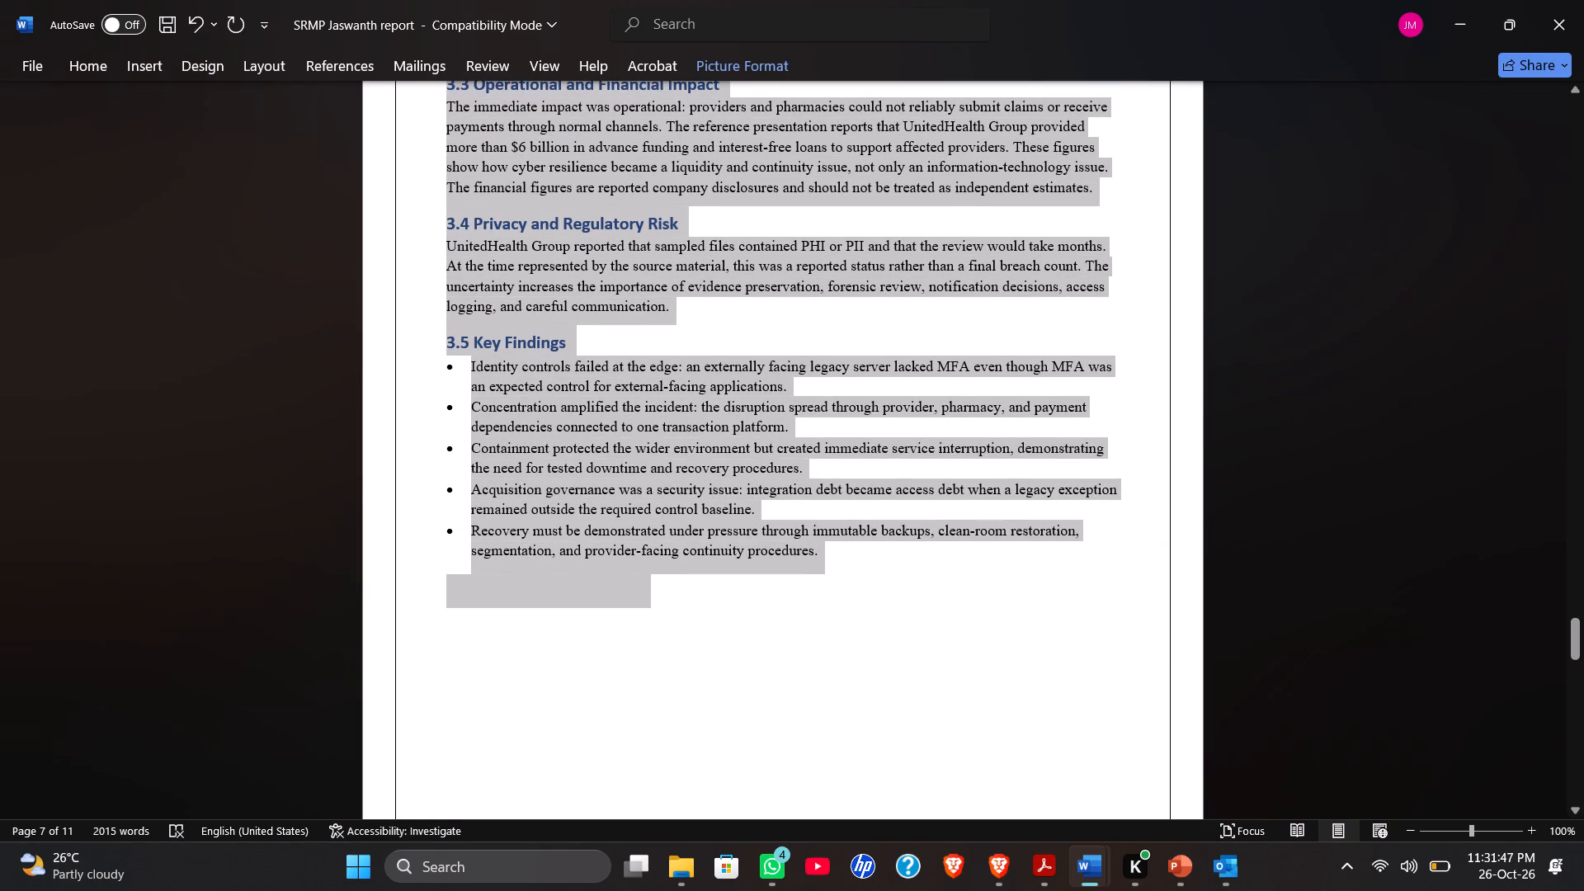
pyautogui.moveTo(751, 605); pyautogui.dragTo(841, 568)
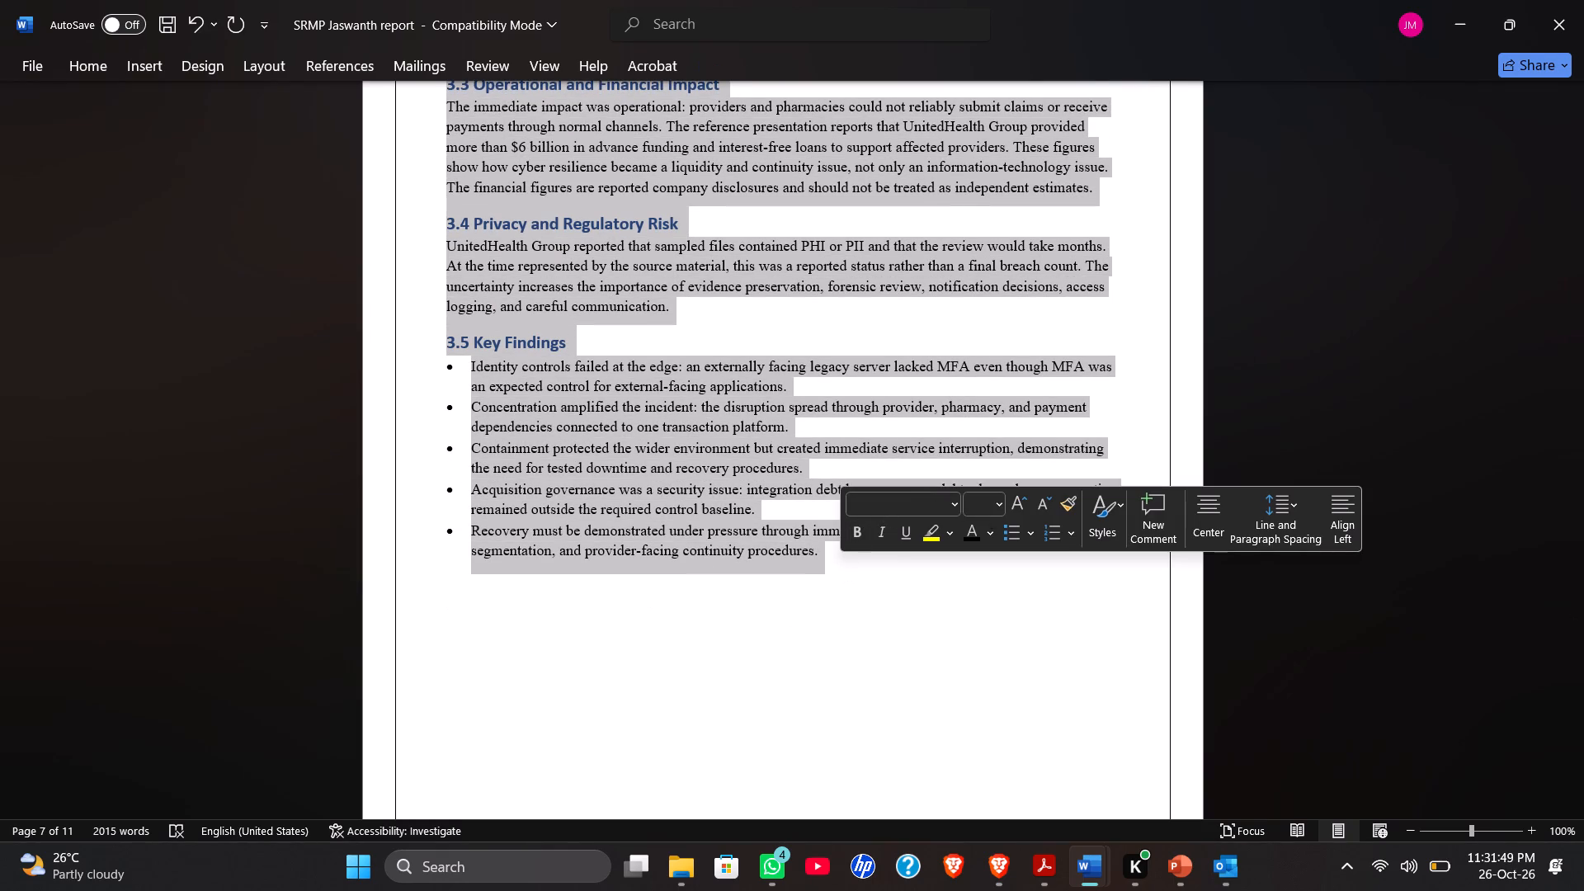
pyautogui.click(997, 497)
pyautogui.click(986, 207)
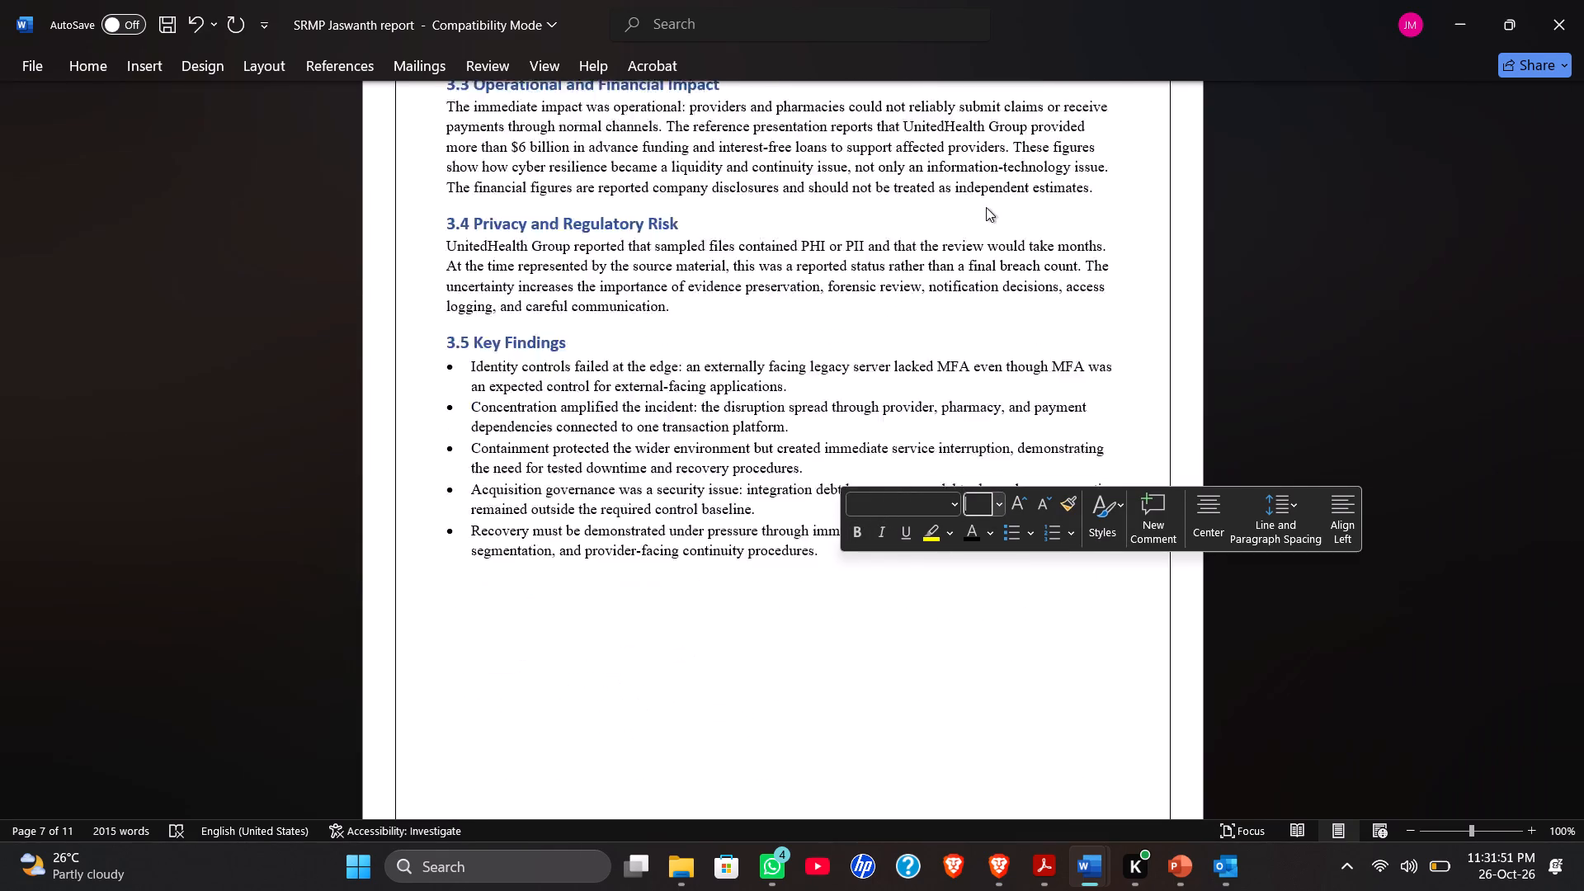
pyautogui.scroll(7, 607, 304)
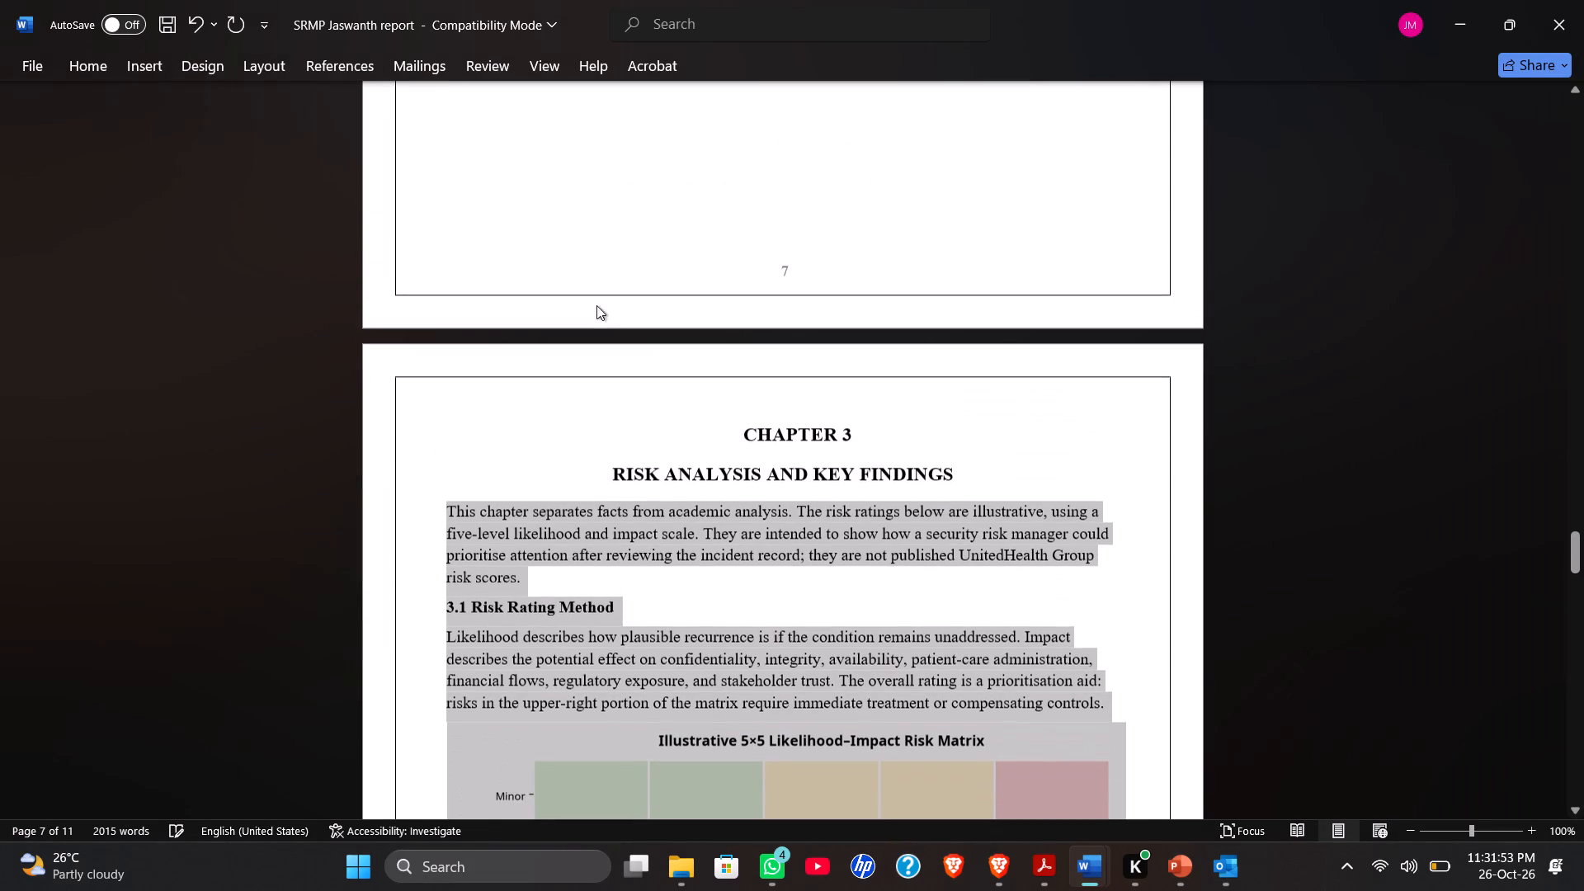
# Make the subheading "3.2 Key Risk Register" bold.
pyautogui.scroll(-4, 525, 574)
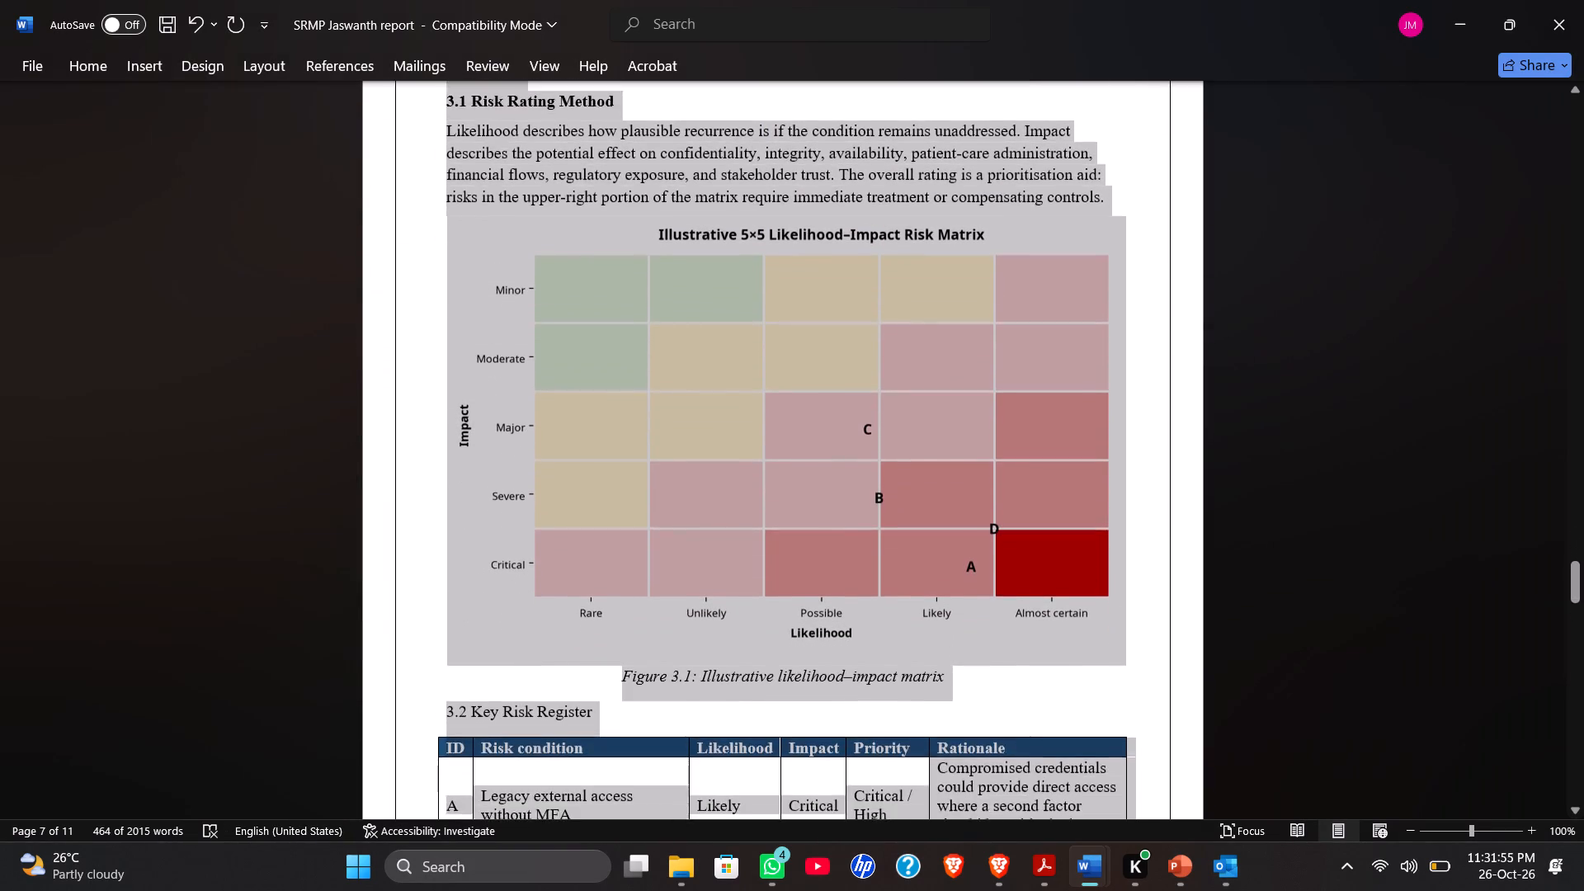
pyautogui.scroll(-1, 607, 521)
pyautogui.click(528, 458)
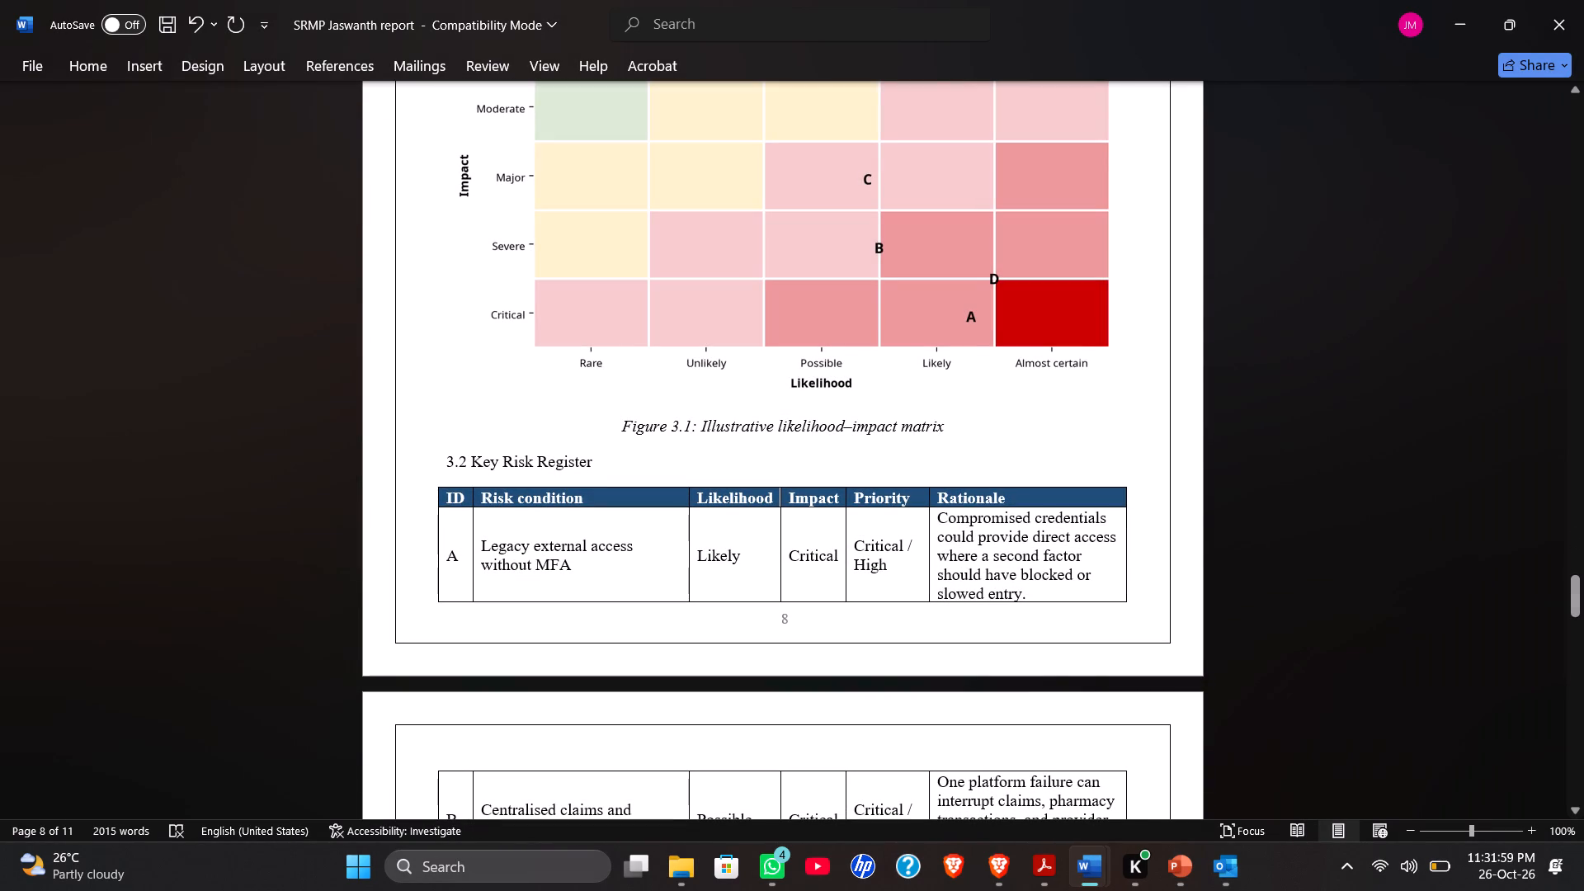
pyautogui.moveTo(449, 461); pyautogui.dragTo(563, 470)
pyautogui.hotkey('ctrl', 'b')
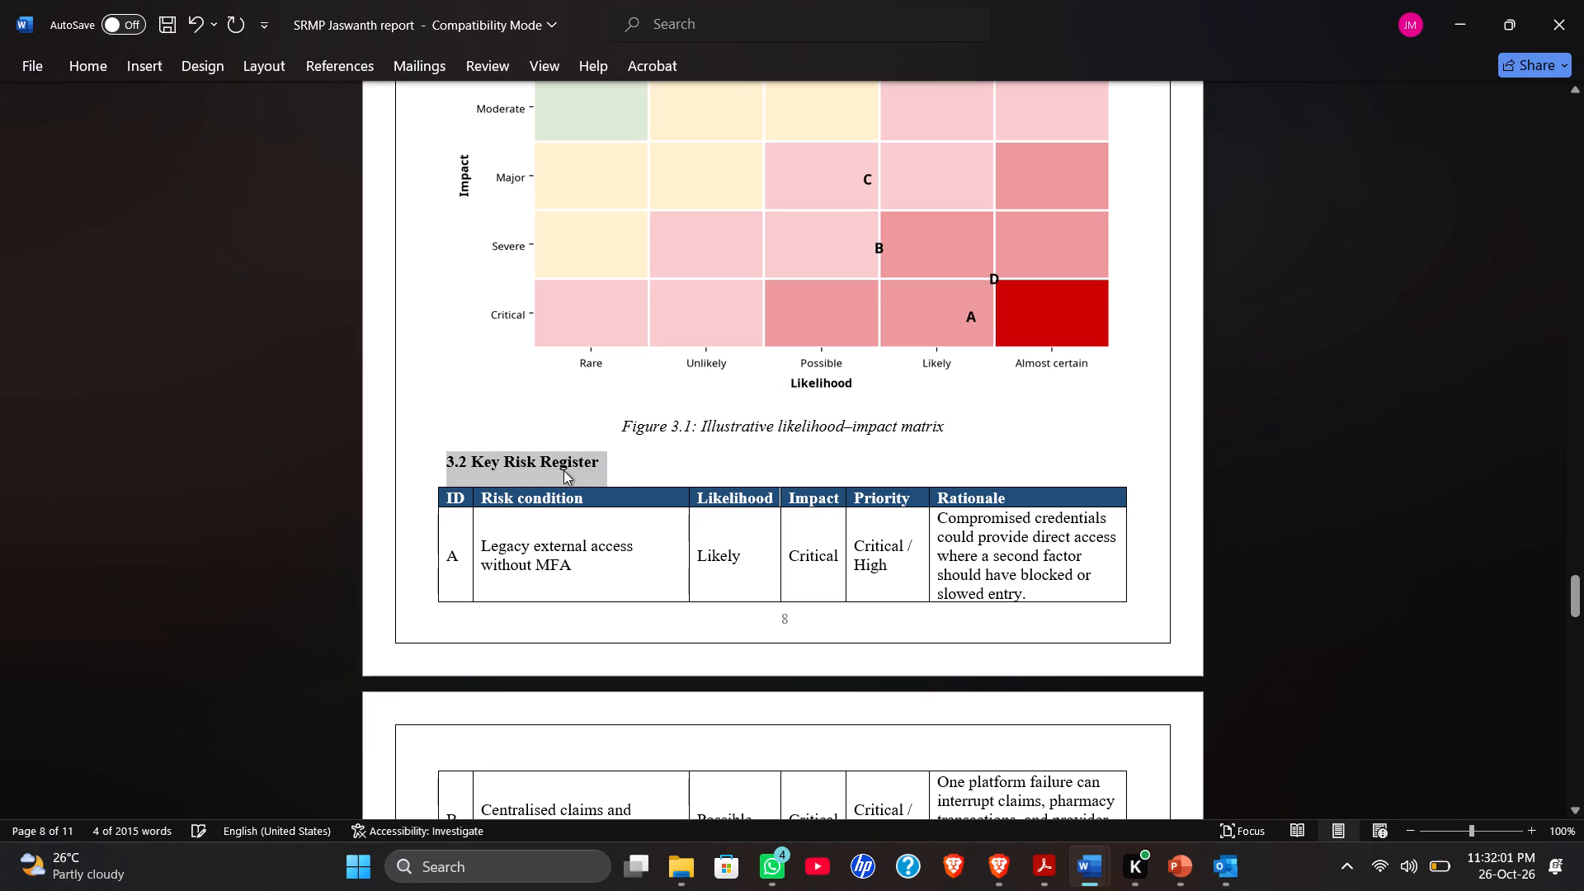
# Insert four line breaks before "3.2 Key Risk Register" so the subheading and its table start on the following page.
pyautogui.click(426, 466)
pyautogui.click(441, 458)
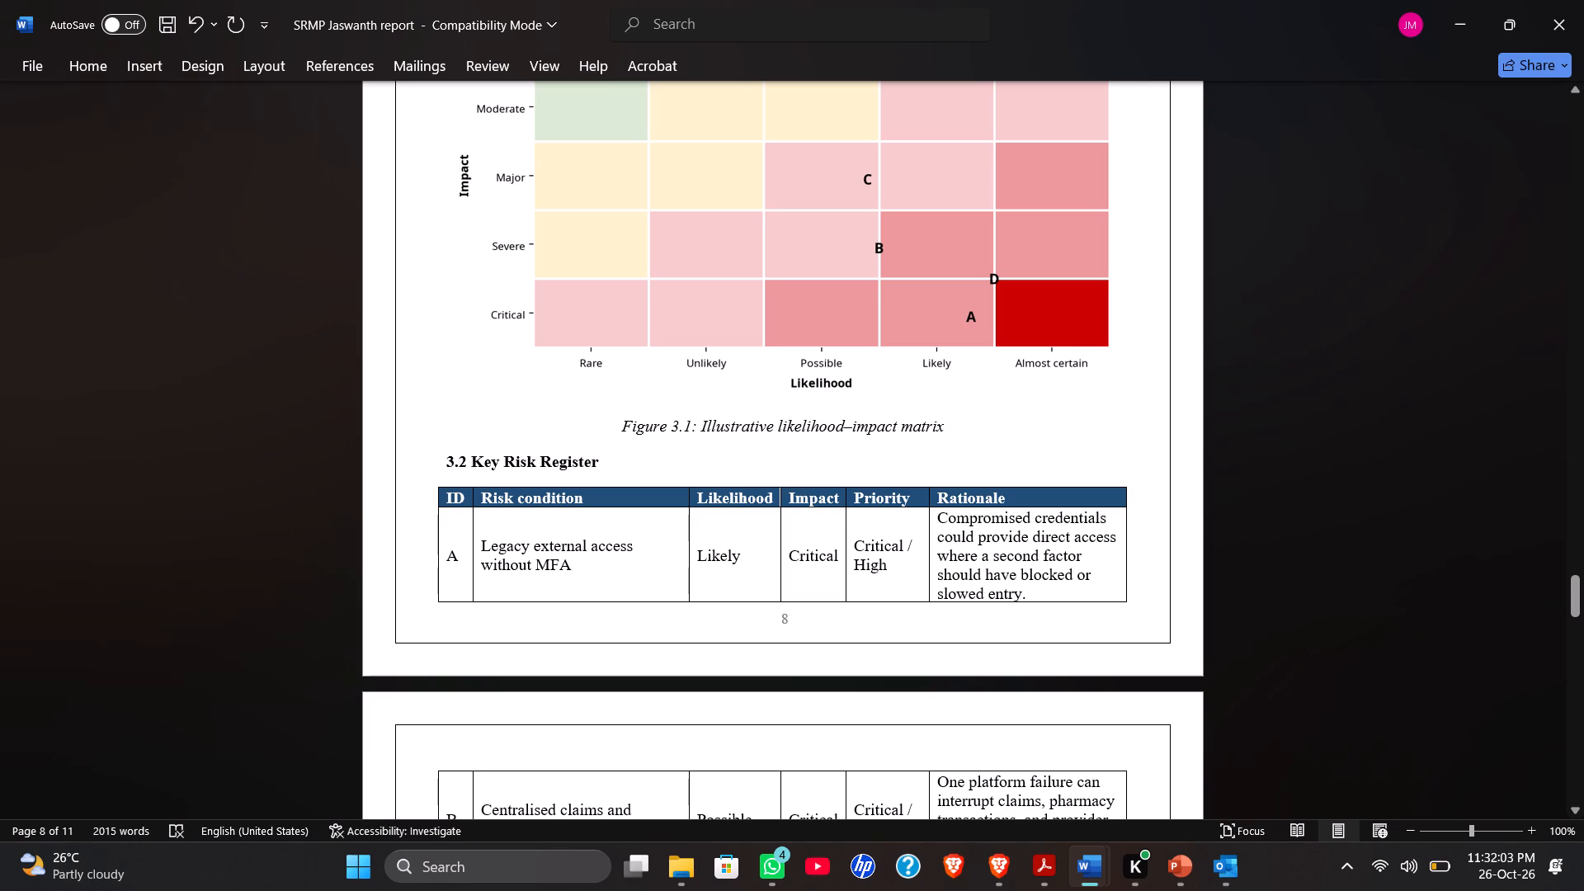
pyautogui.press('Return')
pyautogui.press('Return')
pyautogui.press('Return')
pyautogui.press('Return')
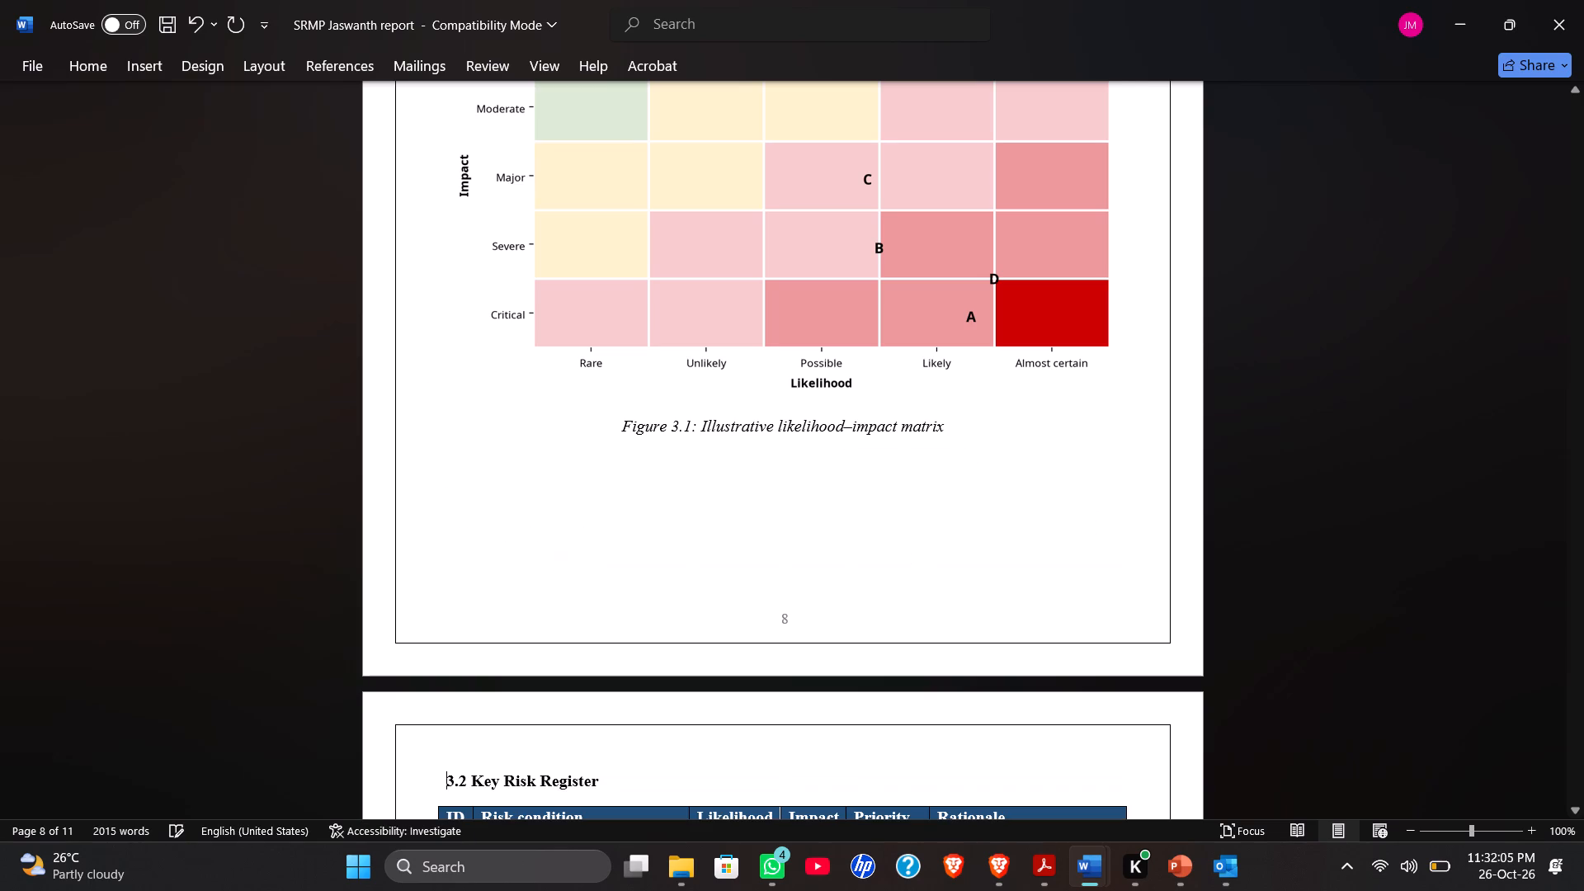
# Remove the empty line between the Key Risk Register table and the heading "3.3 Operational and Financial Impact".
pyautogui.scroll(-3, 445, 544)
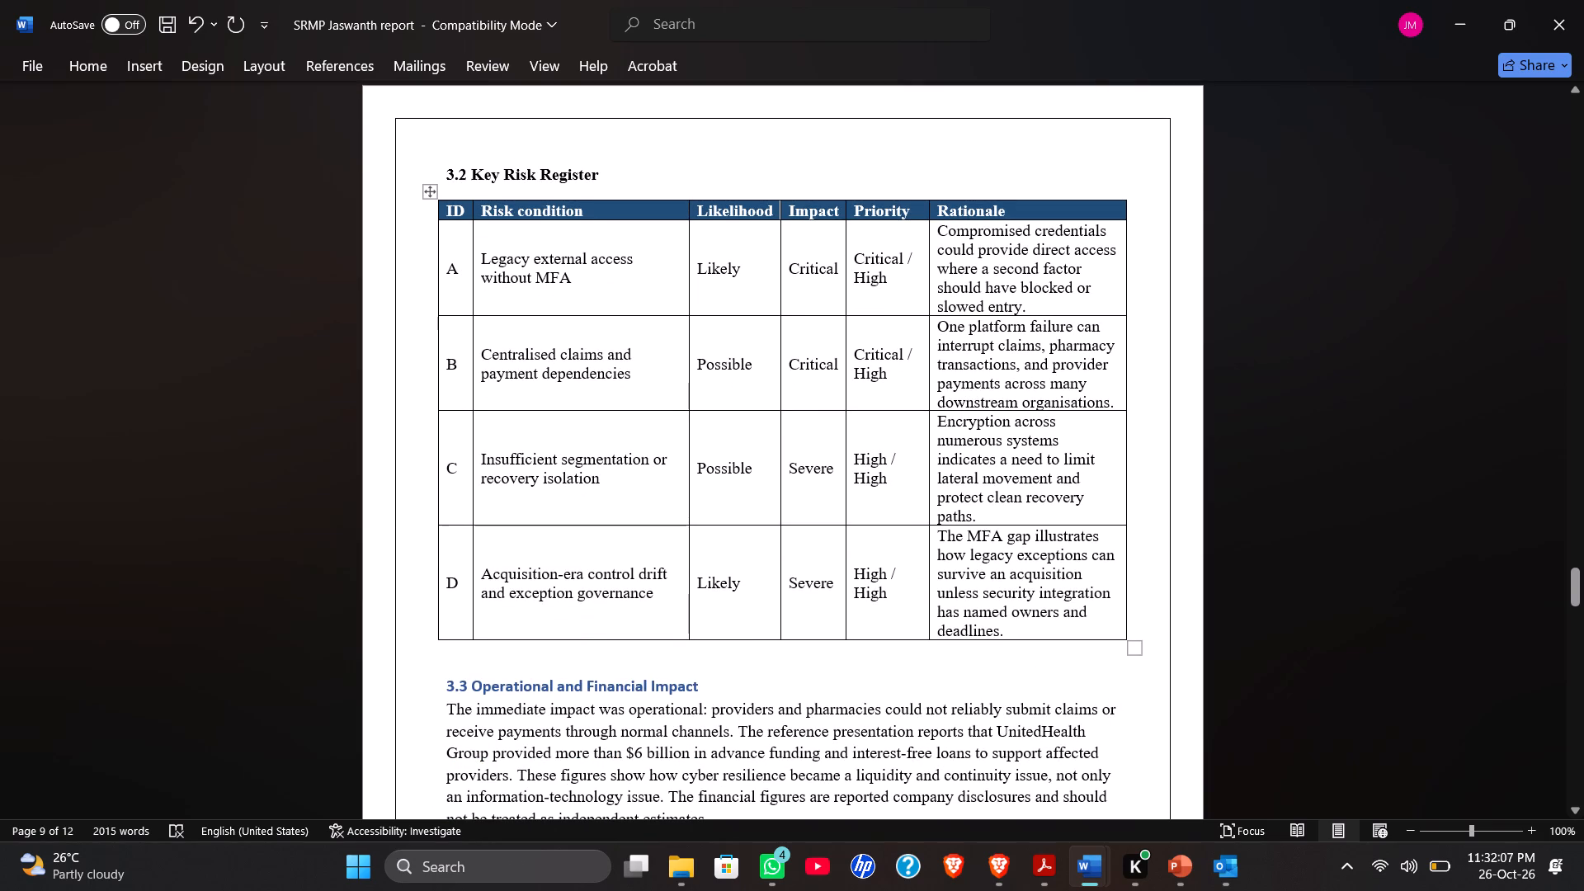
pyautogui.click(446, 676)
pyautogui.press('BackSpace')
pyautogui.press('BackSpace')
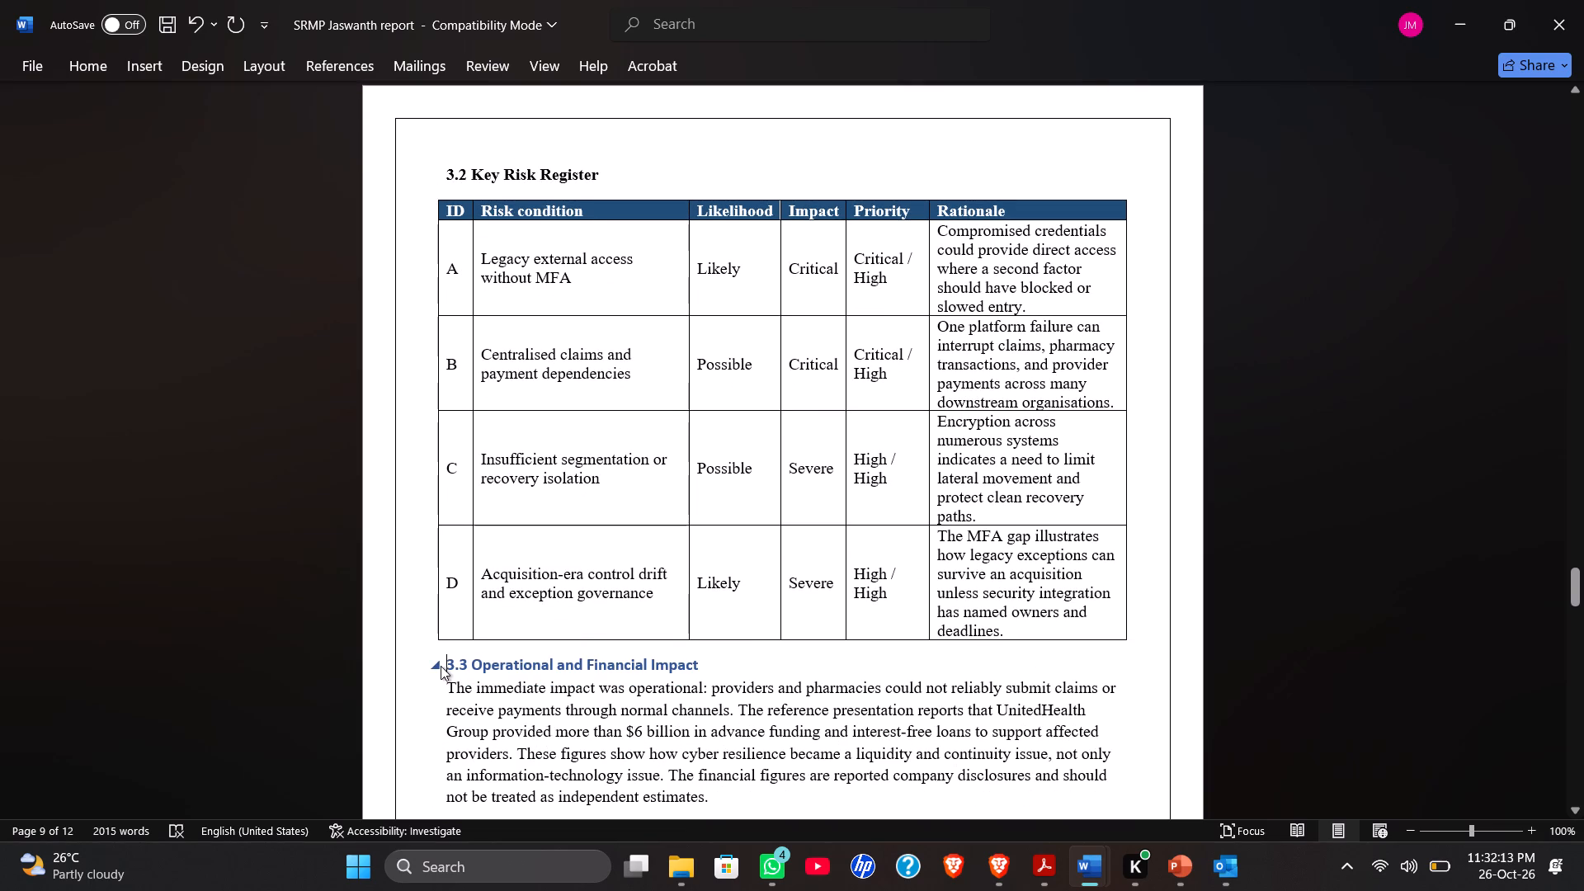
pyautogui.press('BackSpace')
pyautogui.press('BackSpace')
pyautogui.press('BackSpace')
pyautogui.press('BackSpace')
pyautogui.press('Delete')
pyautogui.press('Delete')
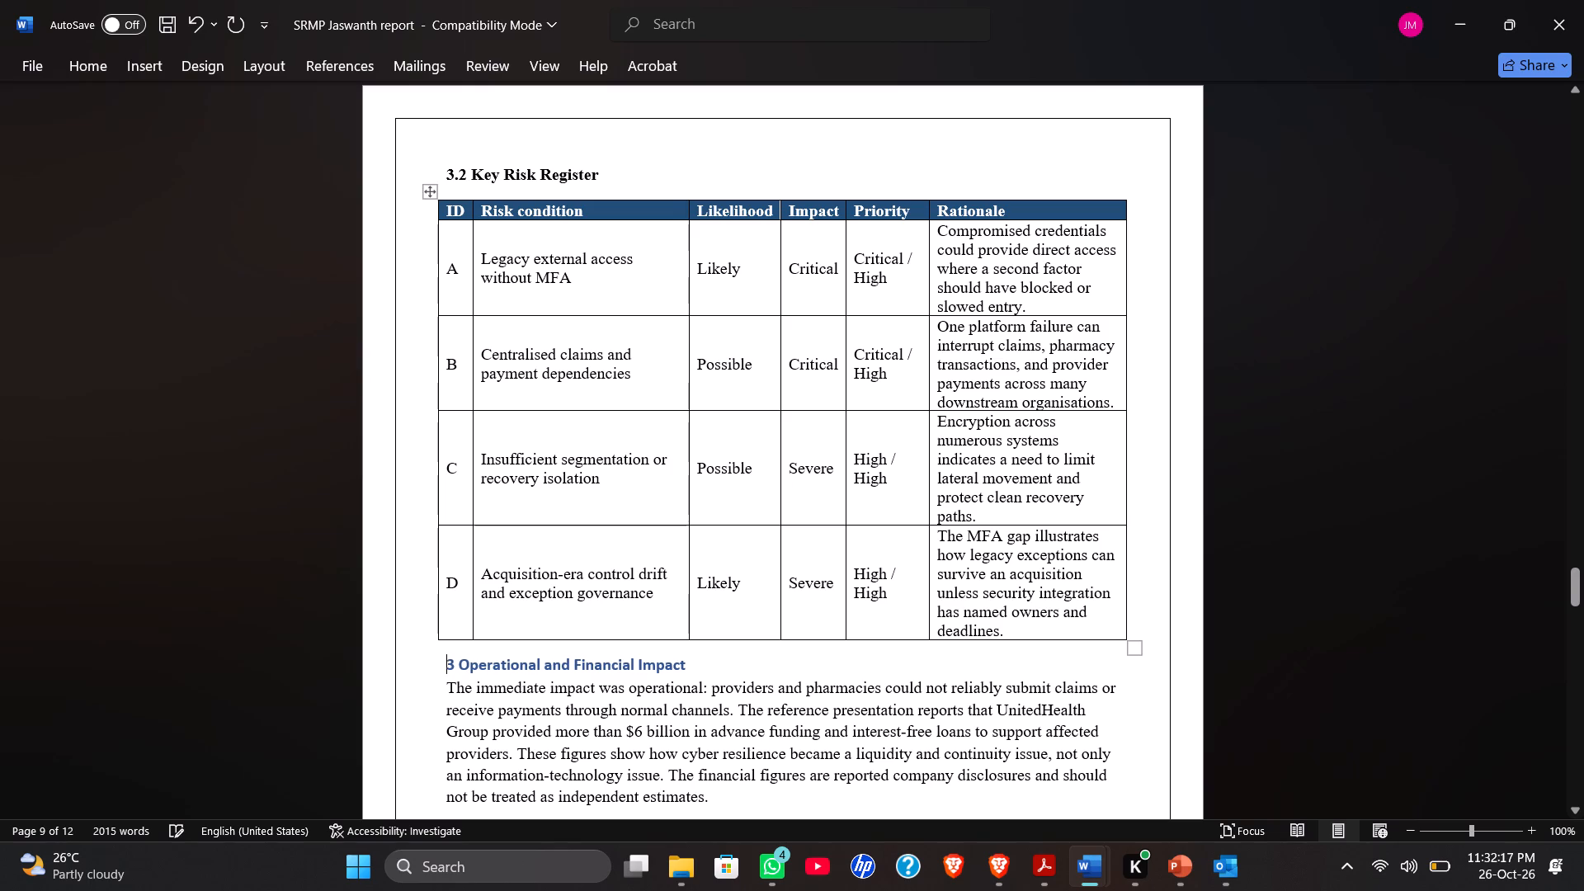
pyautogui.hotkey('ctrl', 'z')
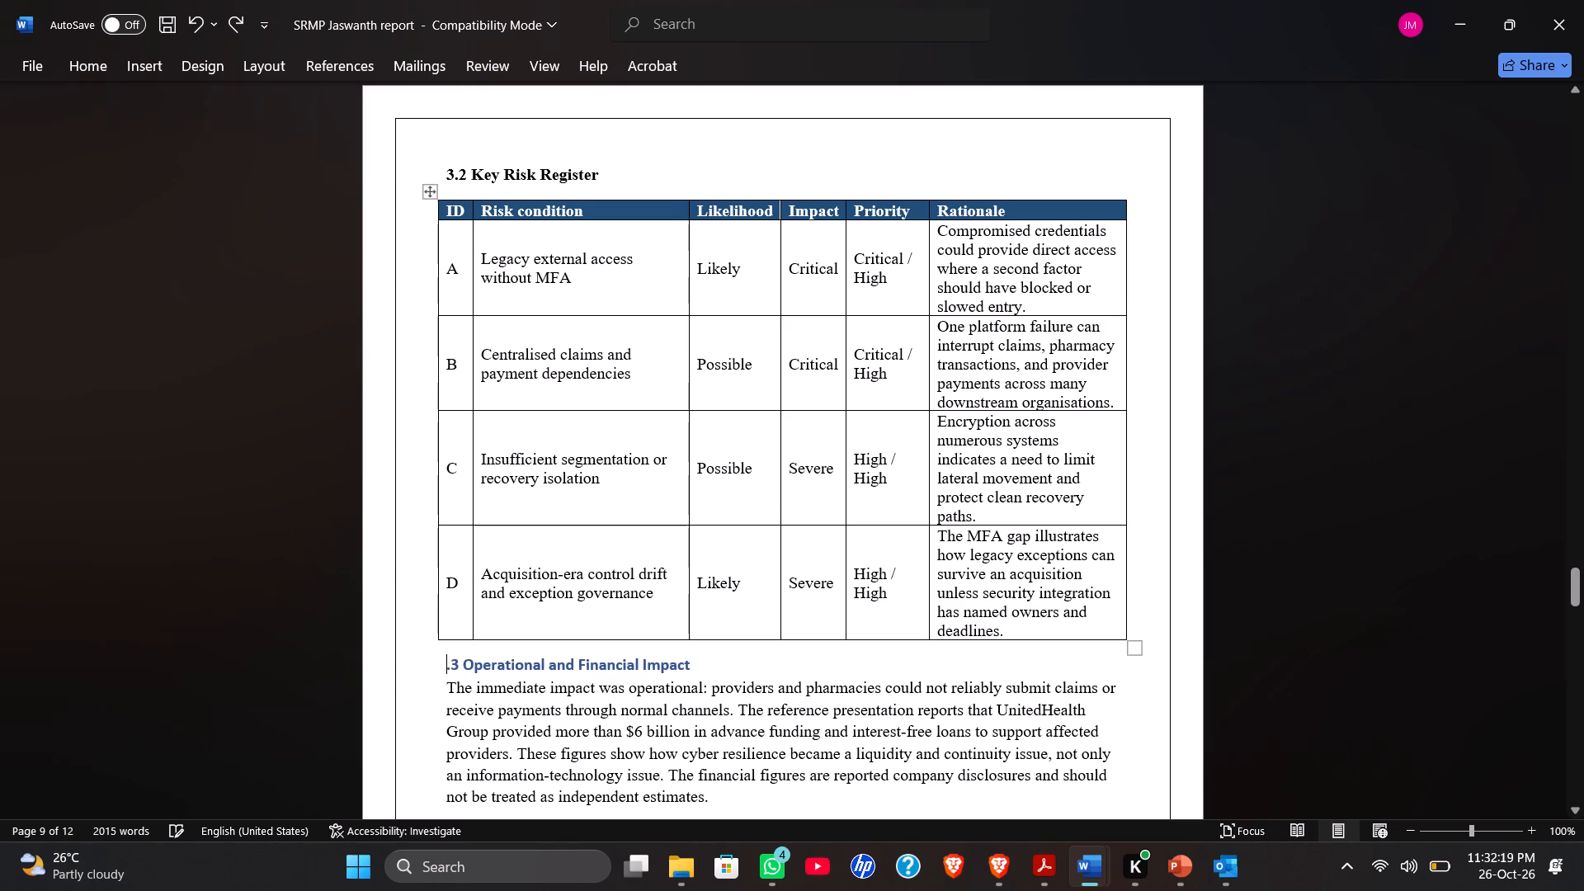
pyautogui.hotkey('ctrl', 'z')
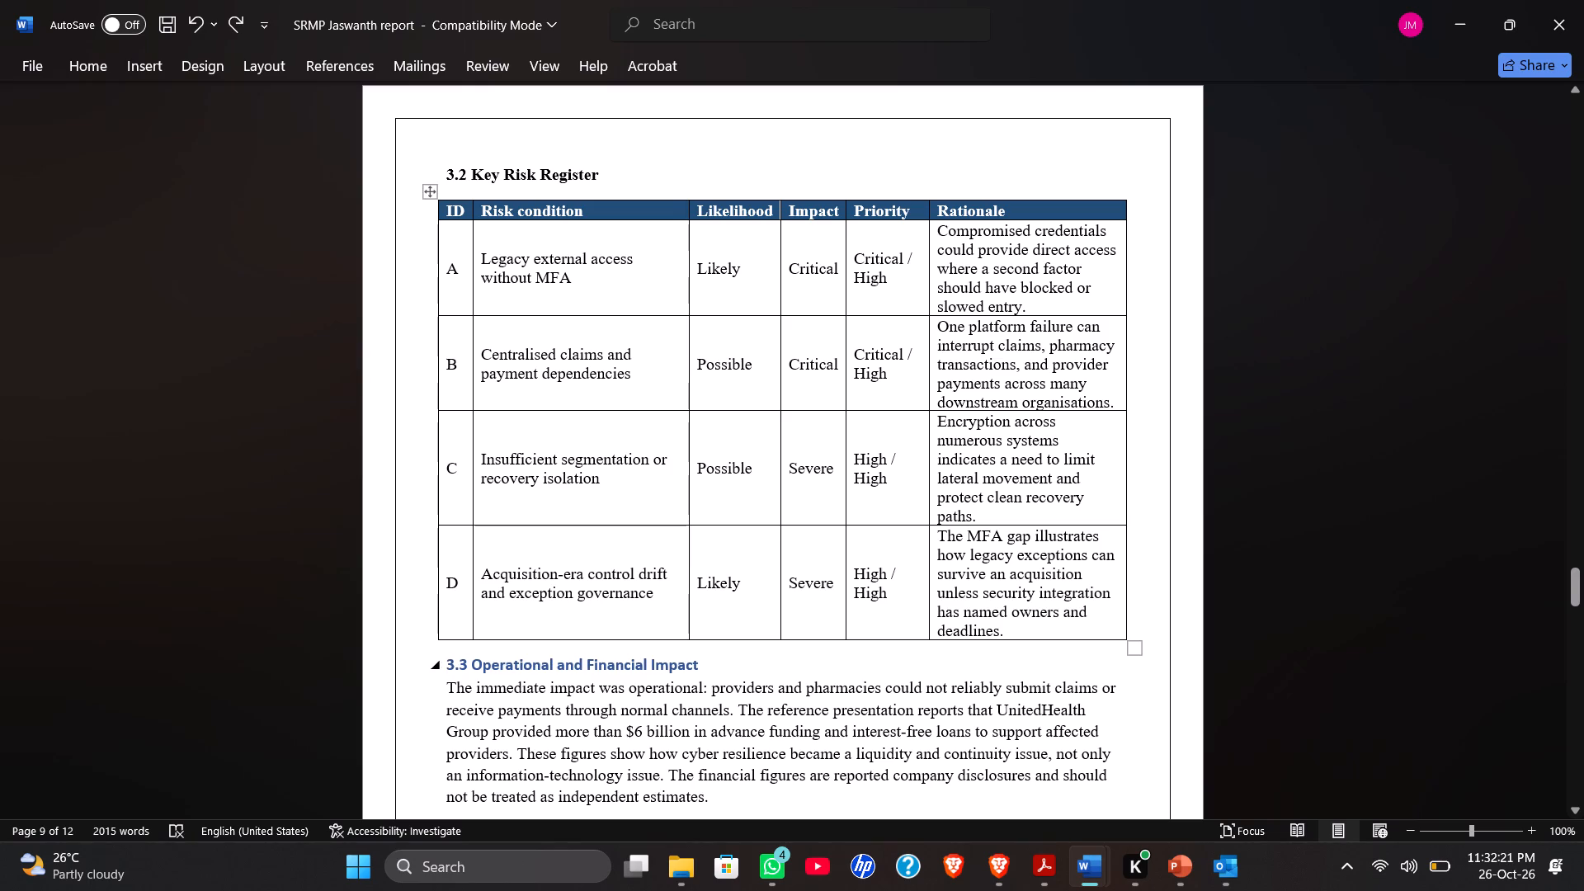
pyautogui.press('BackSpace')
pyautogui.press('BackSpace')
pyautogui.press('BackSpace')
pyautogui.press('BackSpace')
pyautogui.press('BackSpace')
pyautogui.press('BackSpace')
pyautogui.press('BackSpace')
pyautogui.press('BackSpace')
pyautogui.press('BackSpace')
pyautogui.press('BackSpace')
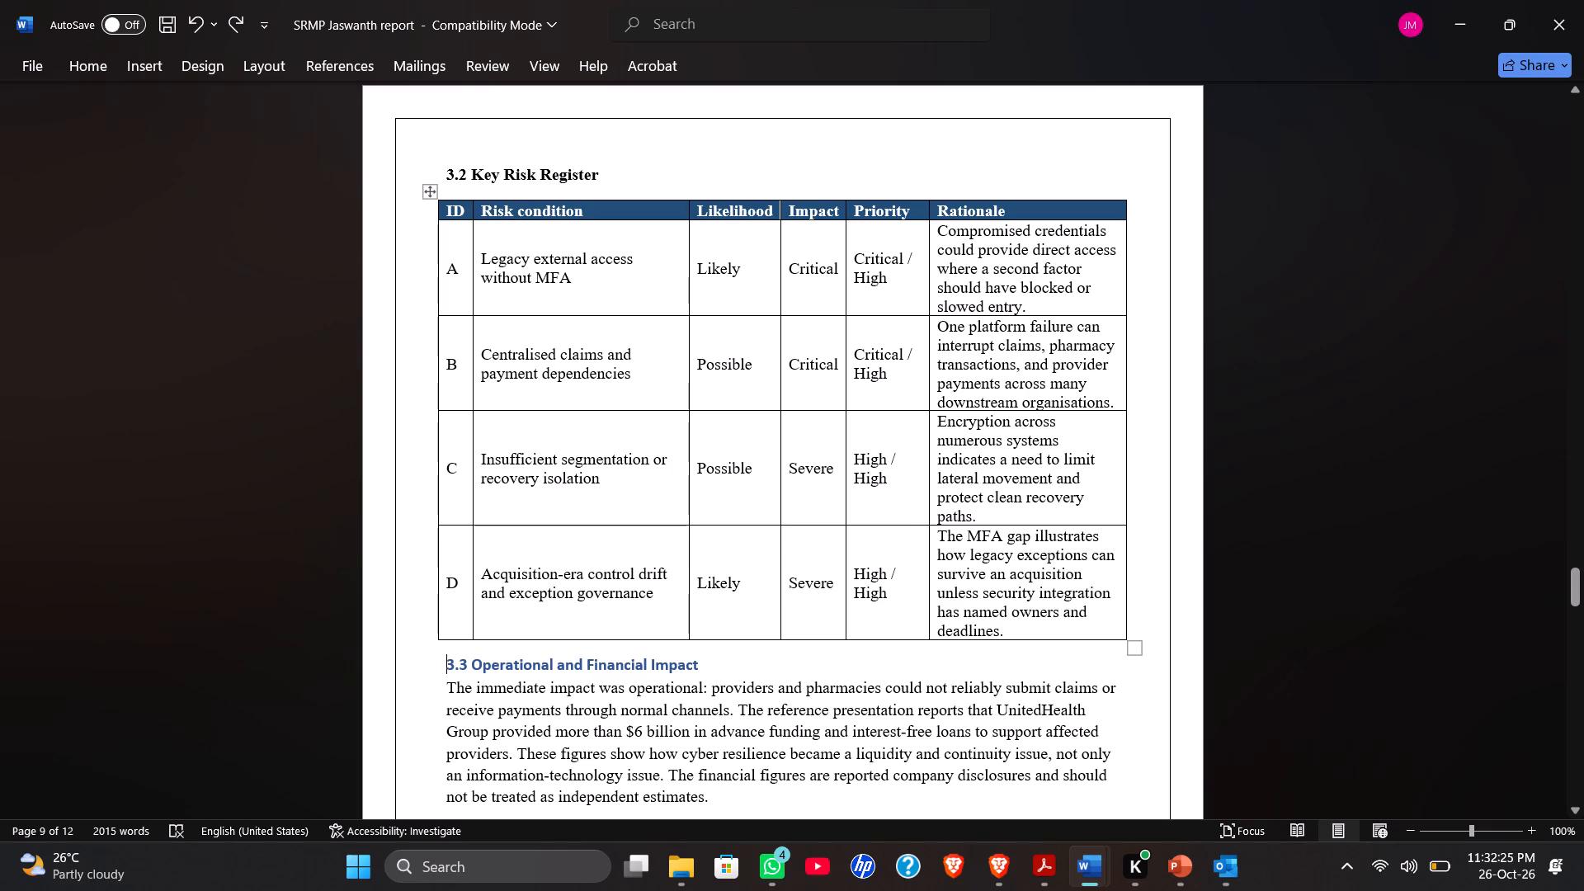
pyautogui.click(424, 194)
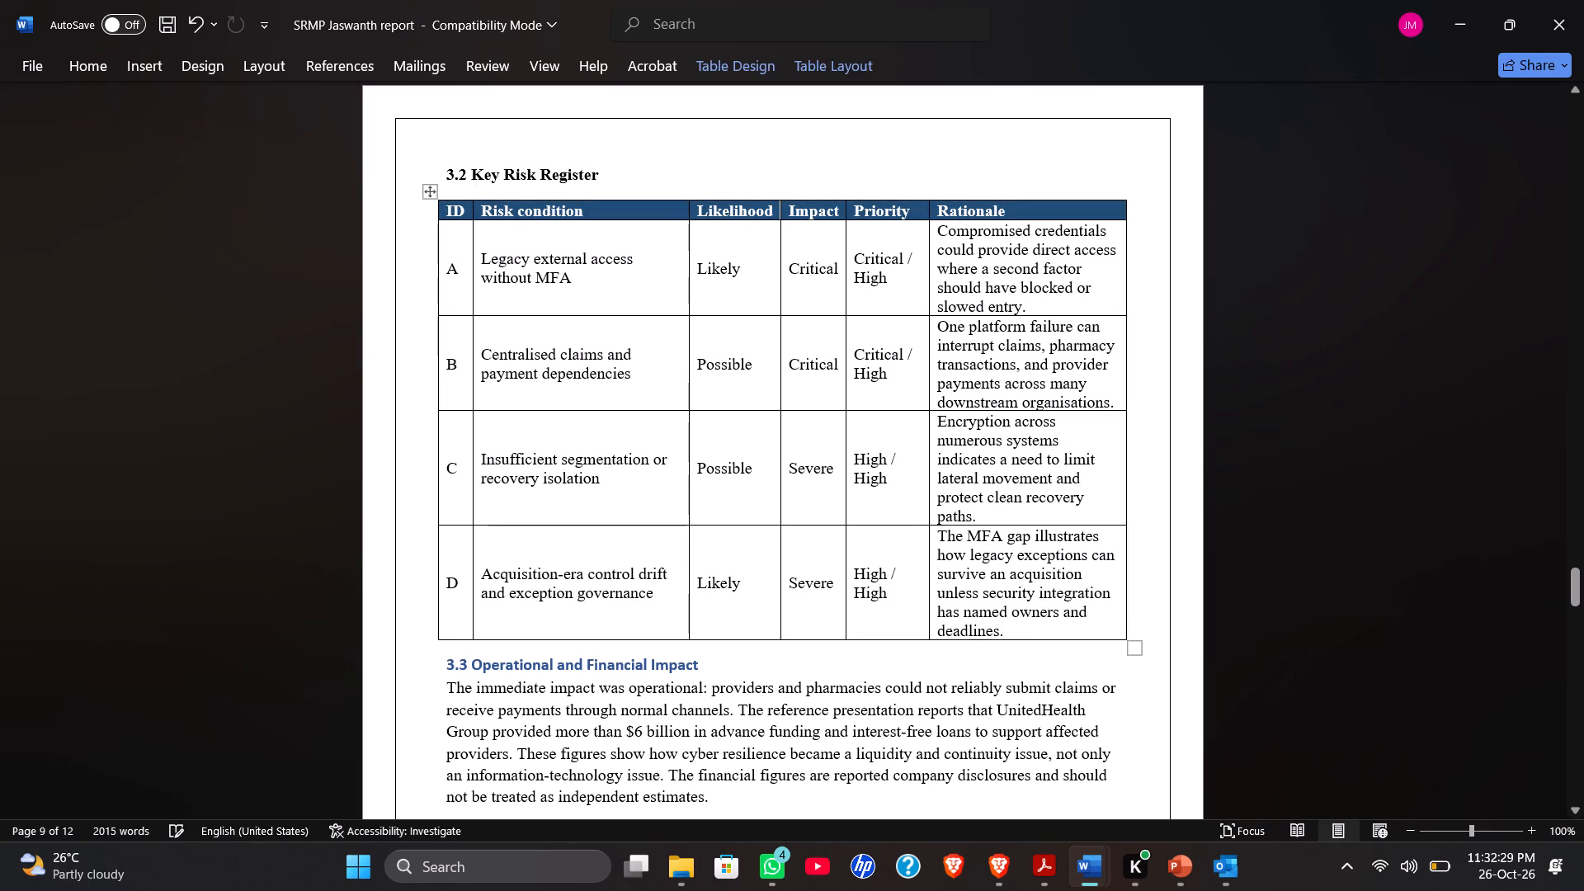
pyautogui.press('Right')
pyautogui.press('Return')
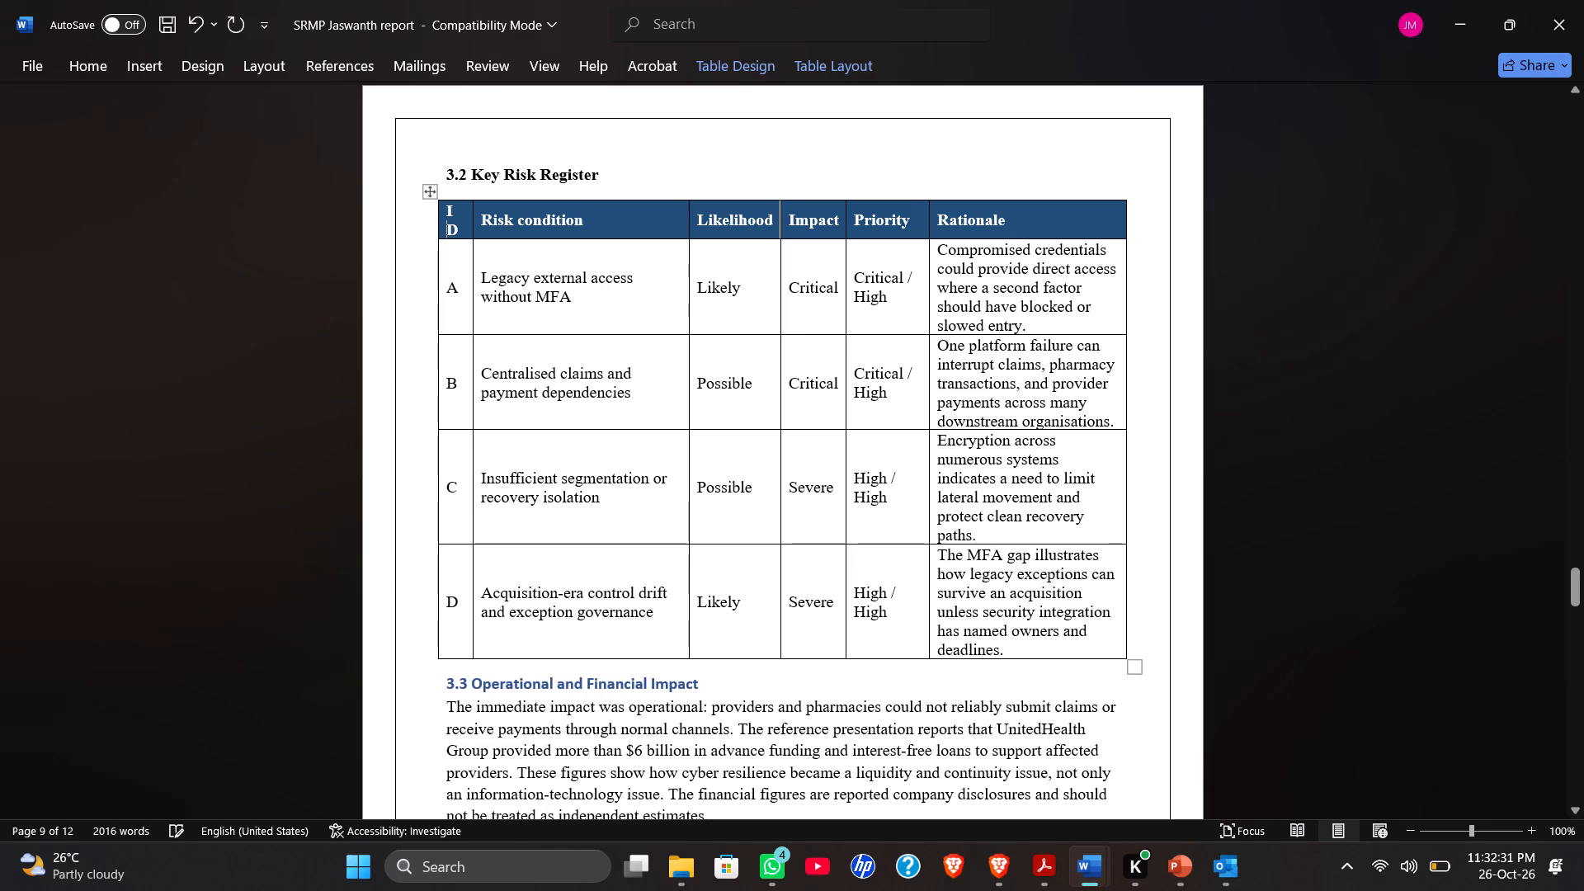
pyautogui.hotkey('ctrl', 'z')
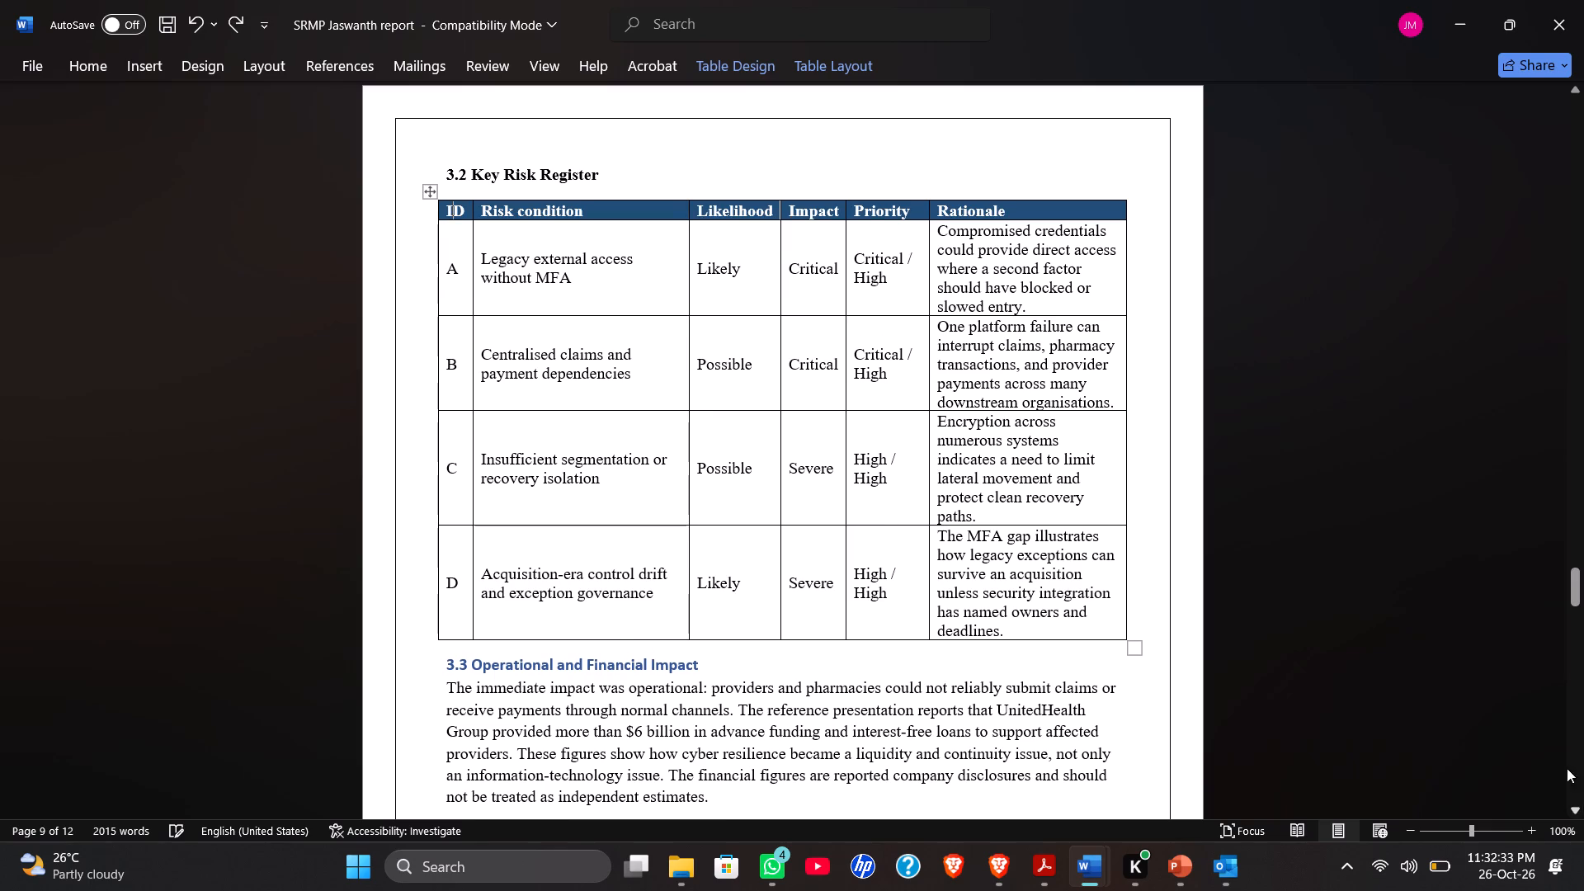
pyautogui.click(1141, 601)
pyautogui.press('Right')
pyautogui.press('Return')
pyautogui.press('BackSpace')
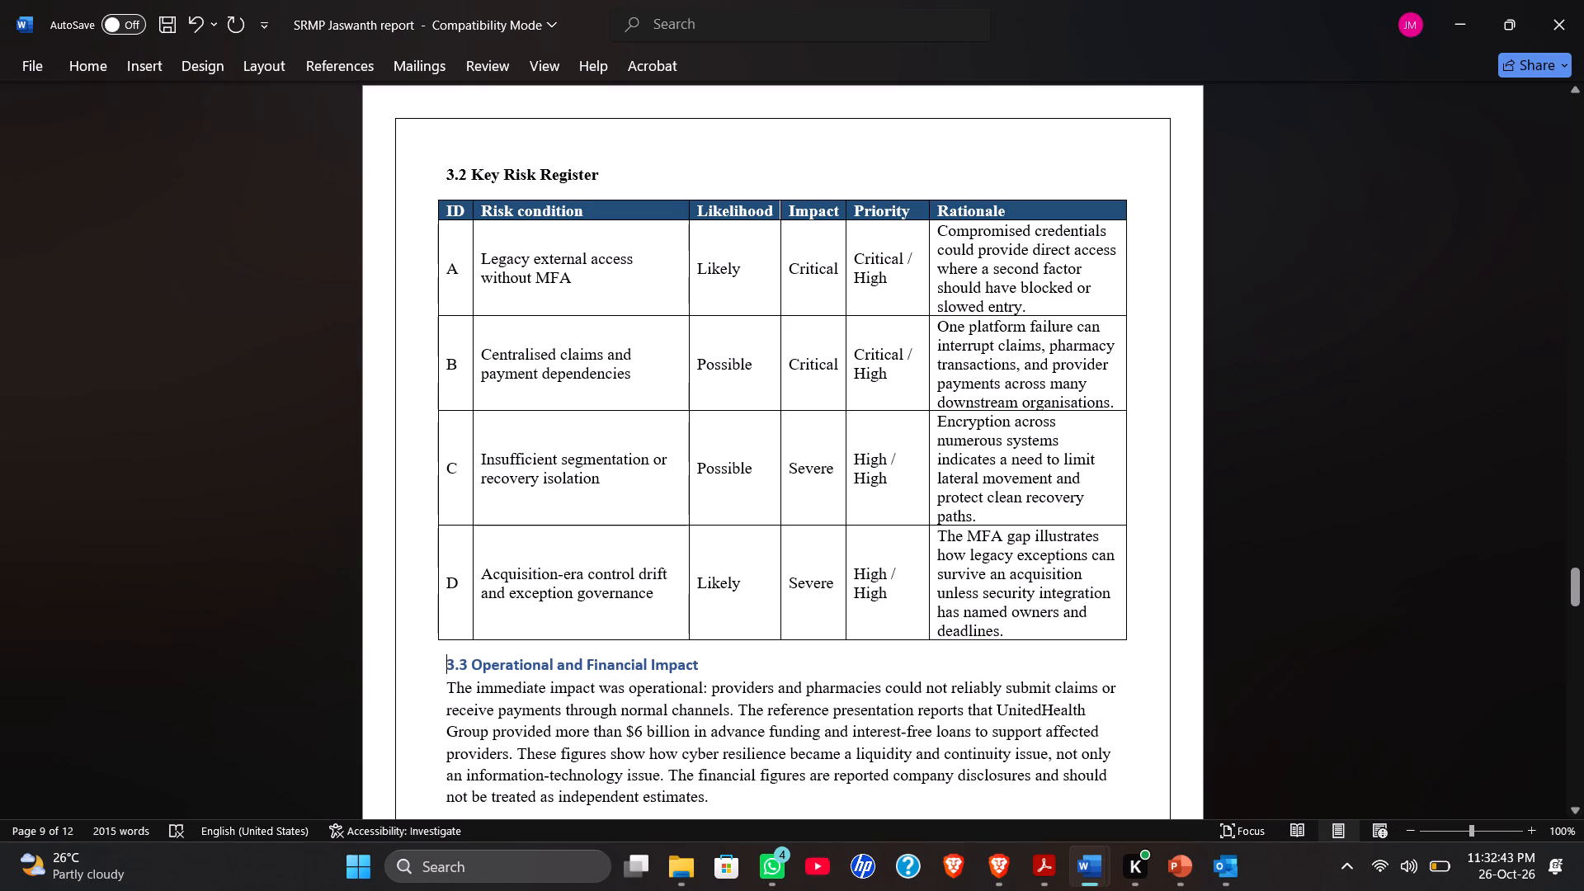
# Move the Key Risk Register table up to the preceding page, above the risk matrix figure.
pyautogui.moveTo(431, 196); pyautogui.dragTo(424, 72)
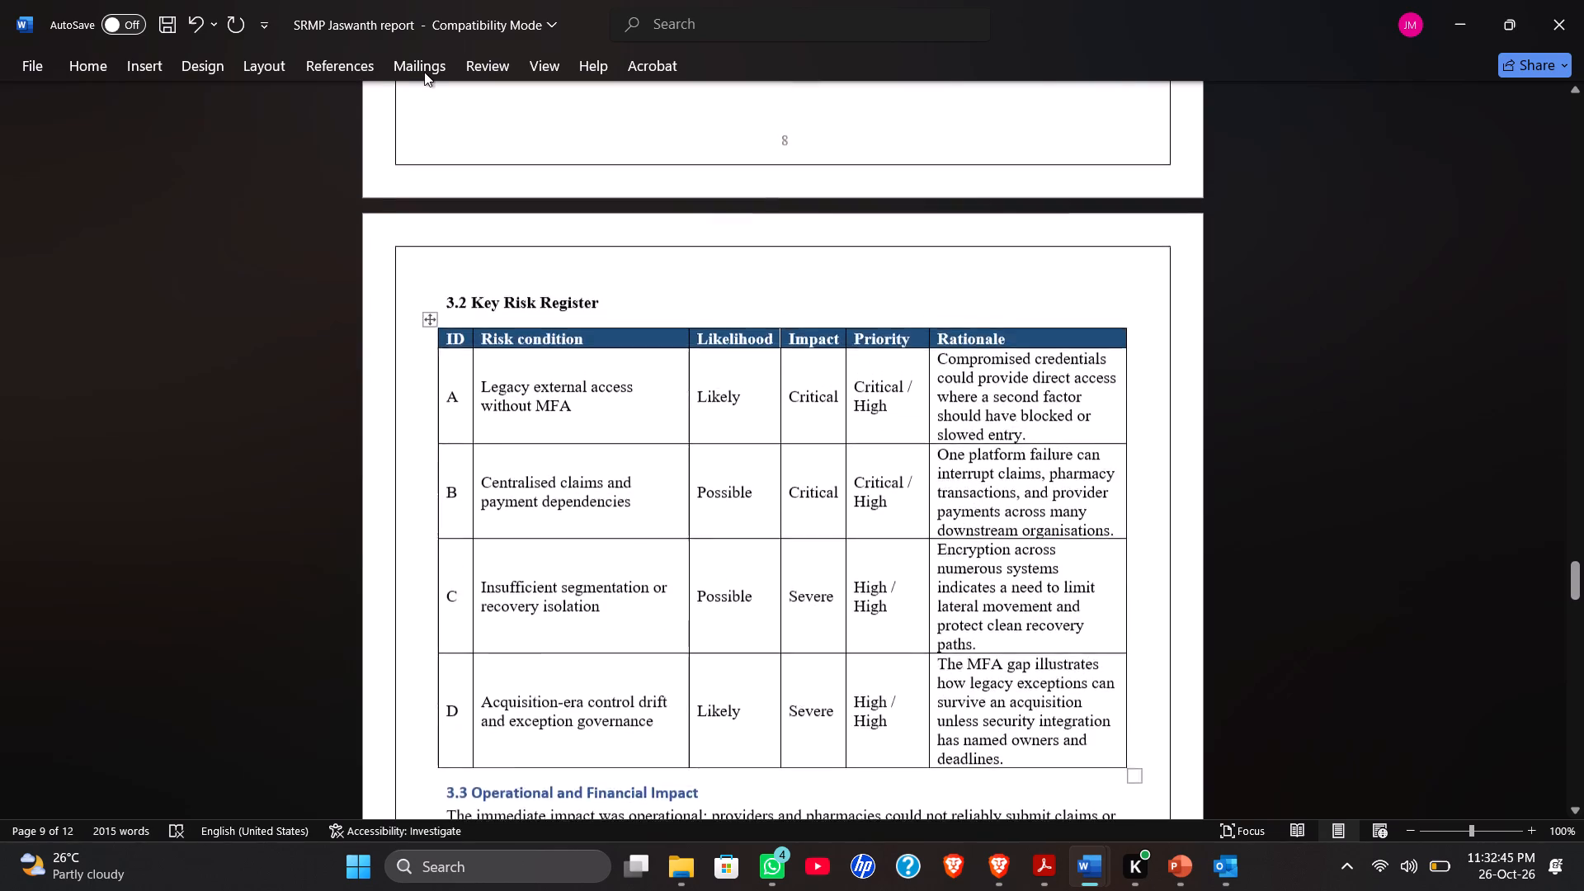
# Join "3.3 Operational and Financial Impact" to the 3.2 subheading line, and split it back onto its own line as plain body text.
pyautogui.scroll(-3, 597, 578)
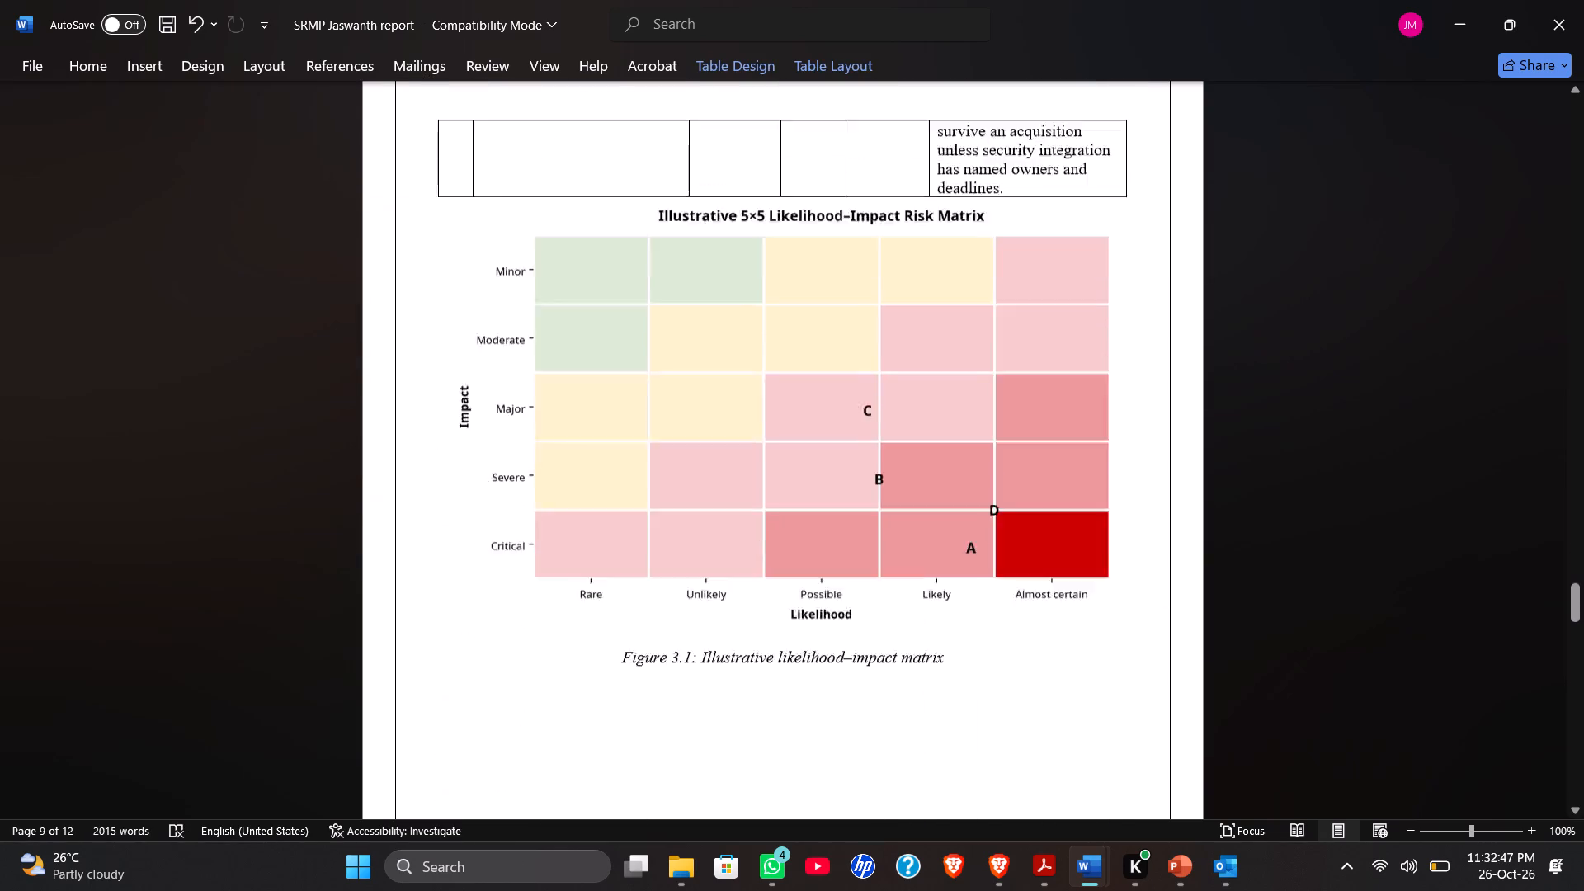
pyautogui.scroll(-2, 601, 584)
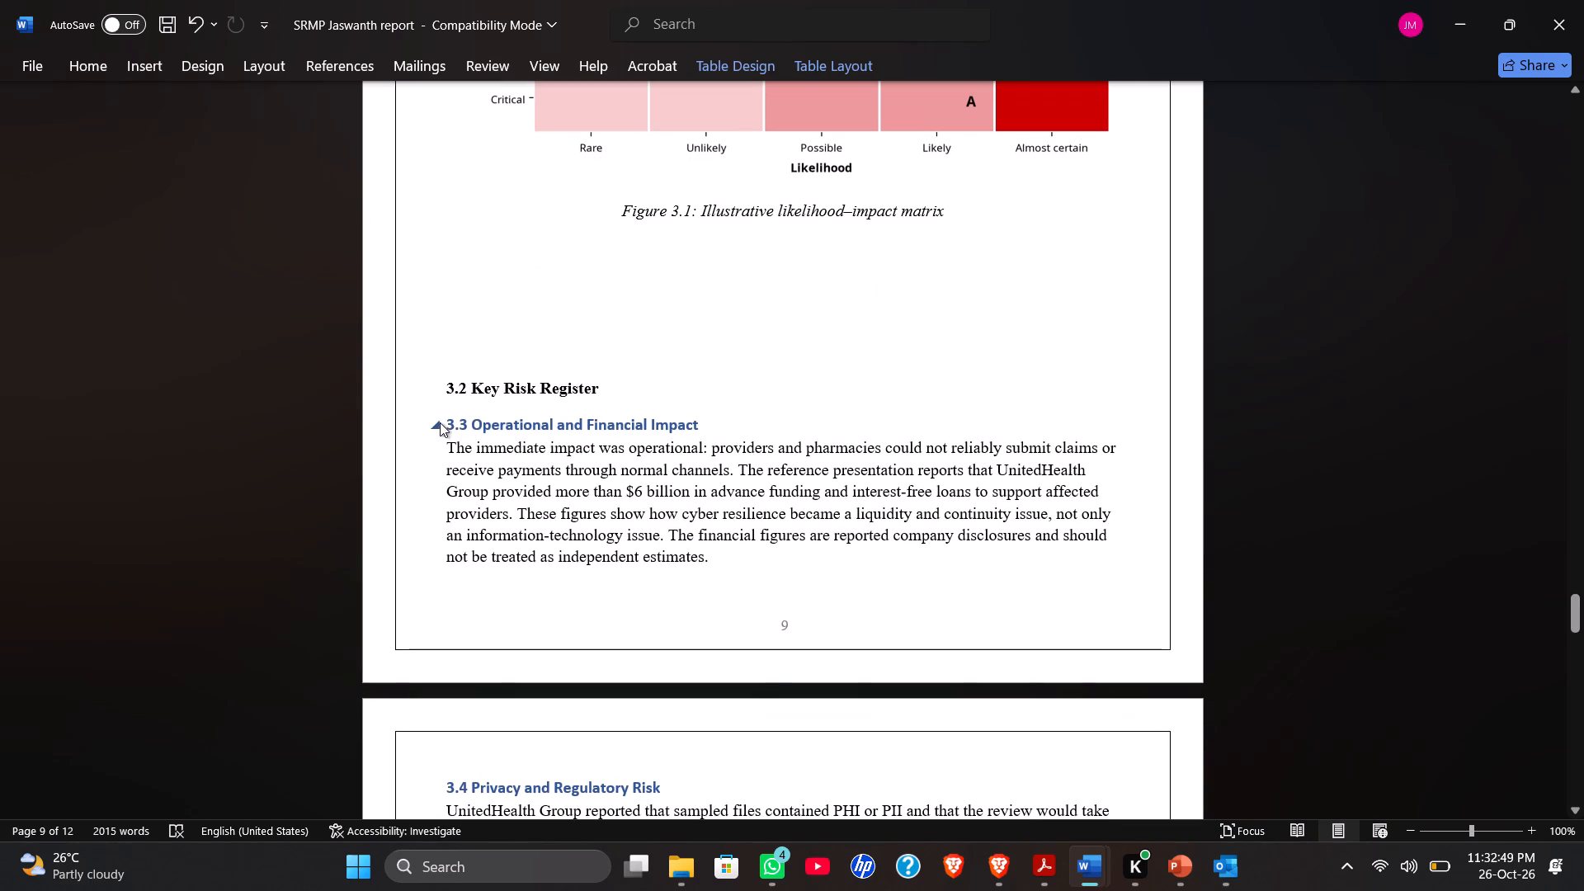
pyautogui.click(445, 421)
pyautogui.press('BackSpace')
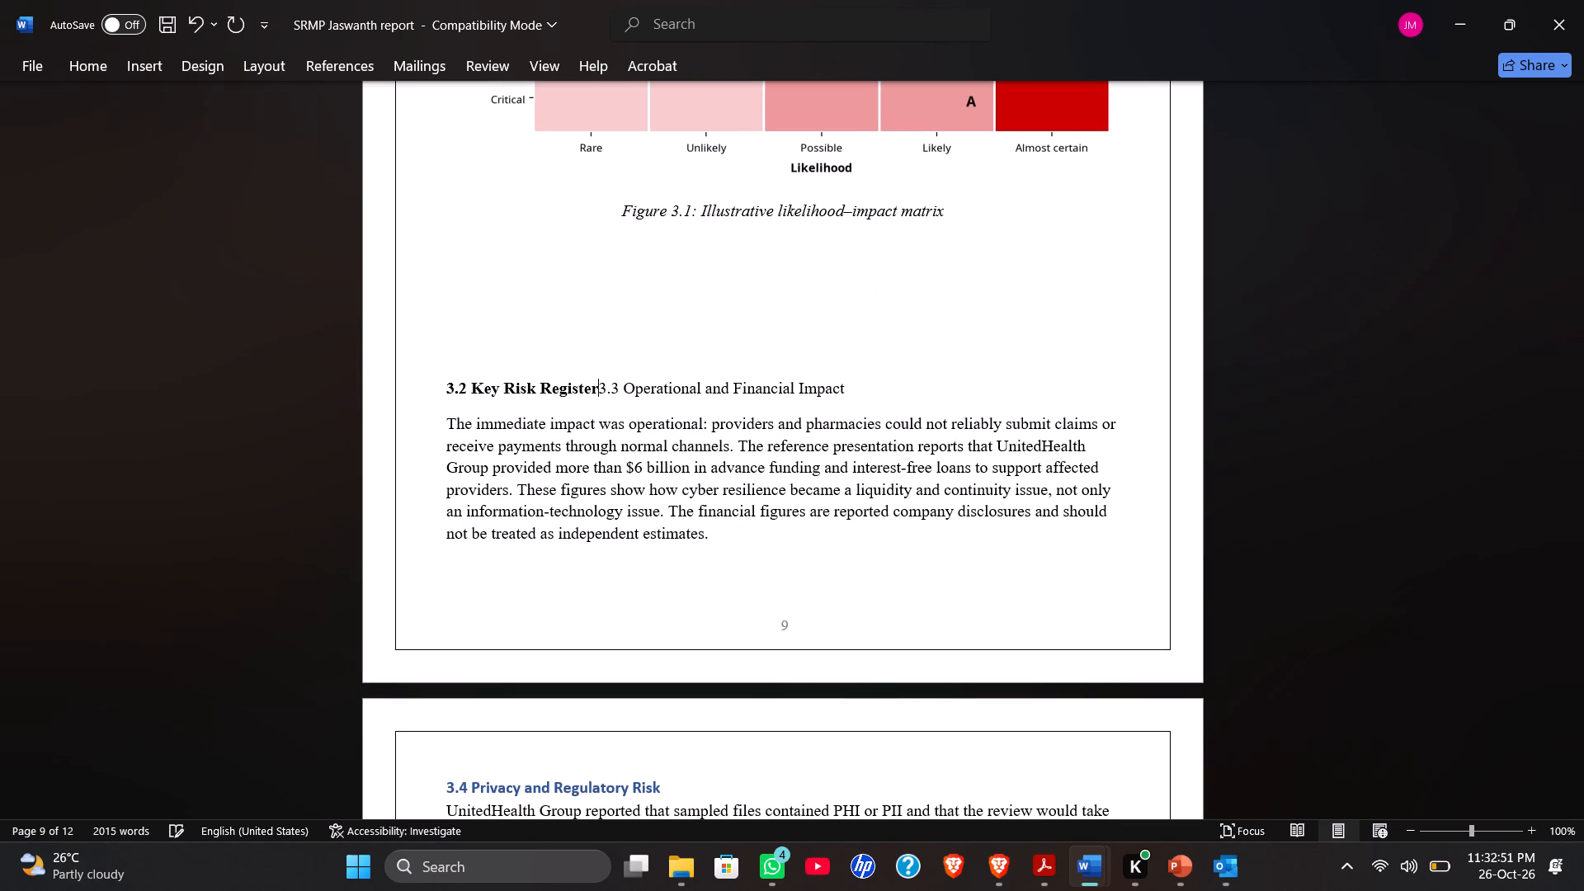
pyautogui.press('Return')
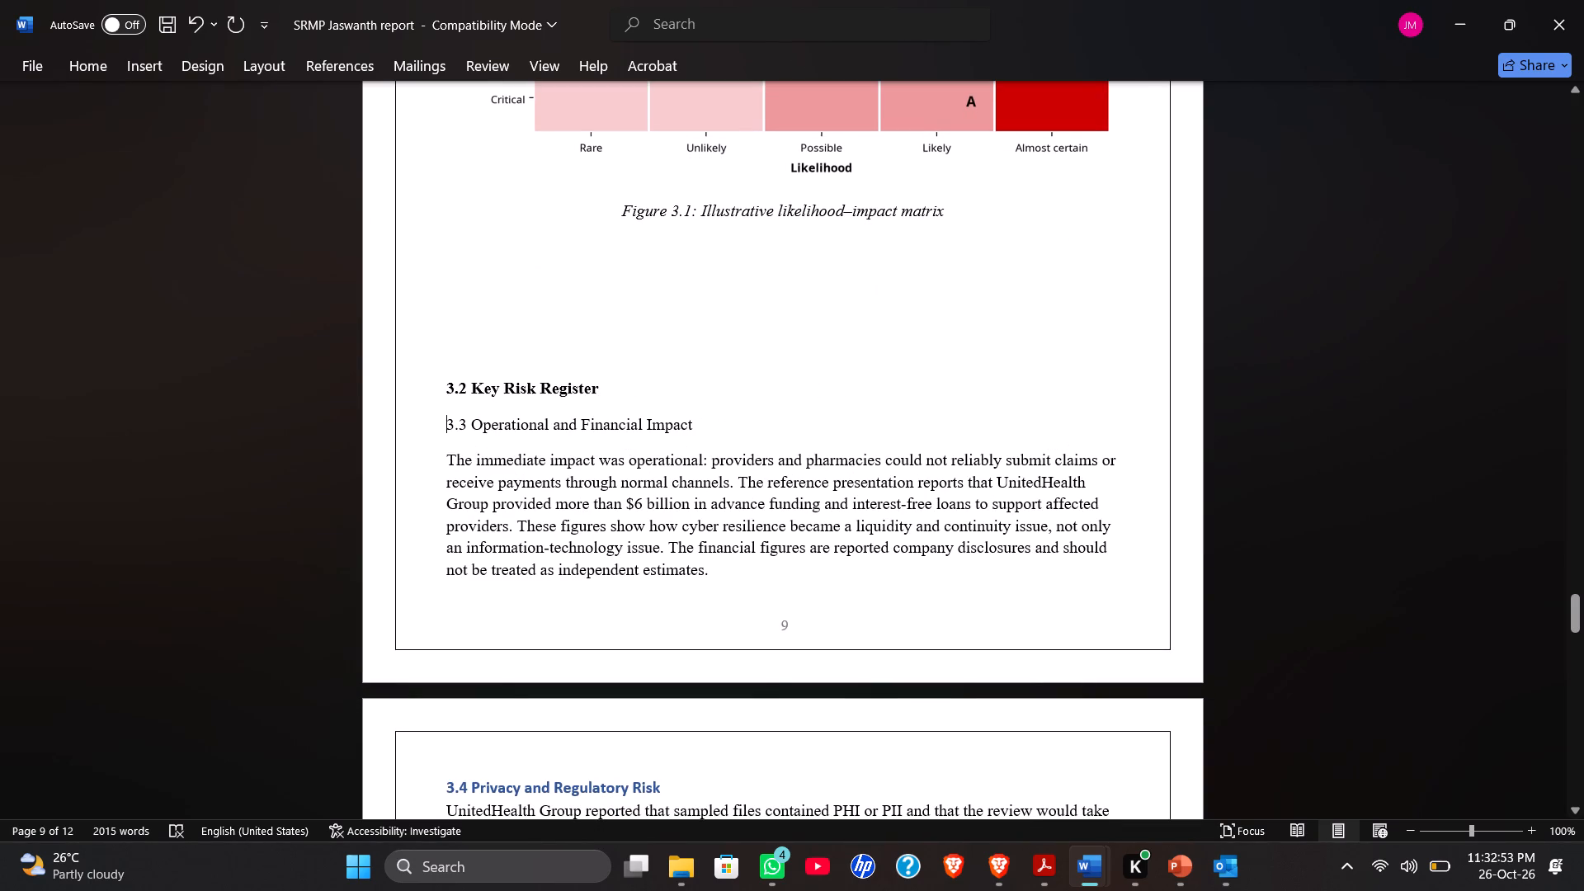
# Move the Key Risk Register table down to sit between the Figure 3.1 caption and the "3.2 Key Risk Register" subheading.
pyautogui.scroll(7, 525, 318)
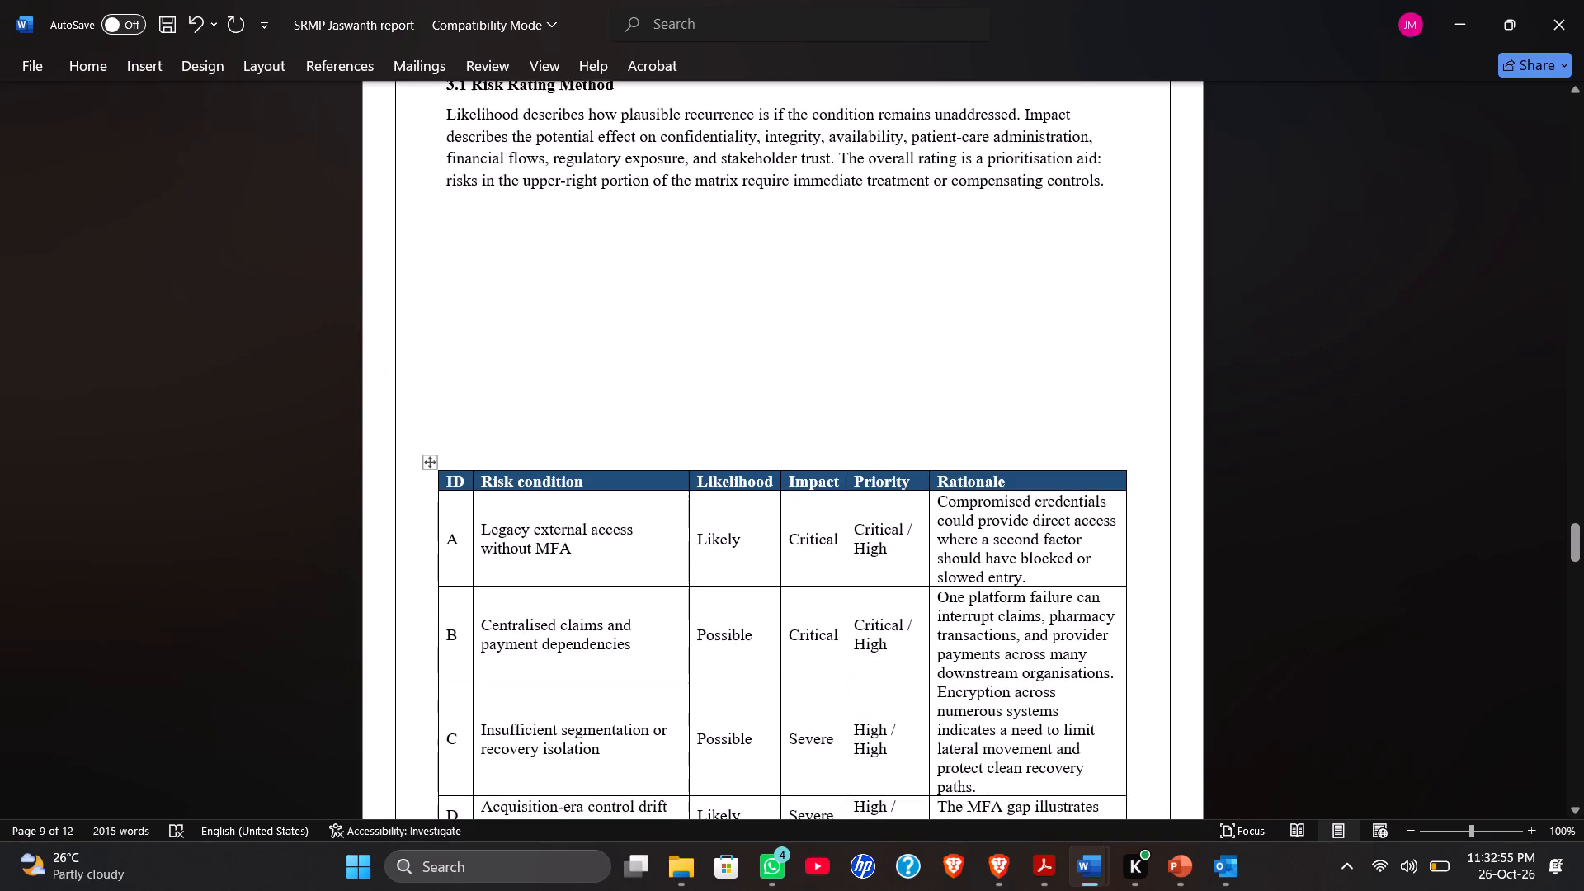
pyautogui.scroll(1, 448, 441)
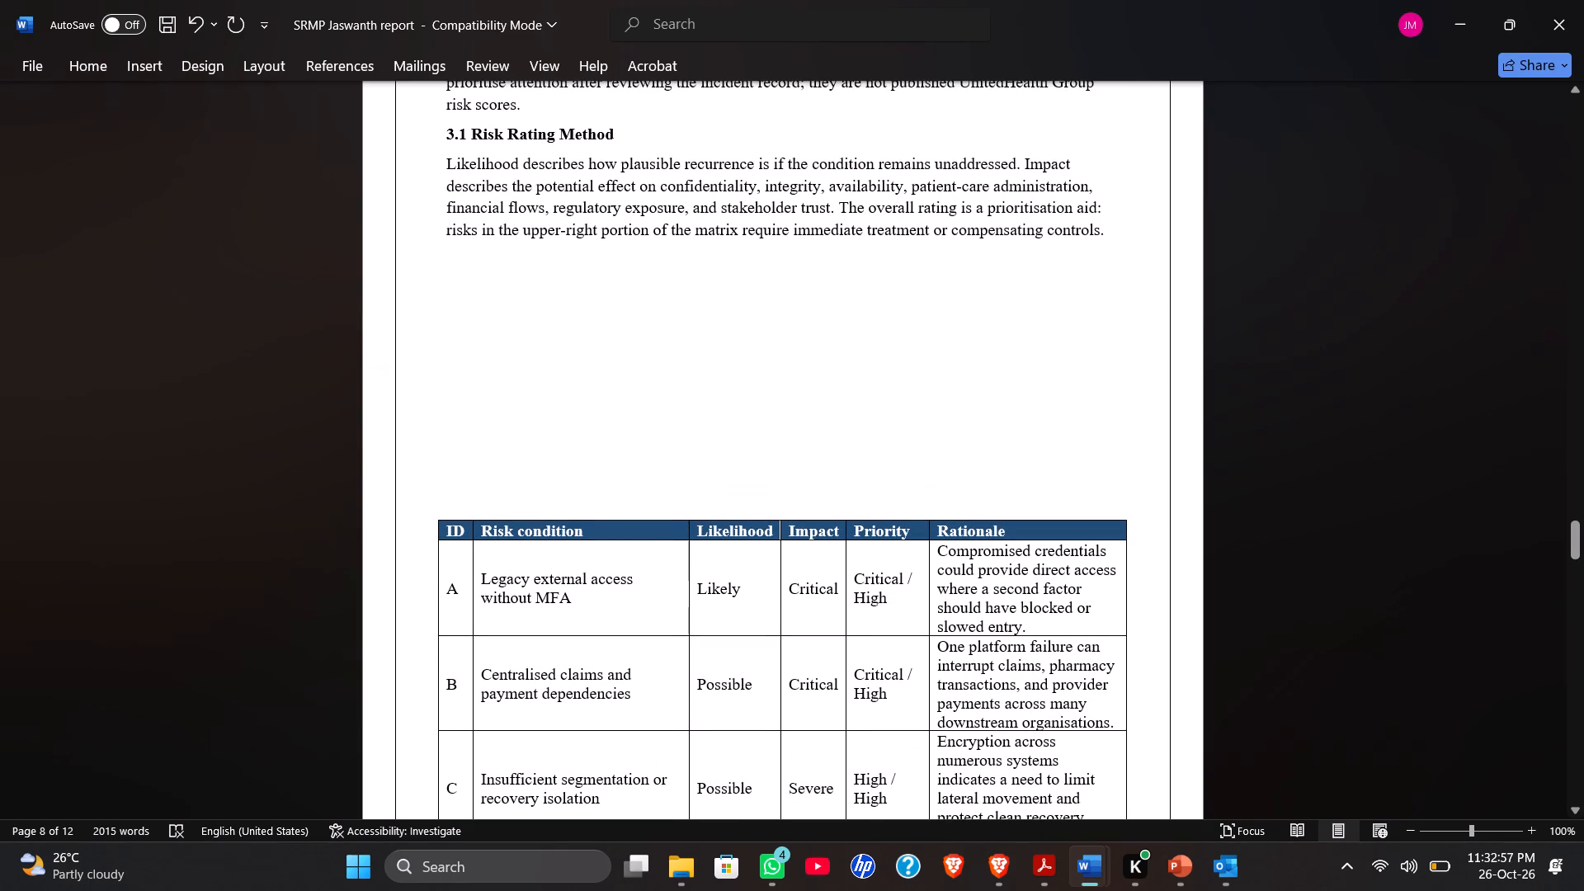
pyautogui.scroll(1, 439, 540)
pyautogui.scroll(-4, 449, 549)
pyautogui.scroll(1, 455, 532)
pyautogui.scroll(-2, 431, 408)
pyautogui.scroll(1, 431, 408)
pyautogui.click(431, 408)
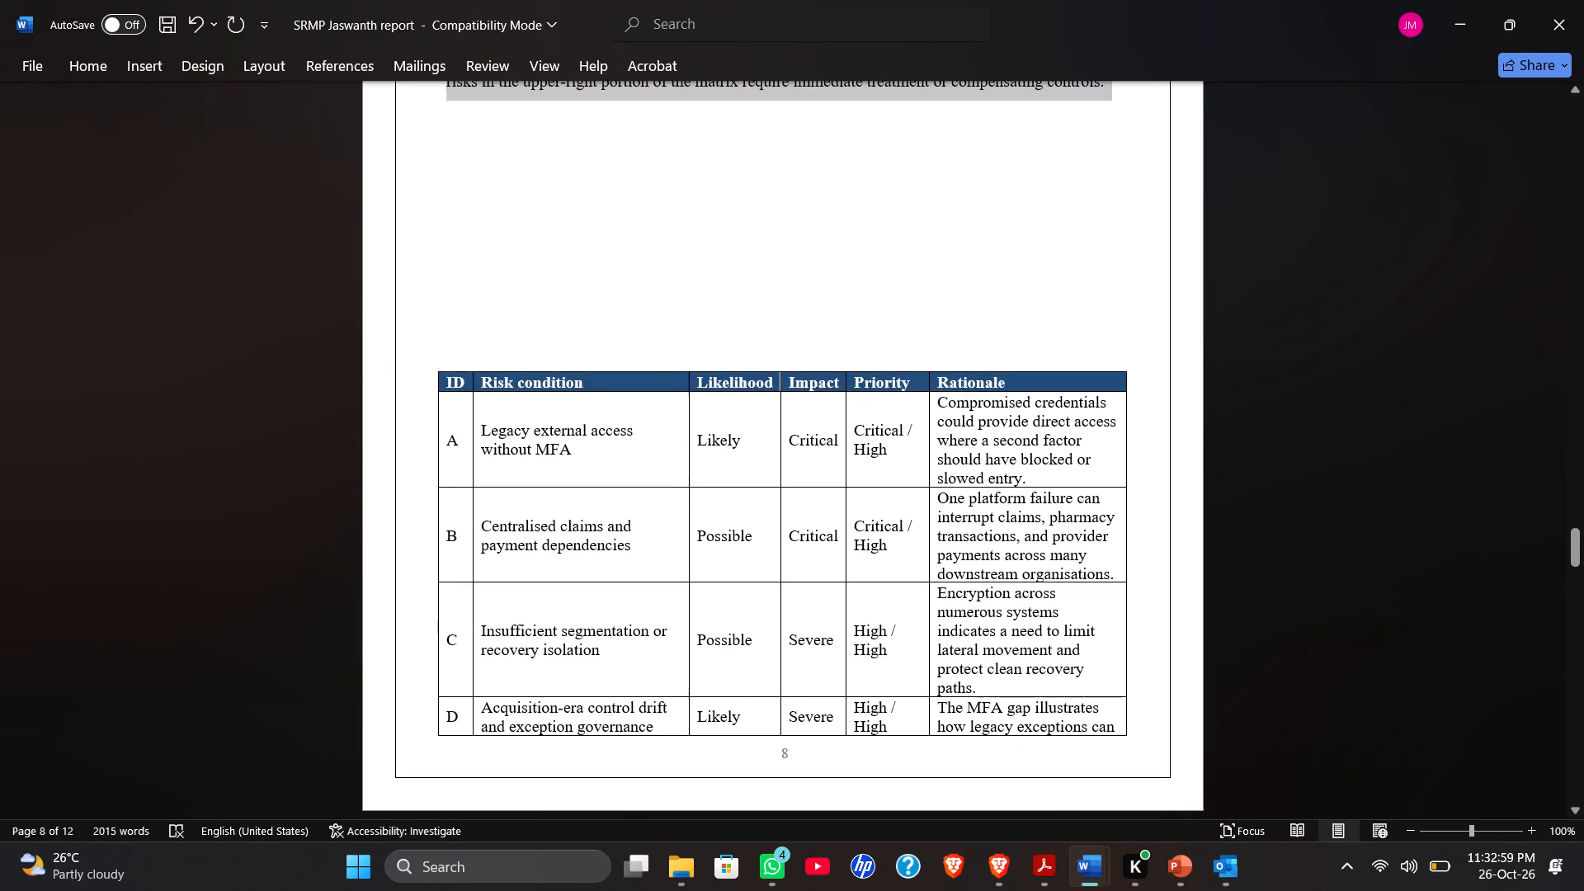
pyautogui.click(418, 361)
pyautogui.scroll(-1, 439, 363)
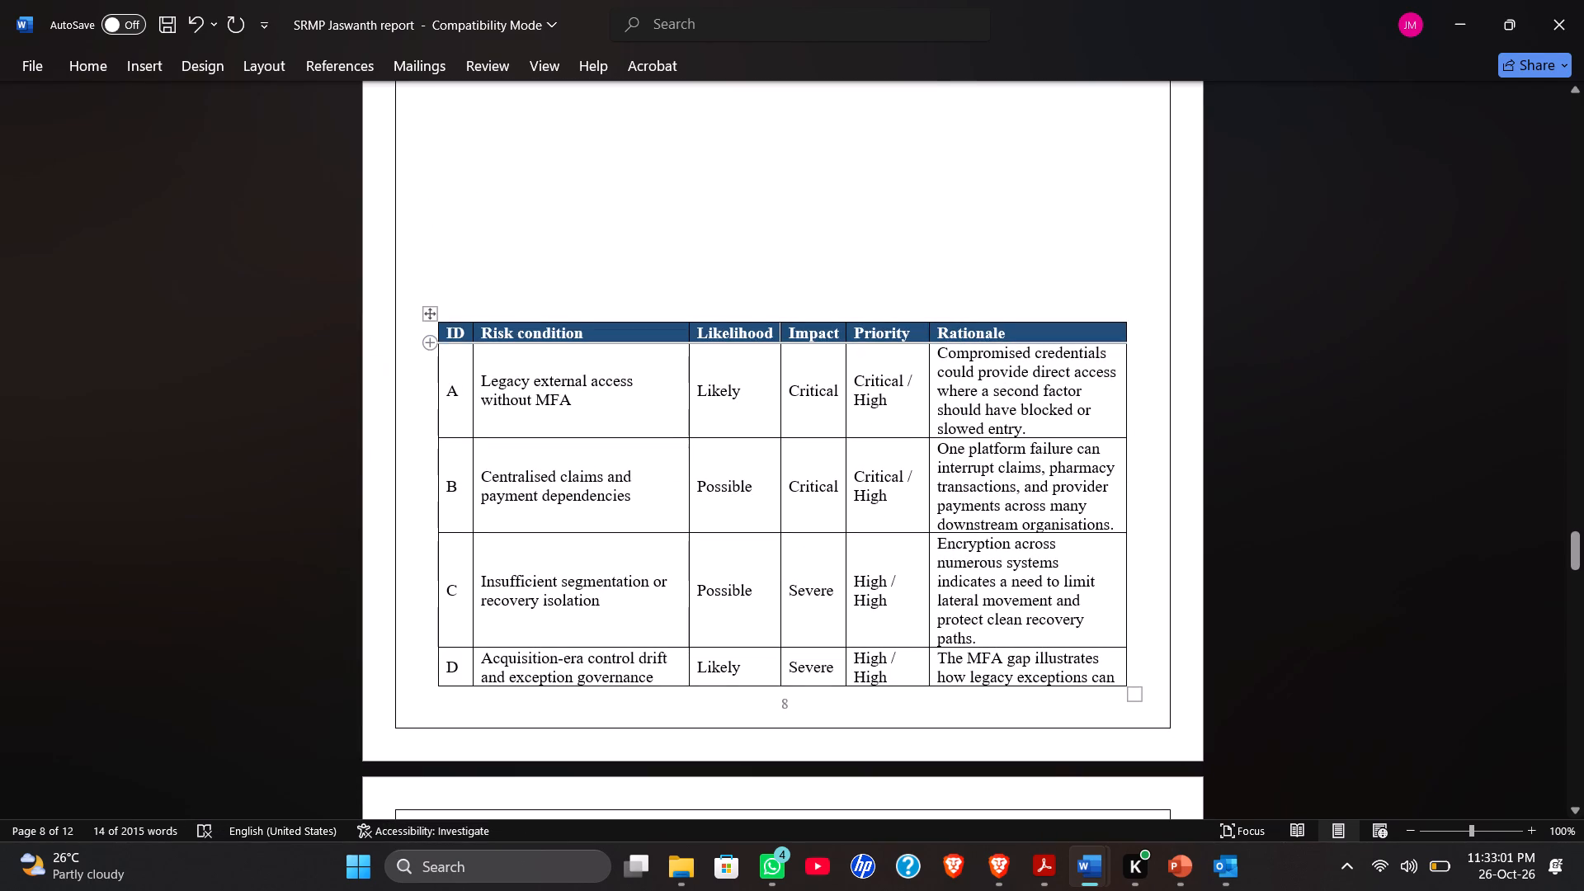
pyautogui.moveTo(430, 313); pyautogui.dragTo(458, 635)
pyautogui.scroll(-1, 490, 516)
pyautogui.scroll(1, 494, 553)
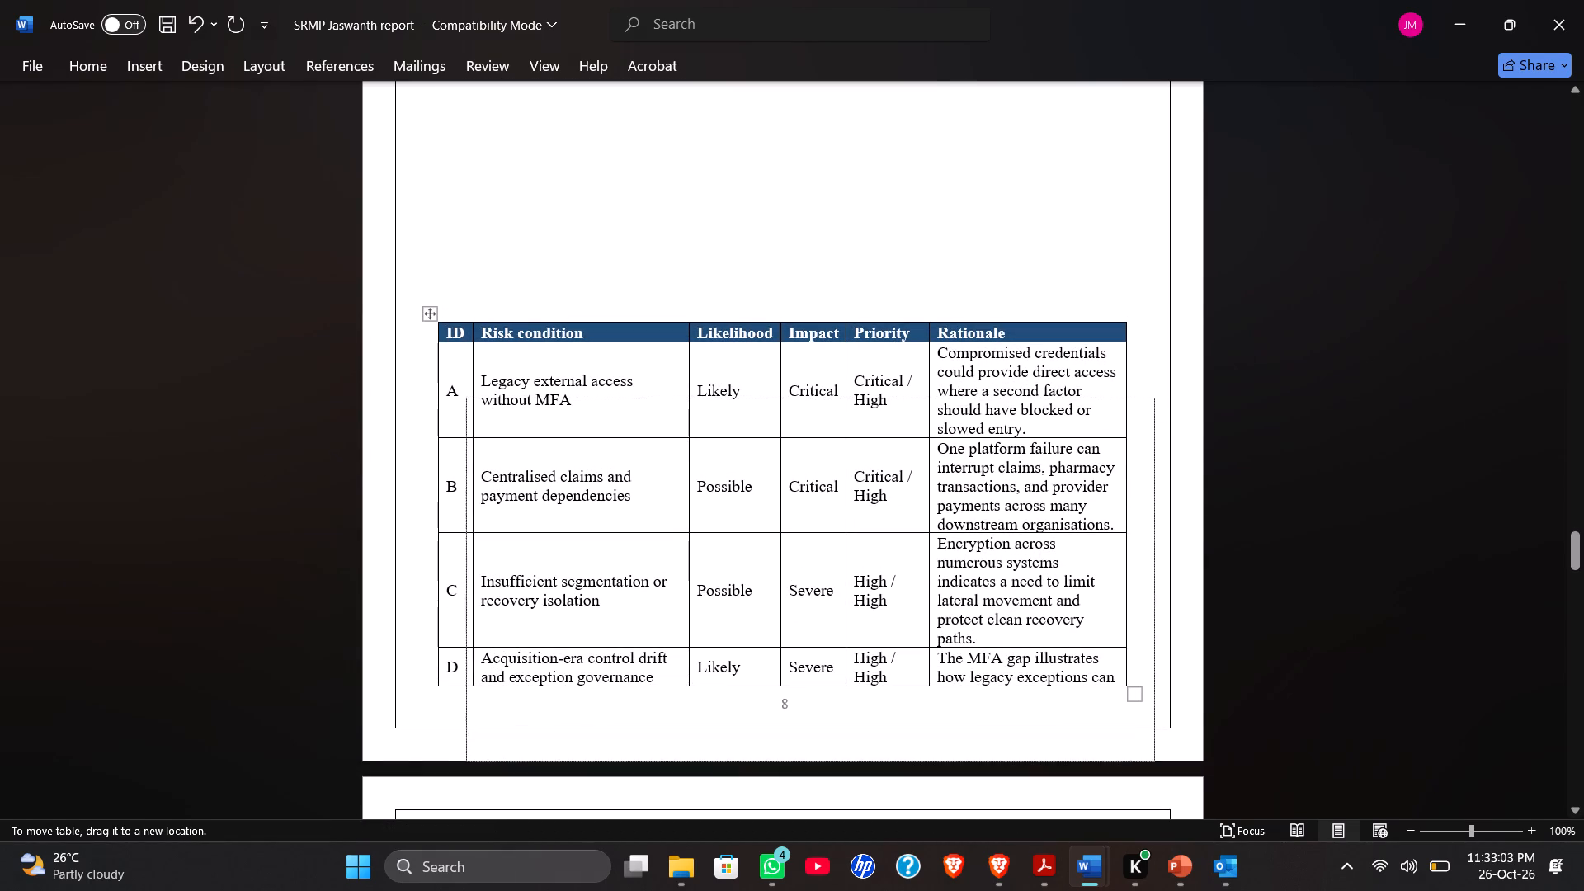
pyautogui.moveTo(458, 635); pyautogui.dragTo(465, 869)
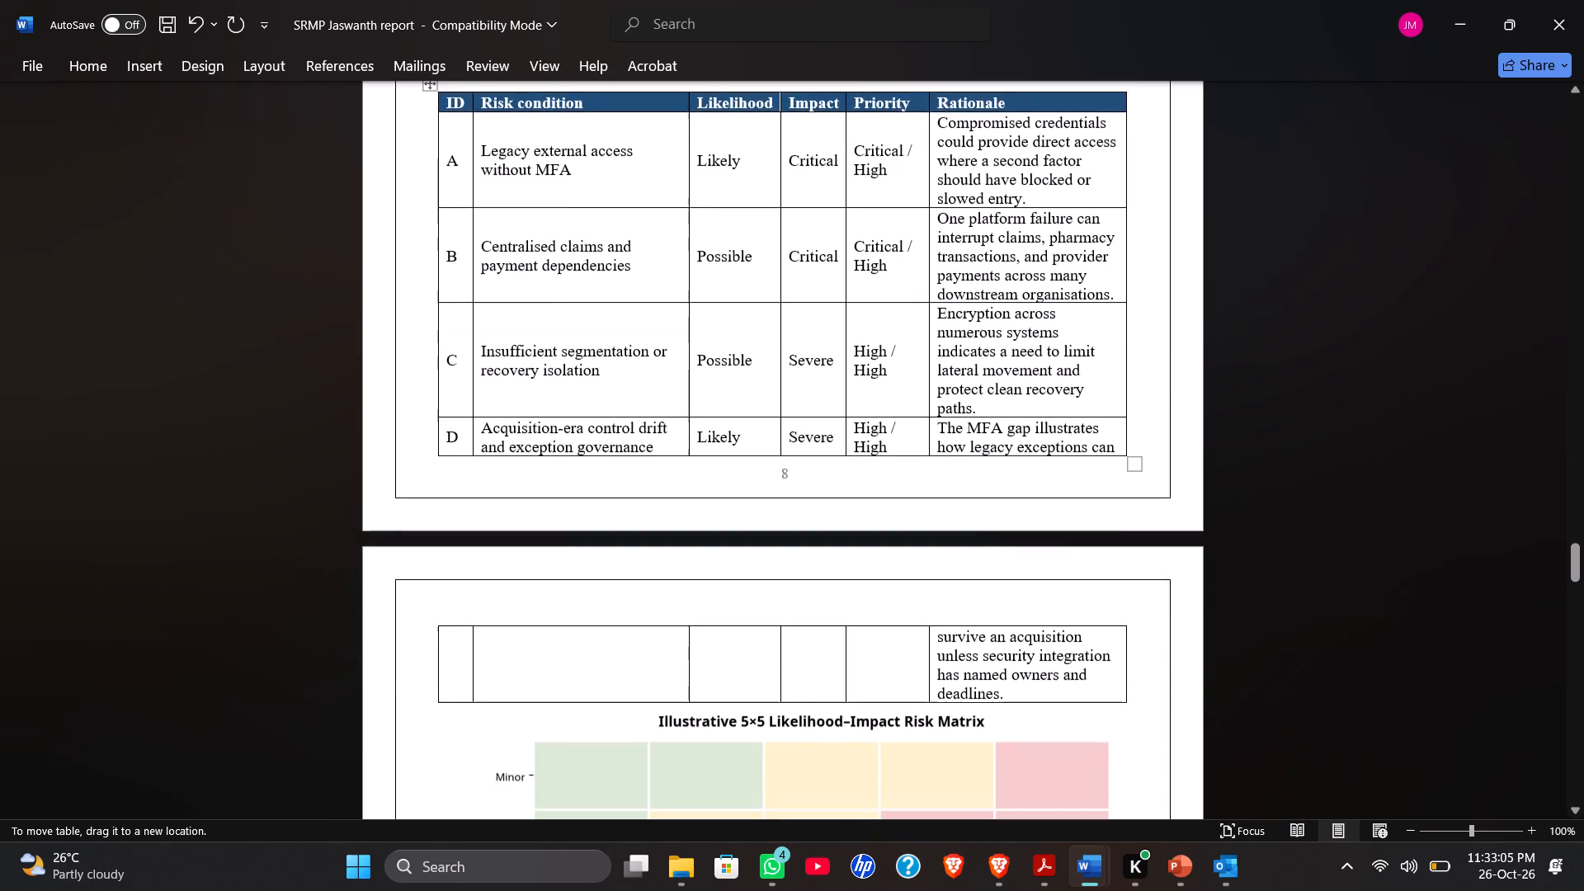
pyautogui.moveTo(465, 869); pyautogui.dragTo(466, 890)
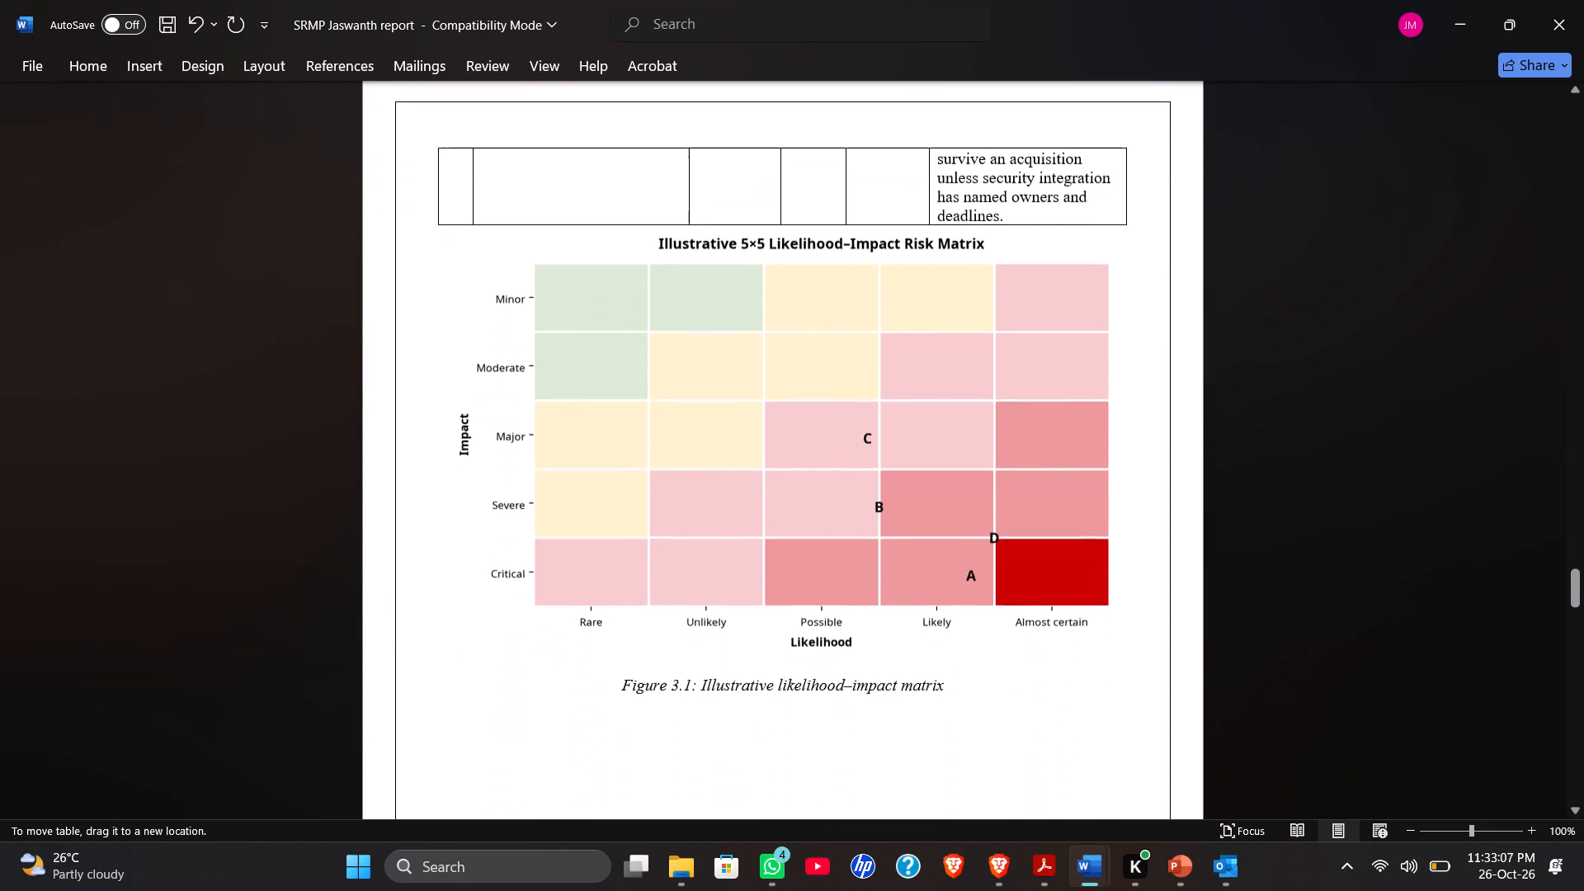
pyautogui.moveTo(466, 890); pyautogui.dragTo(442, 522)
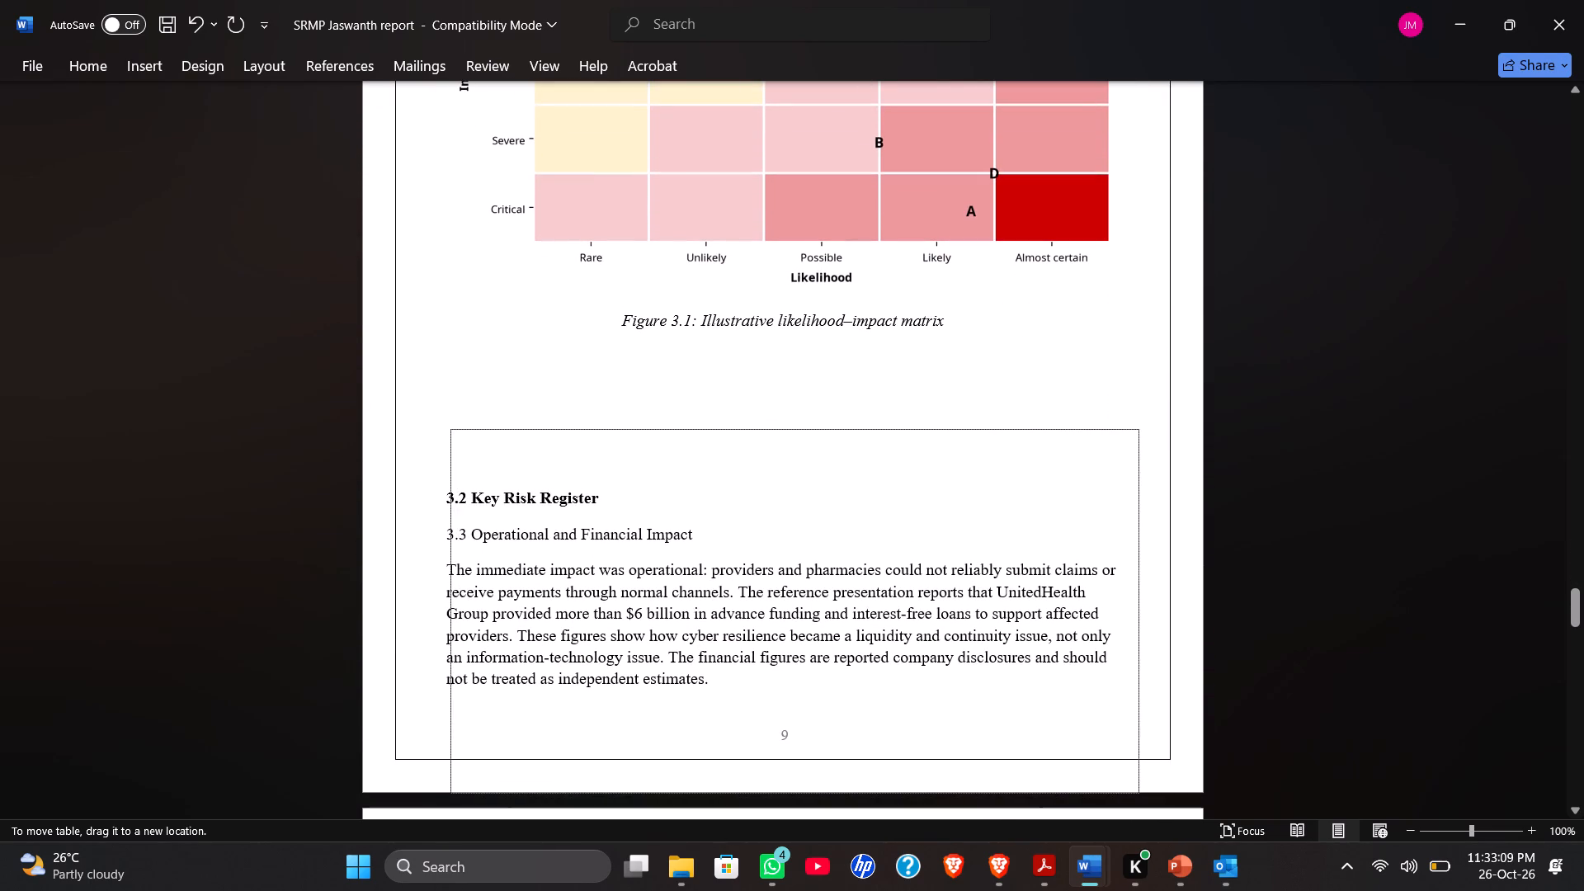
pyautogui.moveTo(442, 522); pyautogui.dragTo(443, 519)
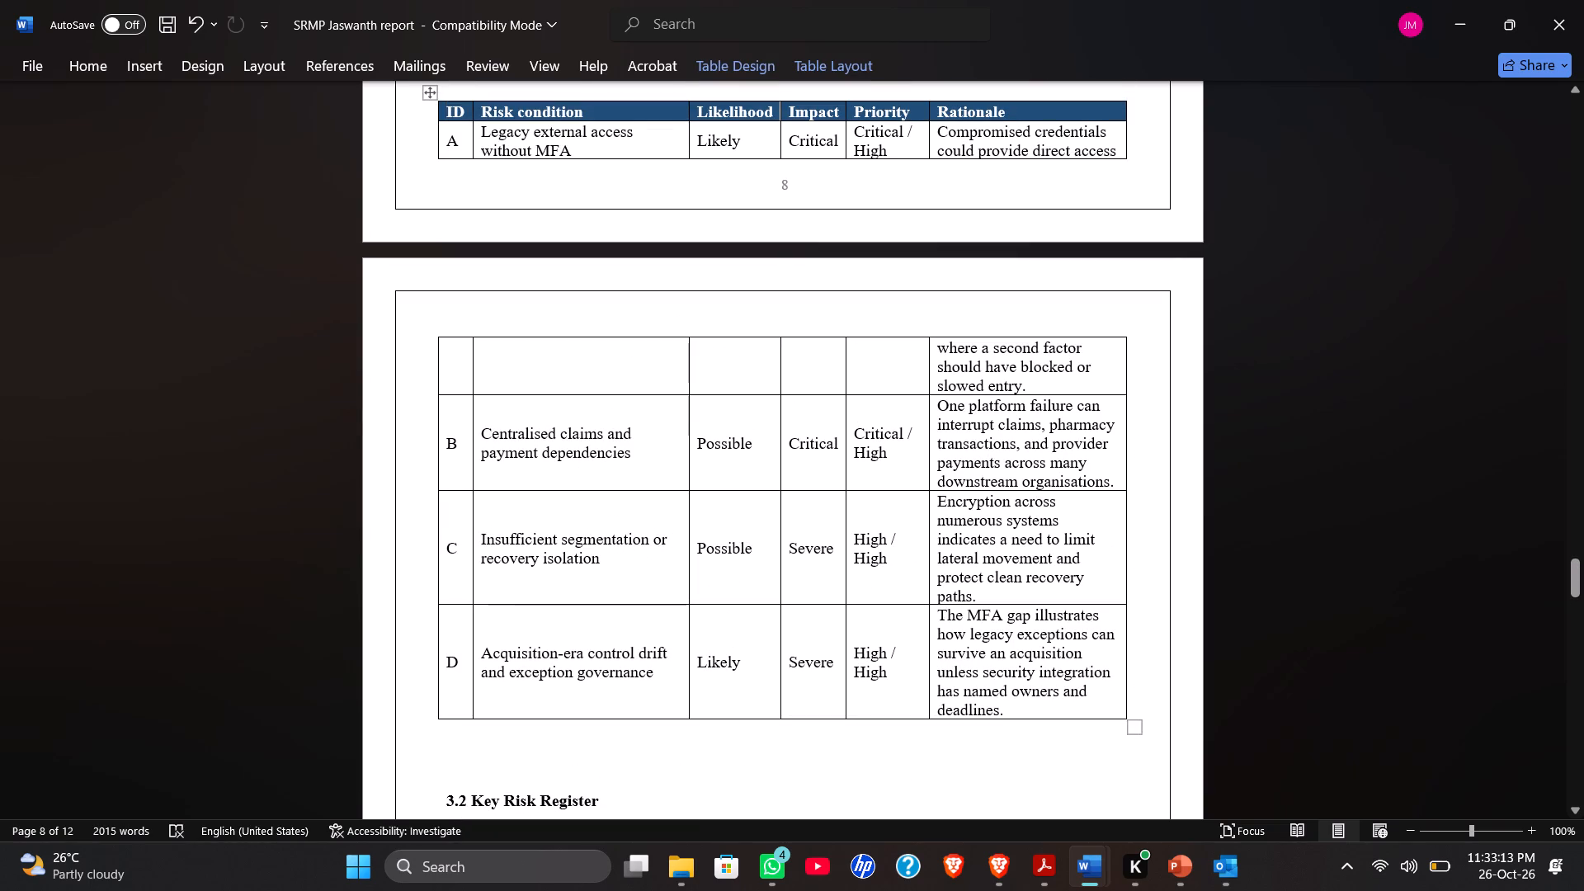
# Move the subheading "3.2 Key Risk Register" from below its table to the empty line above the table.
pyautogui.scroll(2, 486, 627)
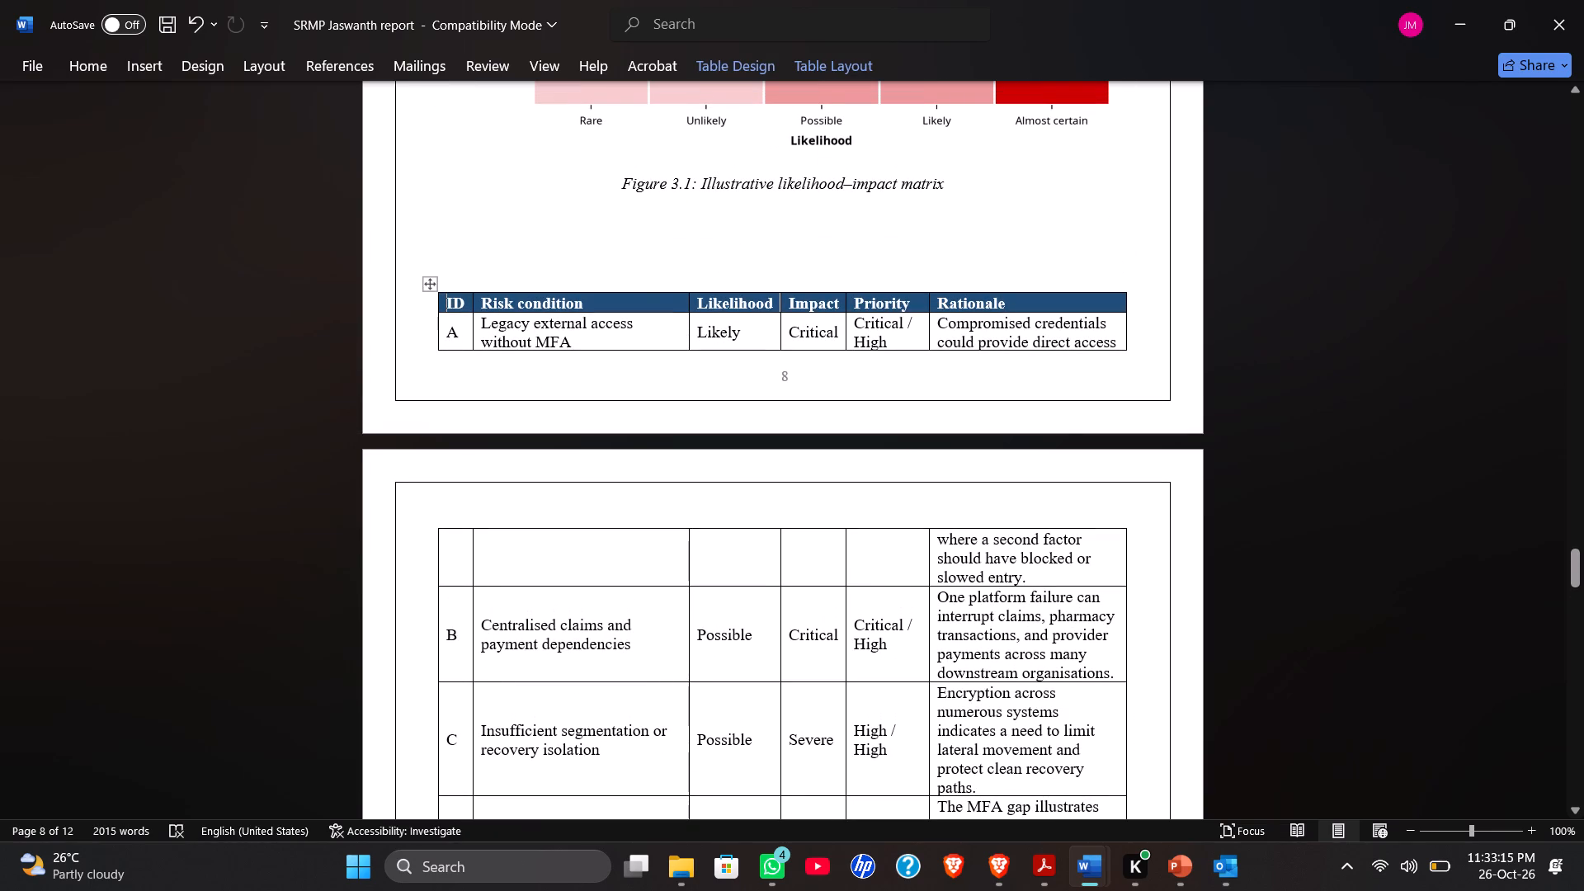
pyautogui.click(505, 244)
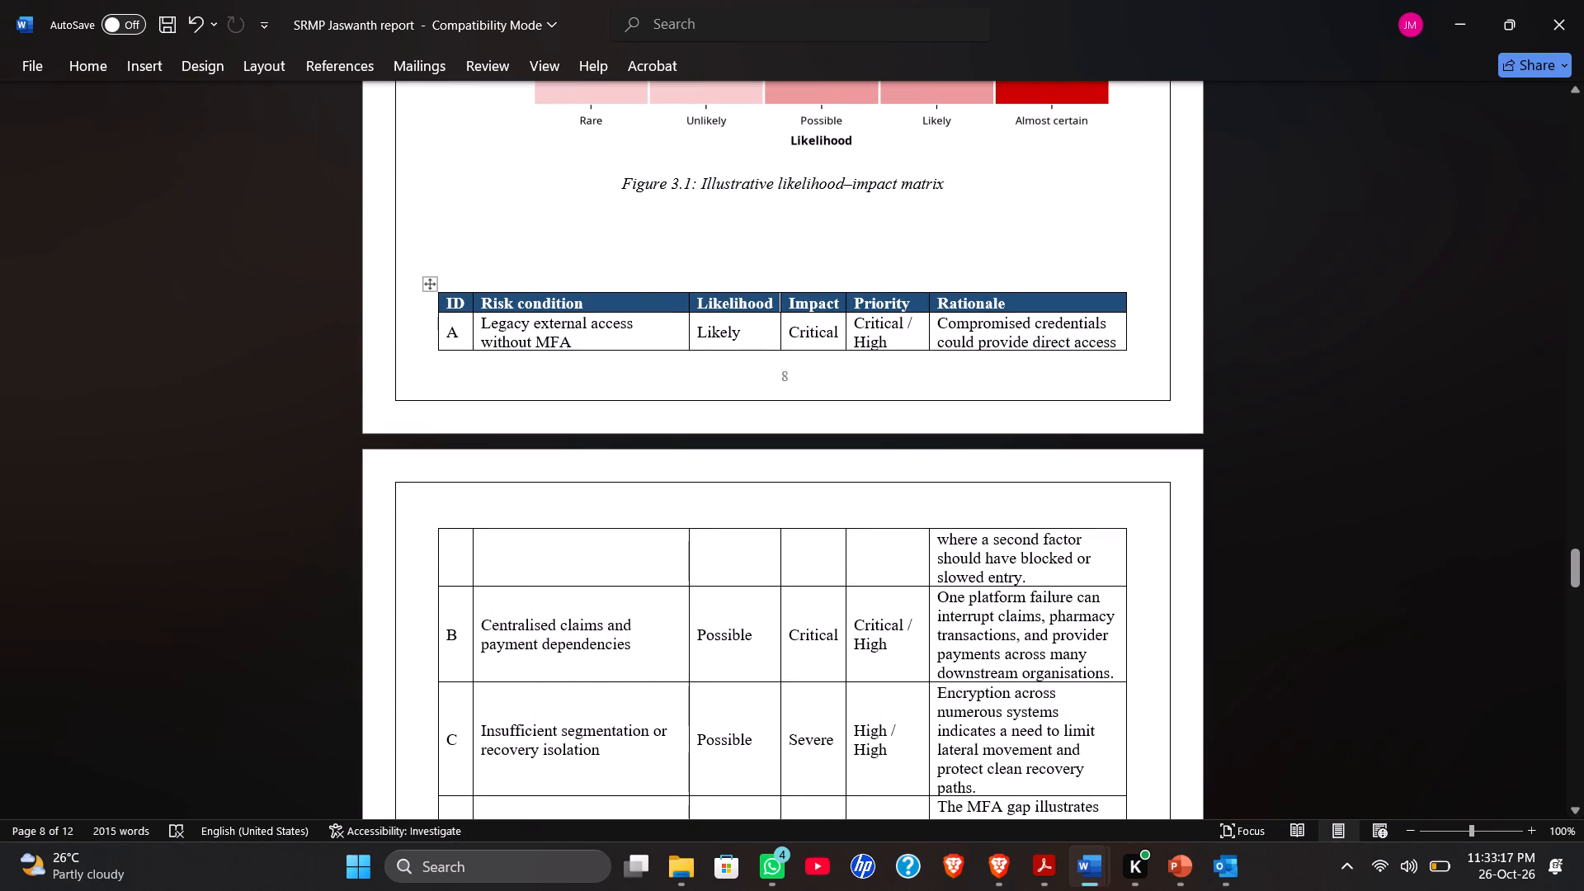
pyautogui.scroll(-2, 497, 582)
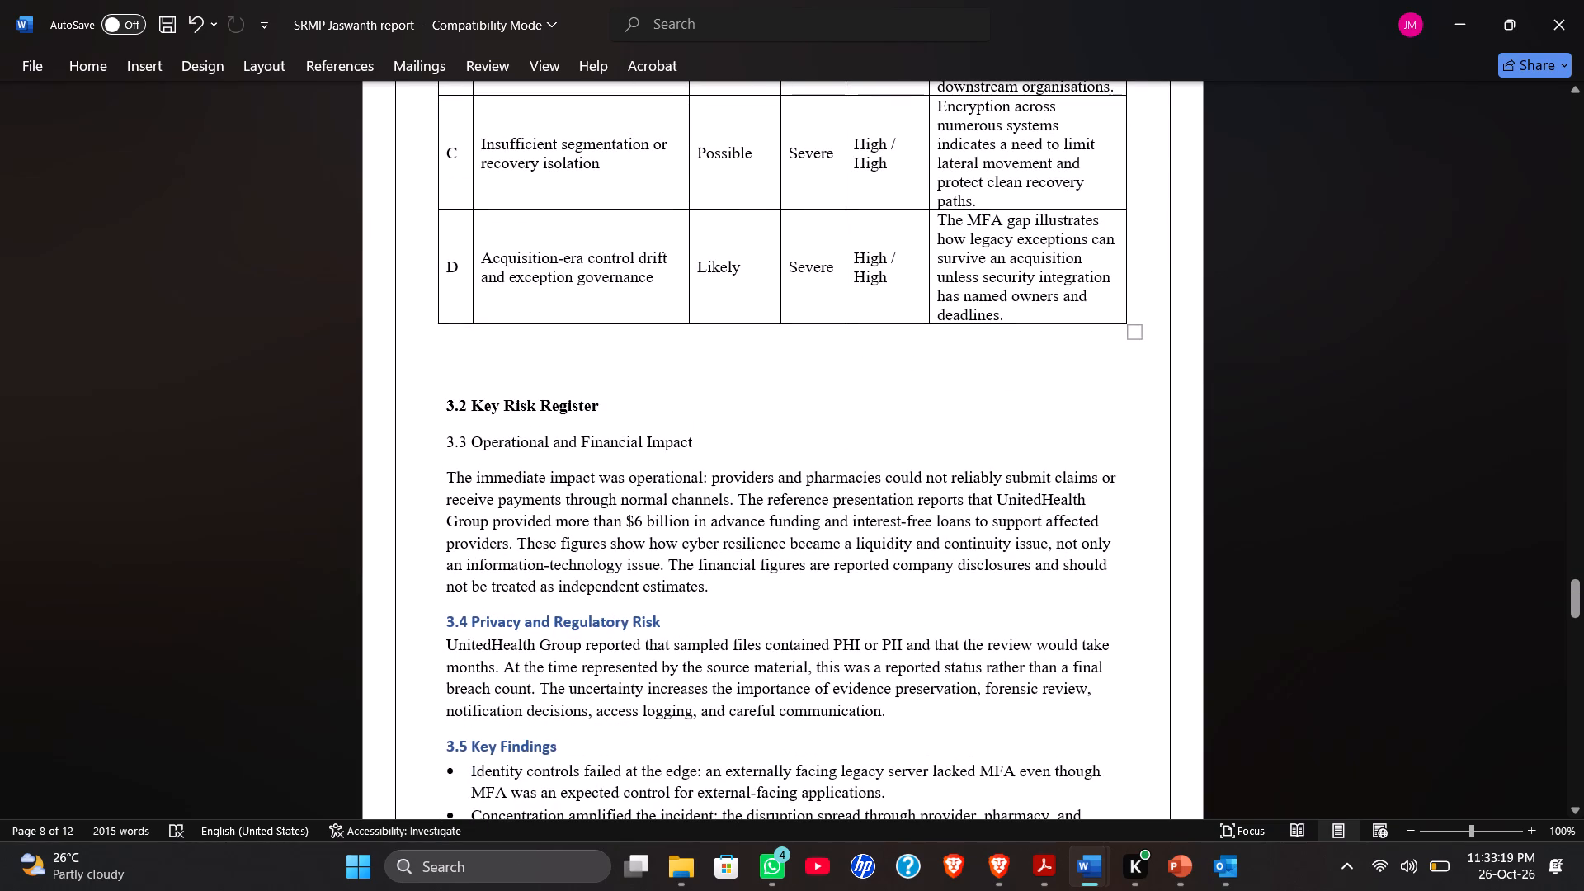
pyautogui.moveTo(439, 402); pyautogui.dragTo(587, 414)
pyautogui.hotkey('ctrl', 'x')
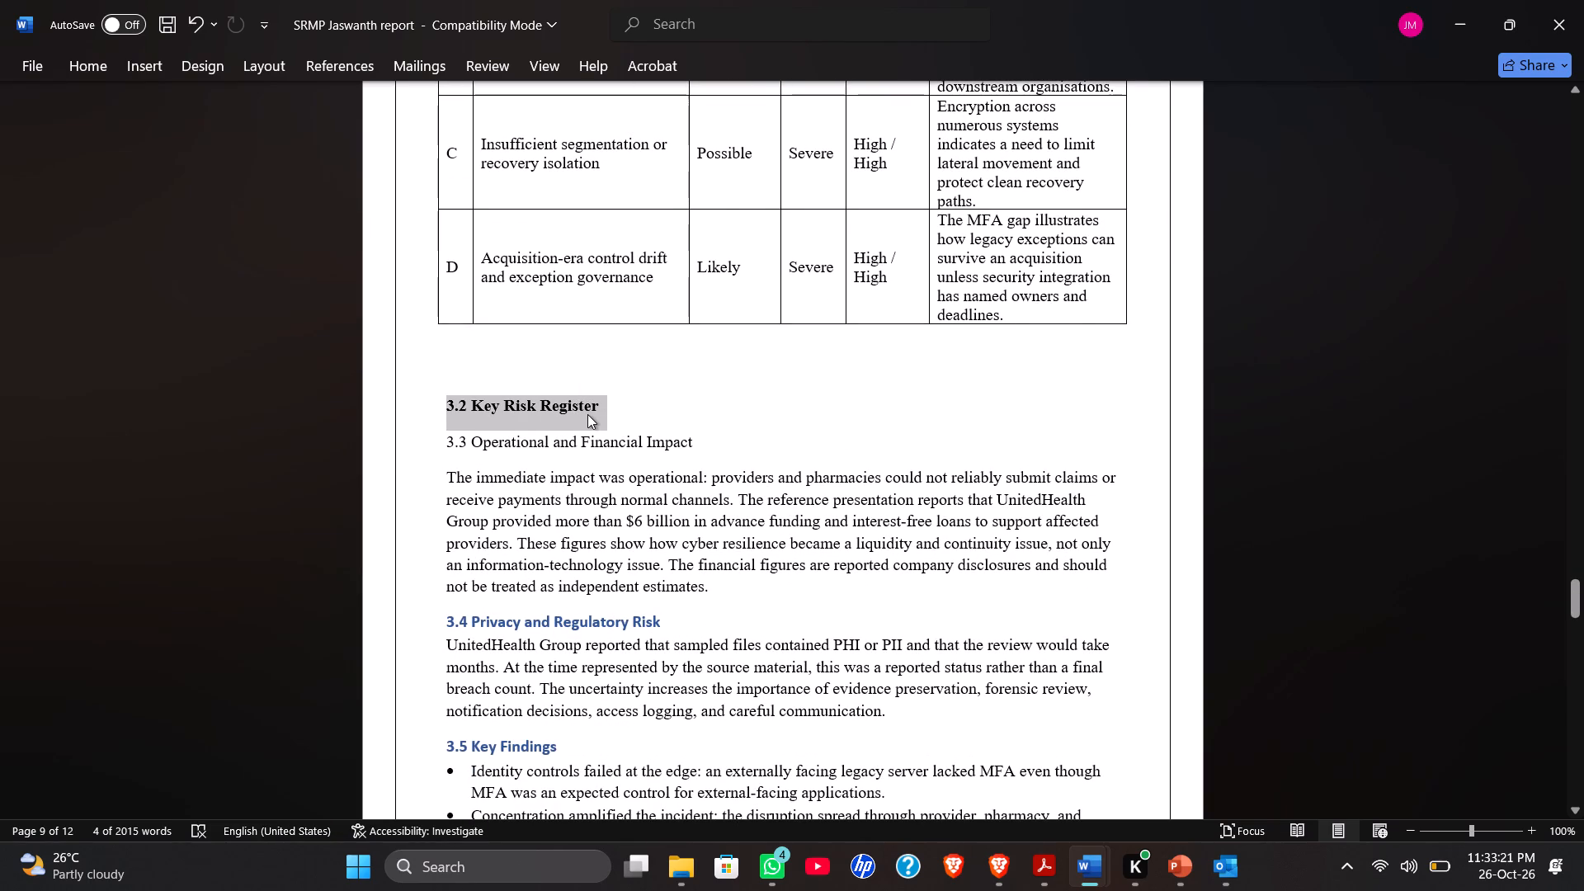
pyautogui.scroll(3, 589, 412)
pyautogui.moveTo(526, 313); pyautogui.dragTo(509, 290, button='right')
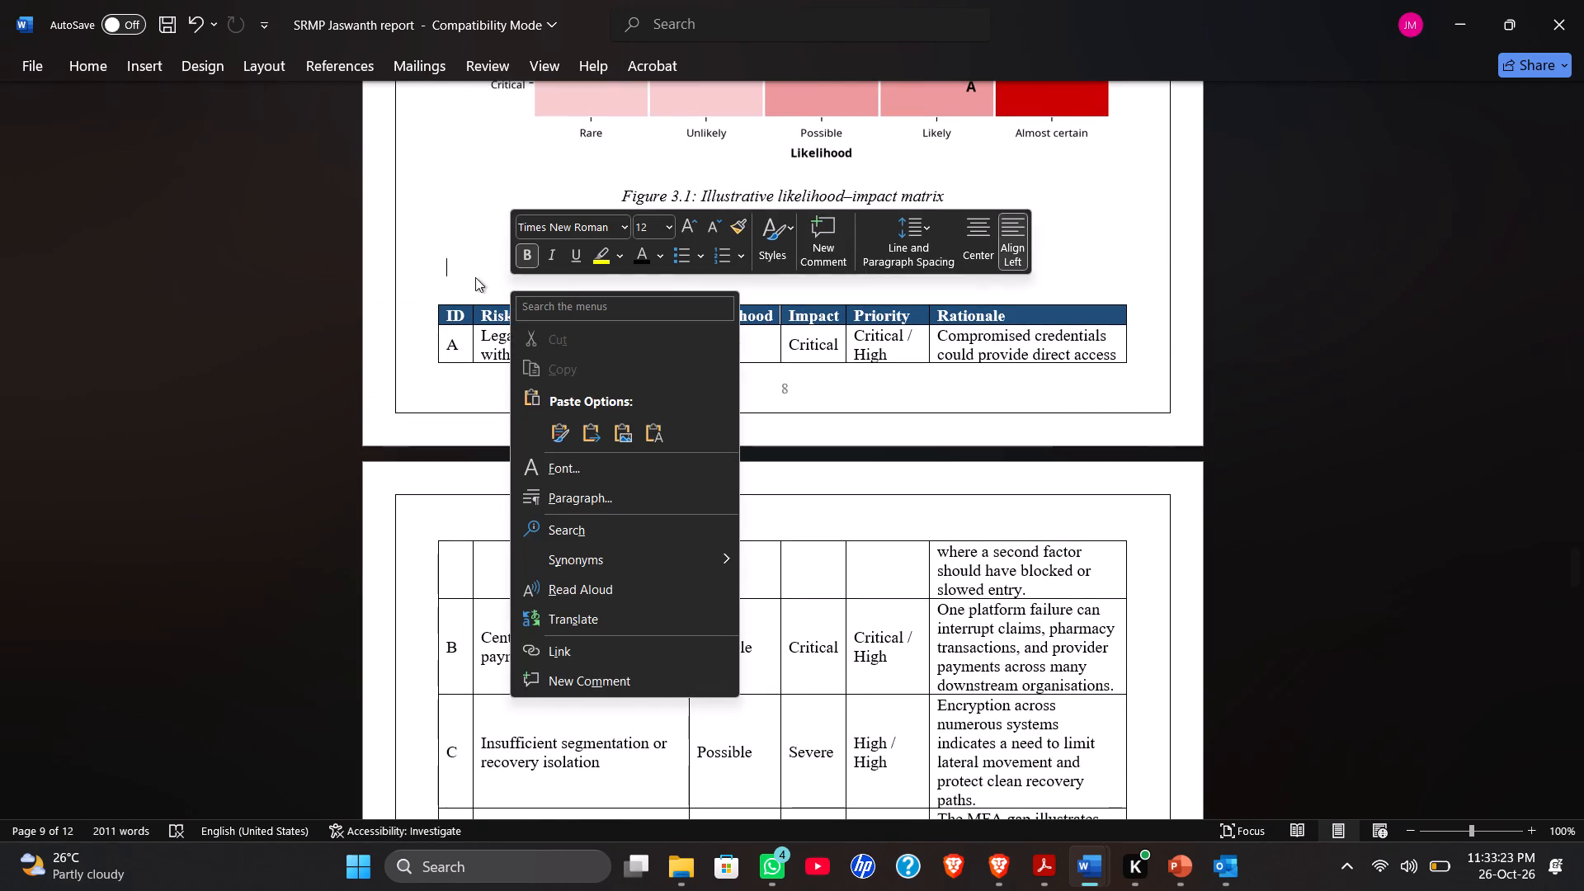
pyautogui.click(475, 277)
pyautogui.hotkey('ctrl', 'v')
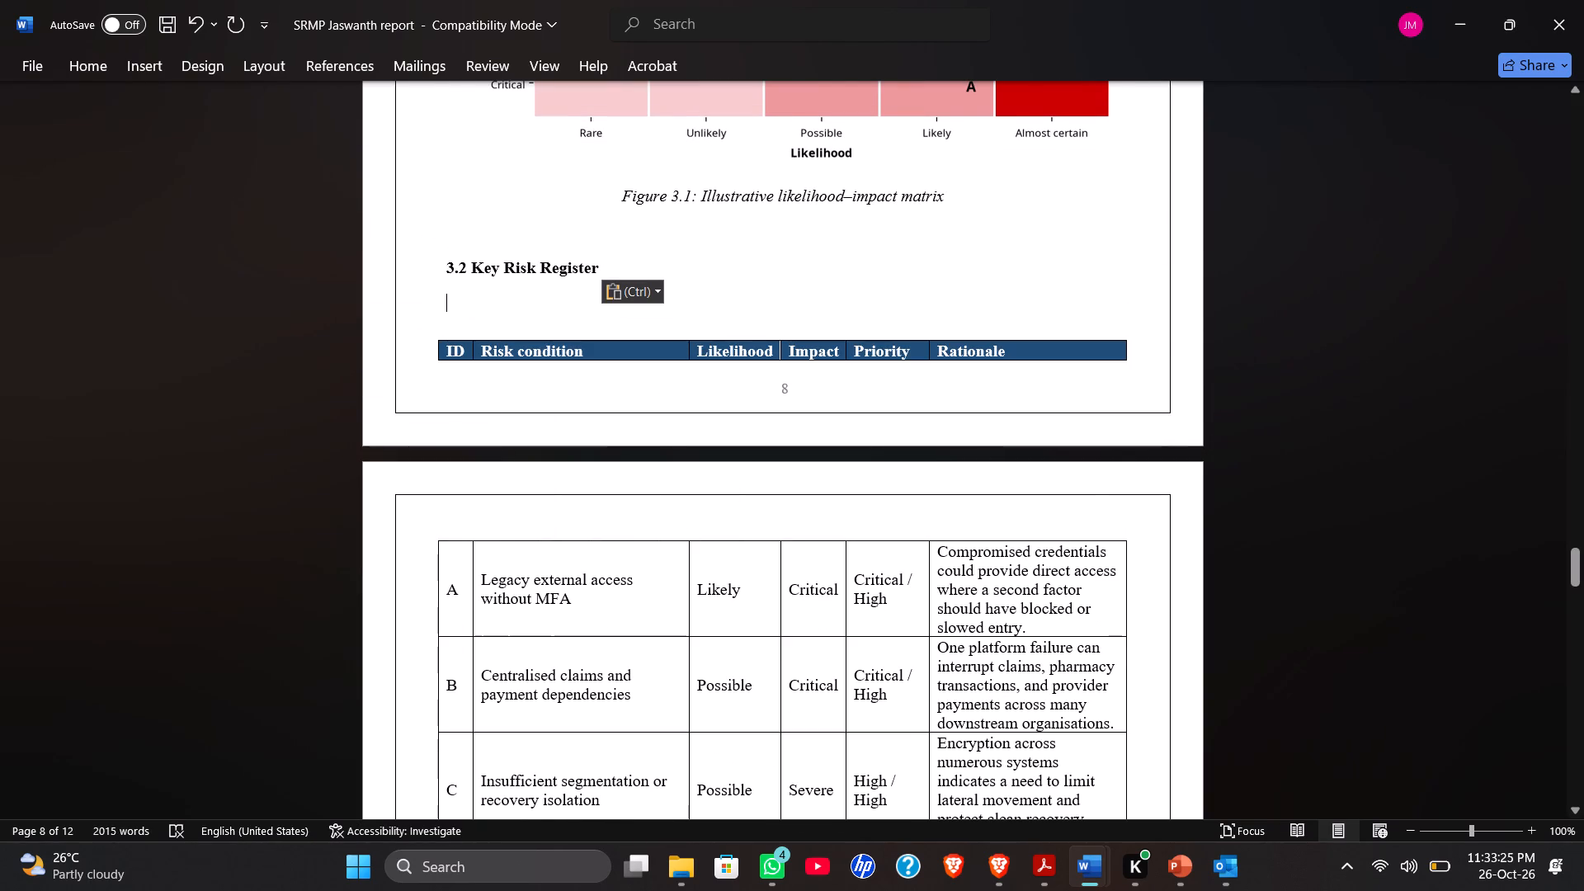
# Remove the extra empty line between "3.2 Key Risk Register" and its table.
pyautogui.press('Delete')
pyautogui.press('Delete')
pyautogui.press('Delete')
pyautogui.press('BackSpace')
# Insert three line breaks before "3.2 Key Risk Register" so the subheading and its table start on the following page.
pyautogui.click(438, 254)
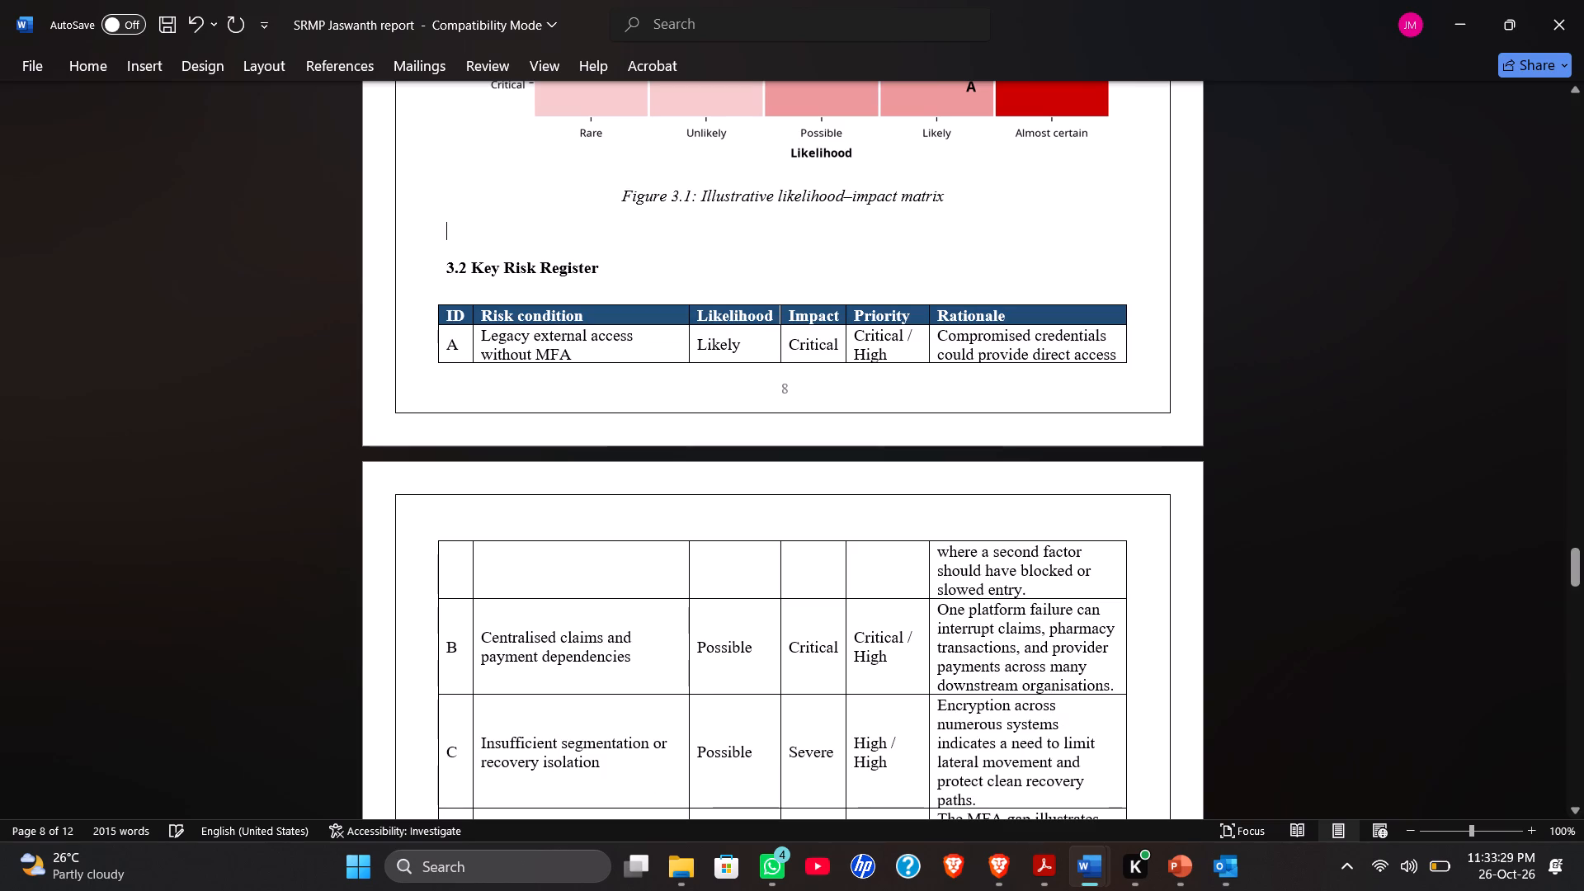
pyautogui.click(438, 263)
pyautogui.press('Return')
pyautogui.press('Return')
pyautogui.press('Return')
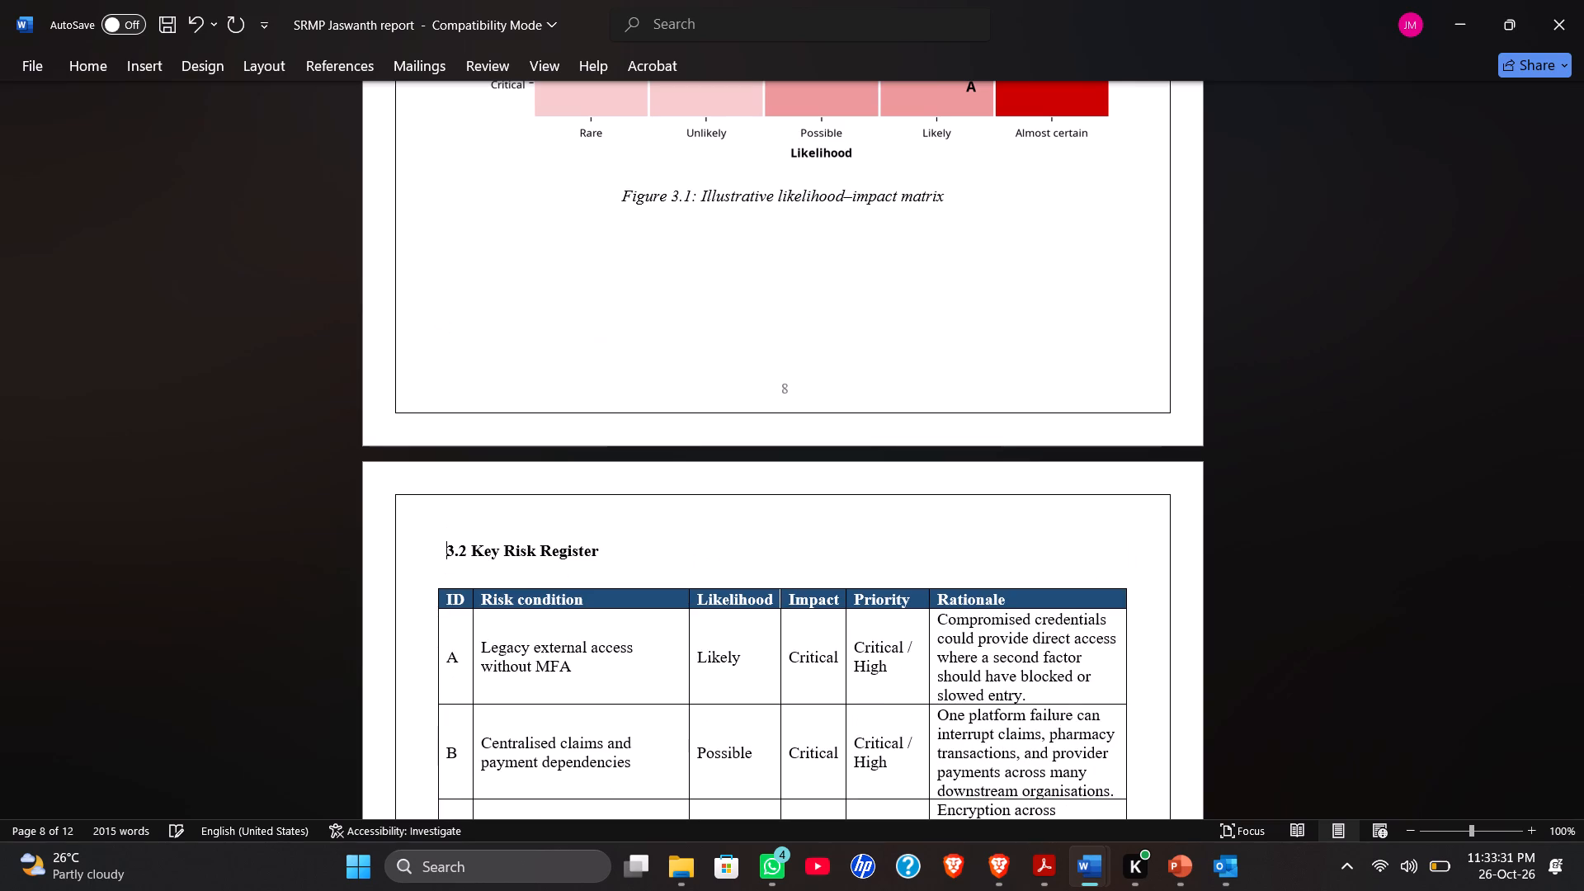
# Make the subheading "3.3 Operational and Financial Impact" bold.
pyautogui.scroll(-4, 454, 554)
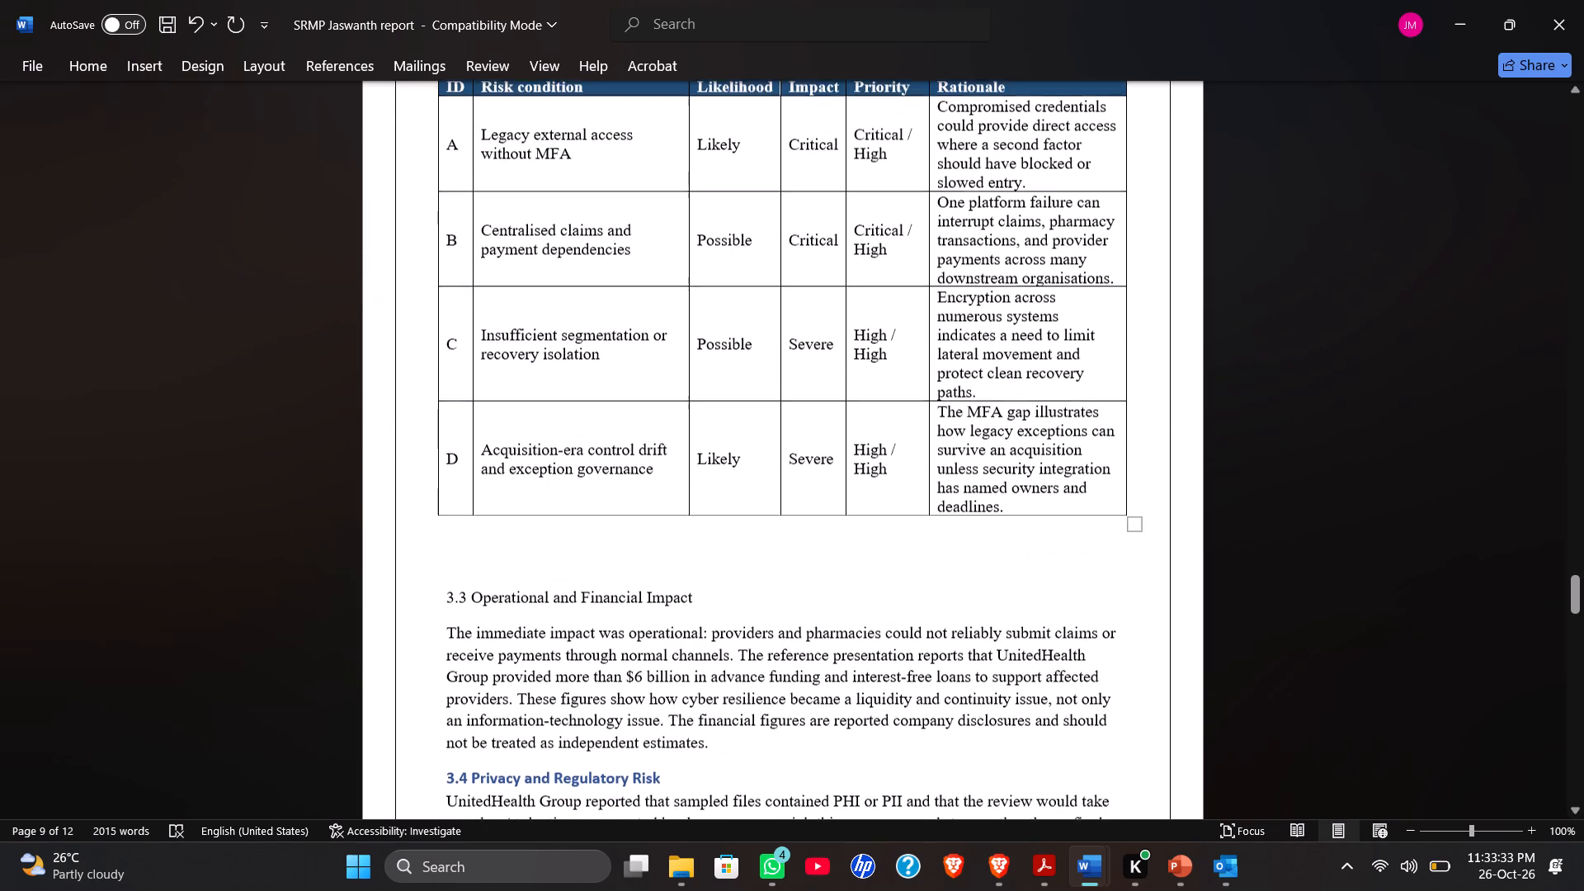
pyautogui.moveTo(445, 592); pyautogui.dragTo(681, 582)
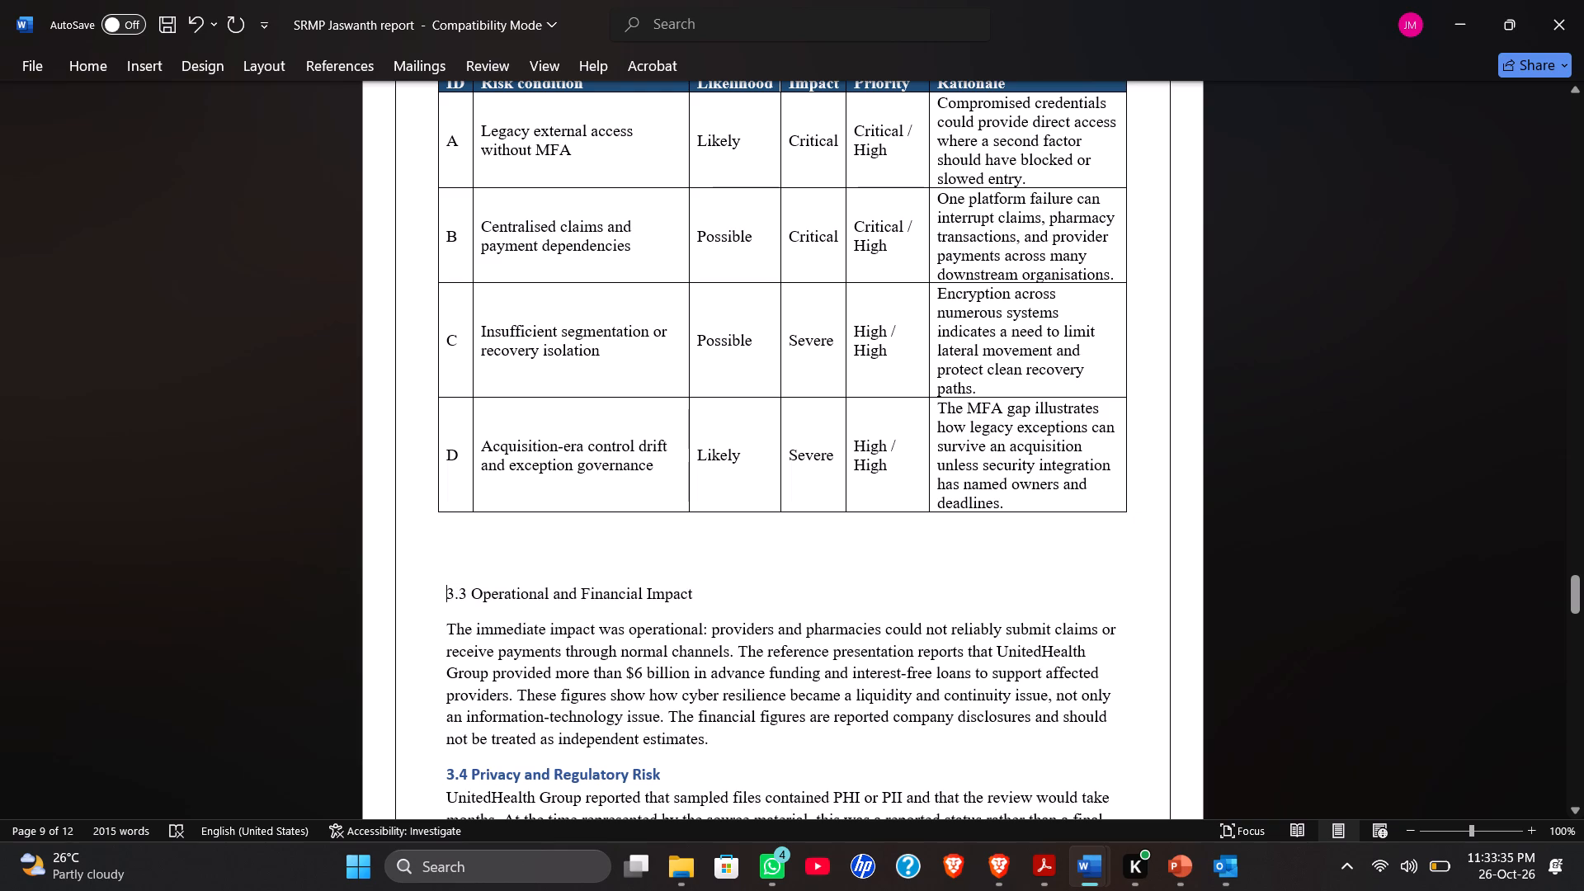
pyautogui.moveTo(708, 585); pyautogui.dragTo(474, 582)
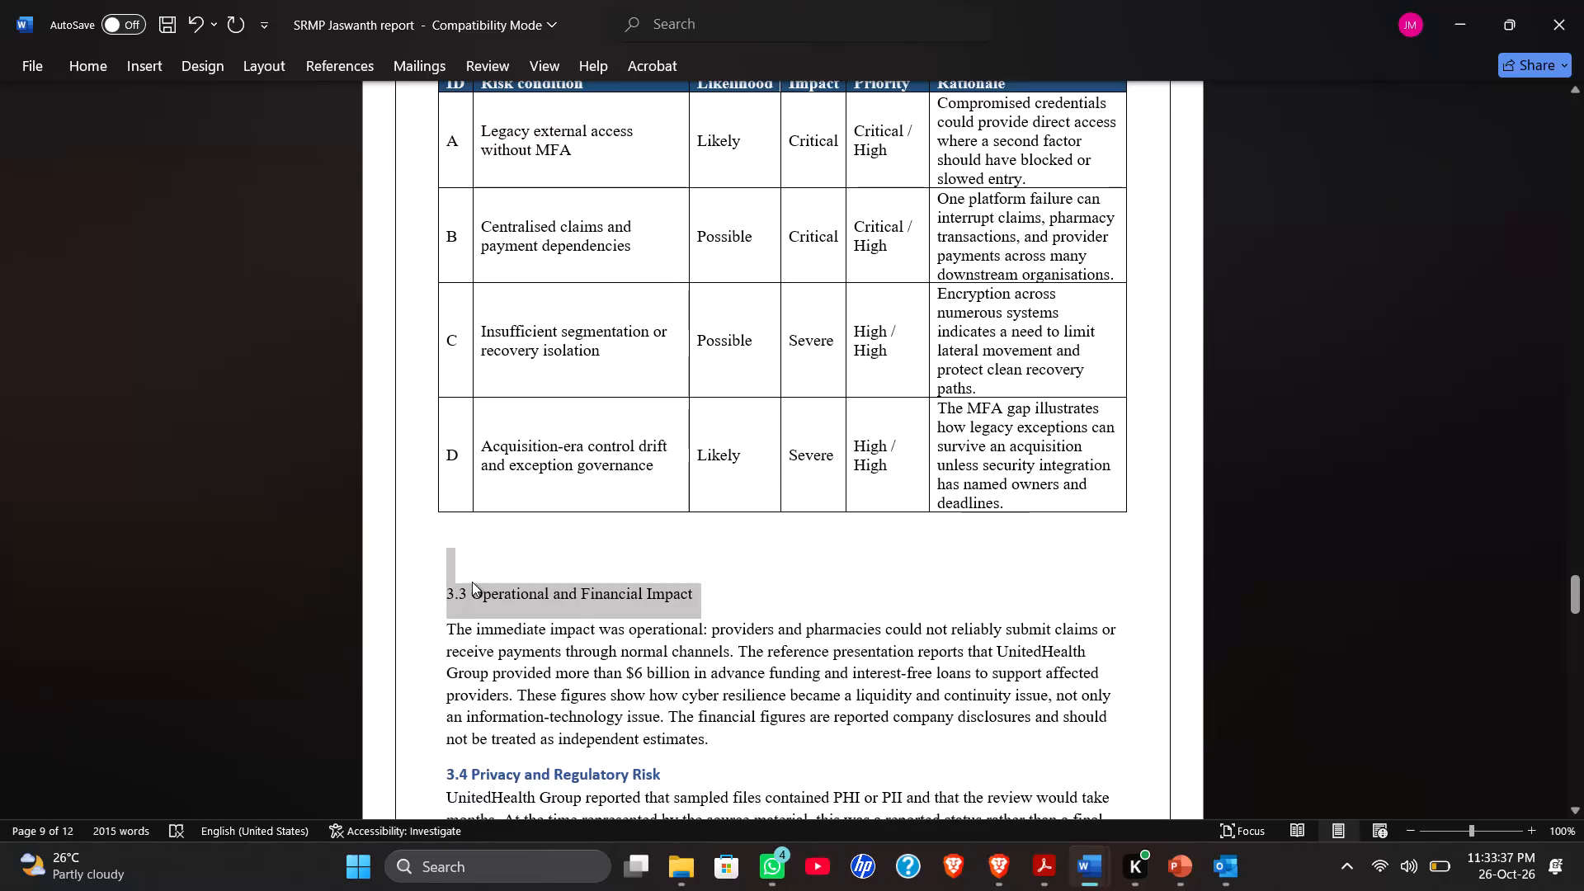
pyautogui.hotkey('ctrl', 'b')
# Remove one empty line between the Key Risk Register table and the subheading "3.3 Operational and Financial Impact".
pyautogui.press('Left')
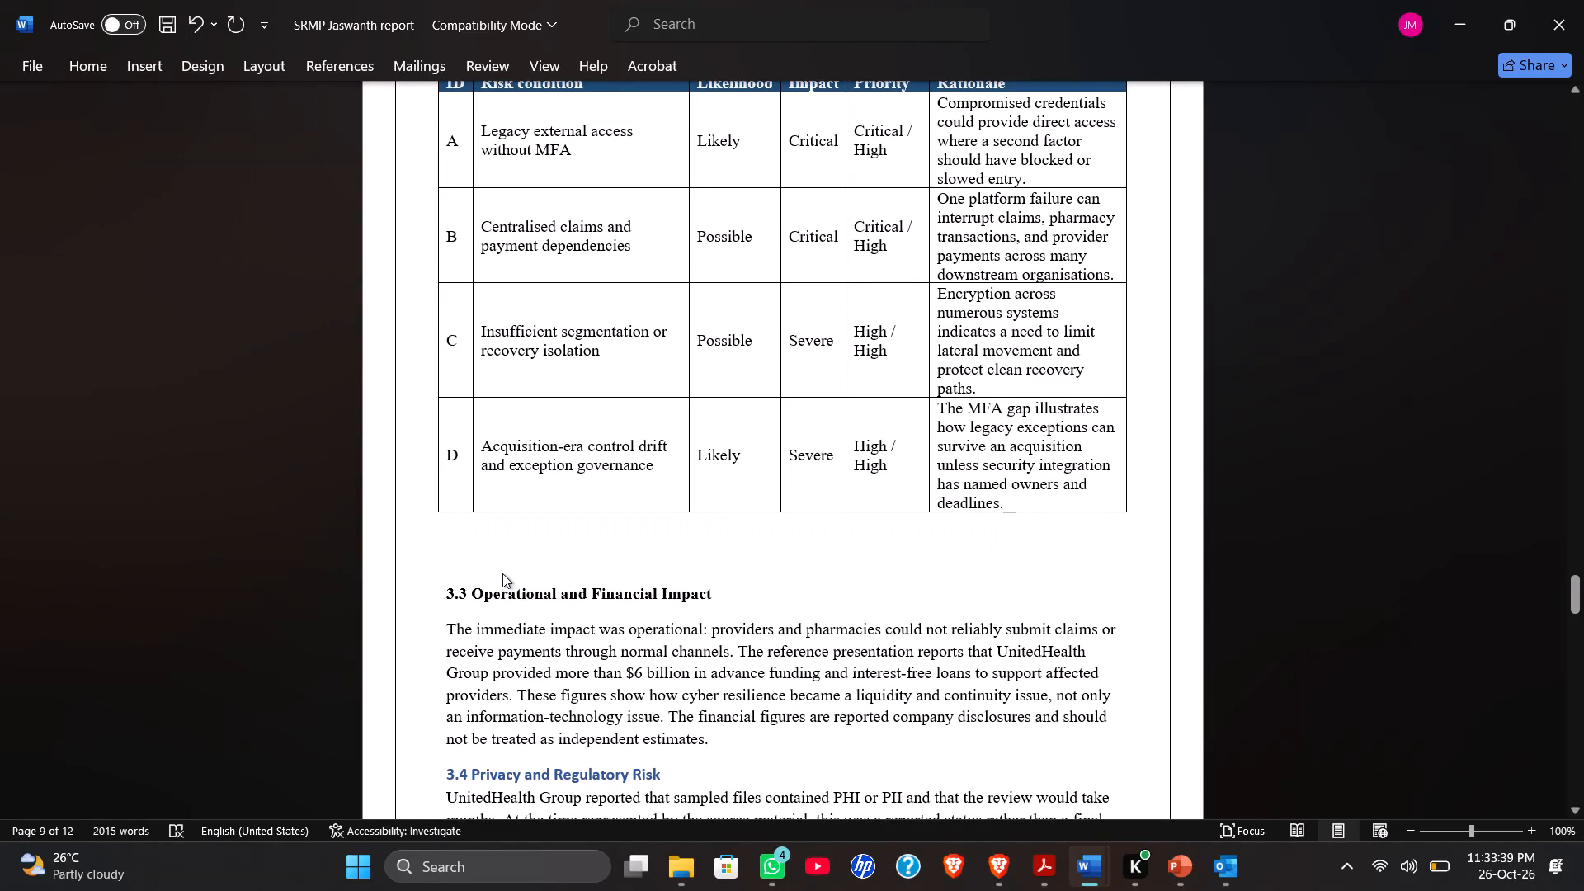
pyautogui.press('BackSpace')
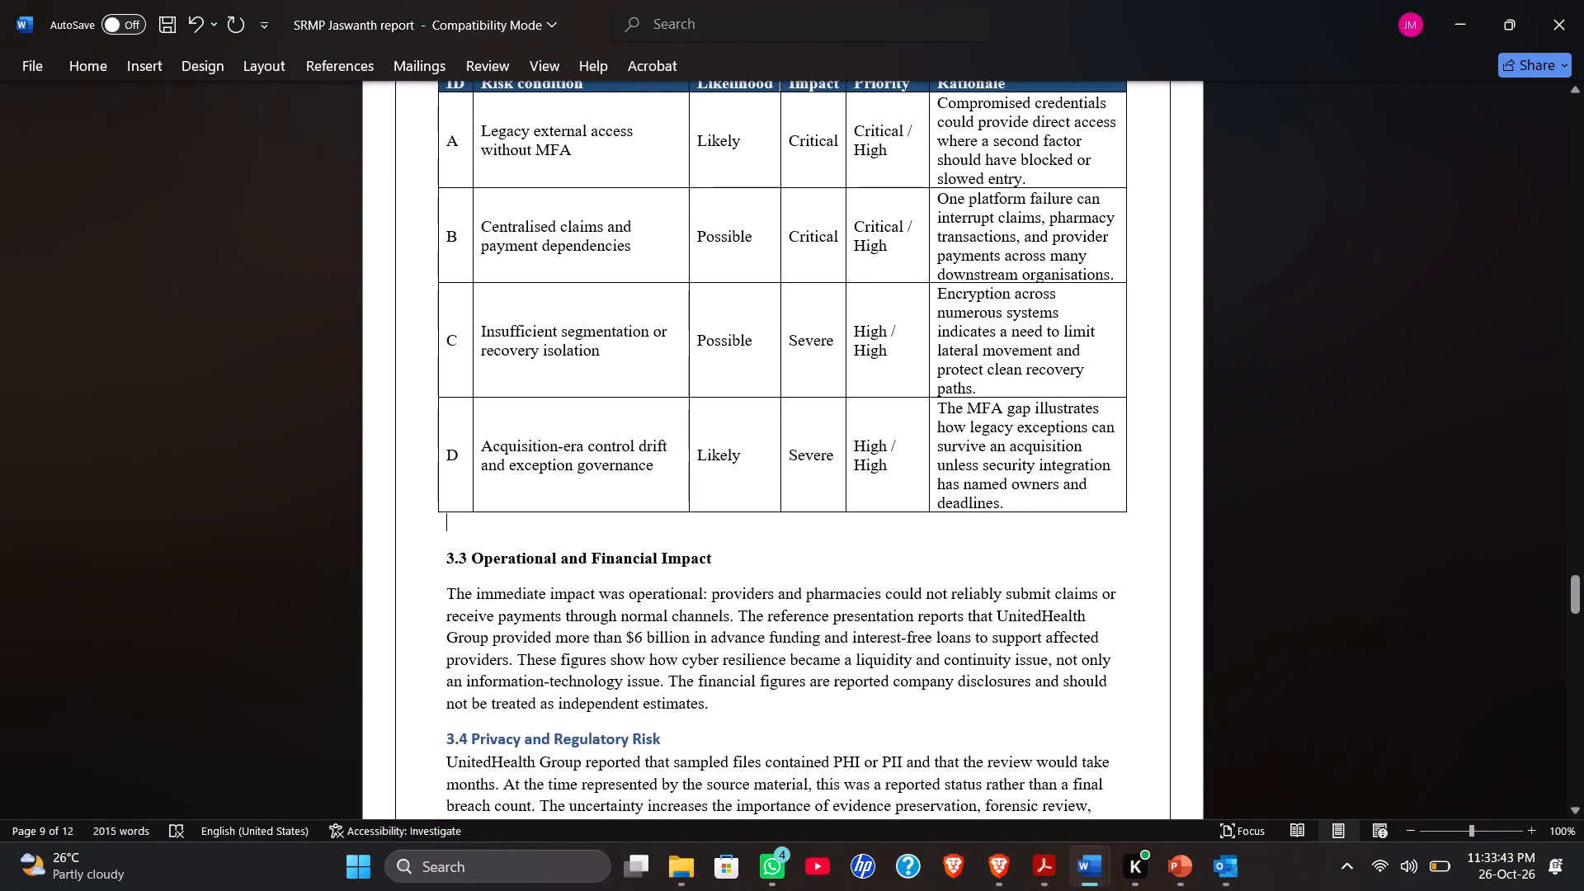
# Convert the blue heading "3.4 Privacy and Regulatory Risk" to black body-style text on its own line and make it bold.
pyautogui.scroll(-1, 460, 539)
pyautogui.scroll(1, 460, 538)
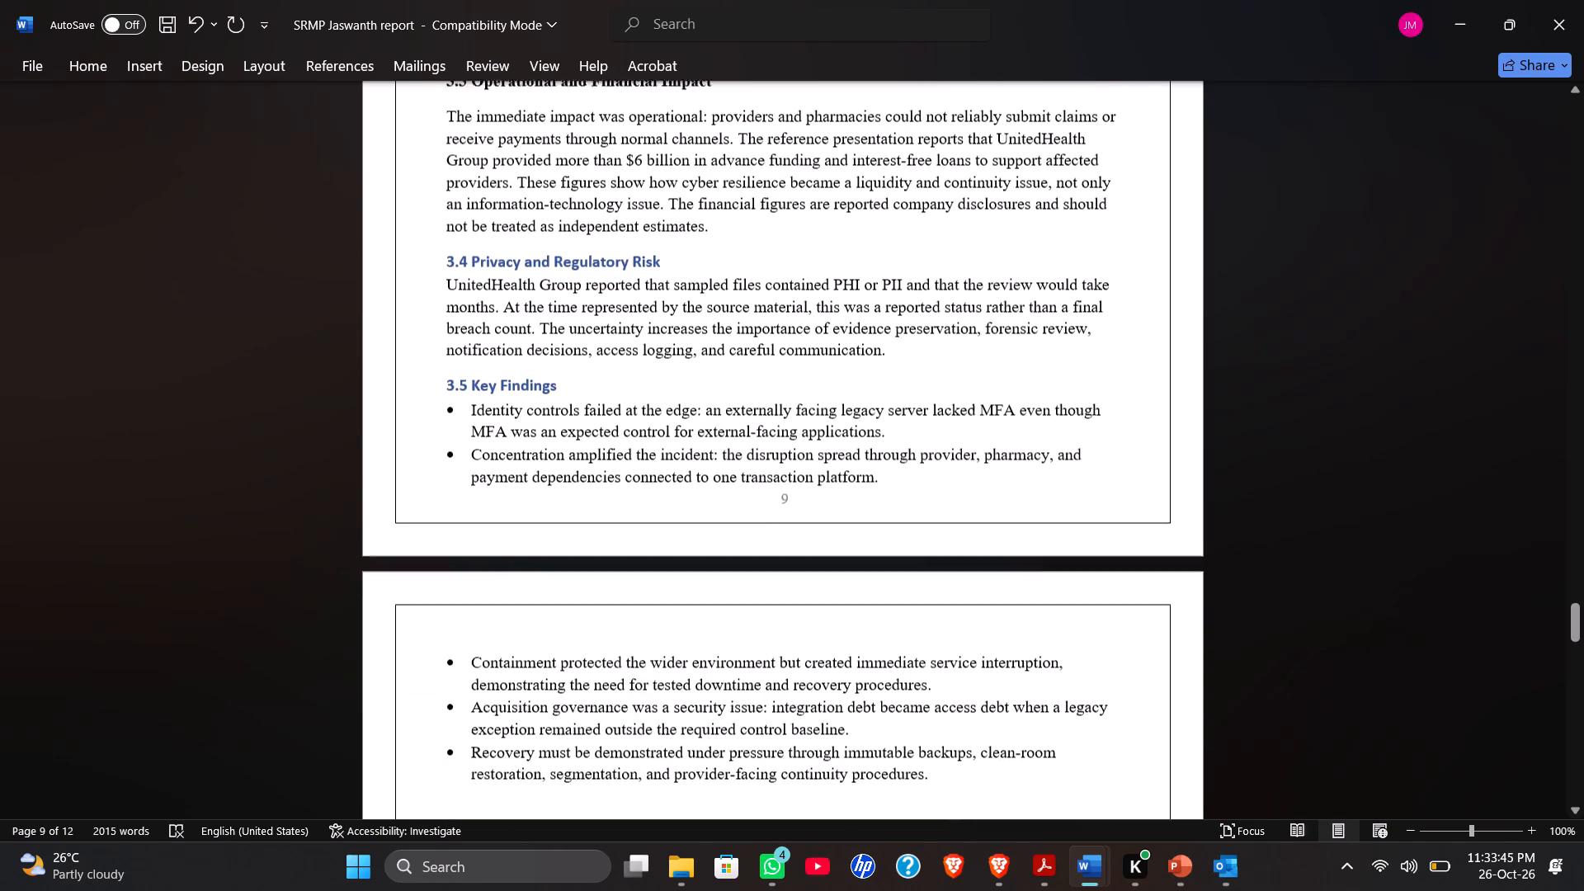
pyautogui.scroll(1, 460, 538)
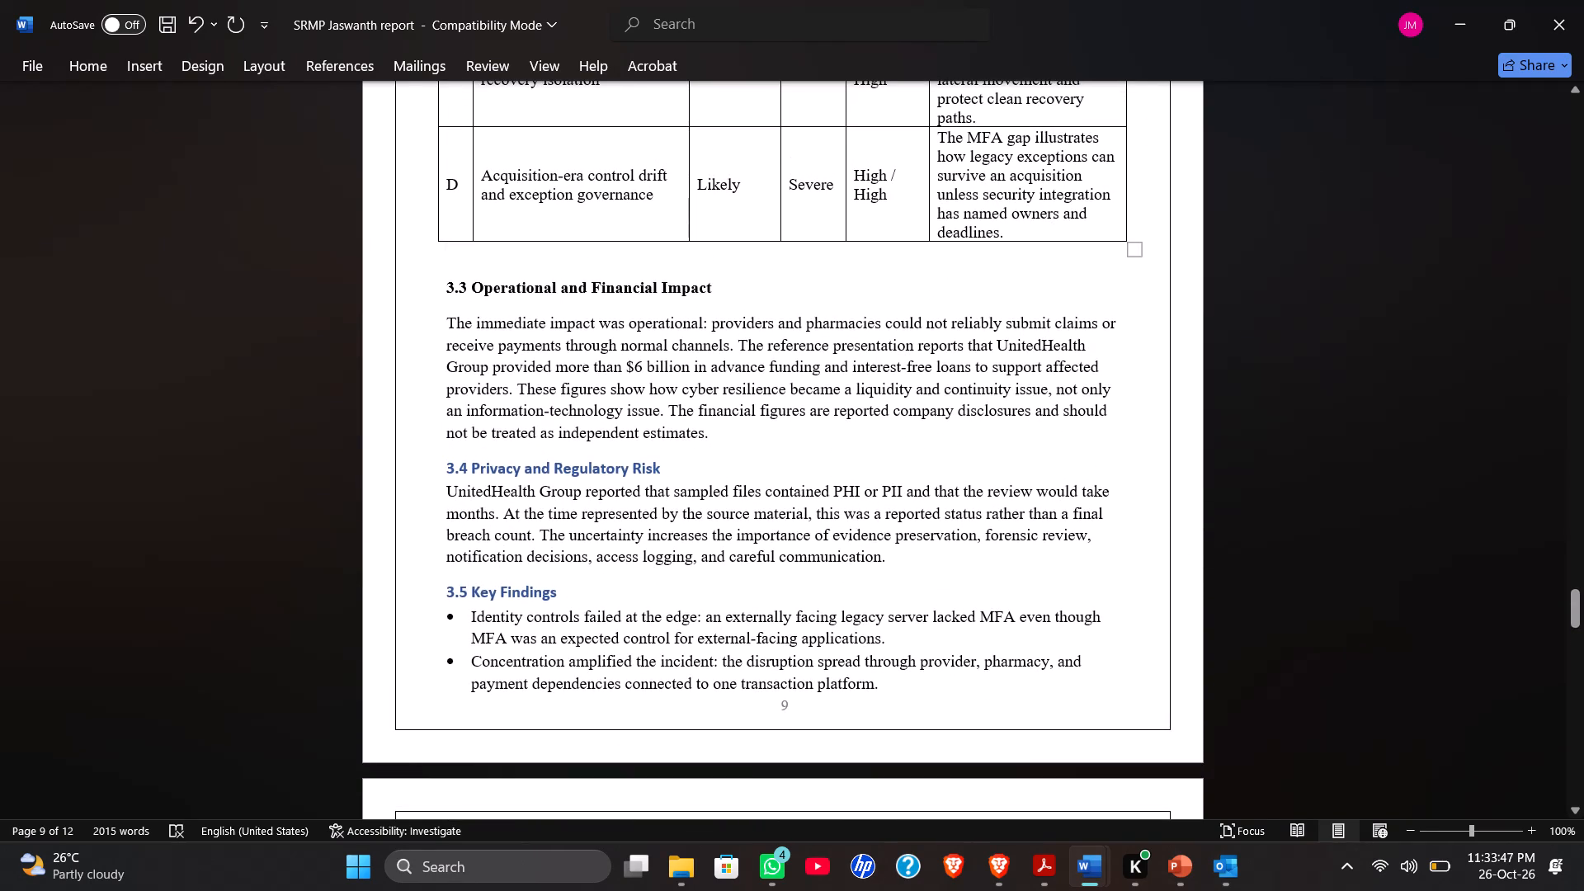
pyautogui.click(445, 471)
pyautogui.press('BackSpace')
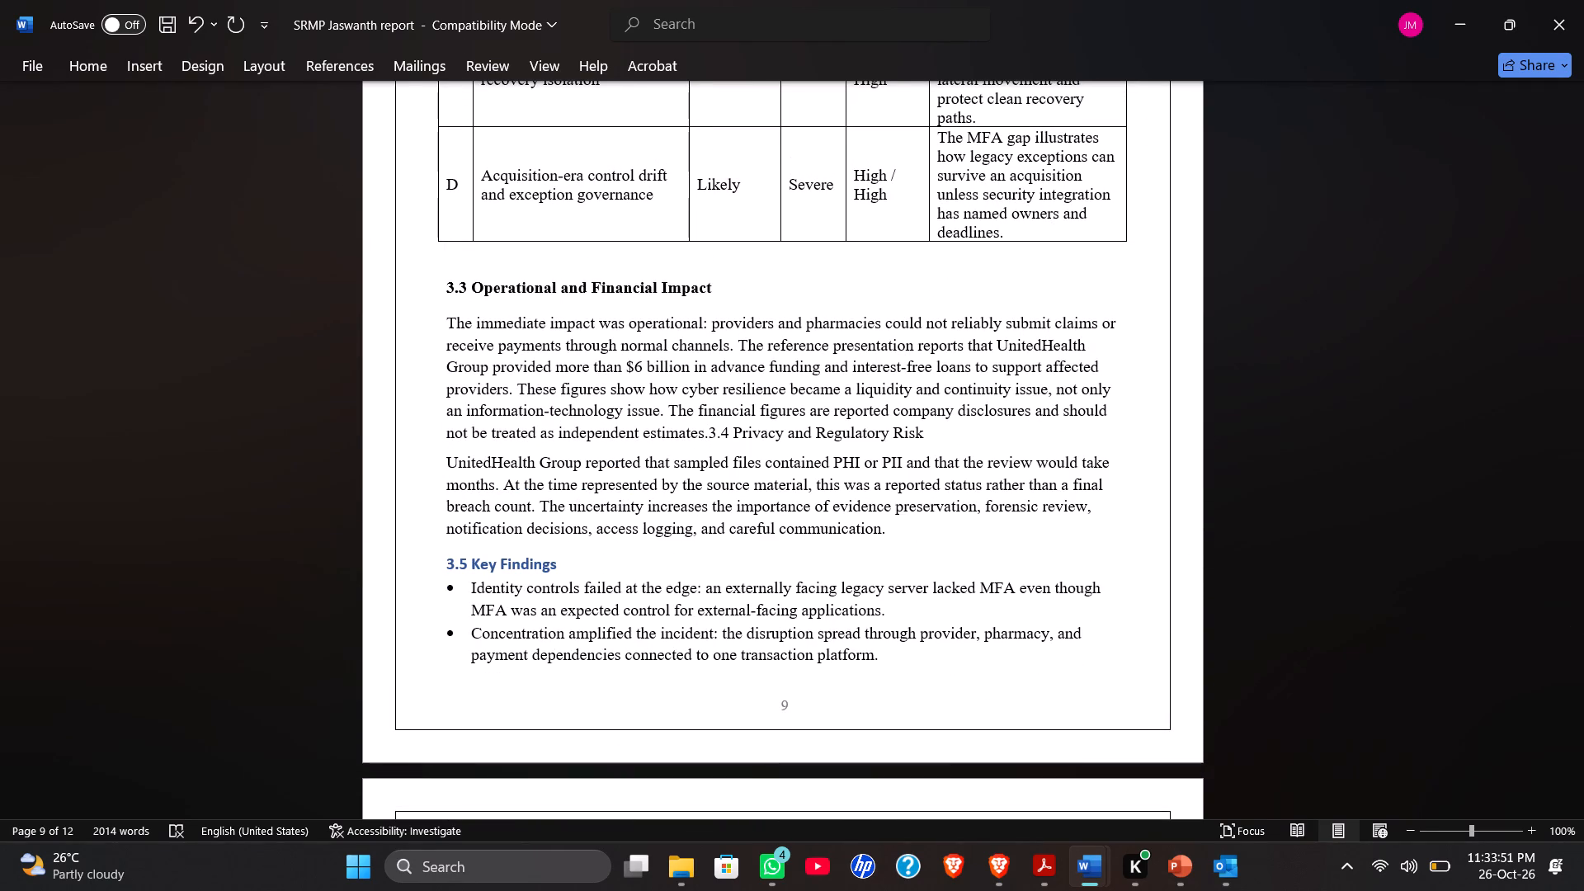
pyautogui.press('Return')
pyautogui.moveTo(450, 465); pyautogui.dragTo(460, 467)
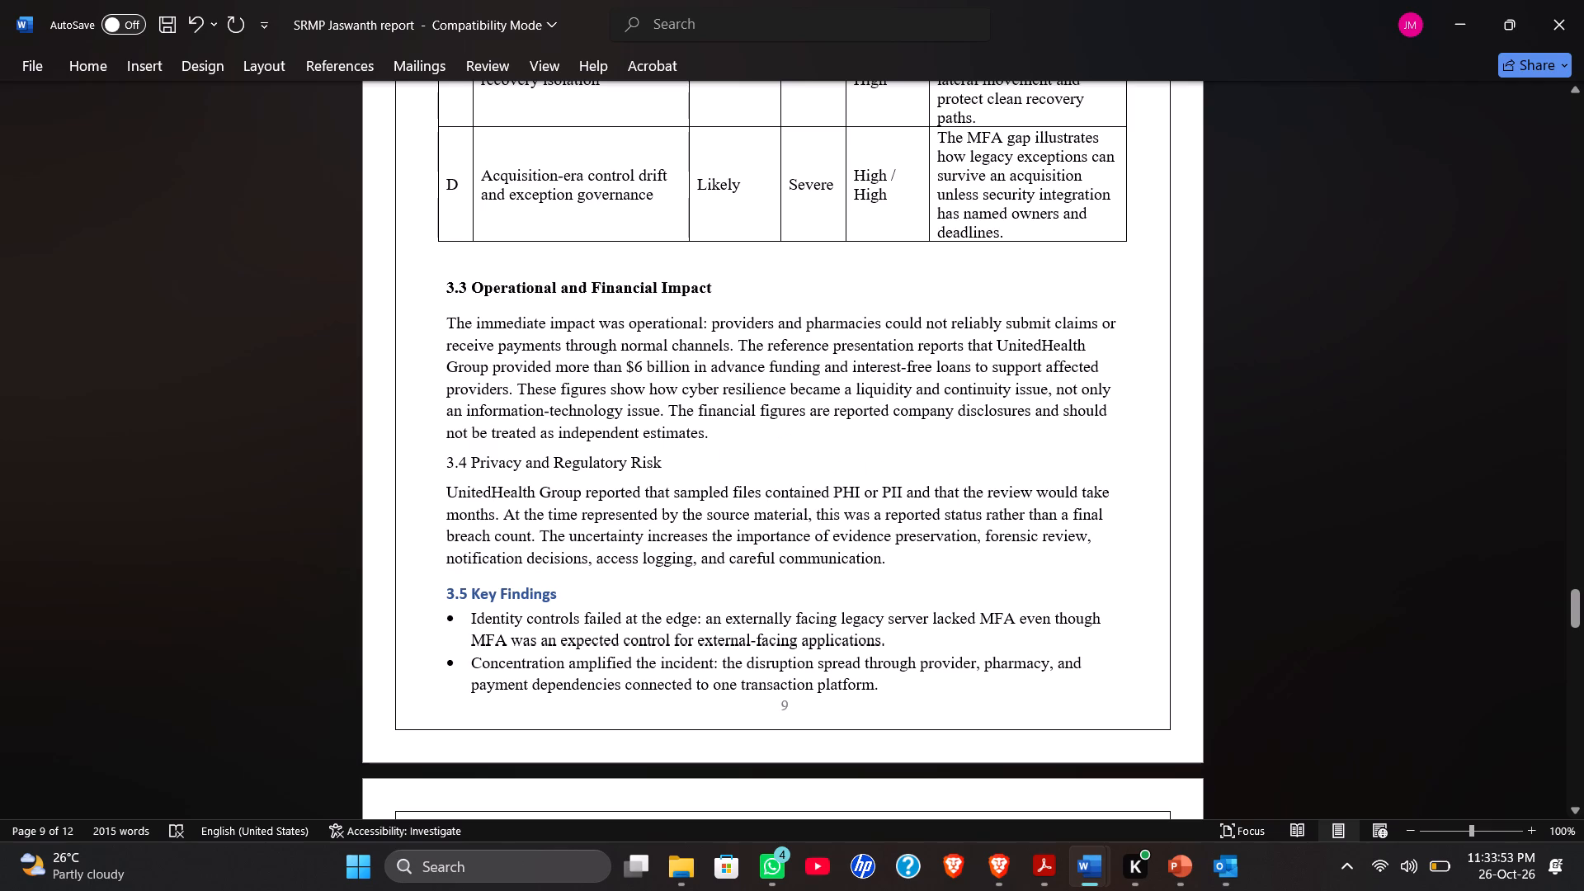
pyautogui.moveTo(460, 467); pyautogui.dragTo(646, 463)
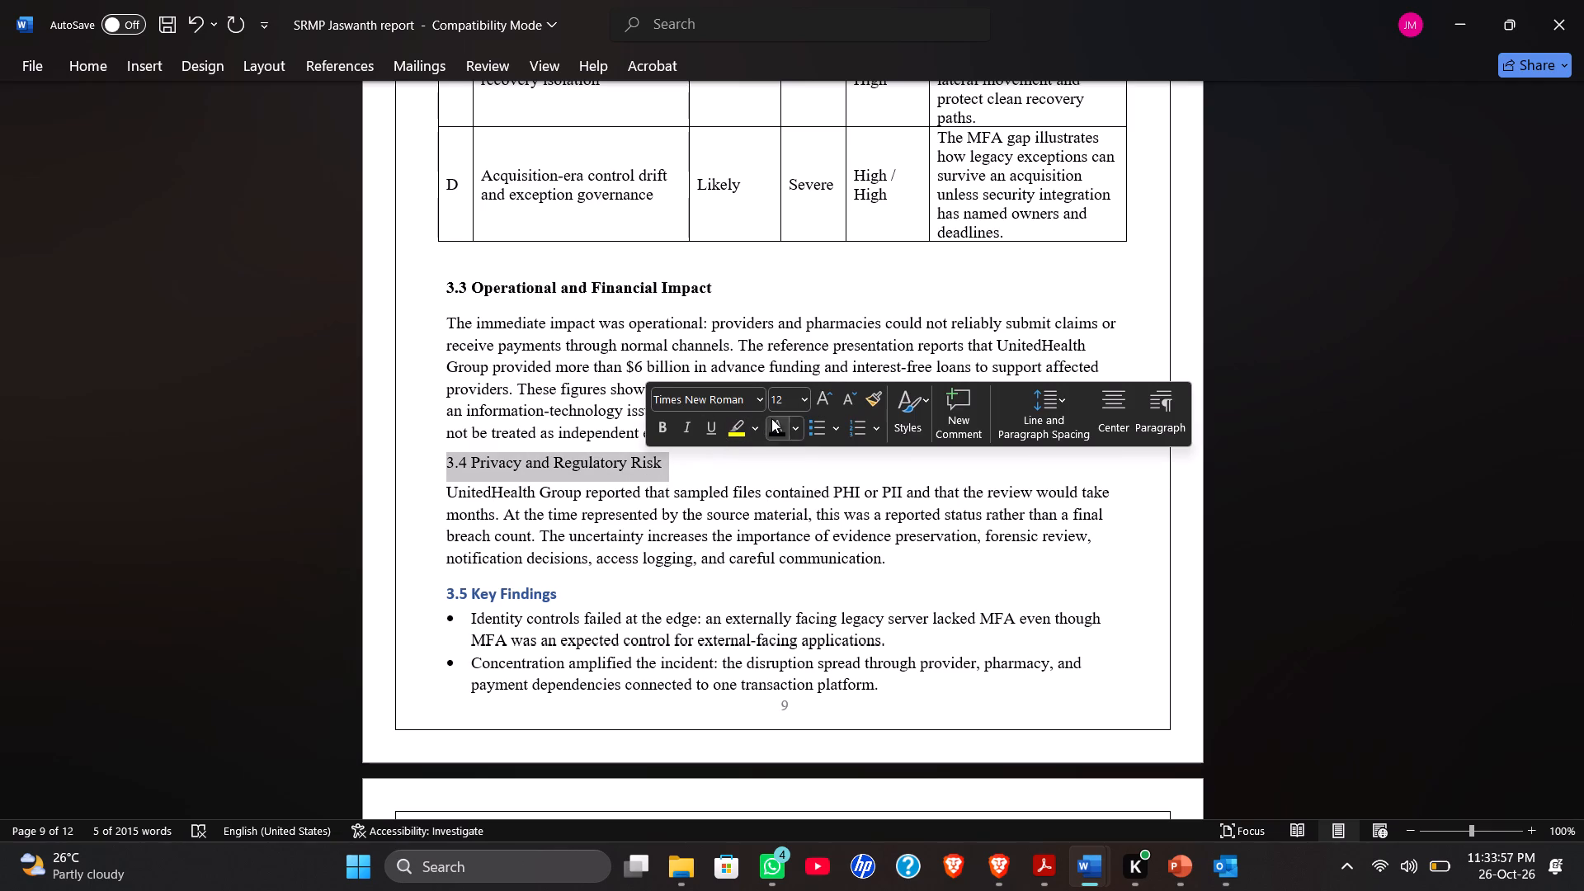
pyautogui.click(658, 423)
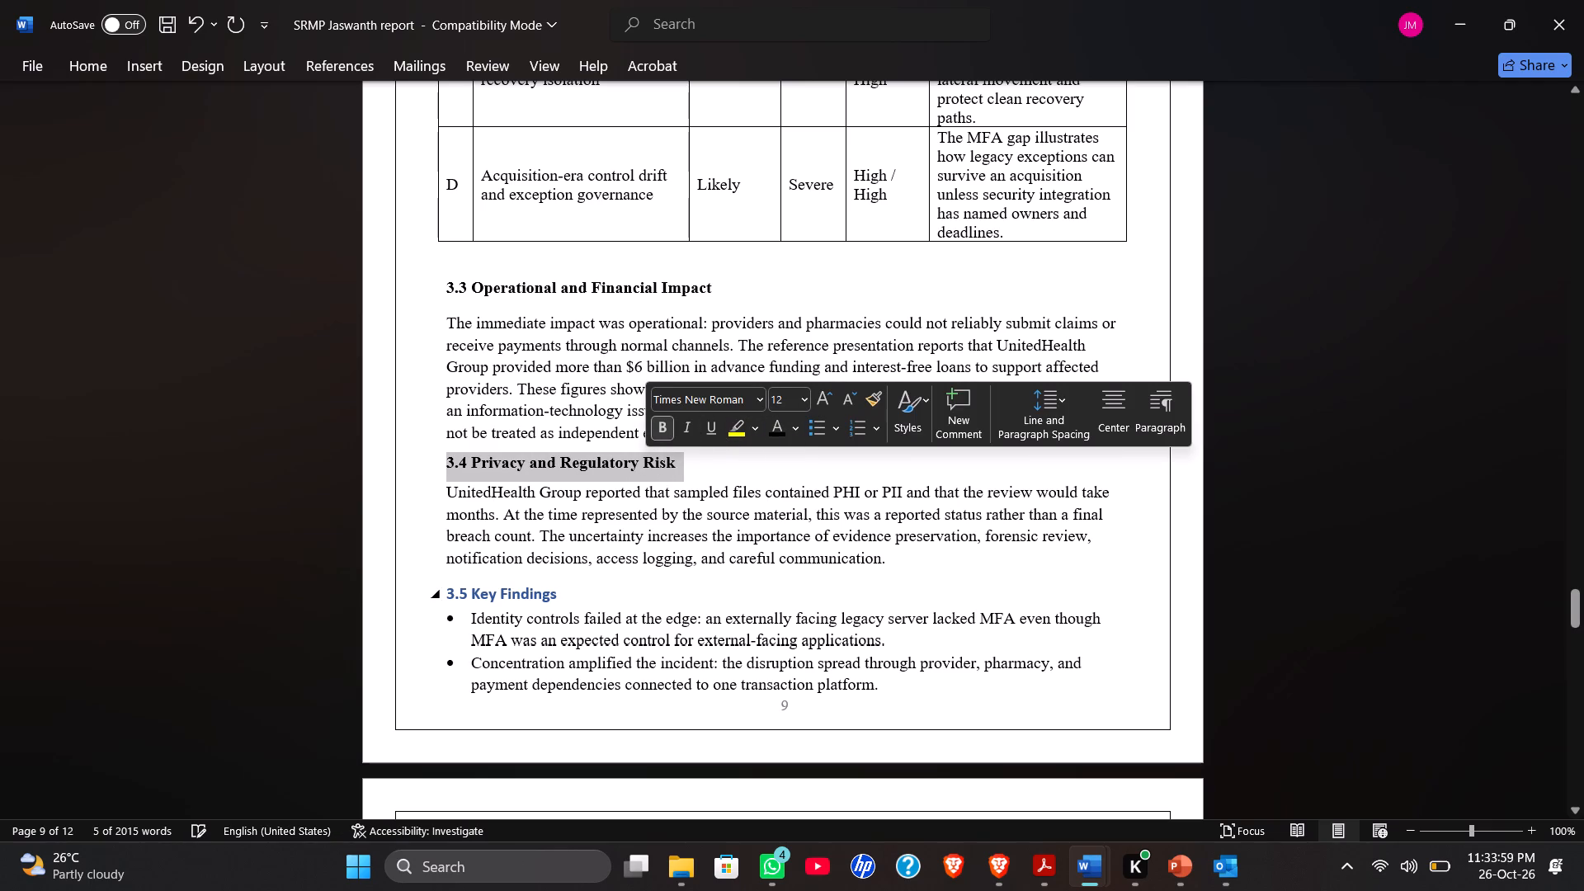
# Convert the blue heading "3.5 Key Findings" to black body-style text on its own line and make it bold.
pyautogui.click(448, 588)
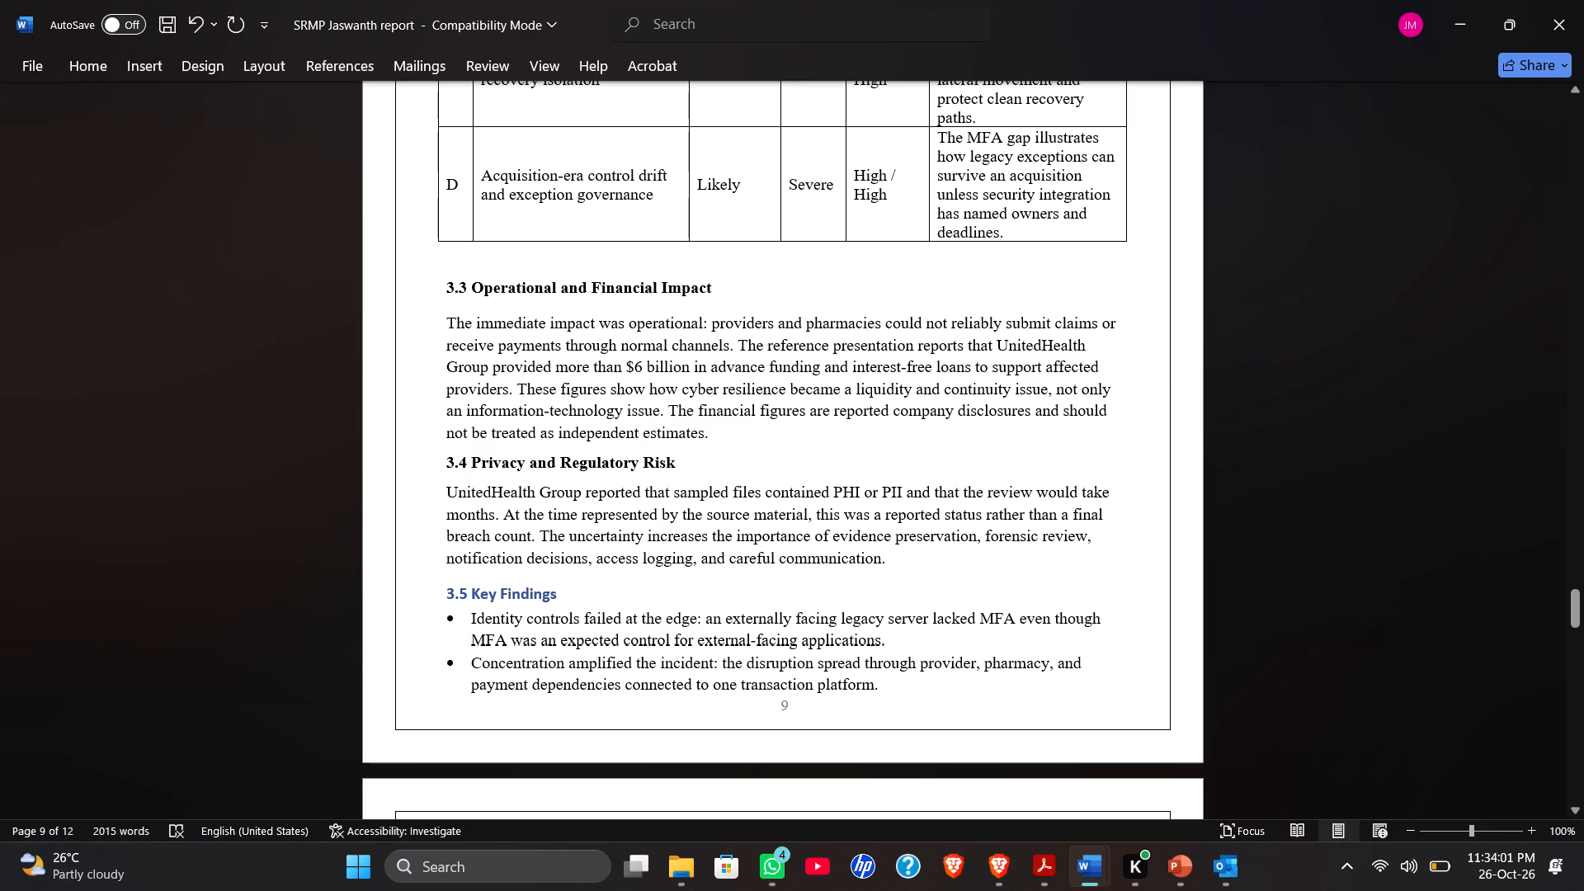
pyautogui.press('BackSpace')
pyautogui.press('Return')
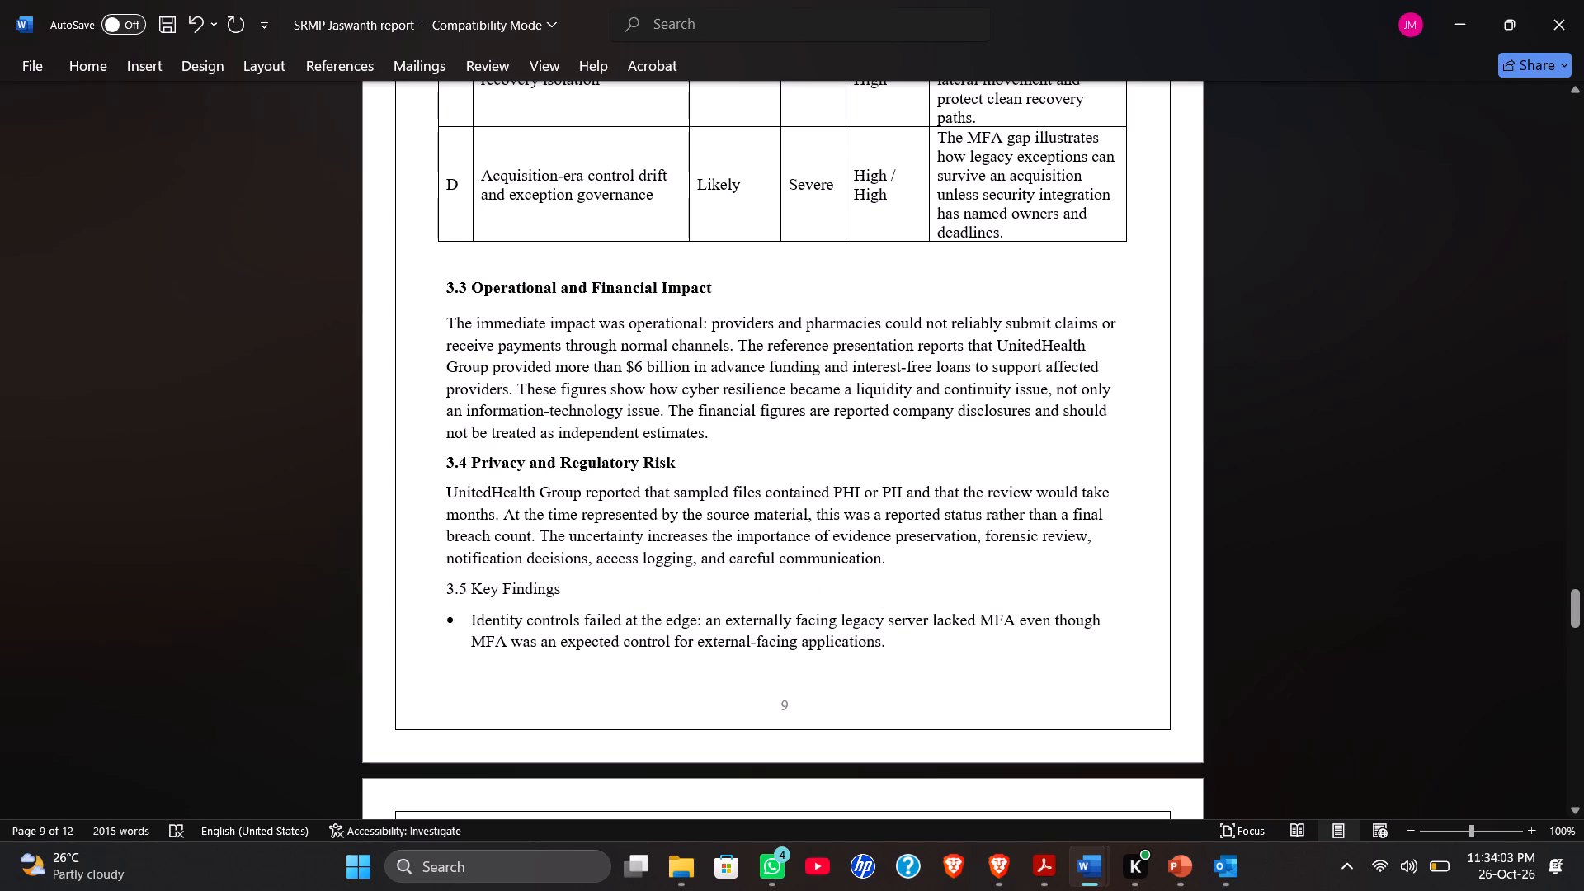
pyautogui.moveTo(441, 590); pyautogui.dragTo(554, 591)
pyautogui.hotkey('ctrl', 'b')
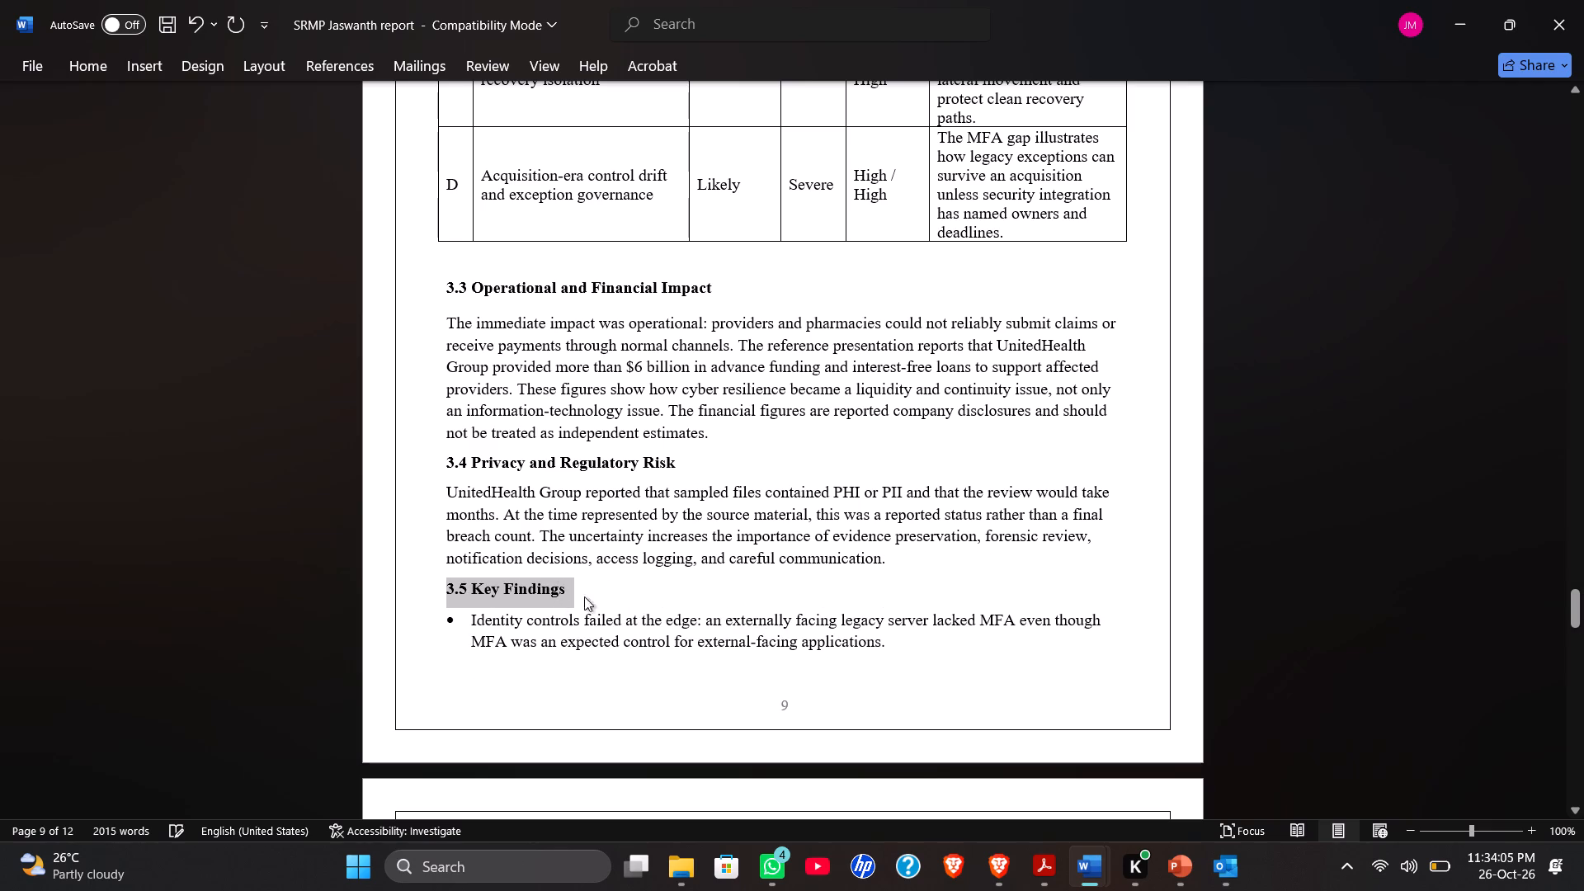
# Insert four line breaks before "3.5 Key Findings" so the subheading and its bullets start on the following page.
pyautogui.click(893, 556)
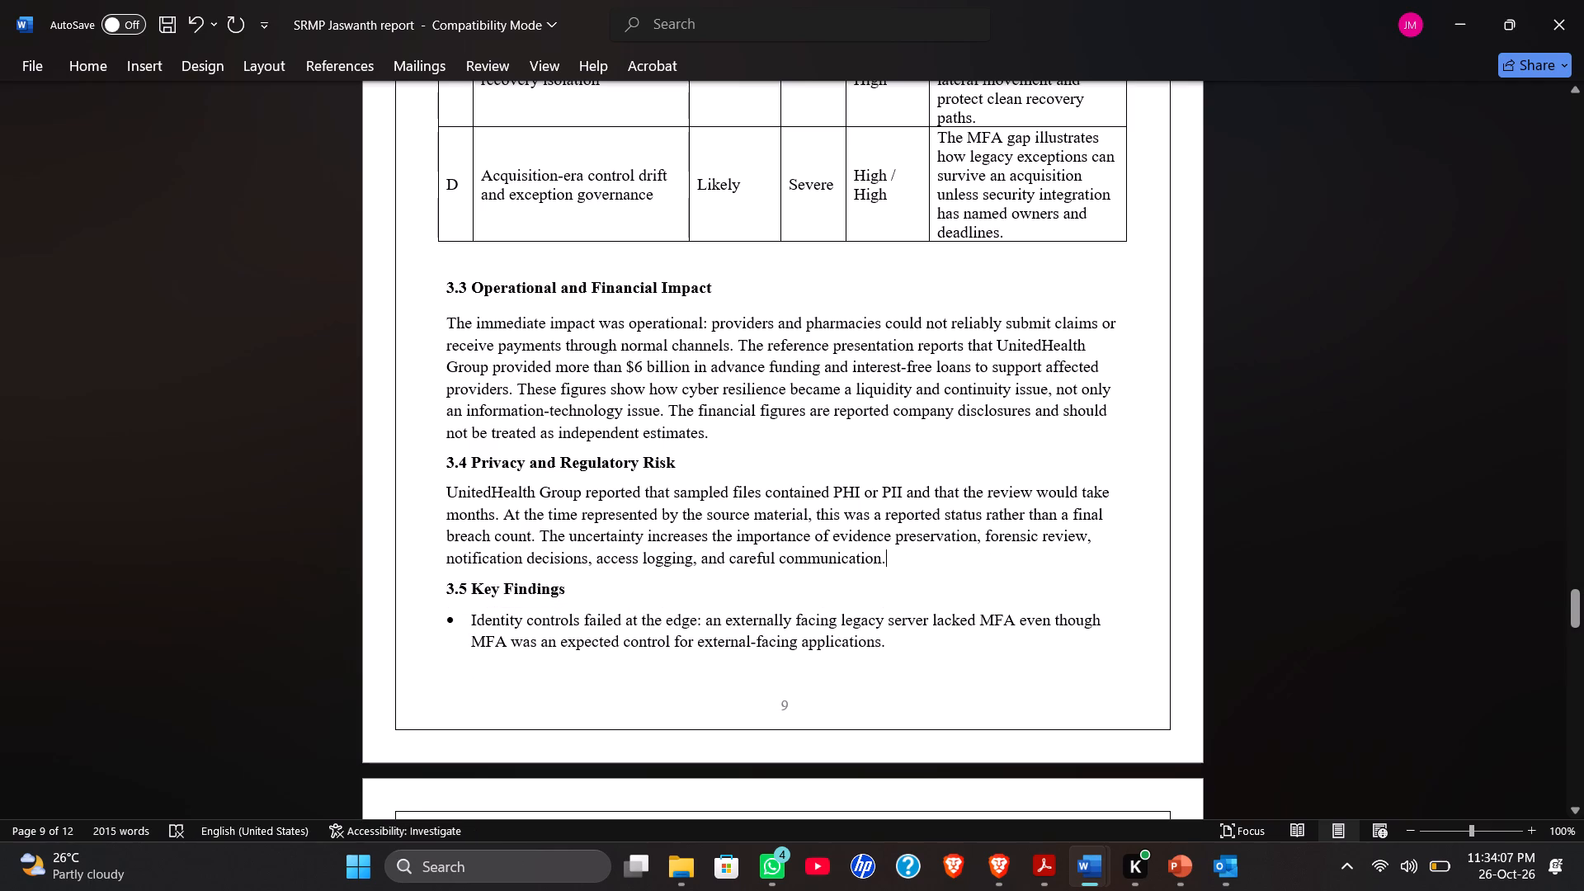
pyautogui.press('Return')
pyautogui.press('Return')
pyautogui.press('Return')
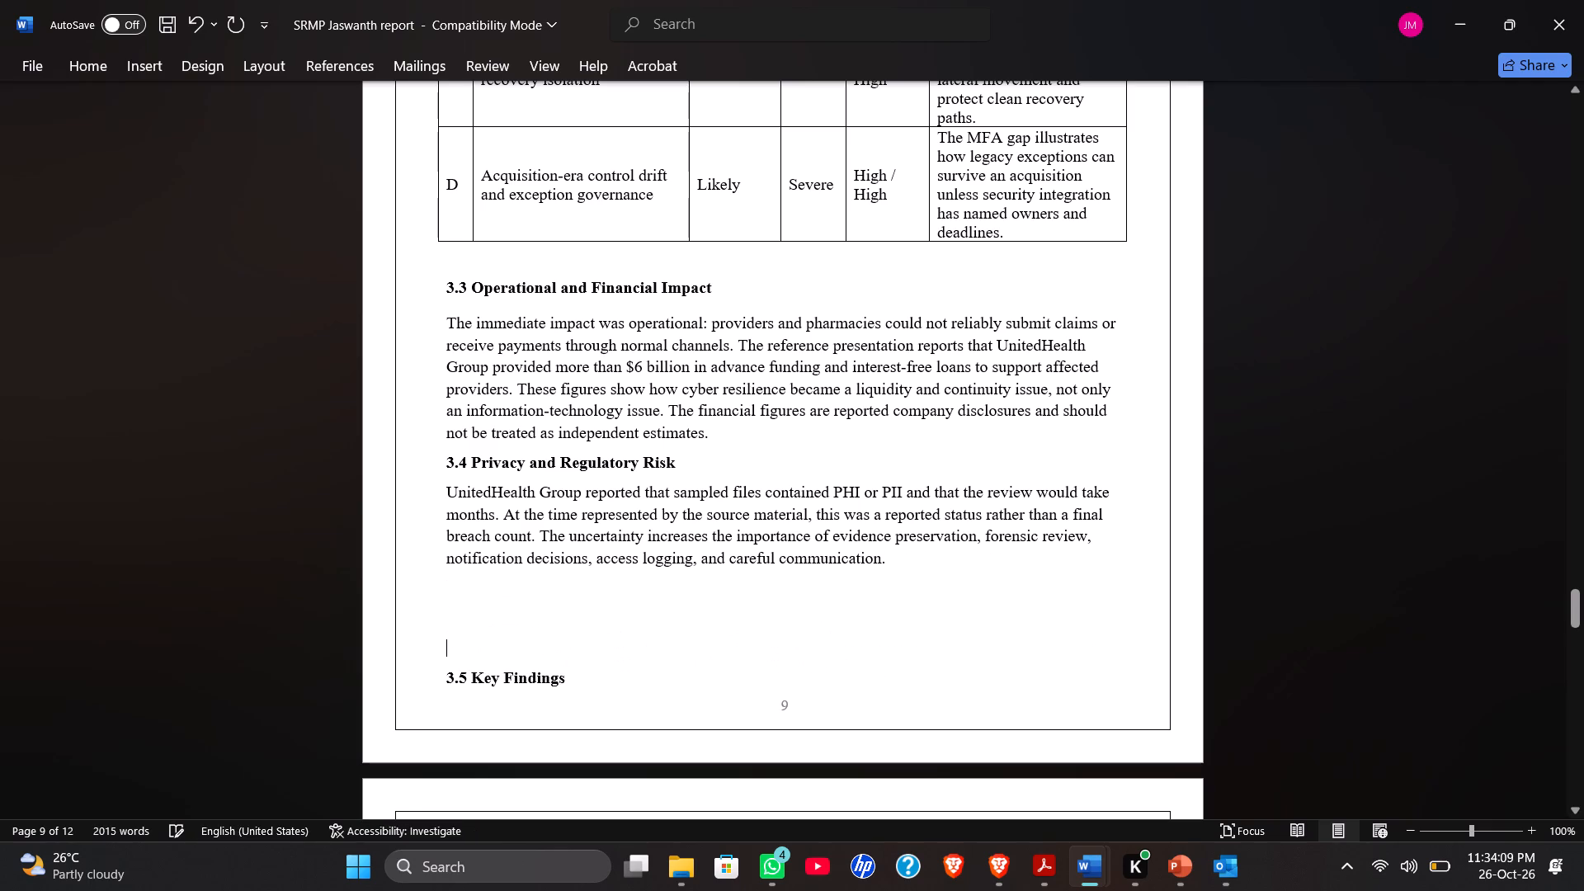
pyautogui.press('Return')
pyautogui.scroll(-3, 889, 579)
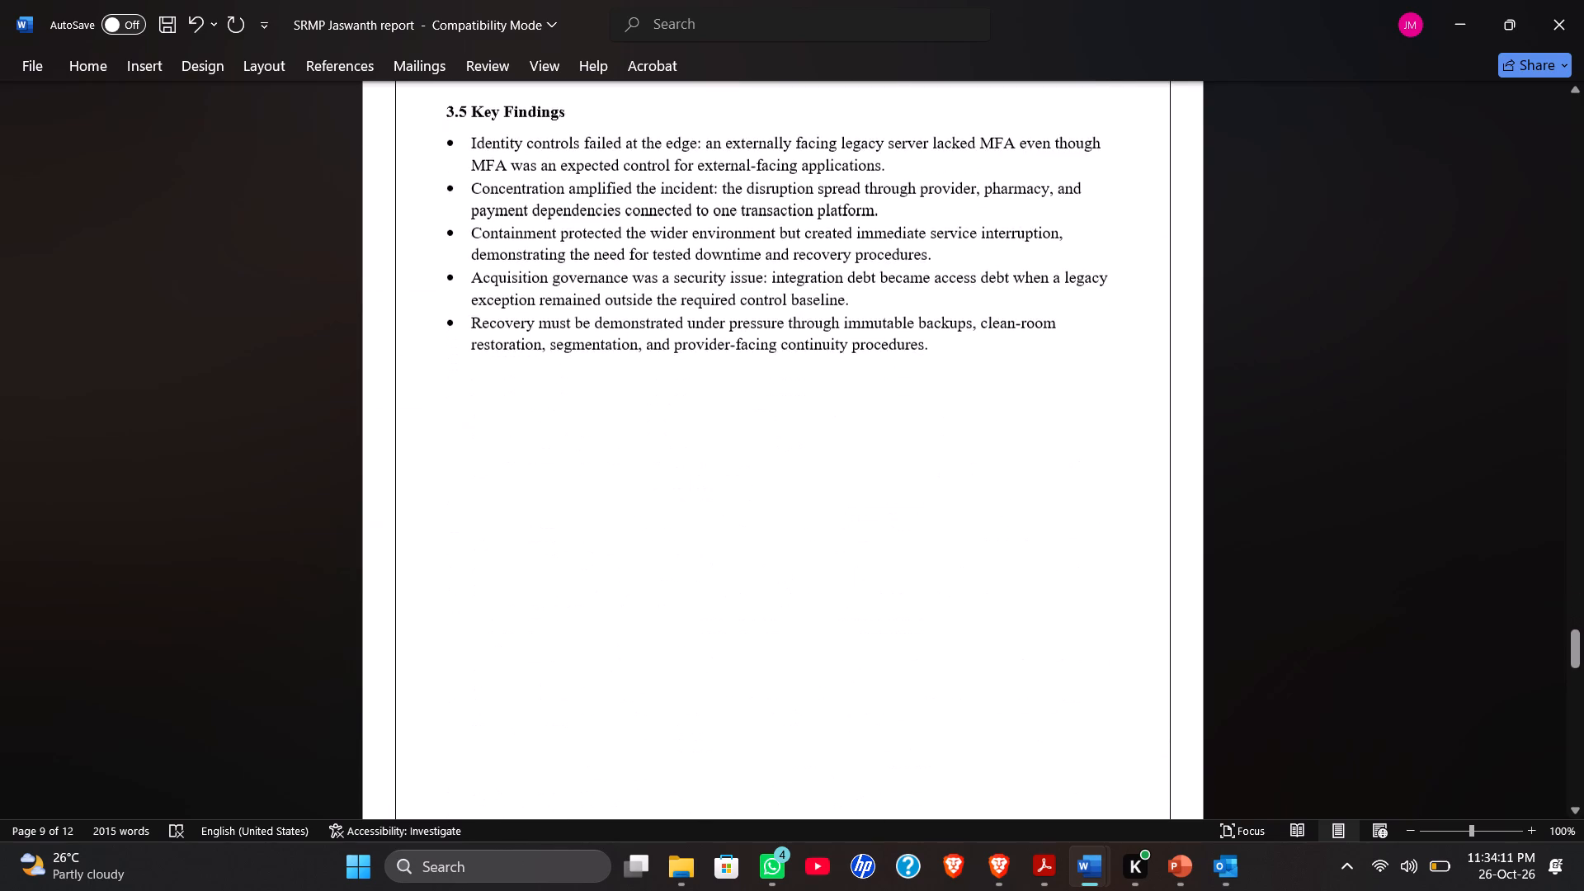
# Convert the "CHAPTER 4" heading to black body-style text, indent it by seven tab stops above its title, and make it bold.
pyautogui.scroll(-6, 889, 579)
pyautogui.scroll(1, 873, 583)
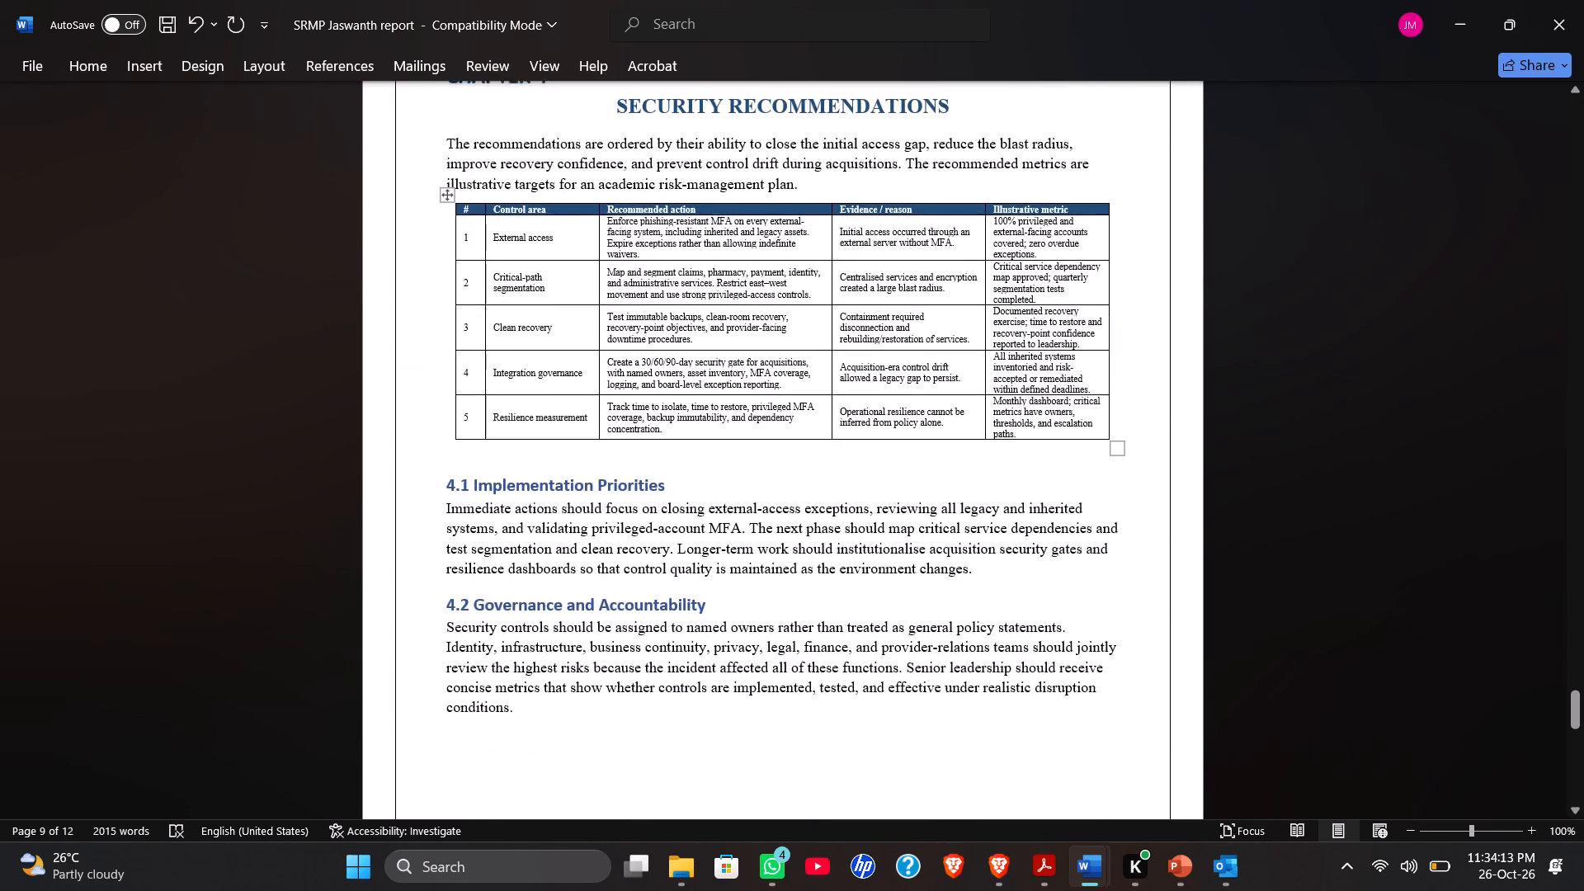
pyautogui.scroll(1, 873, 583)
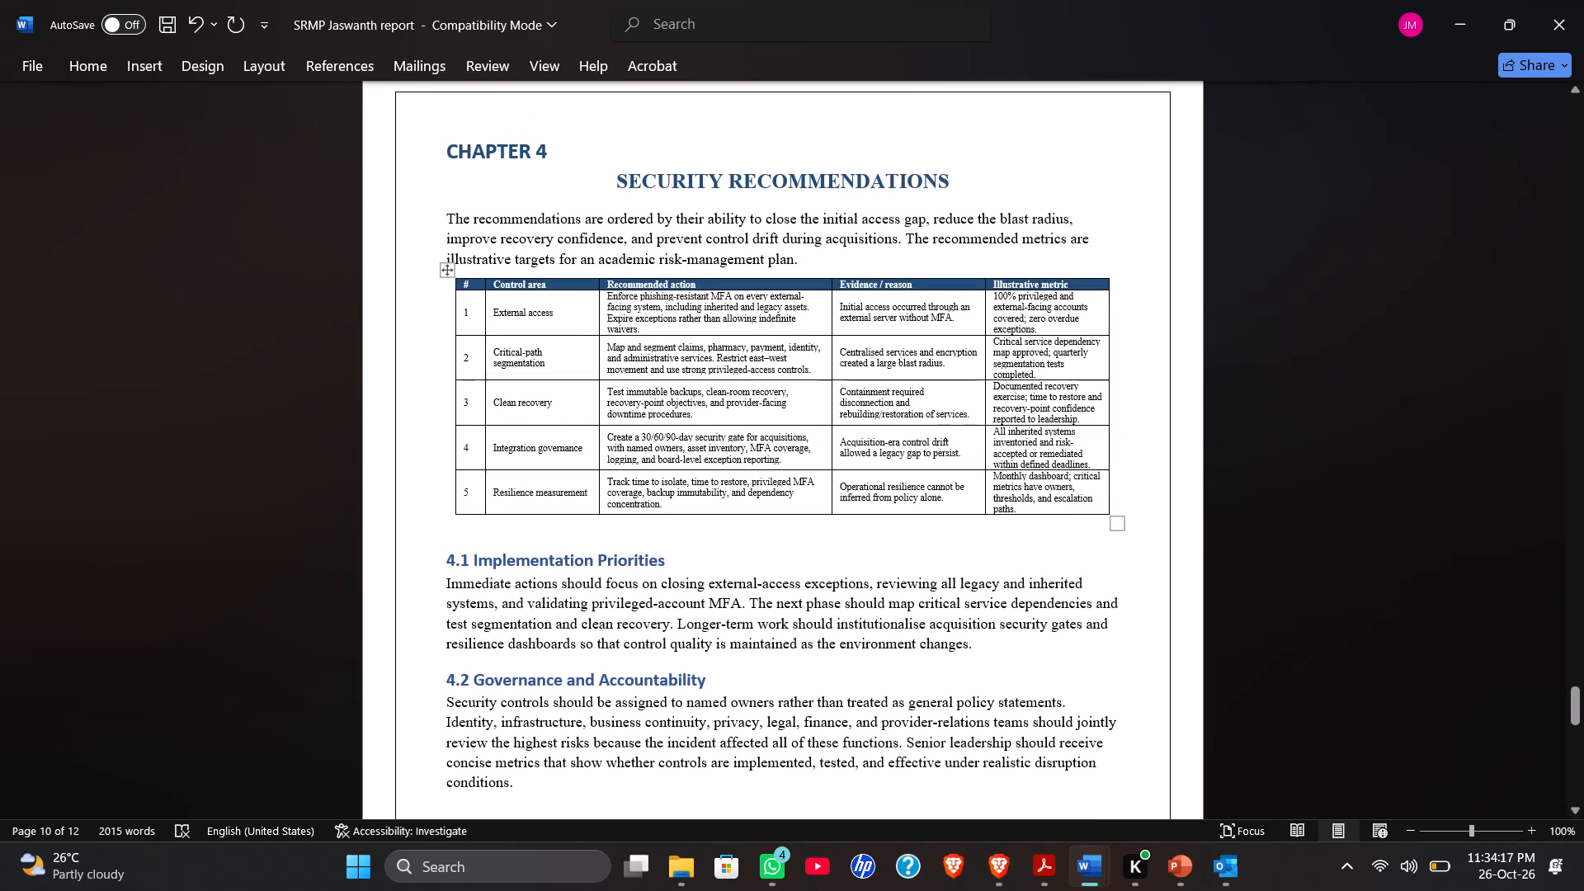
pyautogui.click(447, 144)
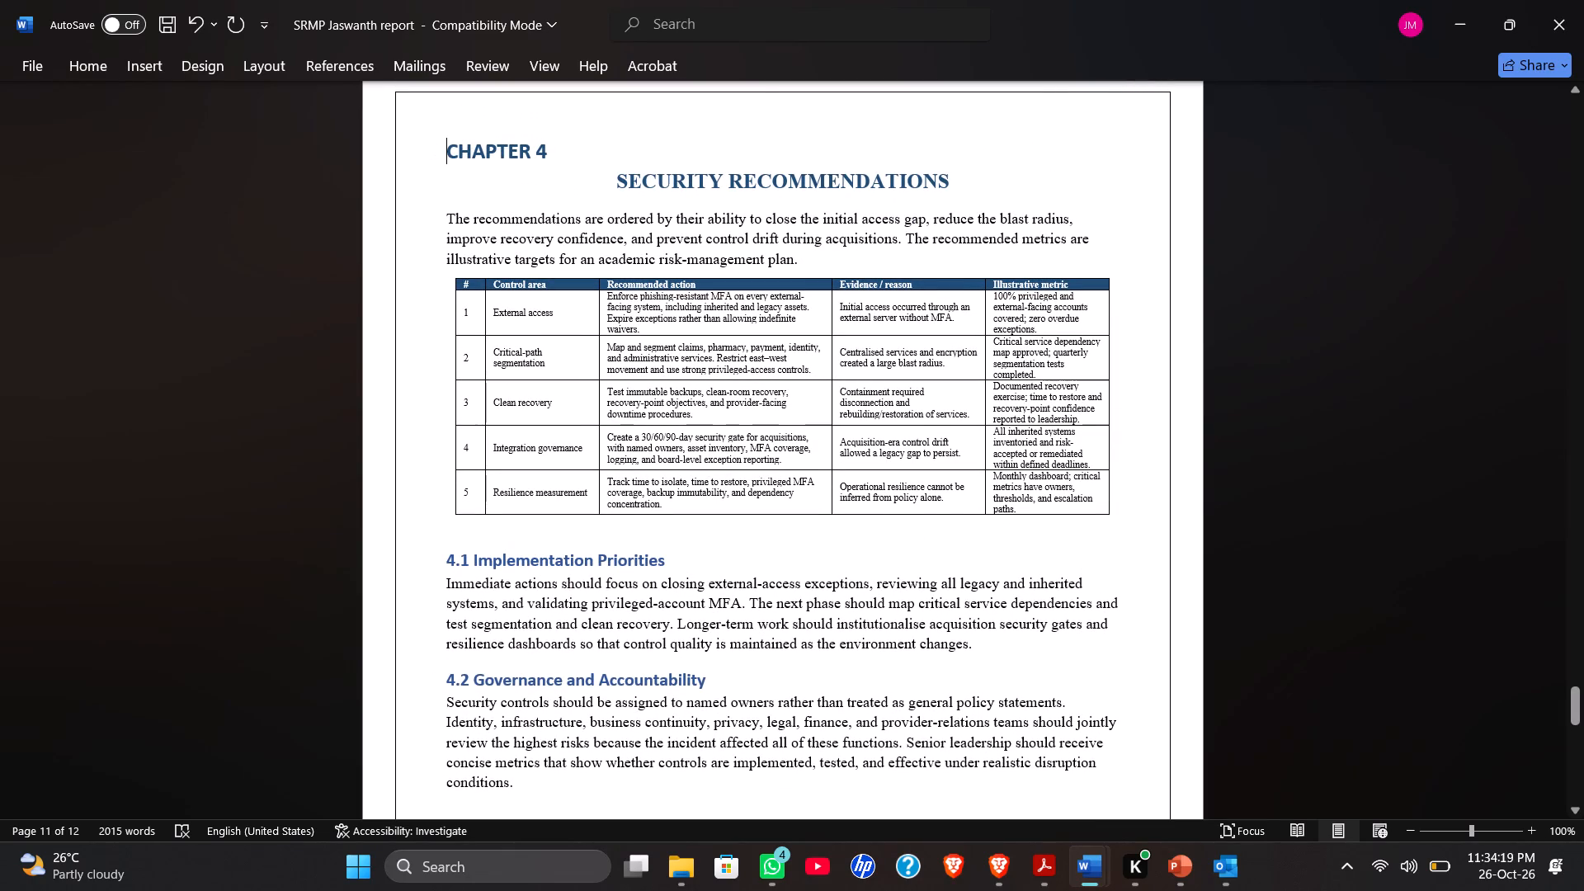
pyautogui.press('BackSpace')
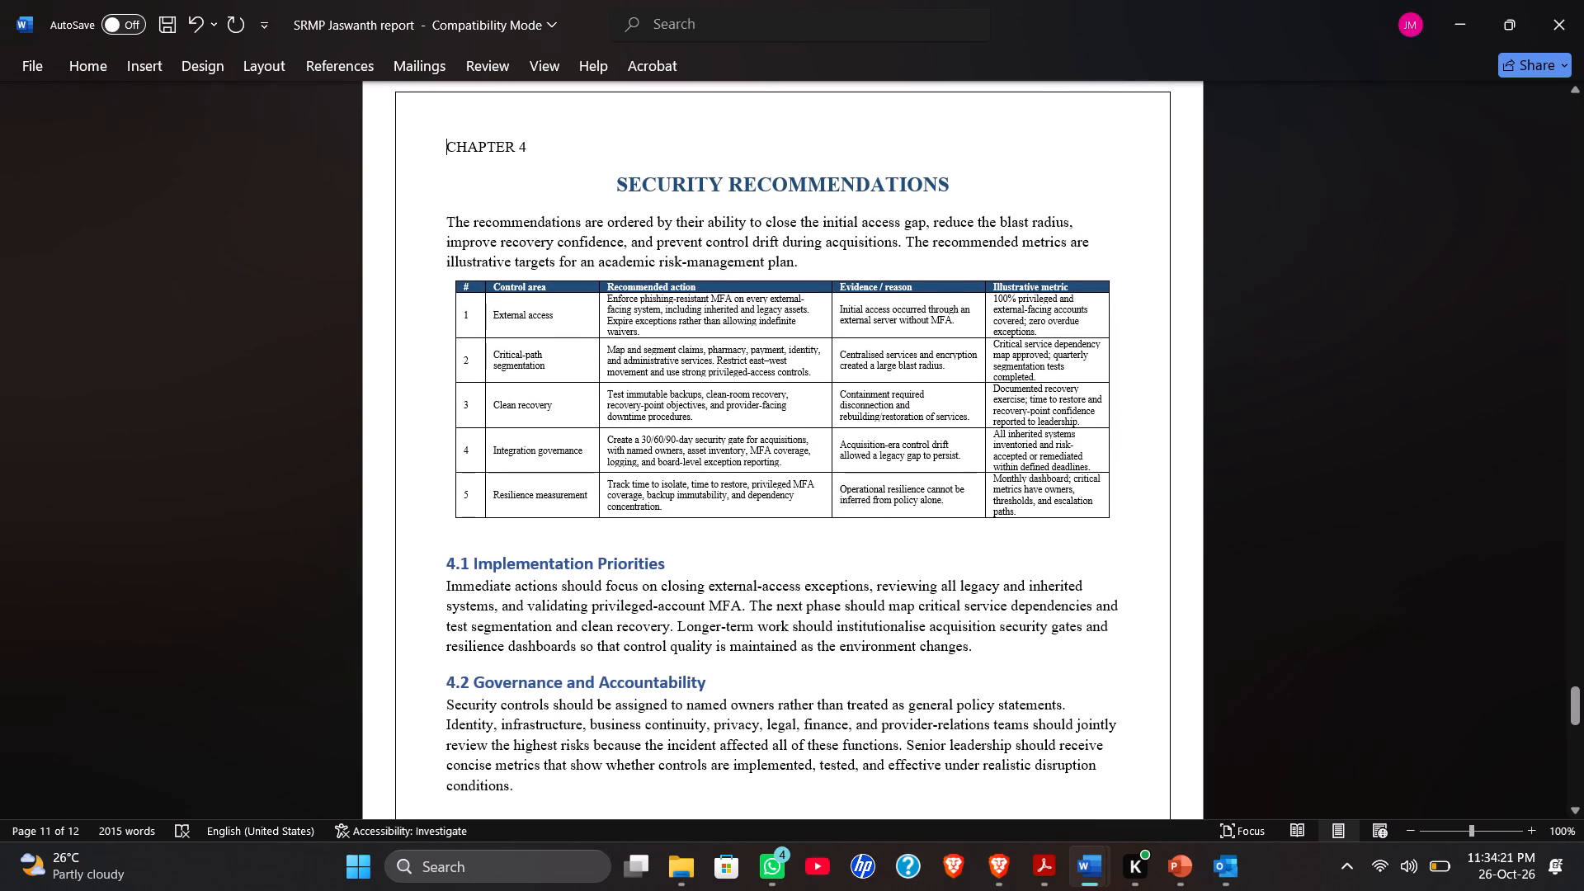
pyautogui.press('Tab')
pyautogui.press('Tab')
pyautogui.press('Tab')
pyautogui.press('Tab')
pyautogui.press('Tab')
pyautogui.press('Tab')
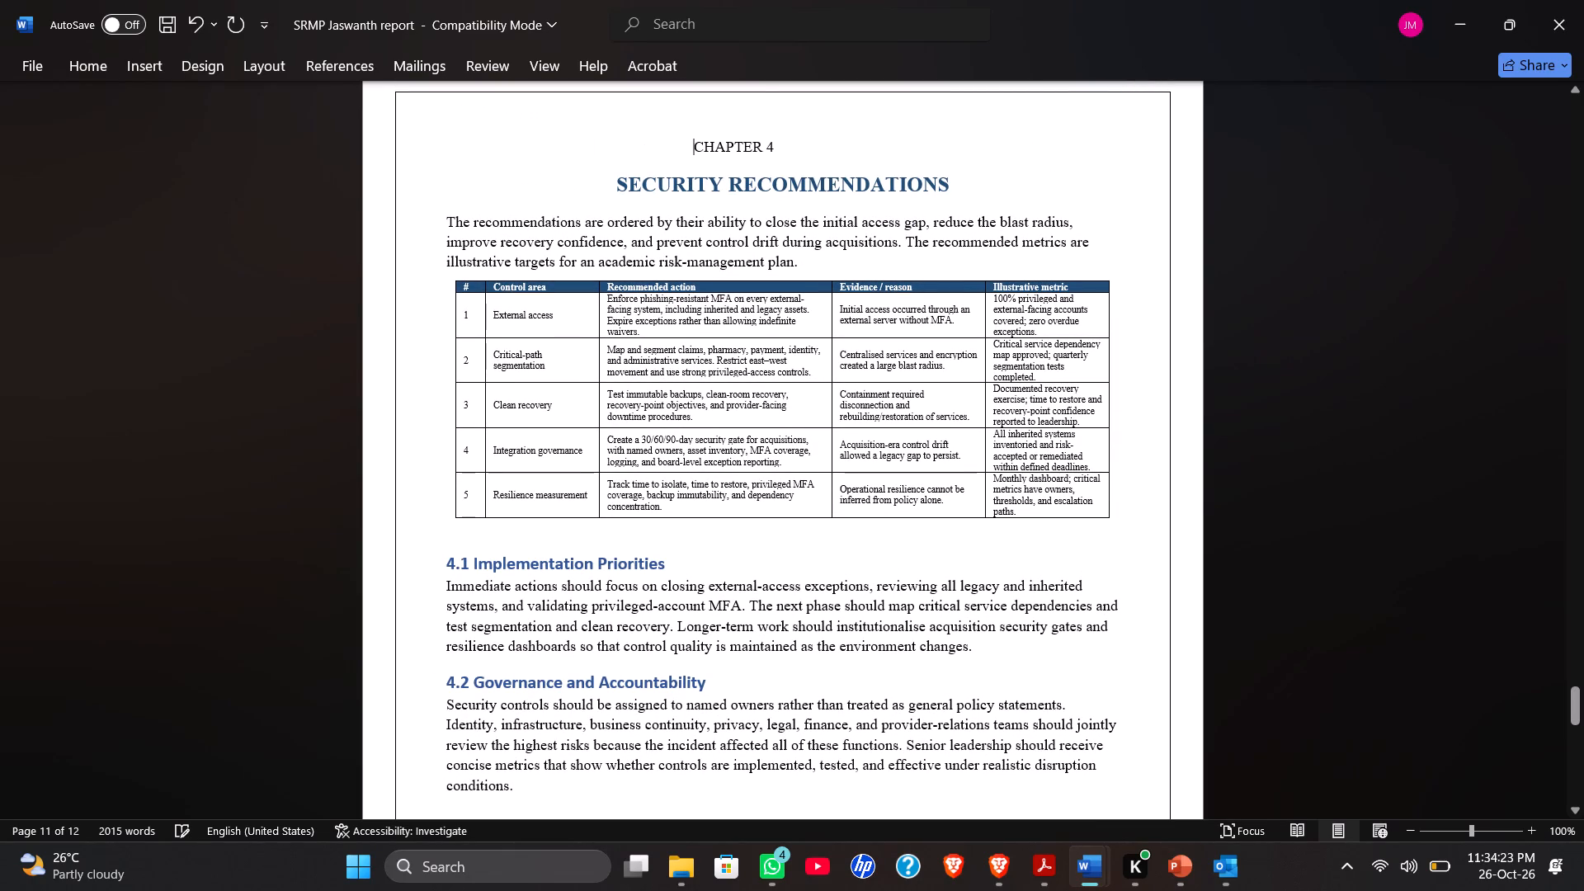
pyautogui.press('Tab')
pyautogui.moveTo(735, 151); pyautogui.dragTo(849, 151)
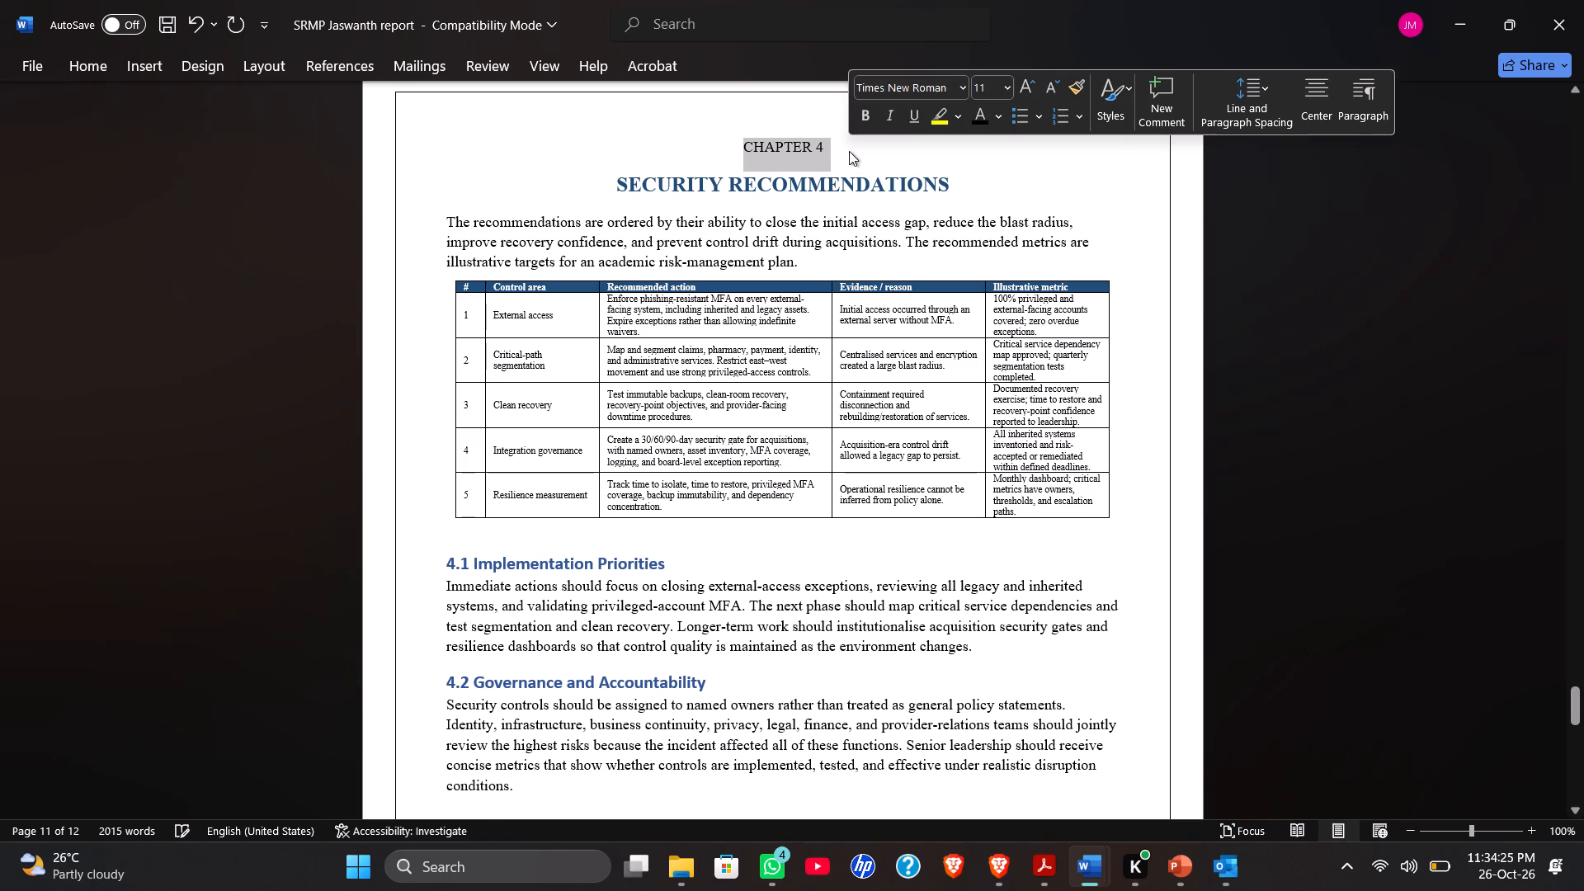
pyautogui.hotkey('ctrl', 'b')
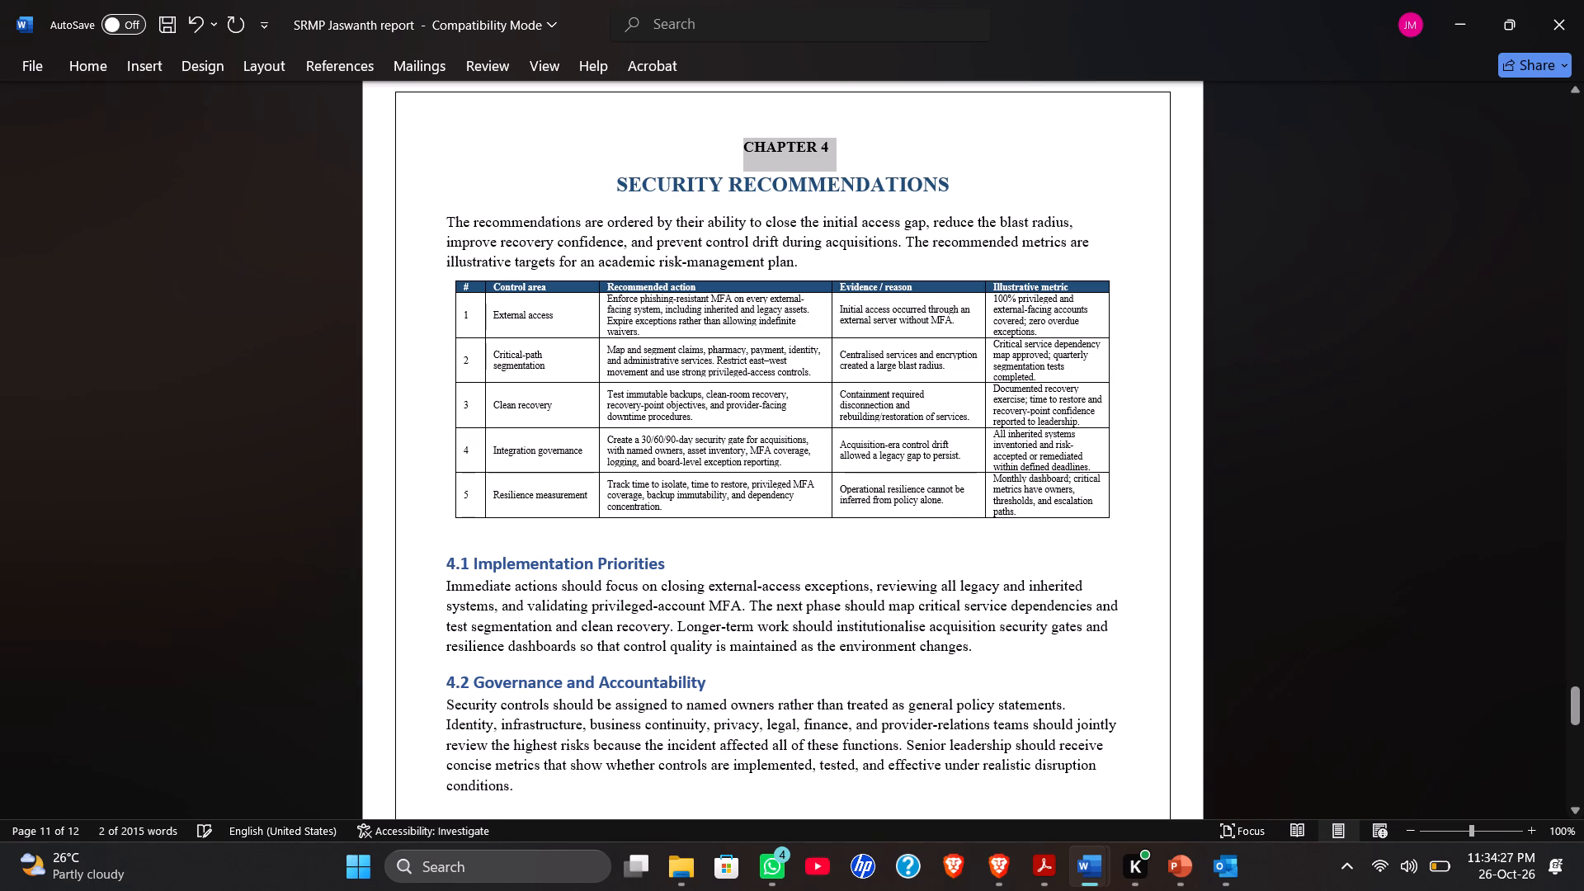
# Change the font colour of the title "SECURITY RECOMMENDATIONS" to black.
pyautogui.moveTo(609, 186); pyautogui.dragTo(940, 186)
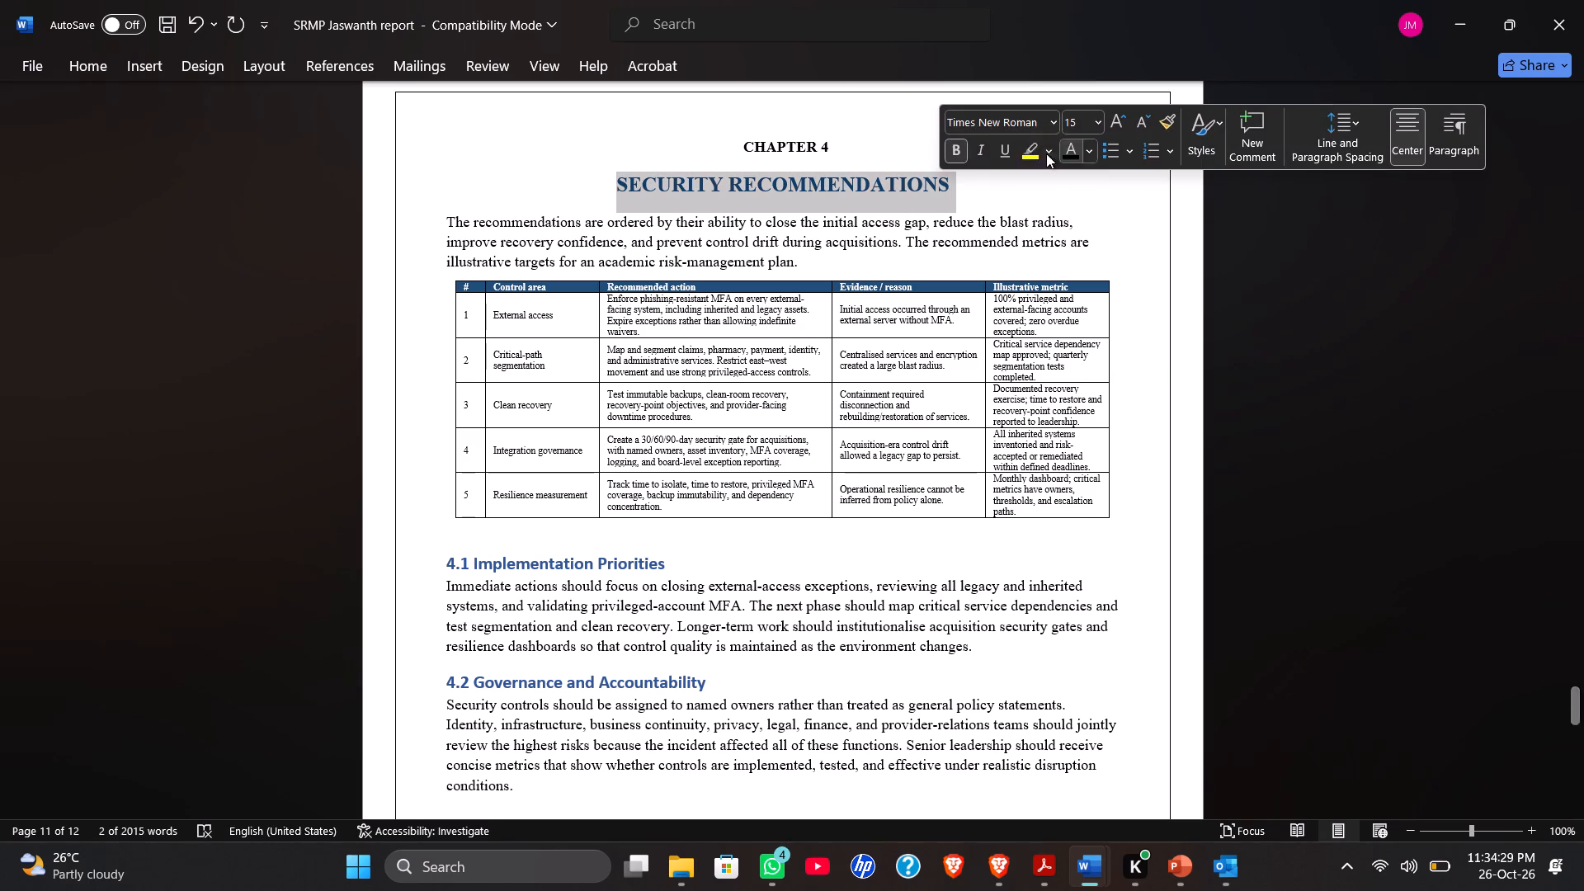
pyautogui.click(1072, 151)
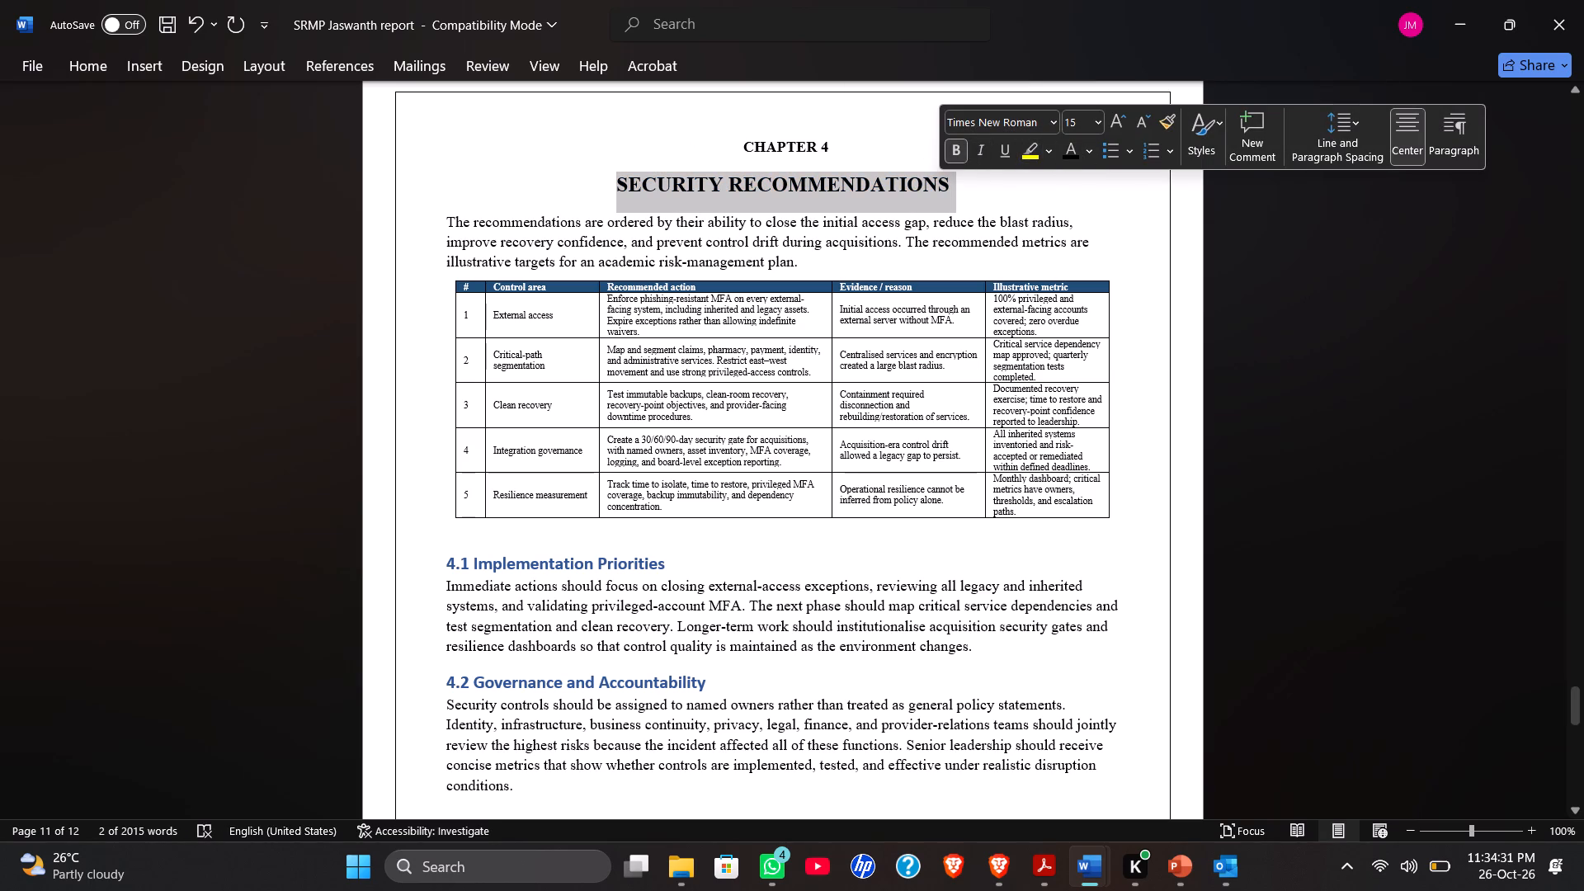
# Set the font size of all Chapter 4 content below the title, including the recommendations table, to 12.
pyautogui.moveTo(445, 217); pyautogui.dragTo(799, 730)
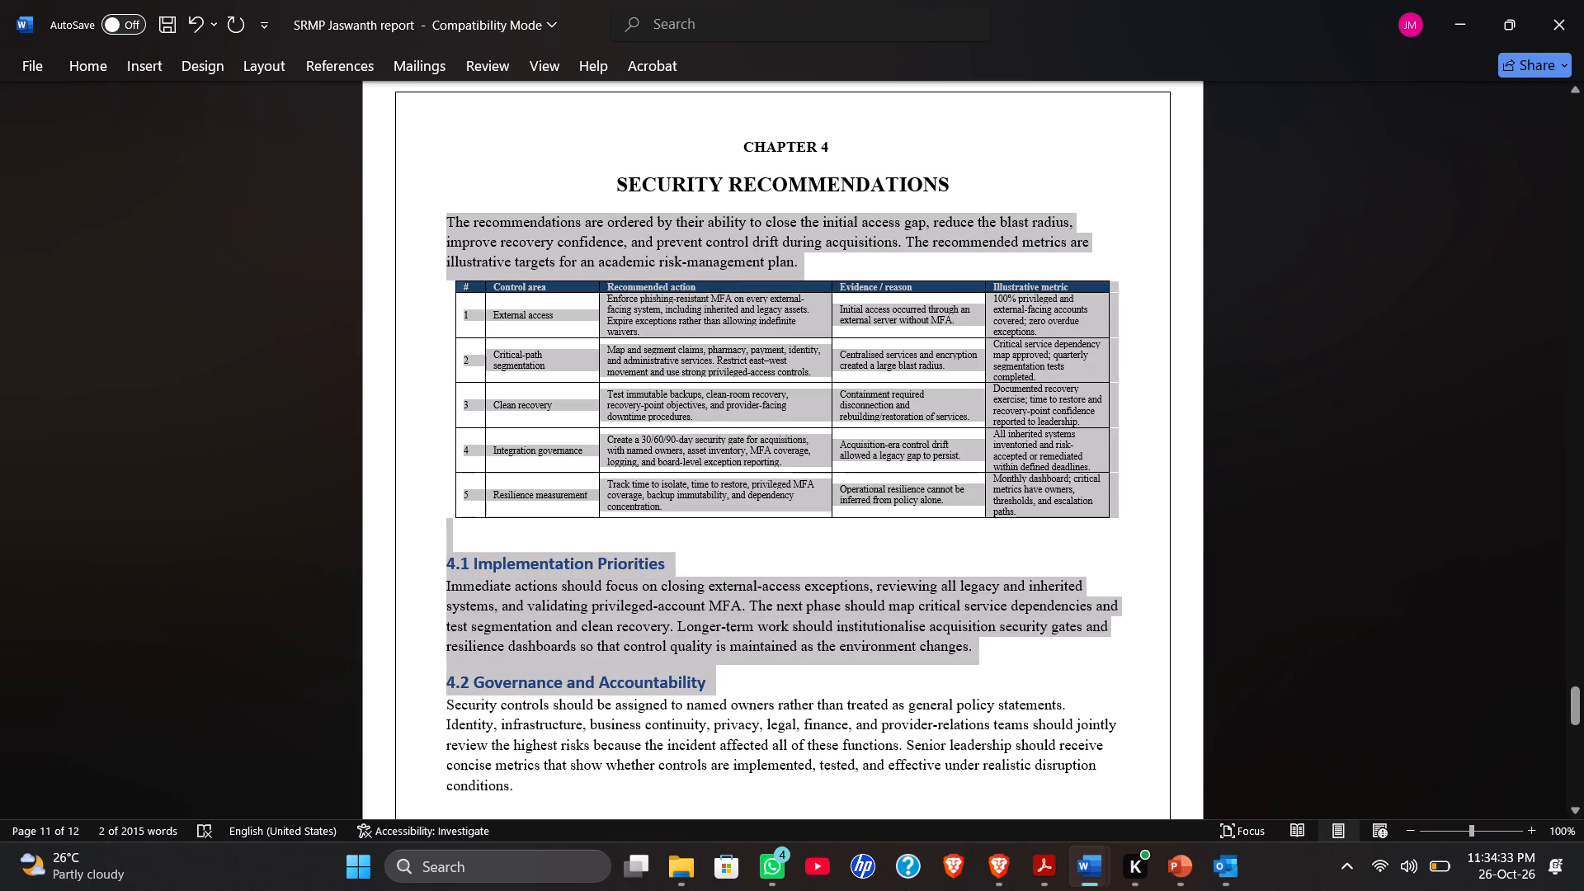
pyautogui.moveTo(799, 730); pyautogui.dragTo(840, 221)
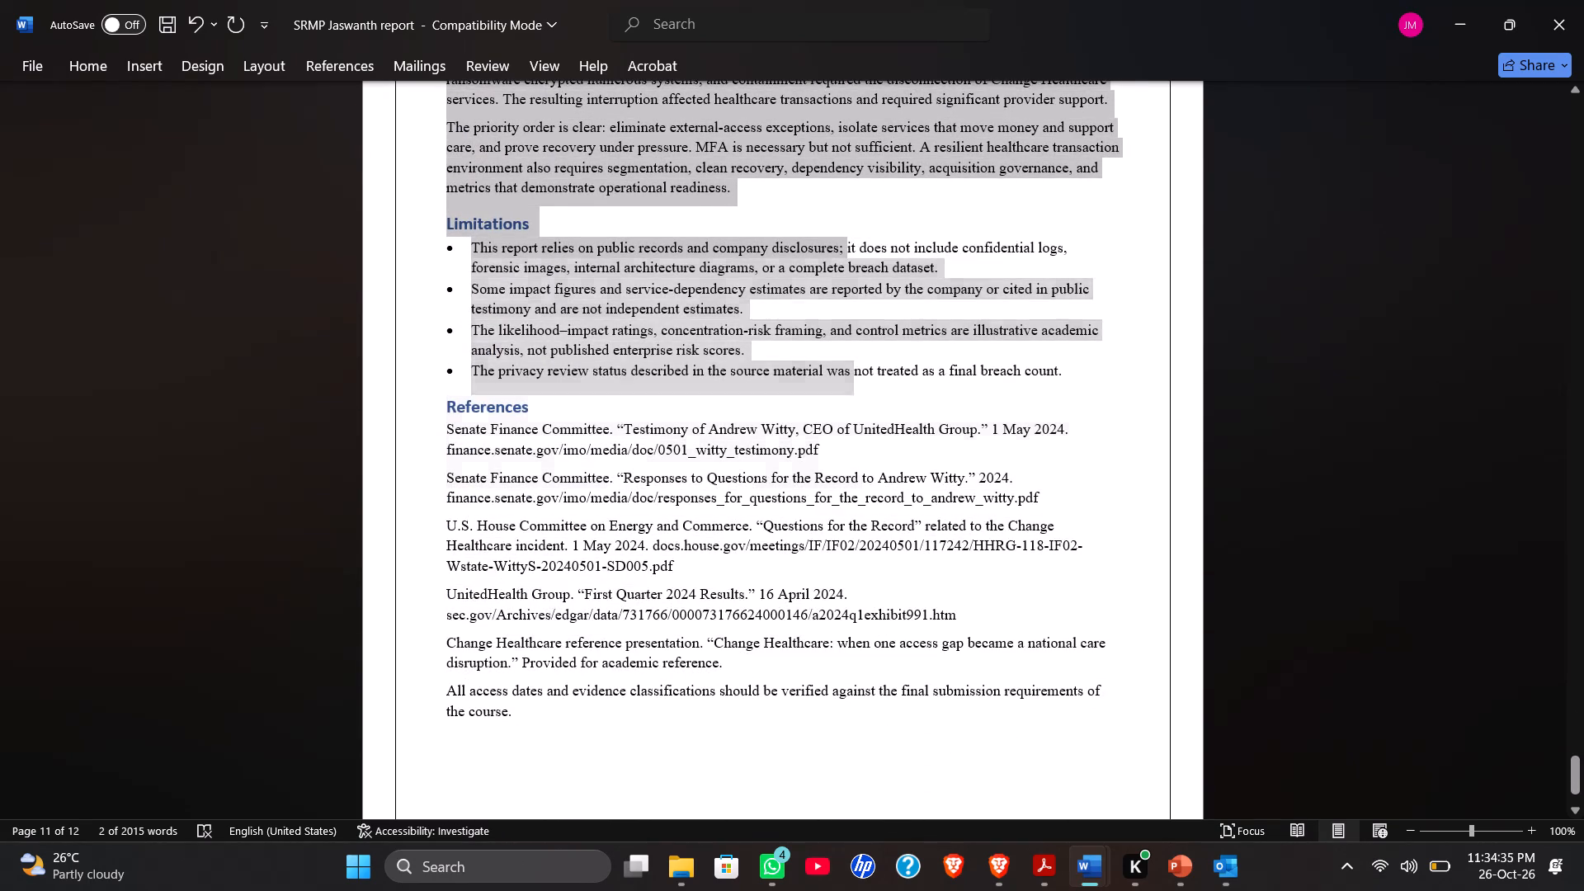
pyautogui.moveTo(840, 221); pyautogui.dragTo(840, 56)
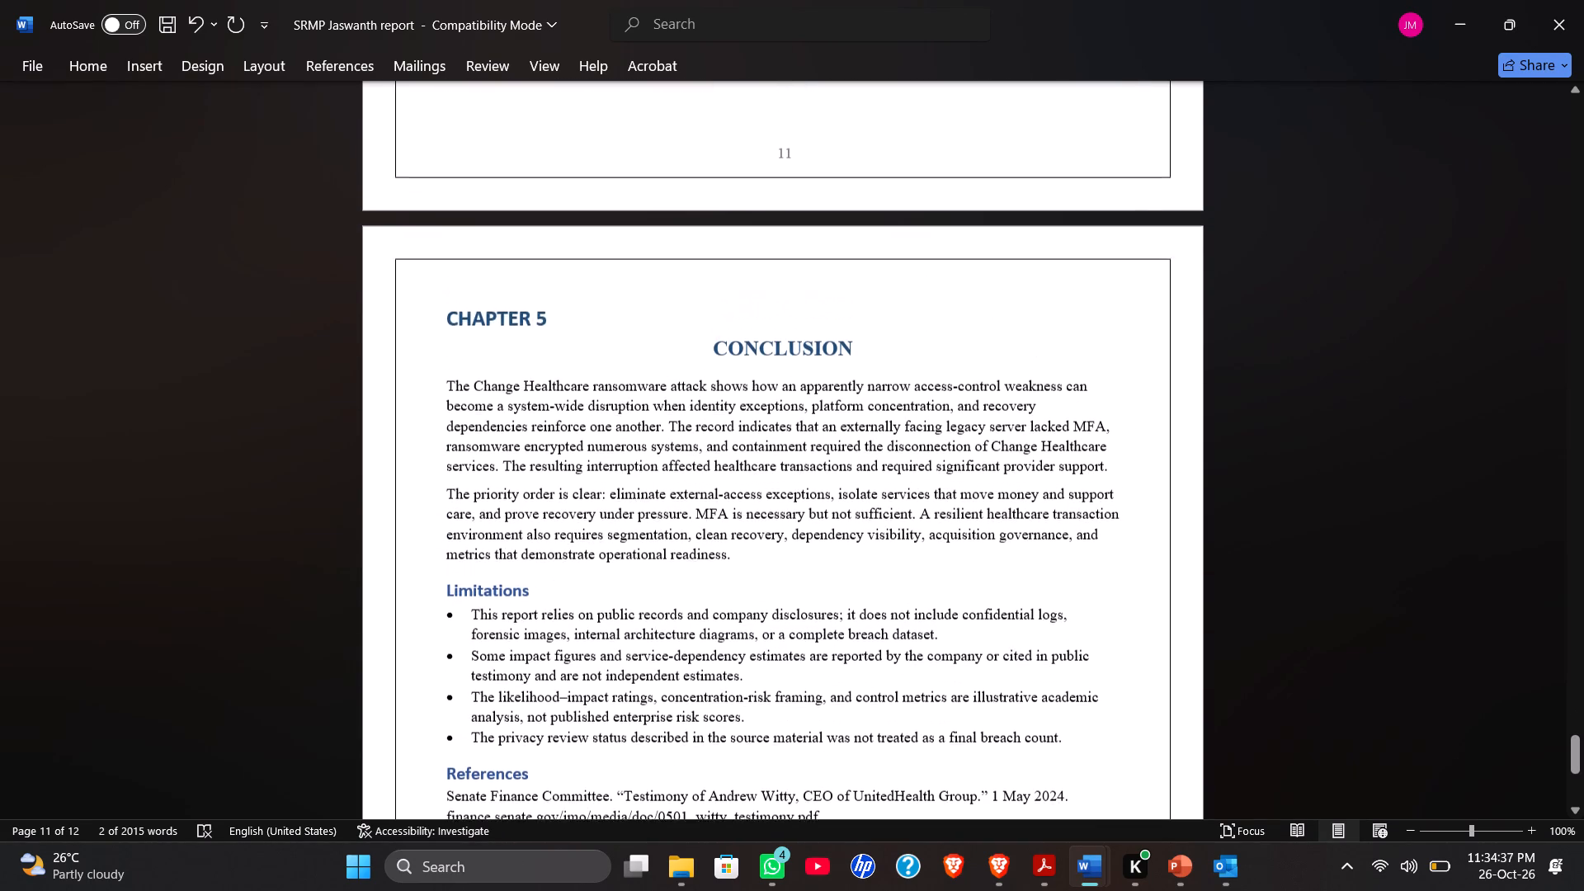
pyautogui.moveTo(840, 56); pyautogui.dragTo(780, 212)
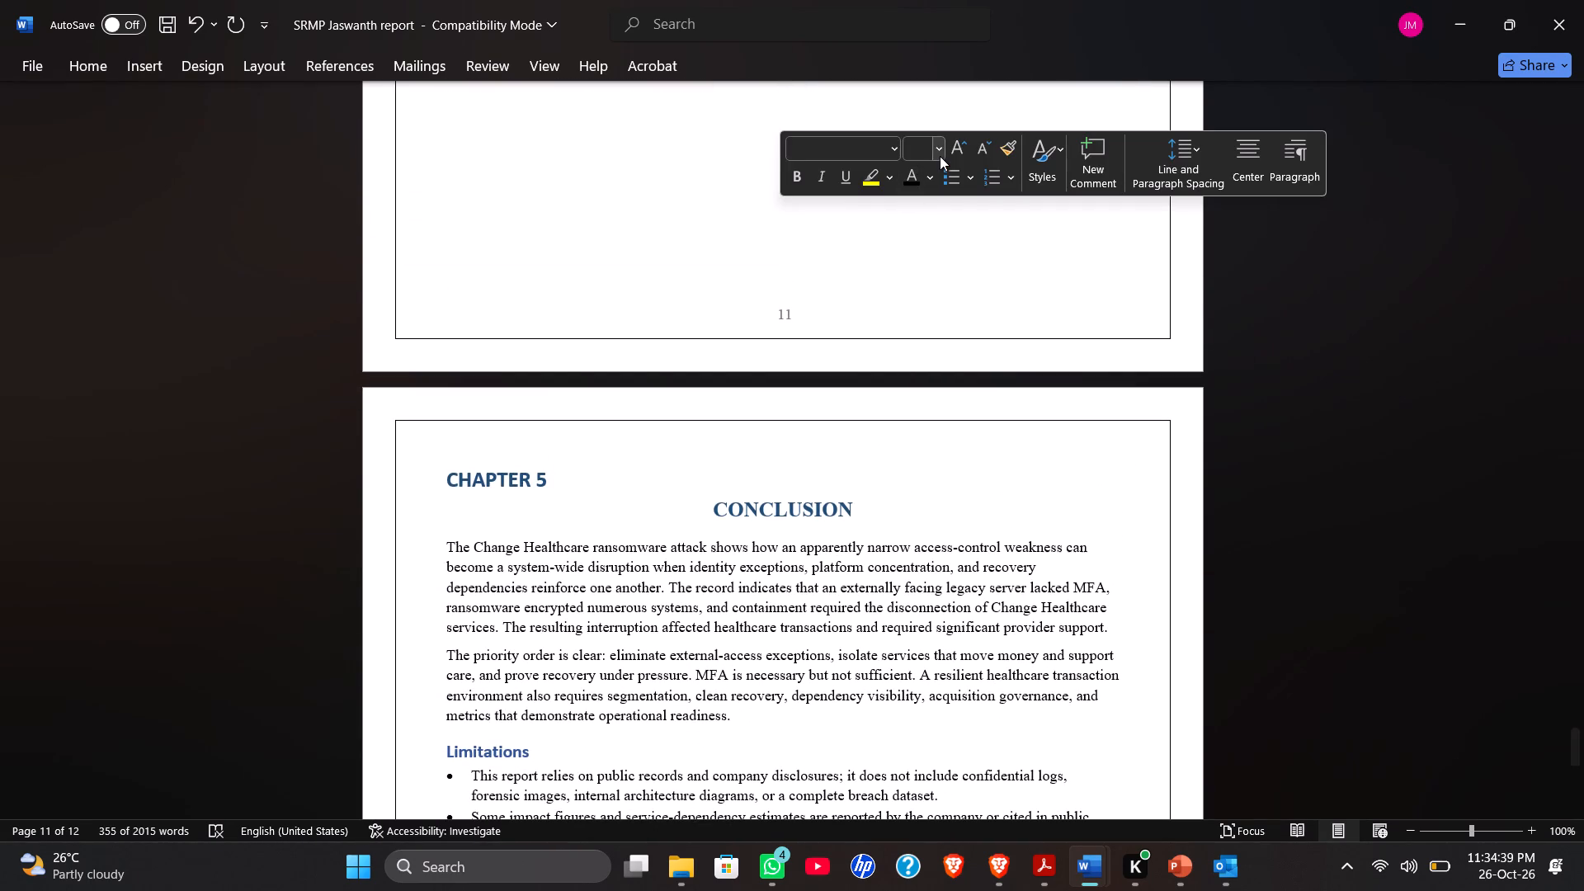
pyautogui.click(940, 156)
pyautogui.click(929, 272)
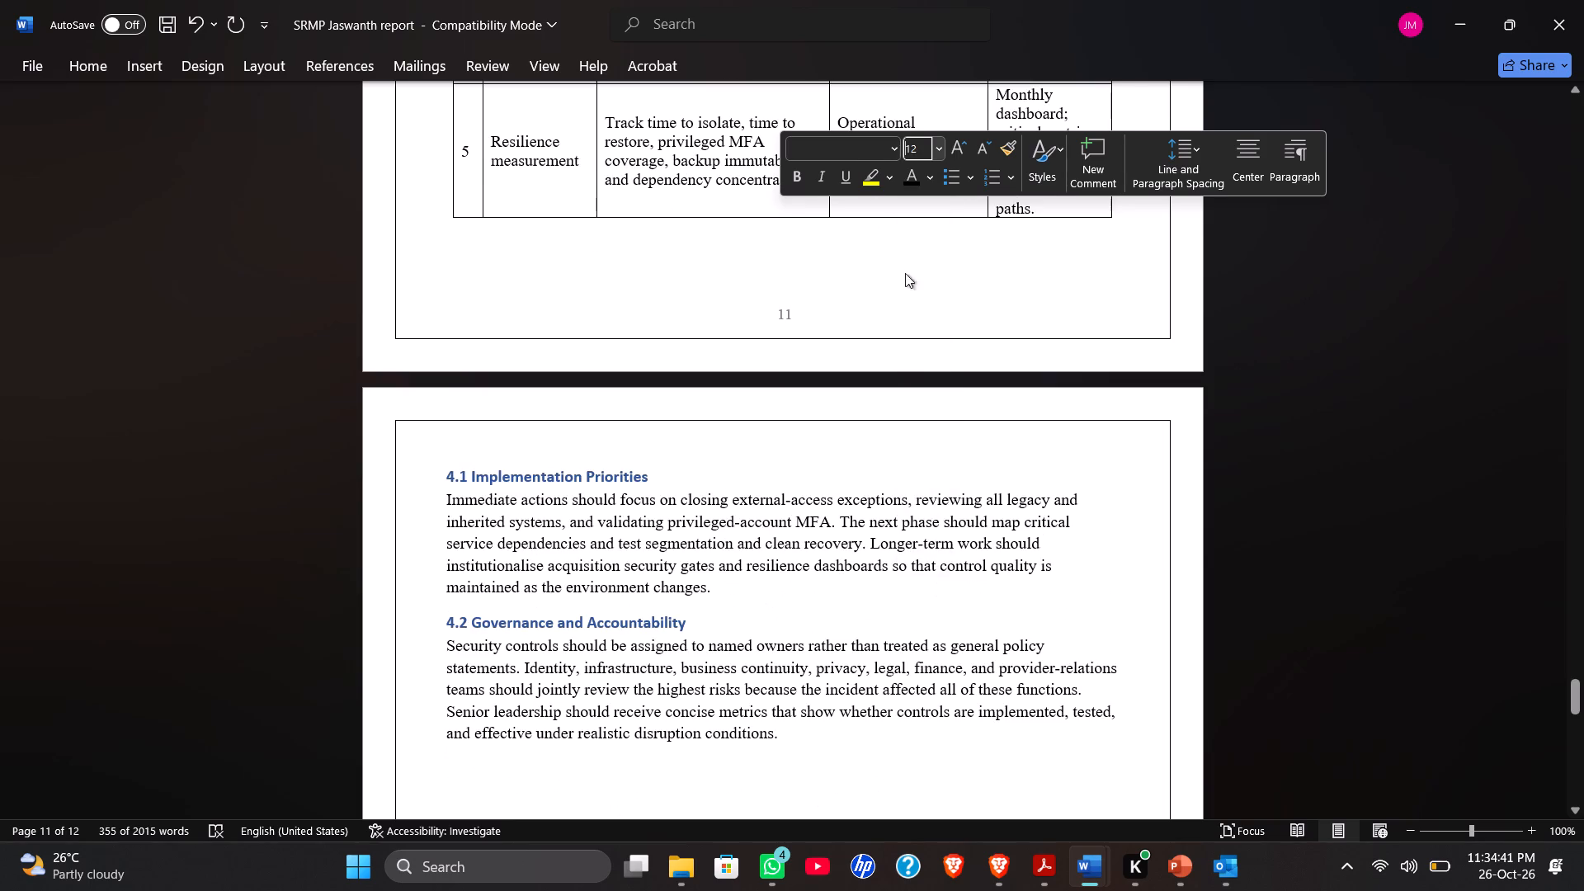
pyautogui.scroll(6, 662, 262)
pyautogui.scroll(1, 505, 301)
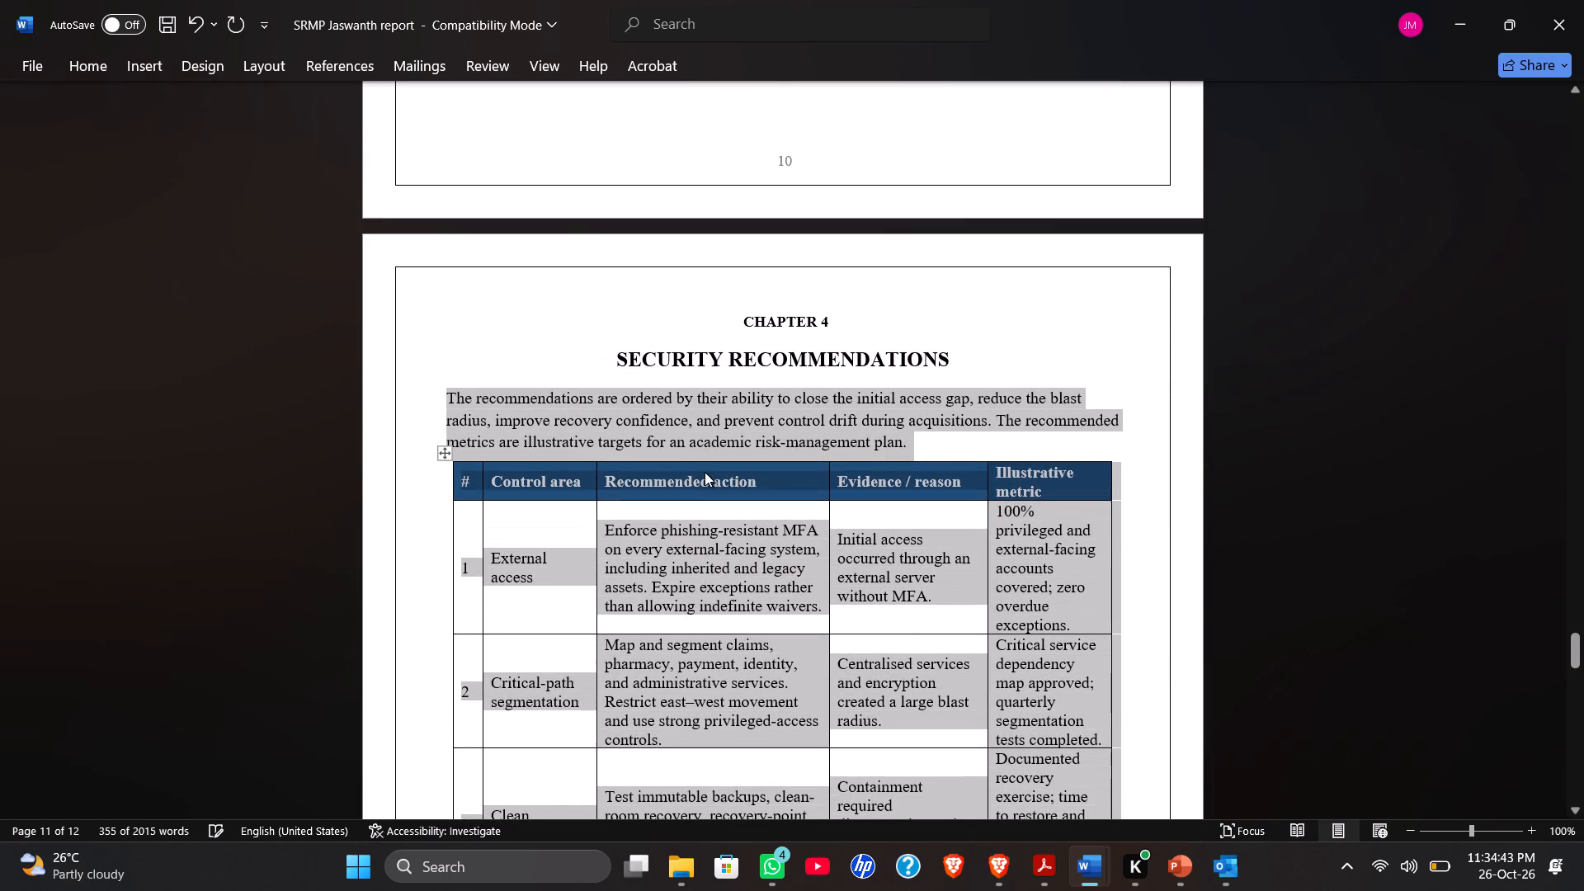
pyautogui.click(545, 418)
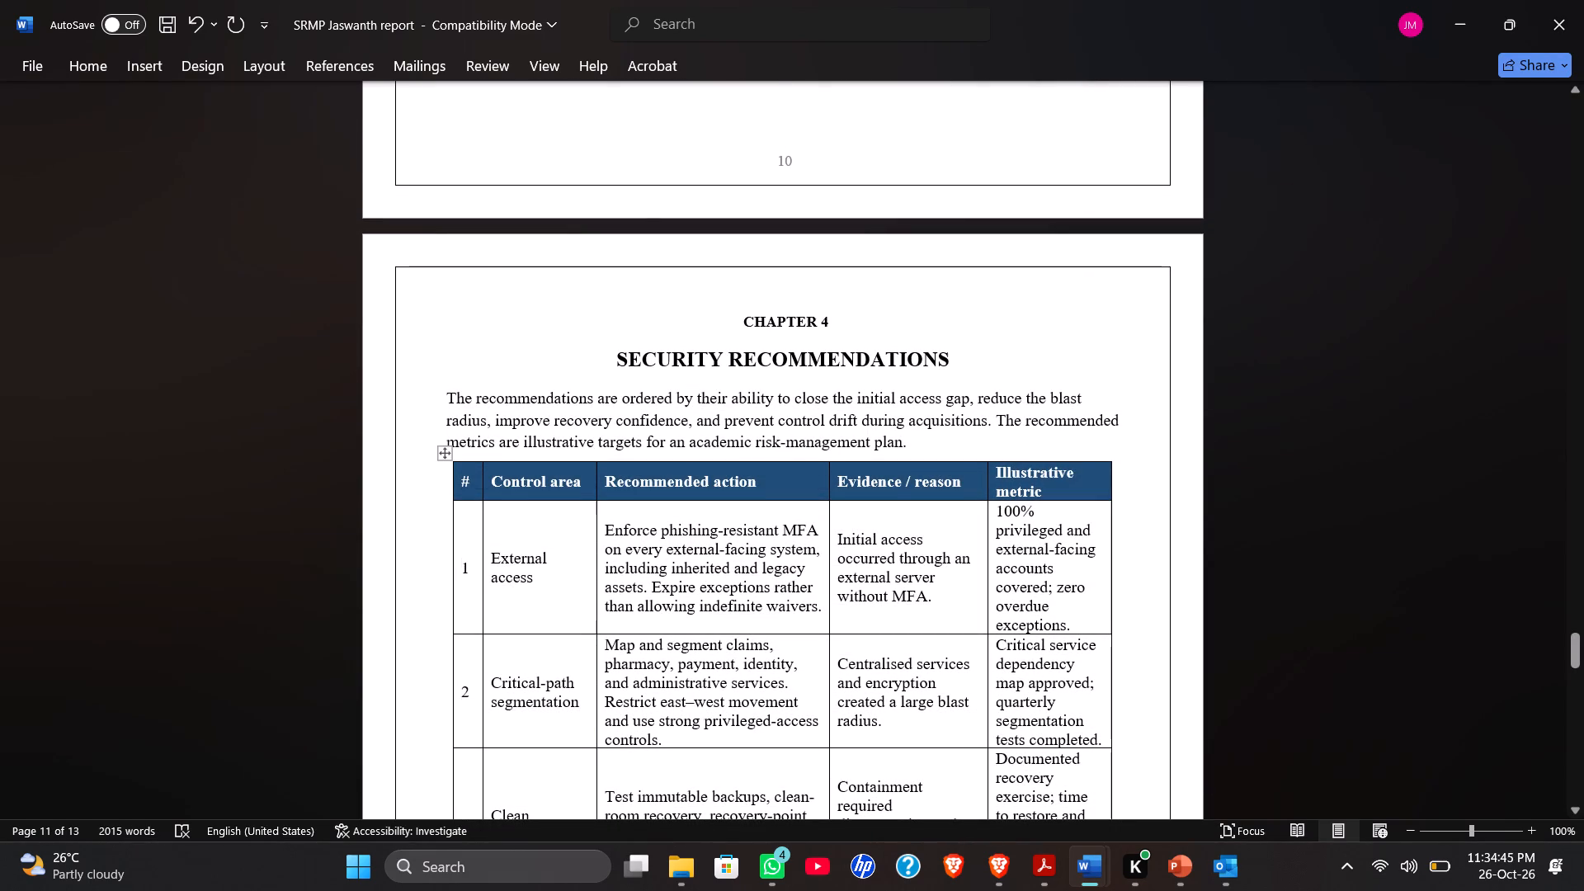
# Remove the empty line between the recommendations table and the heading "4.1 Implementation Priorities".
pyautogui.scroll(-5, 848, 543)
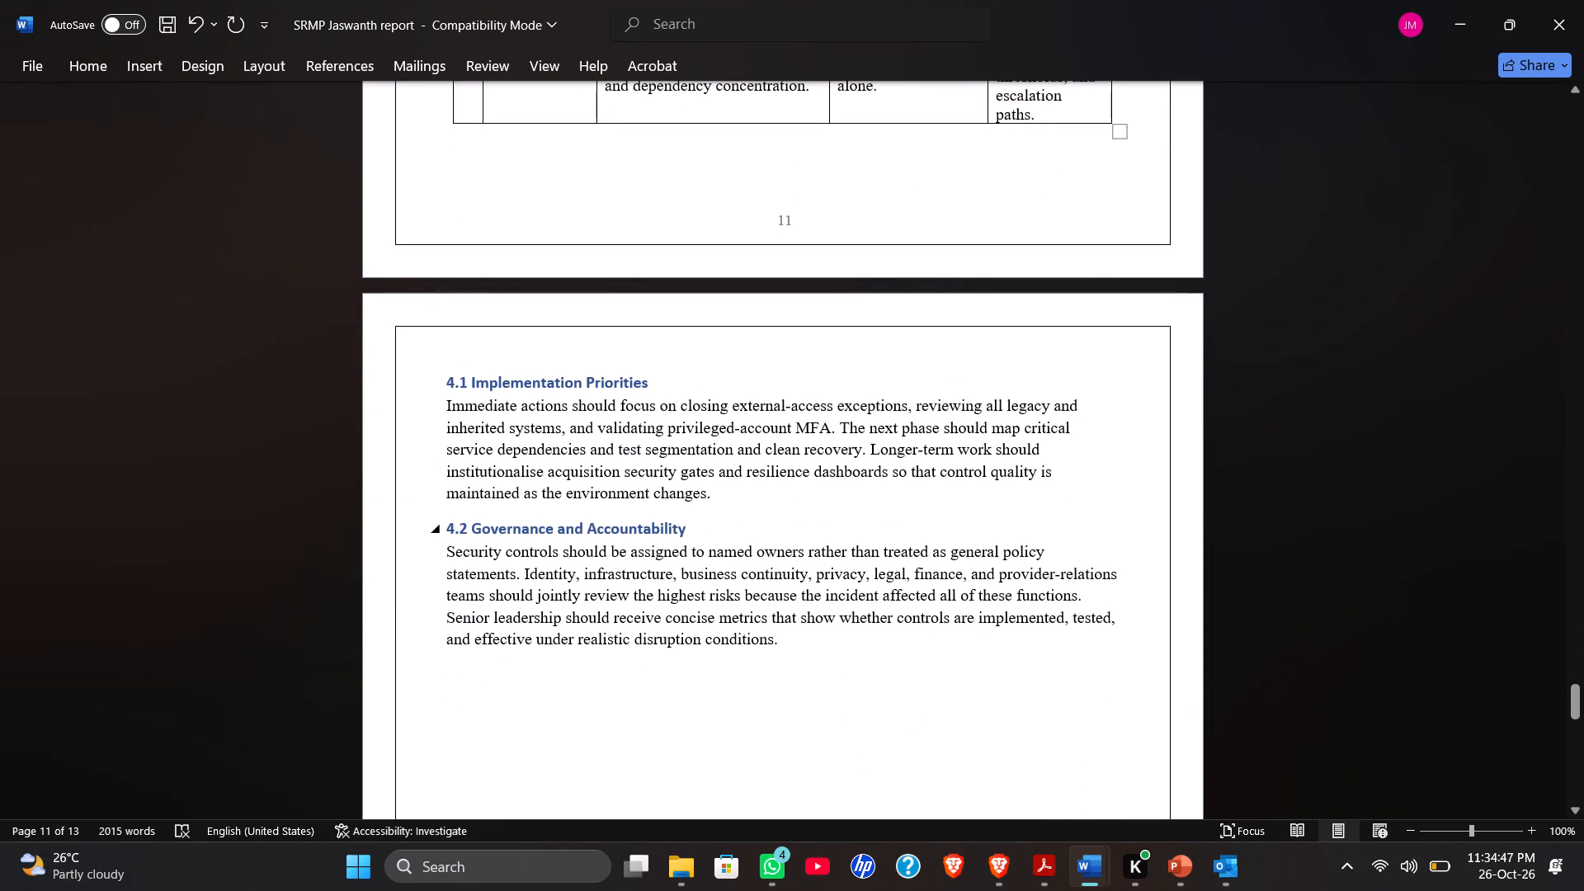
pyautogui.scroll(4, 709, 530)
pyautogui.scroll(1, 610, 500)
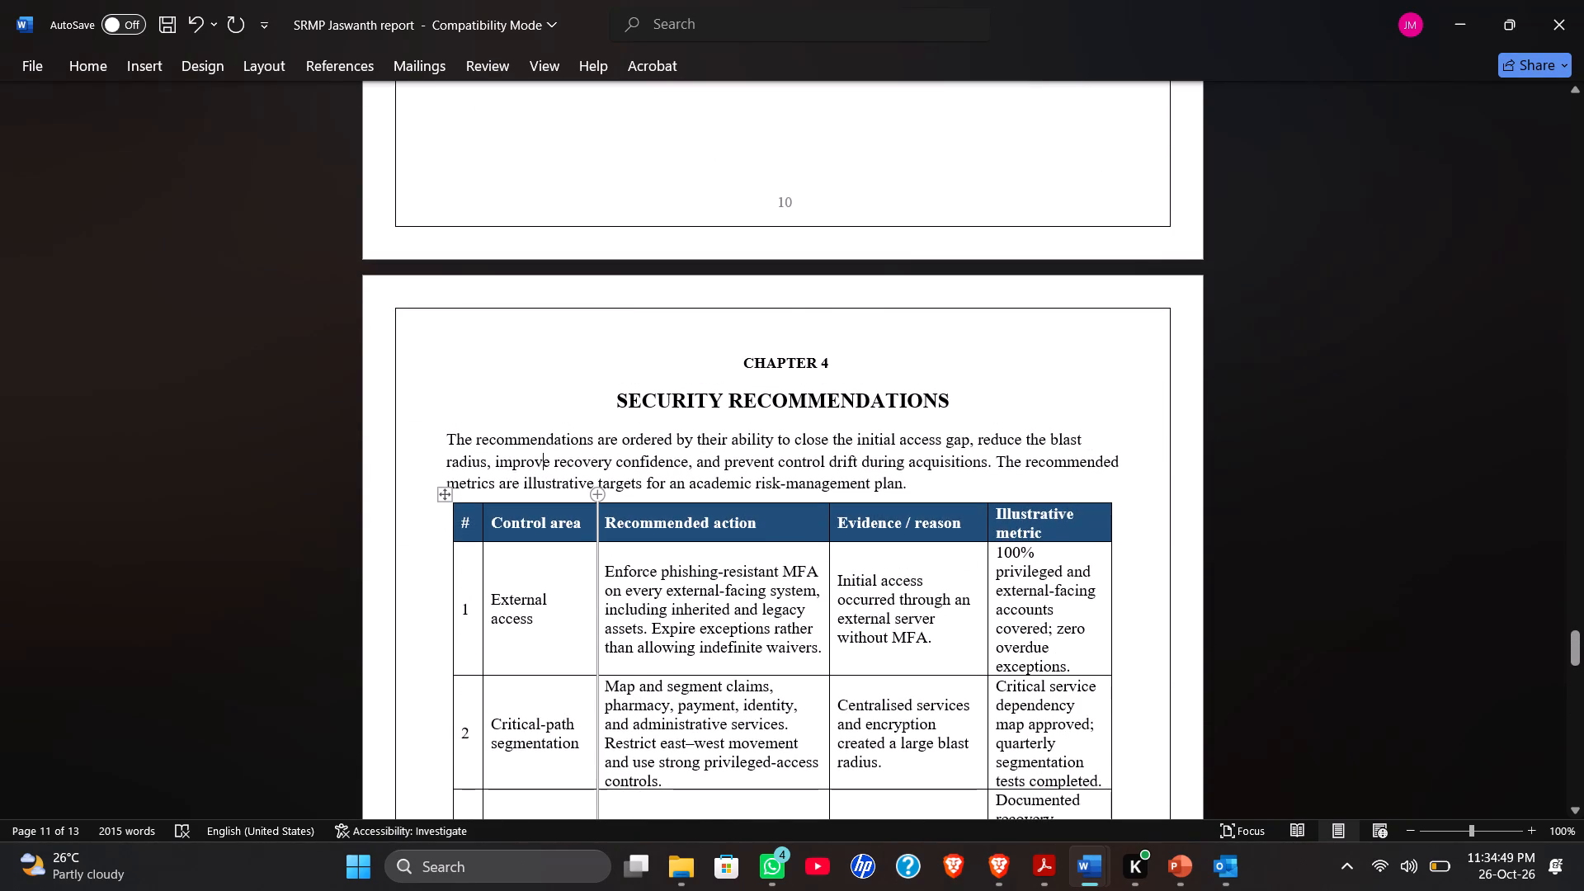
pyautogui.scroll(-4, 607, 500)
pyautogui.moveTo(495, 523); pyautogui.dragTo(478, 523, button='right')
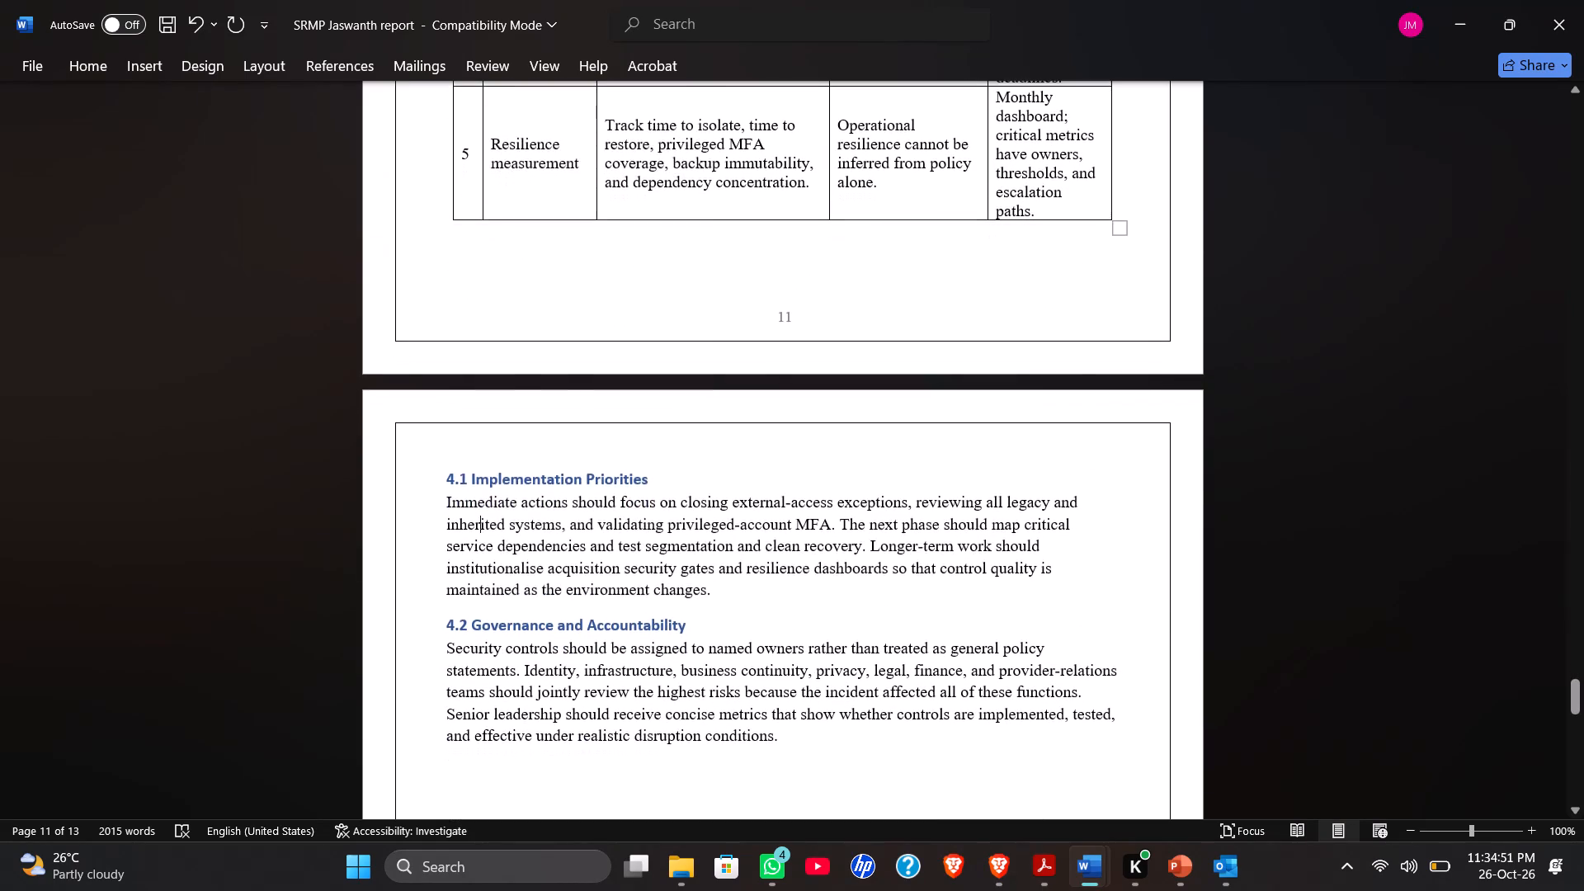
pyautogui.click(466, 478)
pyautogui.click(471, 480)
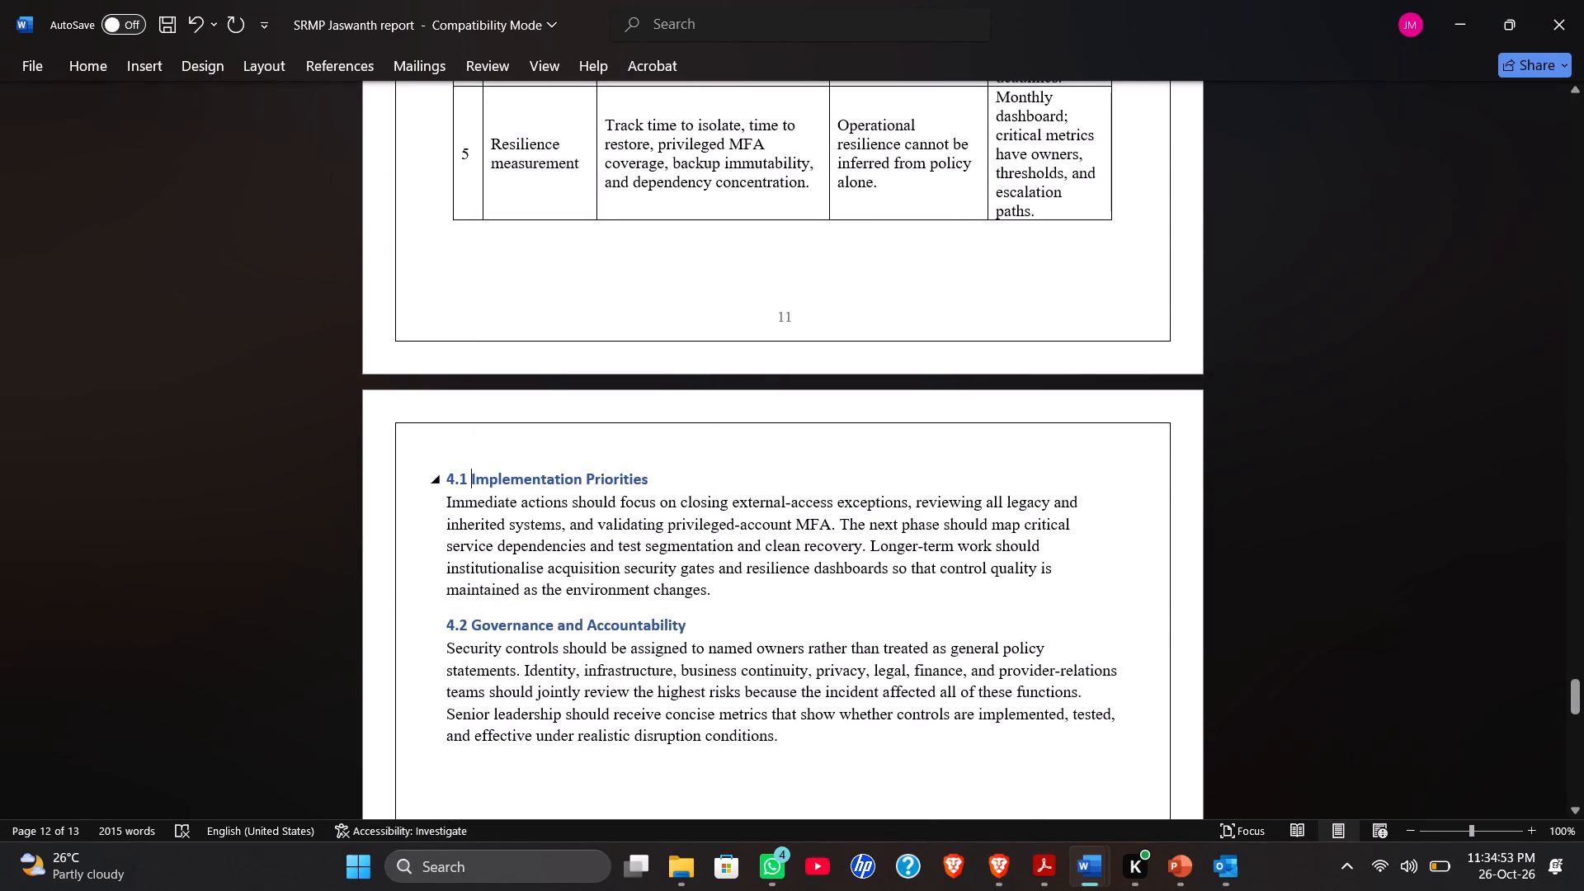
pyautogui.press('Left')
pyautogui.press('Left')
pyautogui.press('Left')
pyautogui.press('Left')
pyautogui.press('BackSpace')
pyautogui.press('BackSpace')
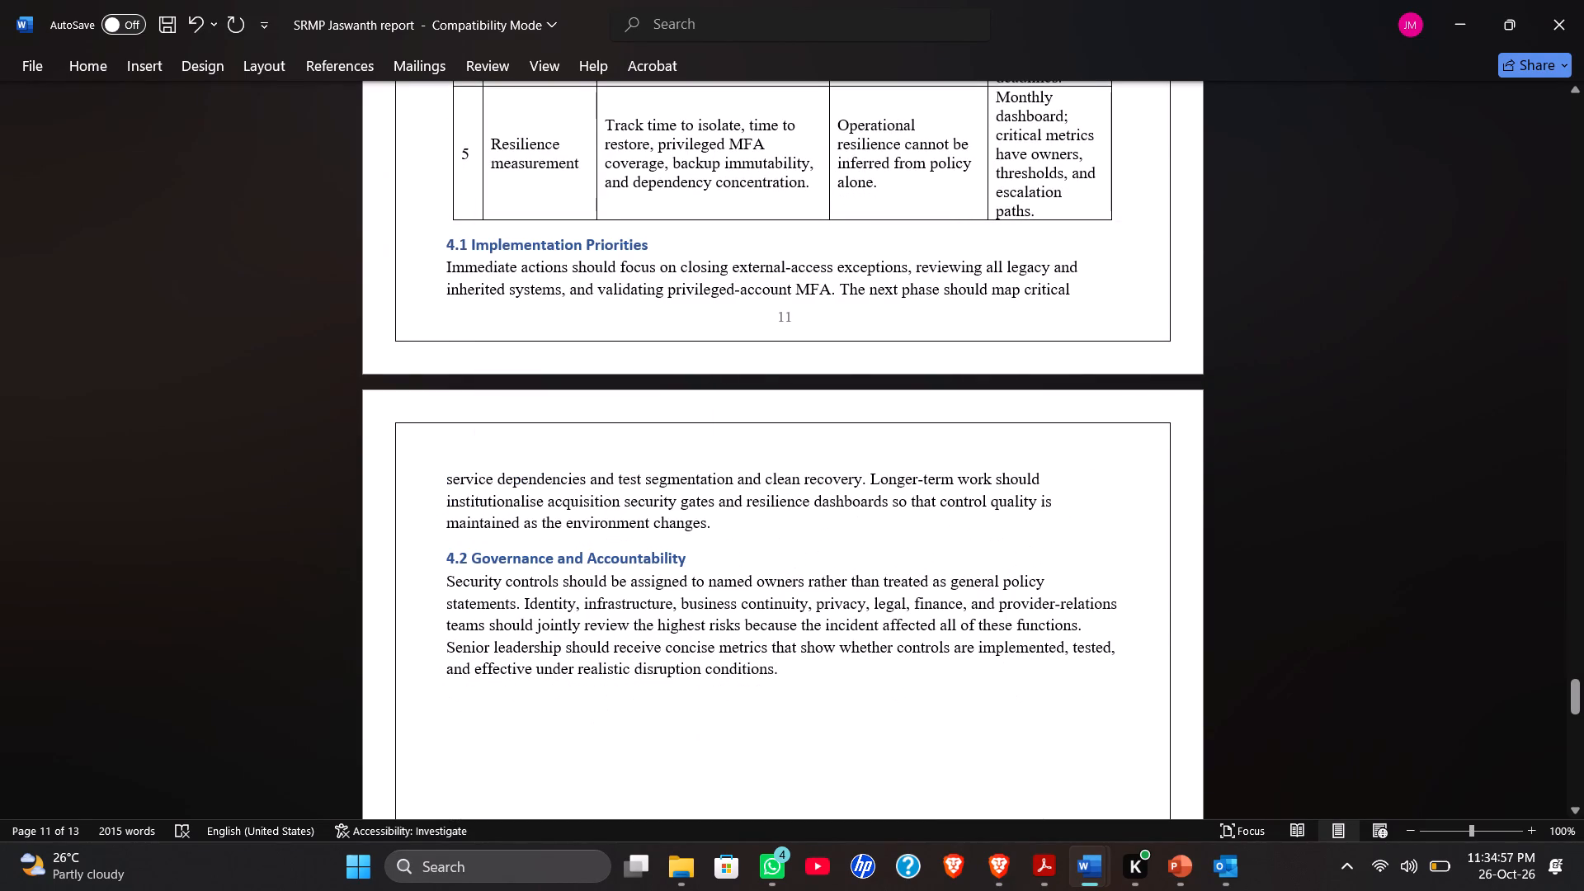
pyautogui.scroll(6, 644, 332)
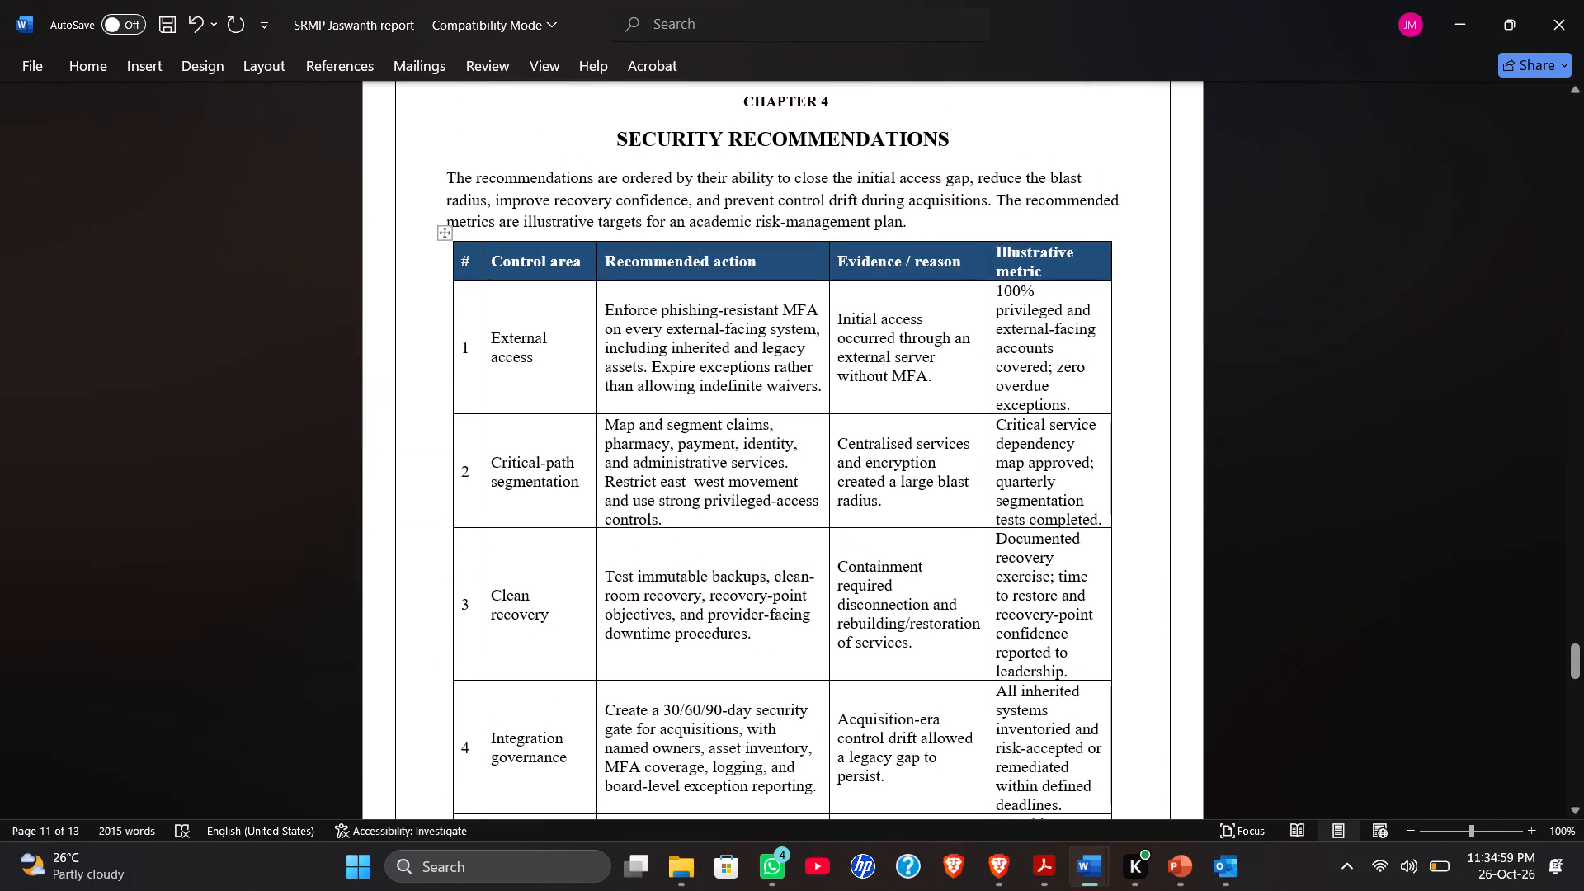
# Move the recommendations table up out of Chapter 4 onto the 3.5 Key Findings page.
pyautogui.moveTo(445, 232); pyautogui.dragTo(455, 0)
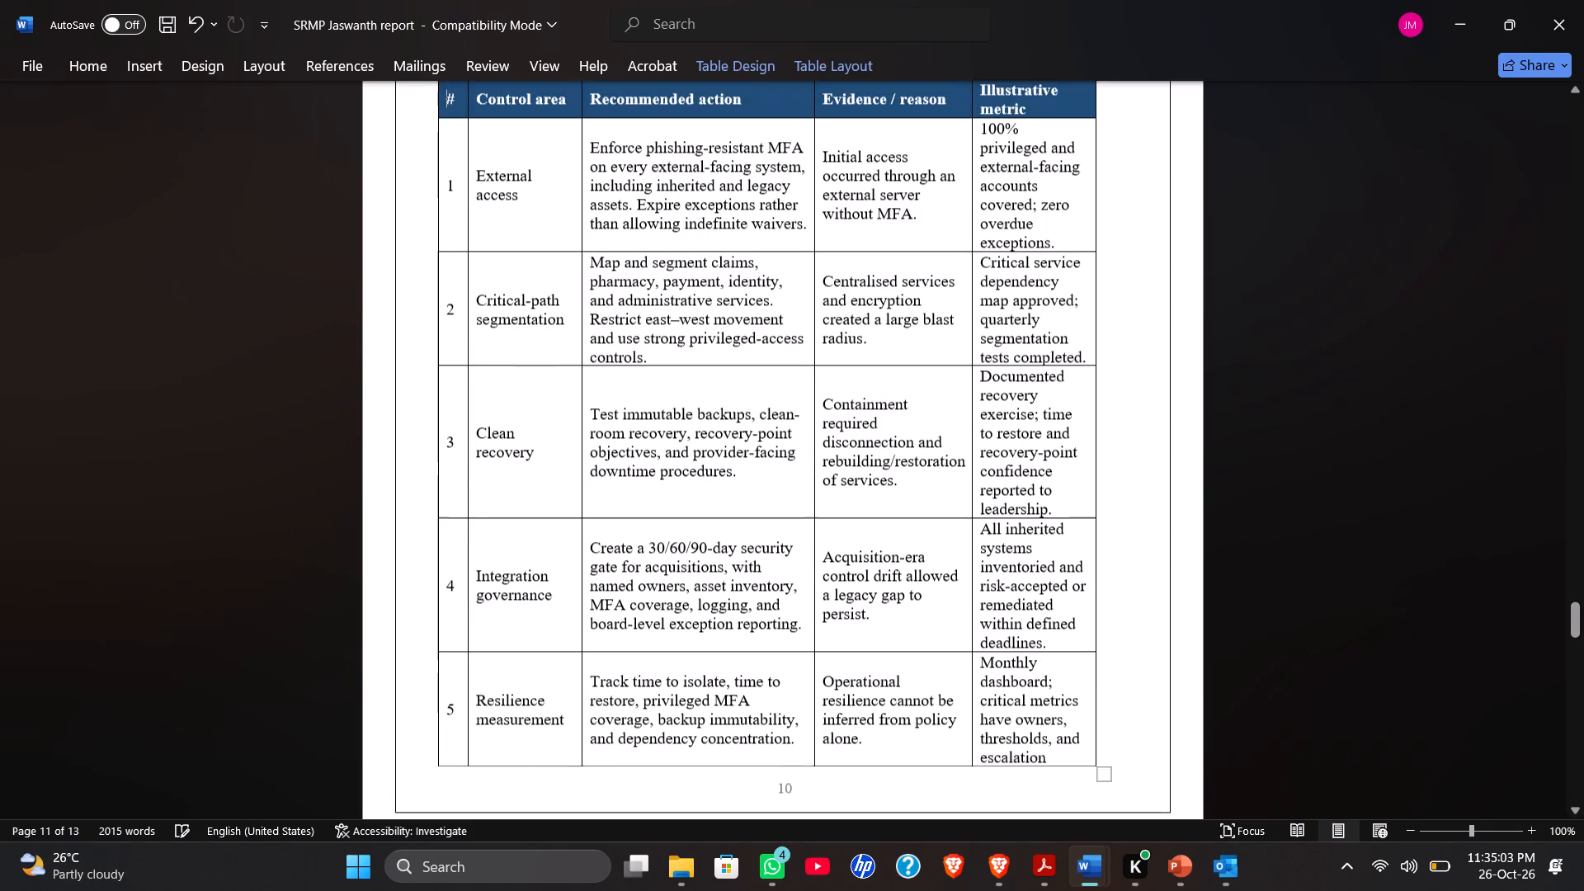
# Convert the heading "4.1 Implementation Priorities" to plain body-style text on its own line below the introductory paragraph.
pyautogui.scroll(-3, 628, 605)
pyautogui.scroll(-4, 592, 686)
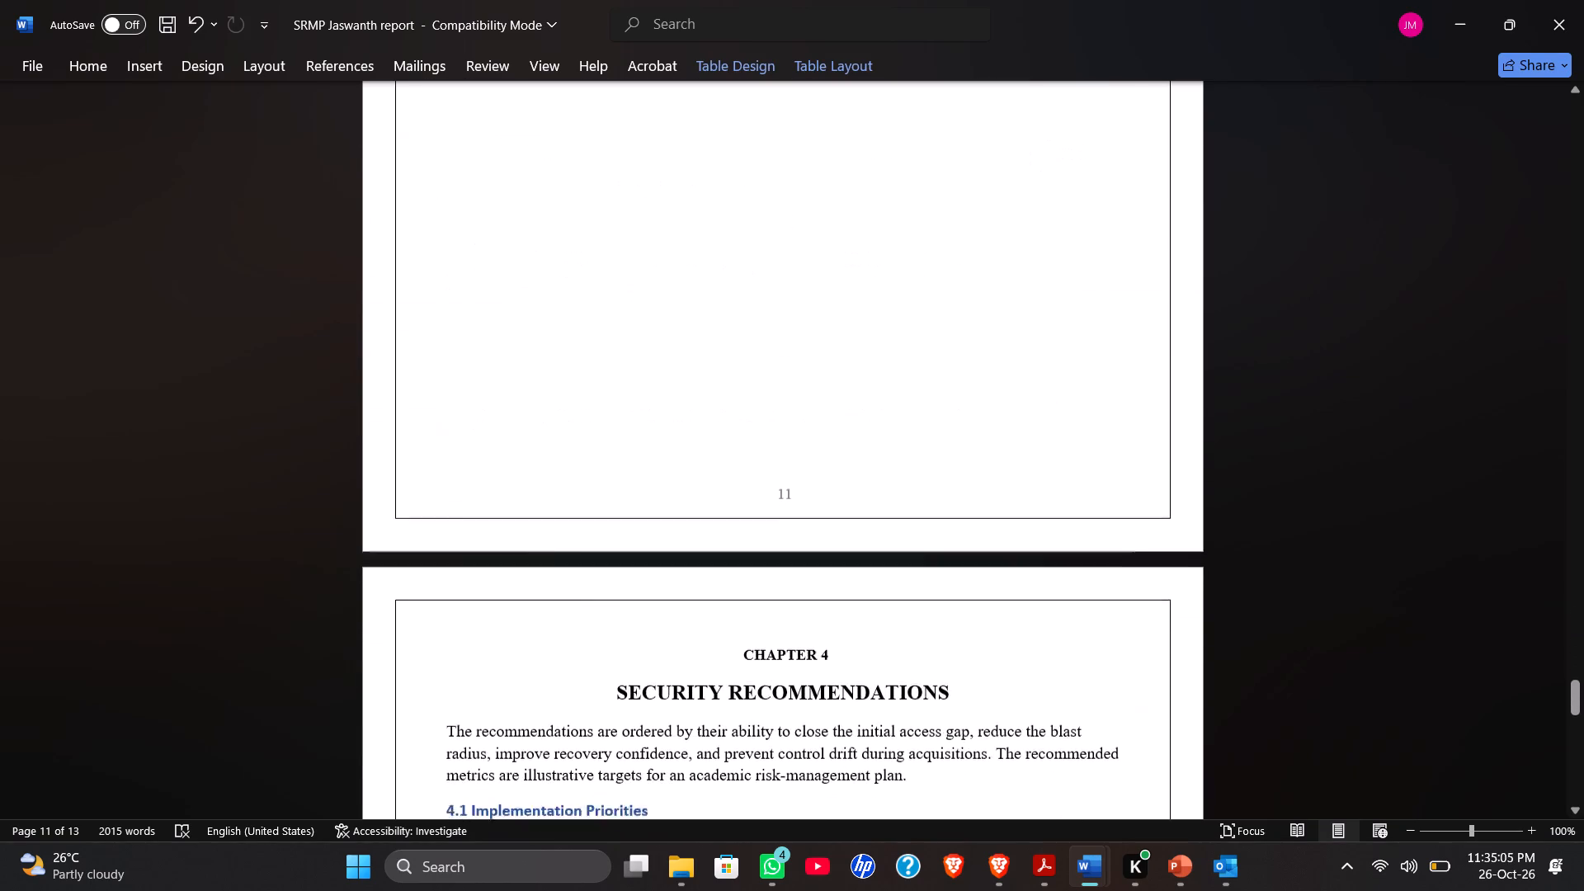
pyautogui.scroll(-1, 592, 688)
pyautogui.scroll(3, 578, 690)
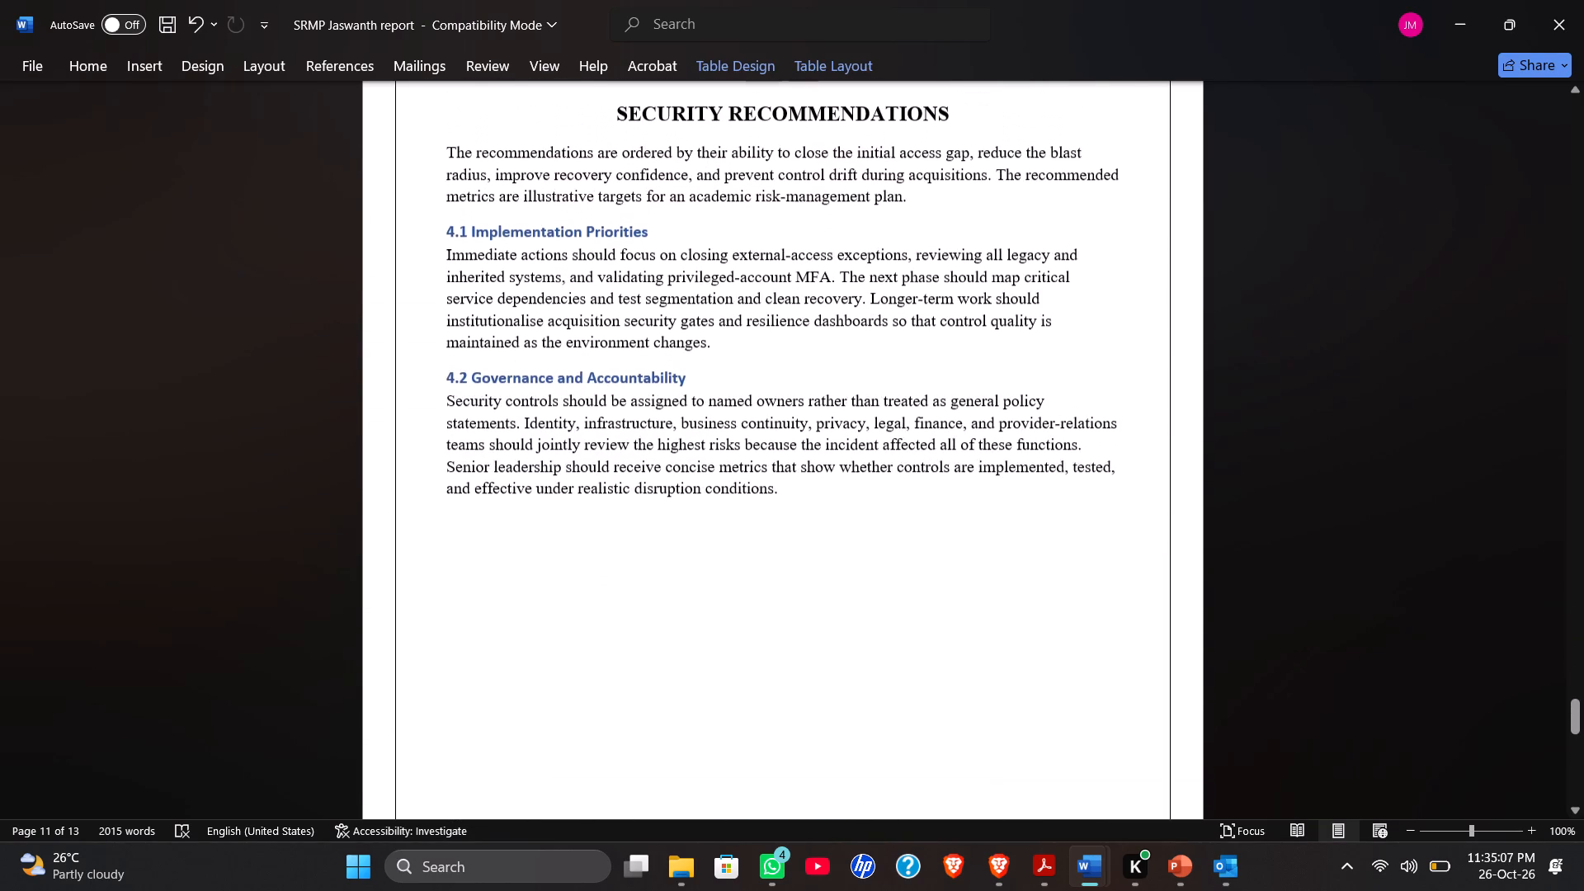
pyautogui.scroll(1, 516, 477)
pyautogui.click(443, 366)
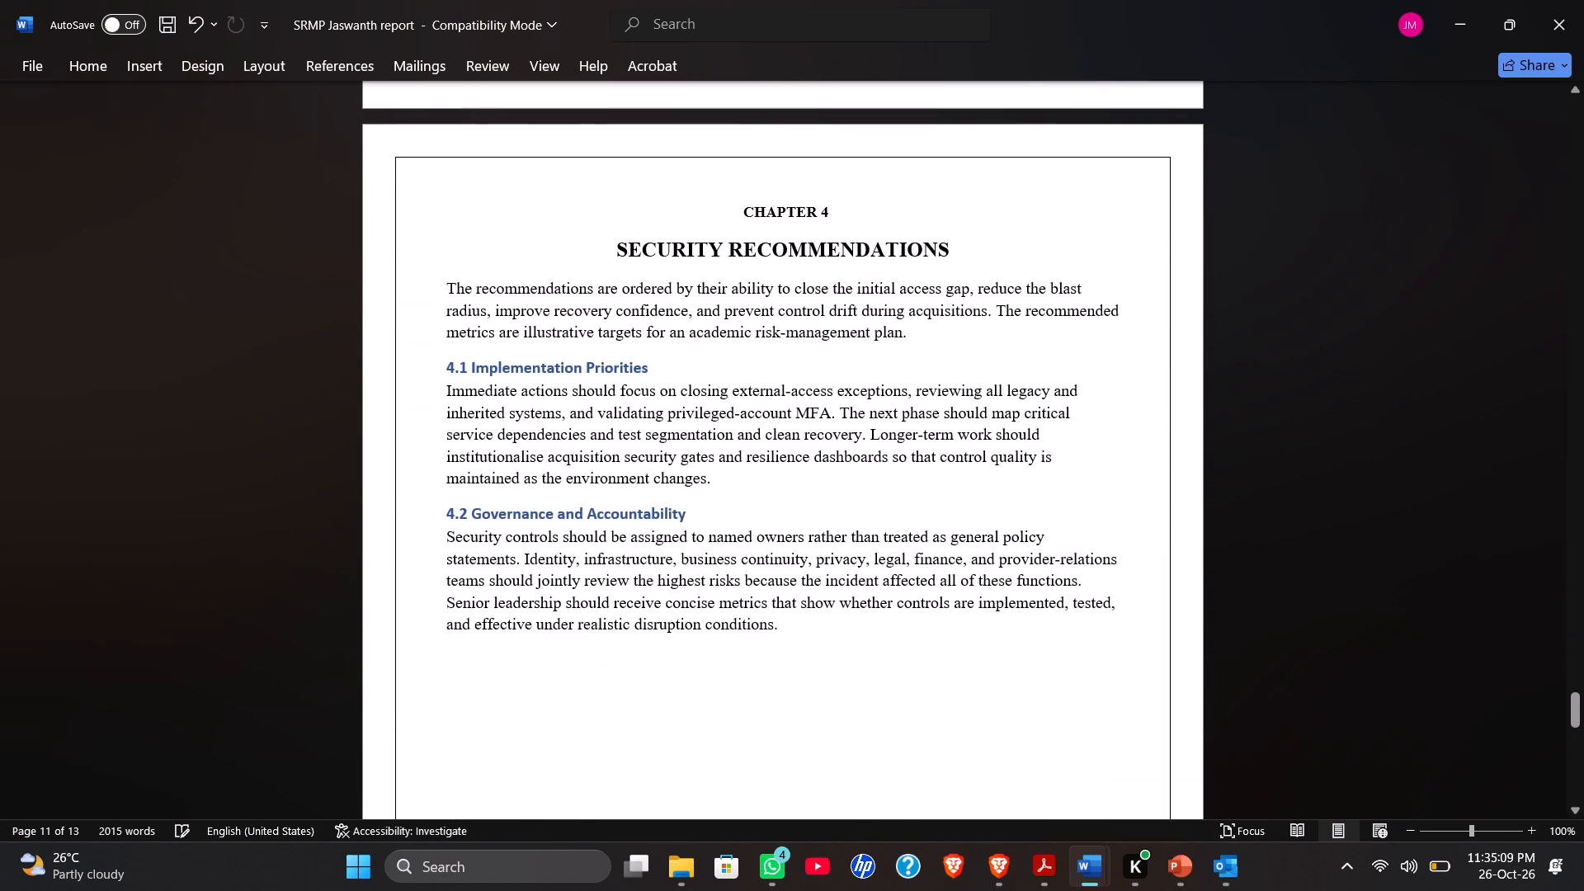
pyautogui.press('BackSpace')
pyautogui.press('Return')
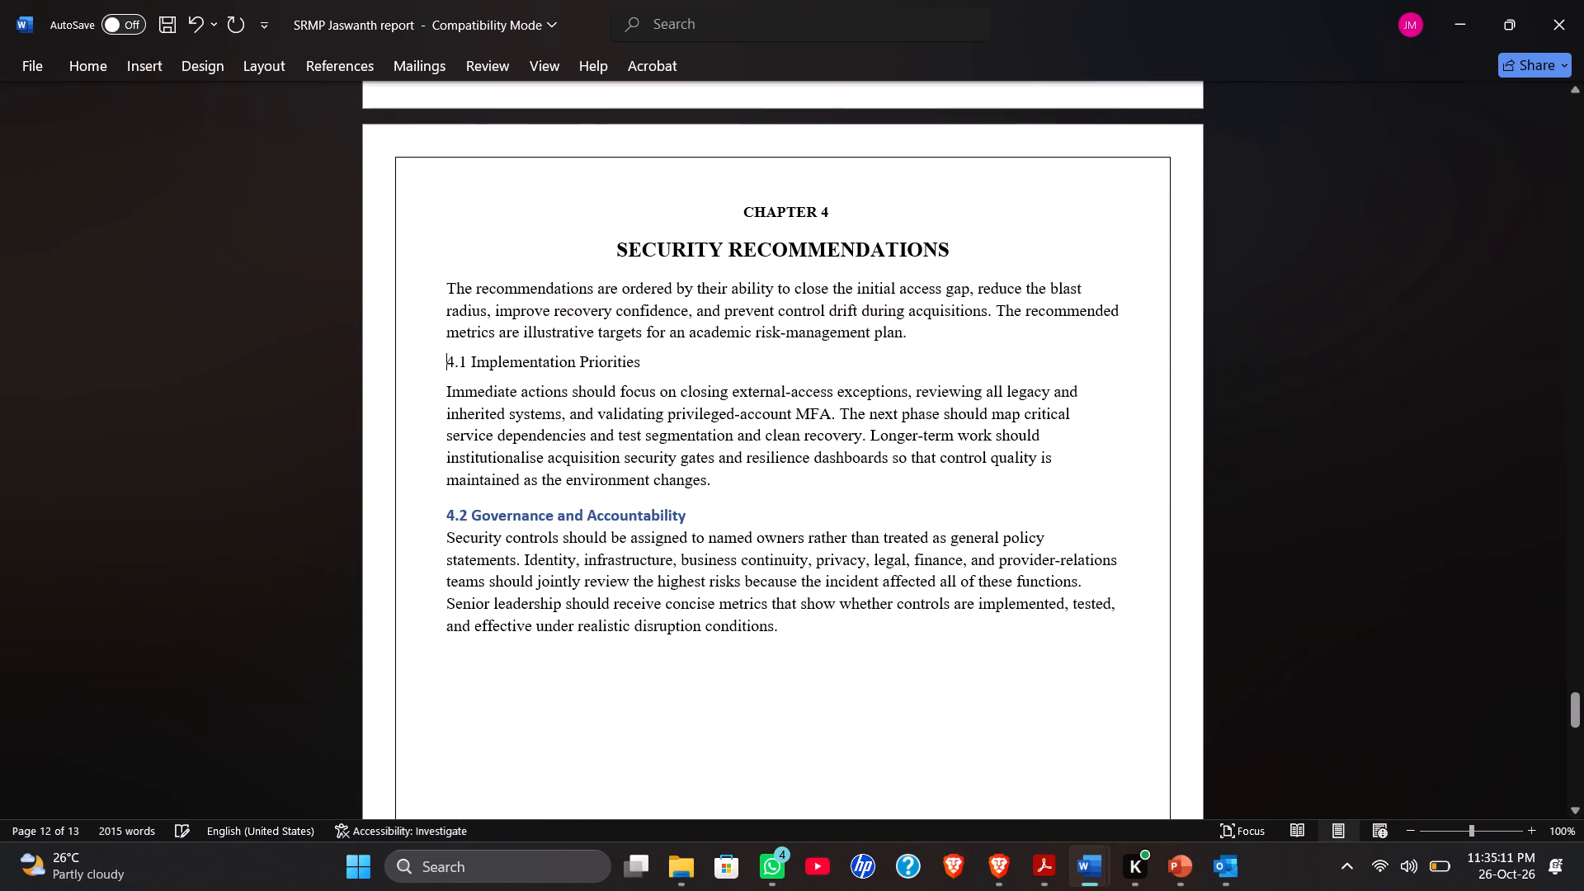
# Move the recommendations table from the Key Findings page back into Chapter 4, around the end of its introductory paragraph.
pyautogui.scroll(11, 510, 328)
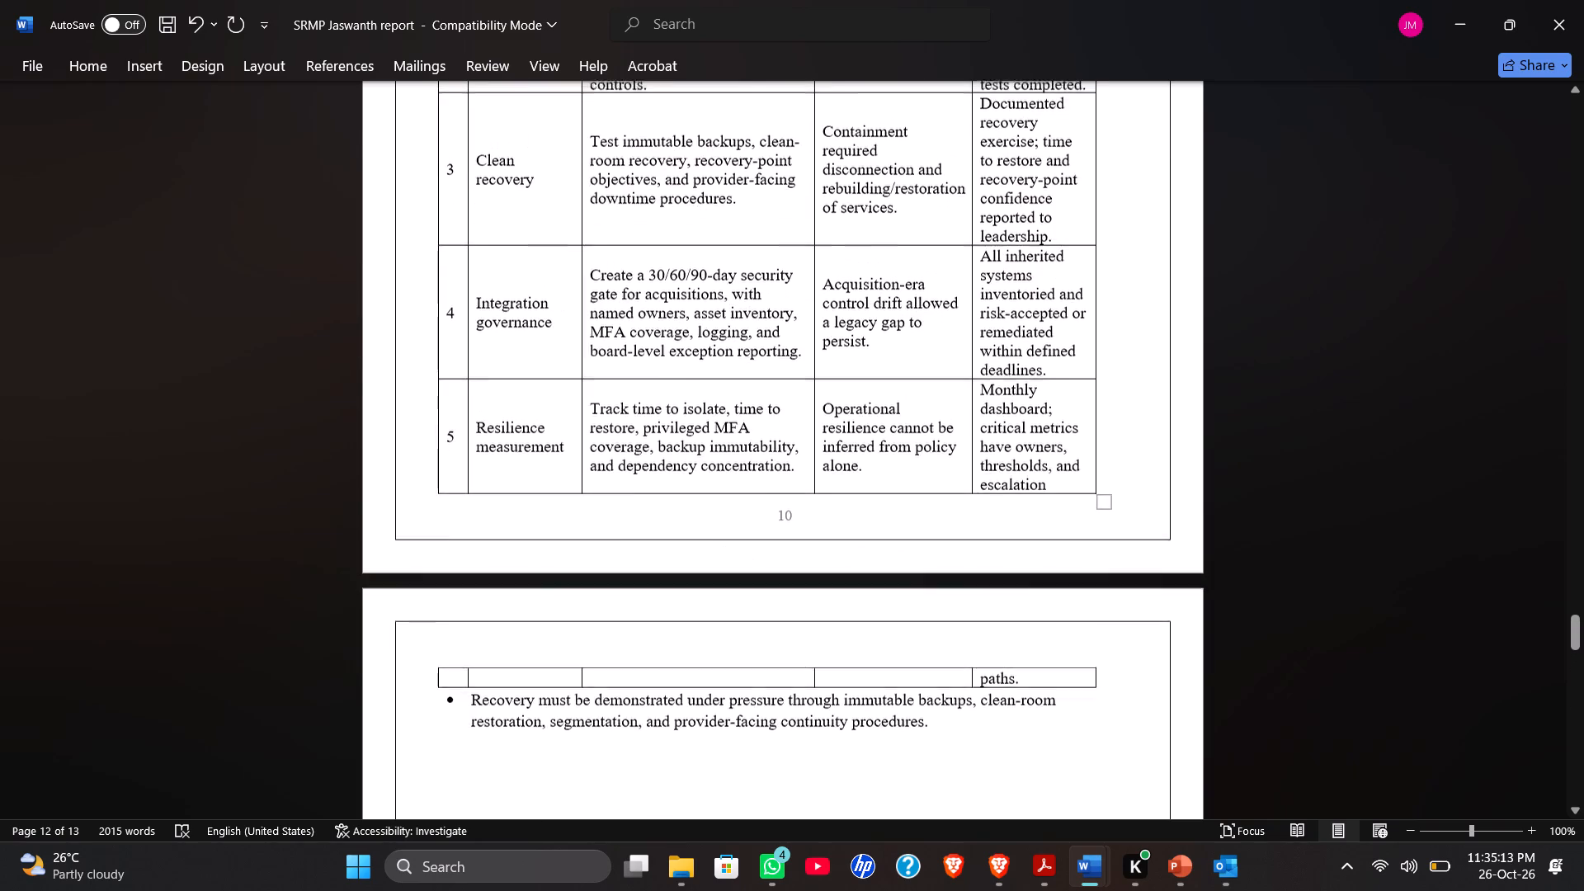
pyautogui.scroll(2, 510, 328)
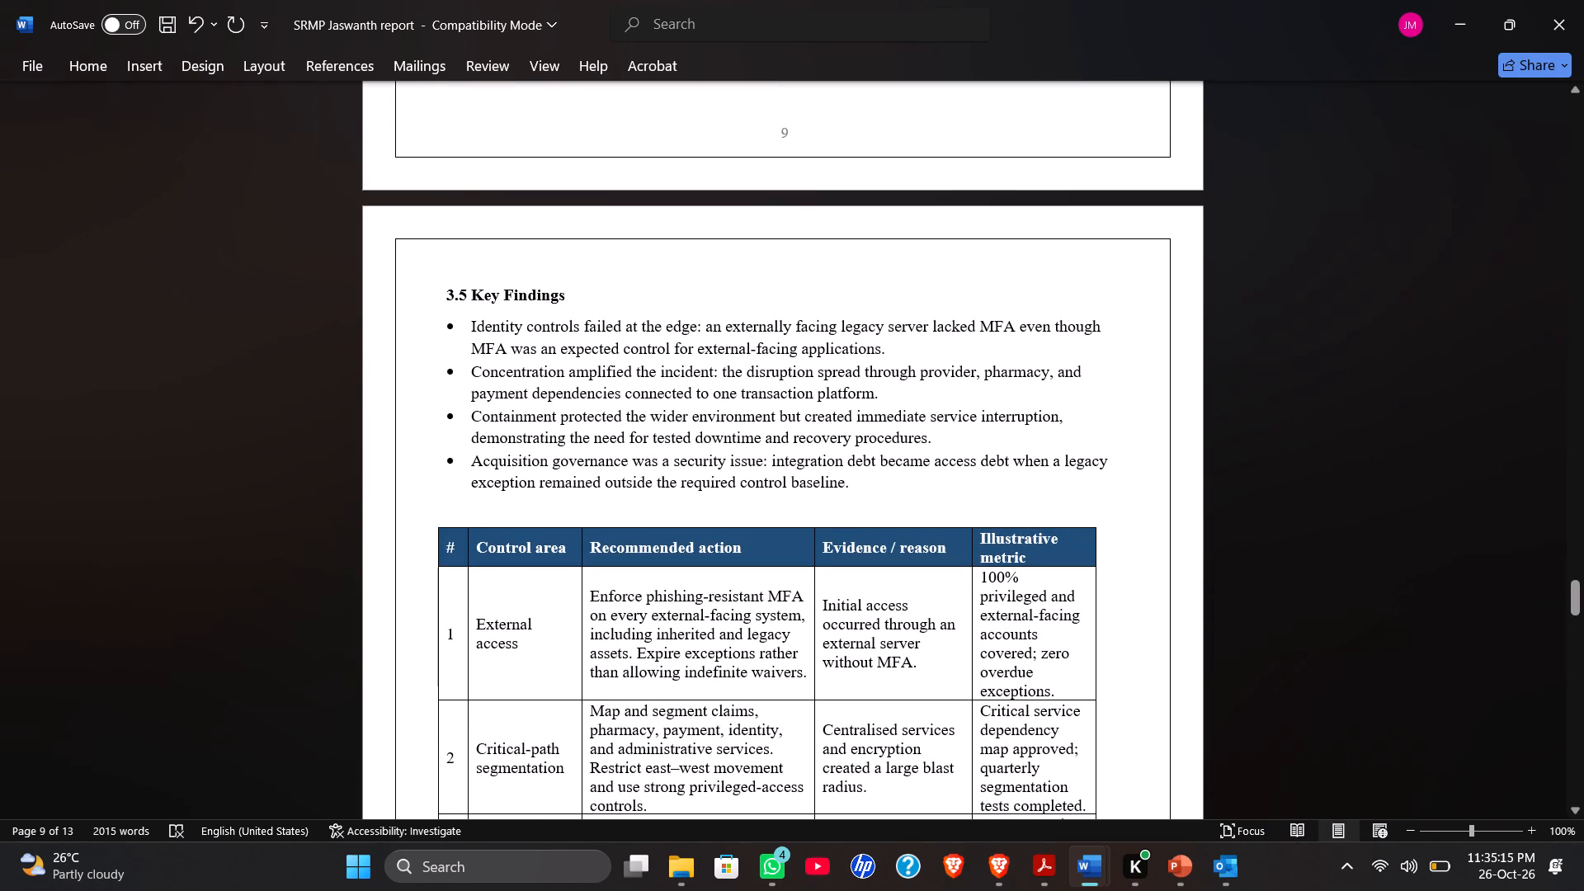
pyautogui.moveTo(427, 522); pyautogui.dragTo(437, 612)
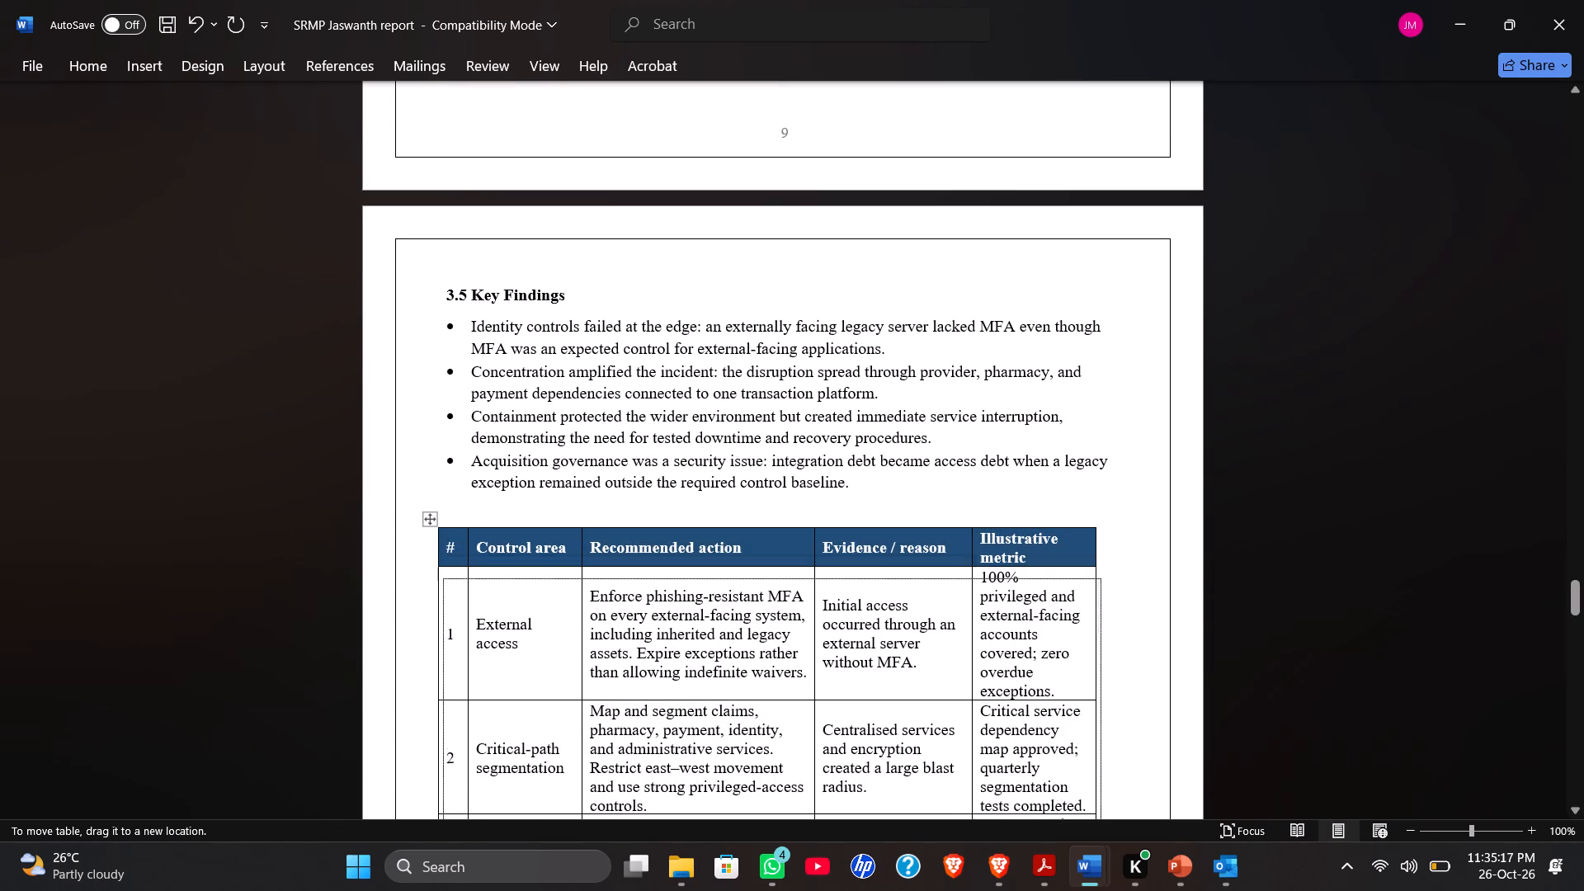
pyautogui.moveTo(437, 612); pyautogui.dragTo(444, 825)
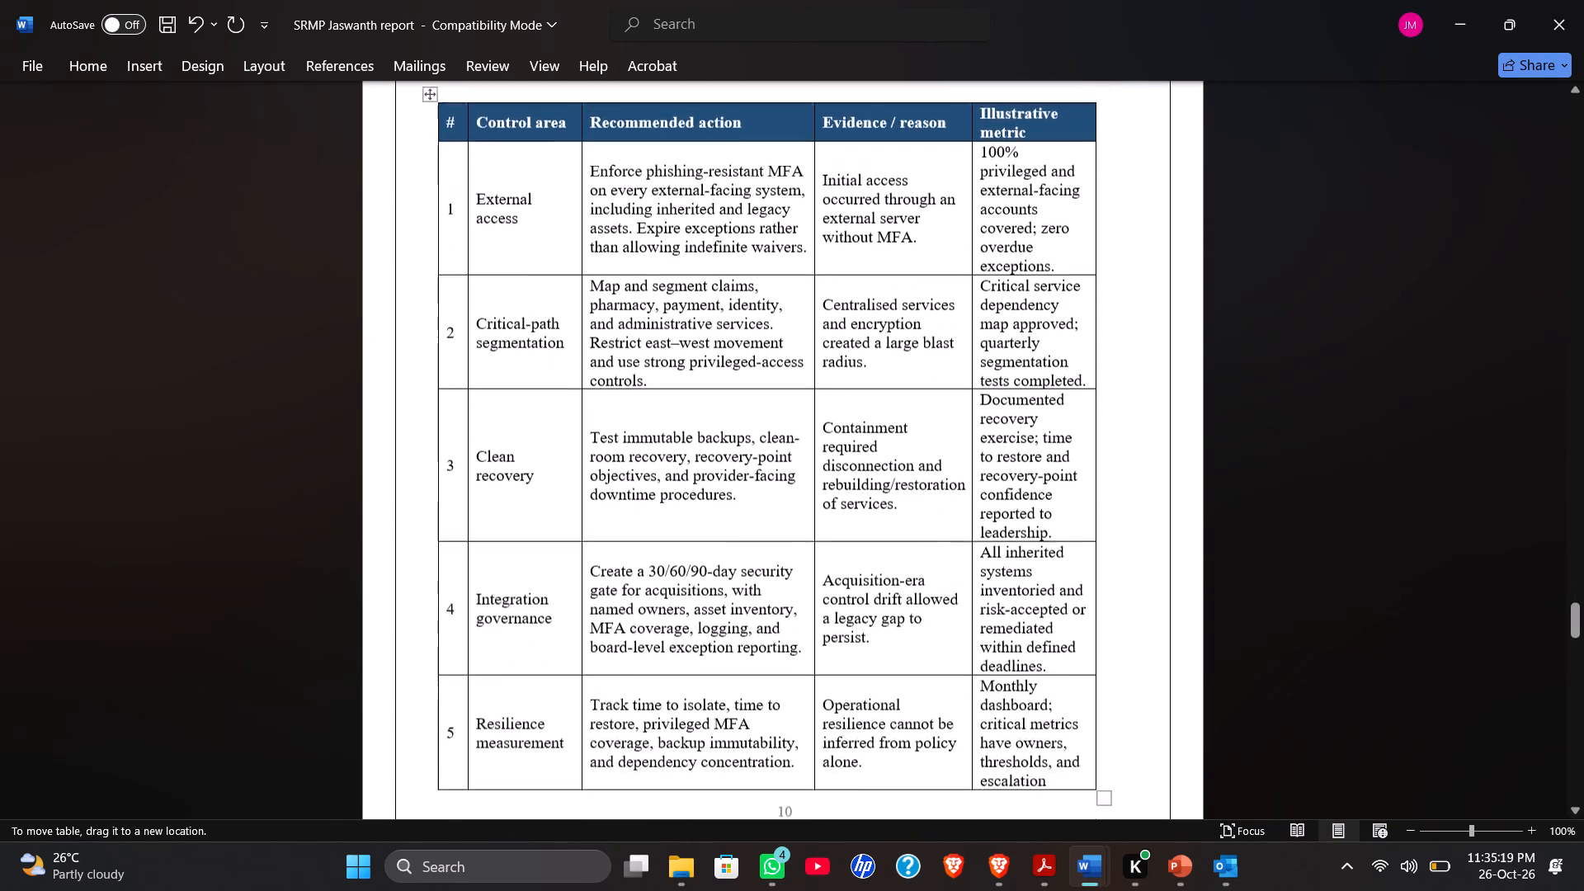
pyautogui.moveTo(444, 825); pyautogui.dragTo(444, 819)
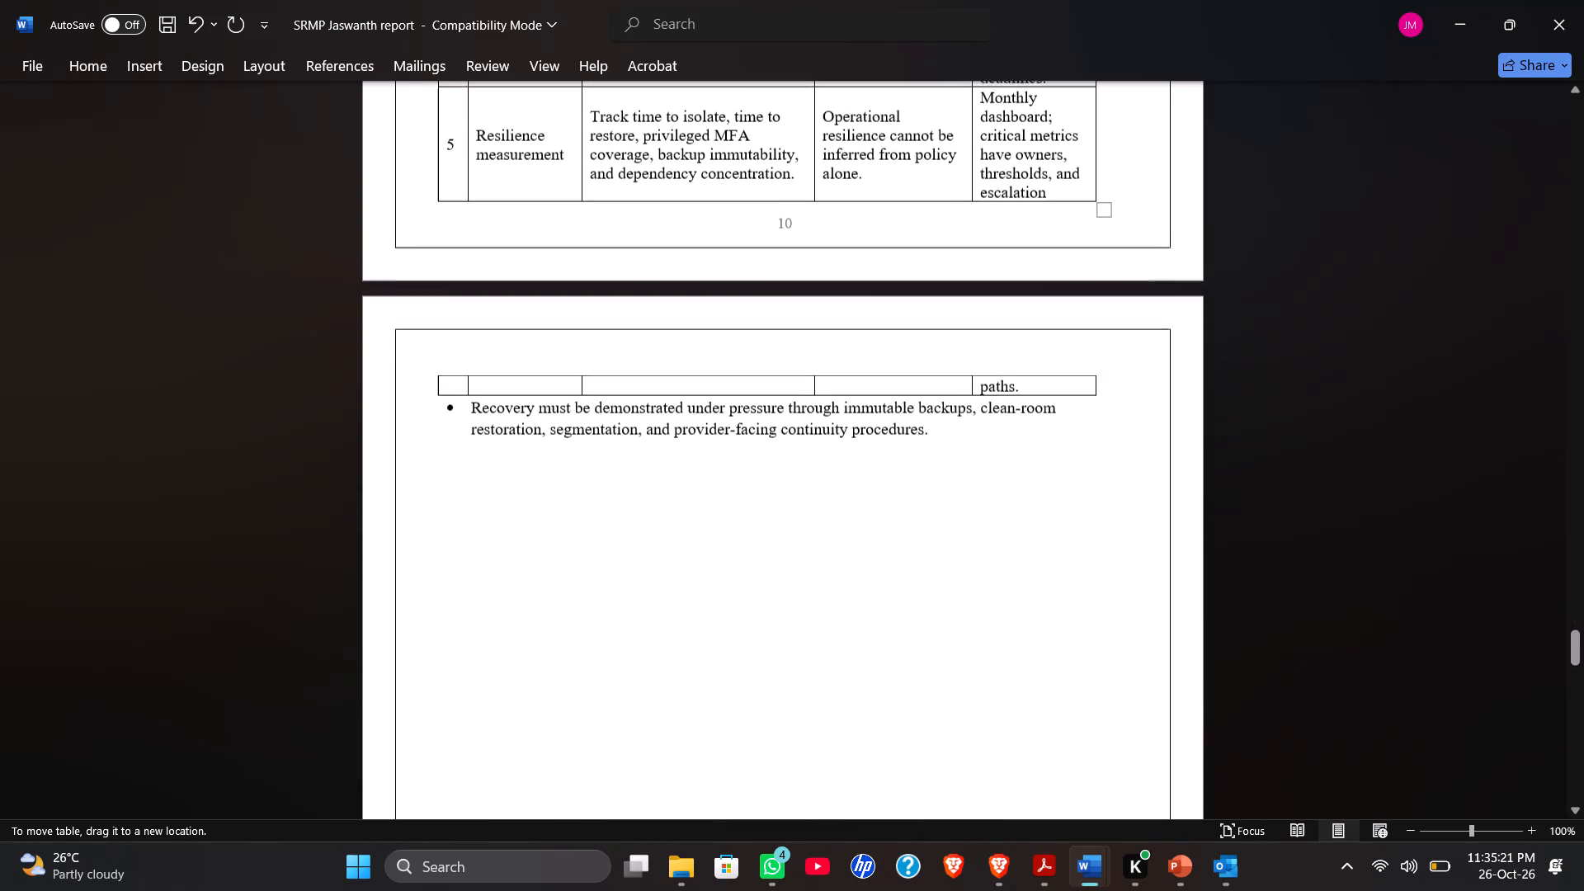
pyautogui.moveTo(444, 819); pyautogui.dragTo(445, 809)
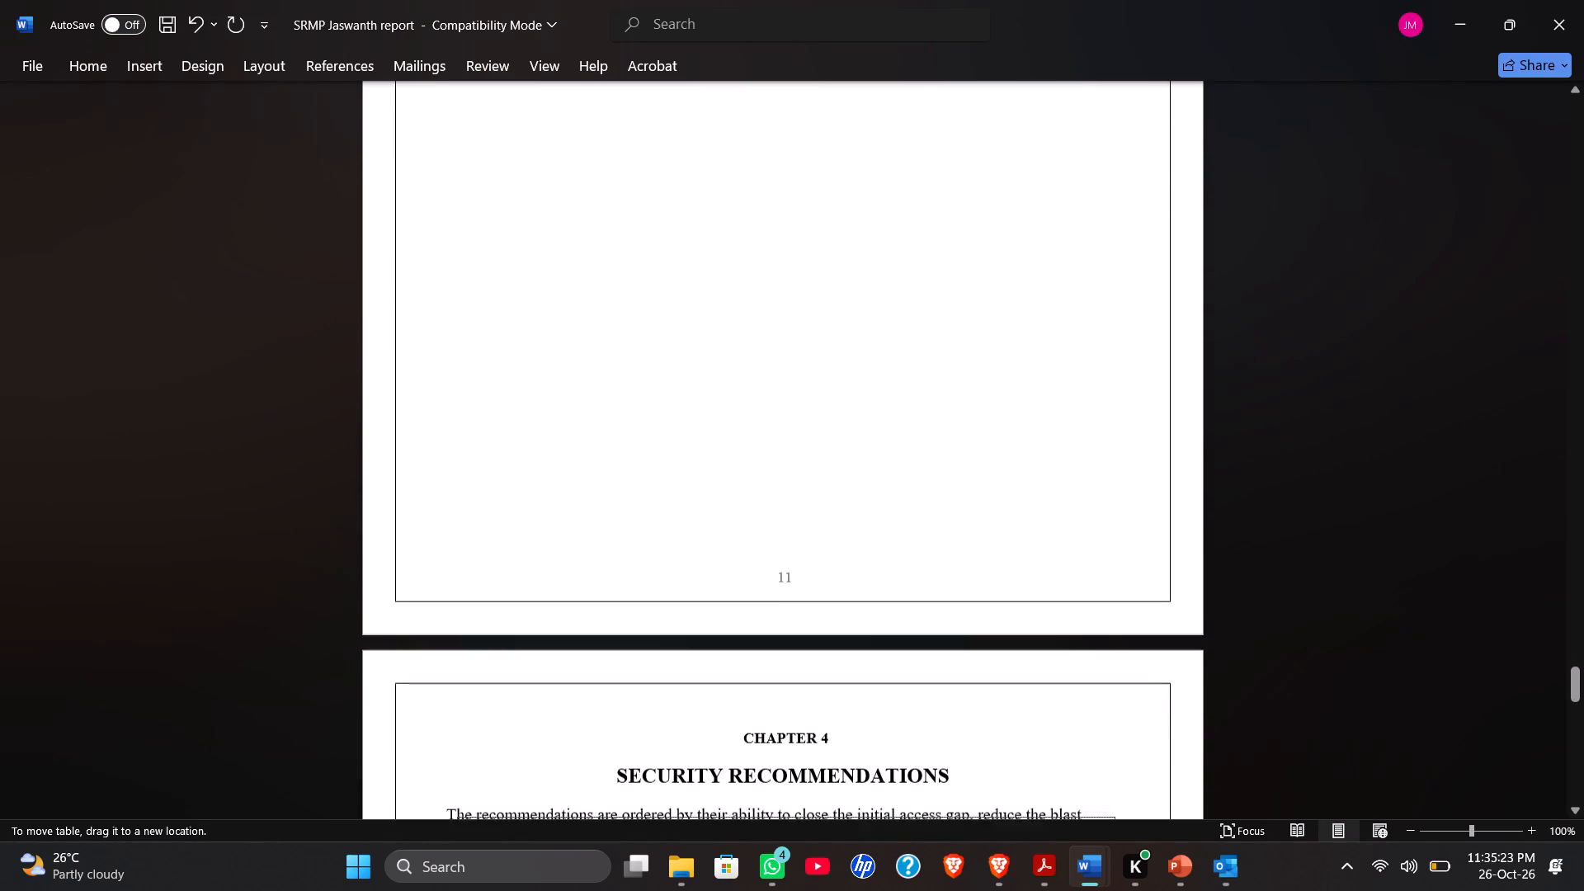
pyautogui.moveTo(445, 809); pyautogui.dragTo(476, 660)
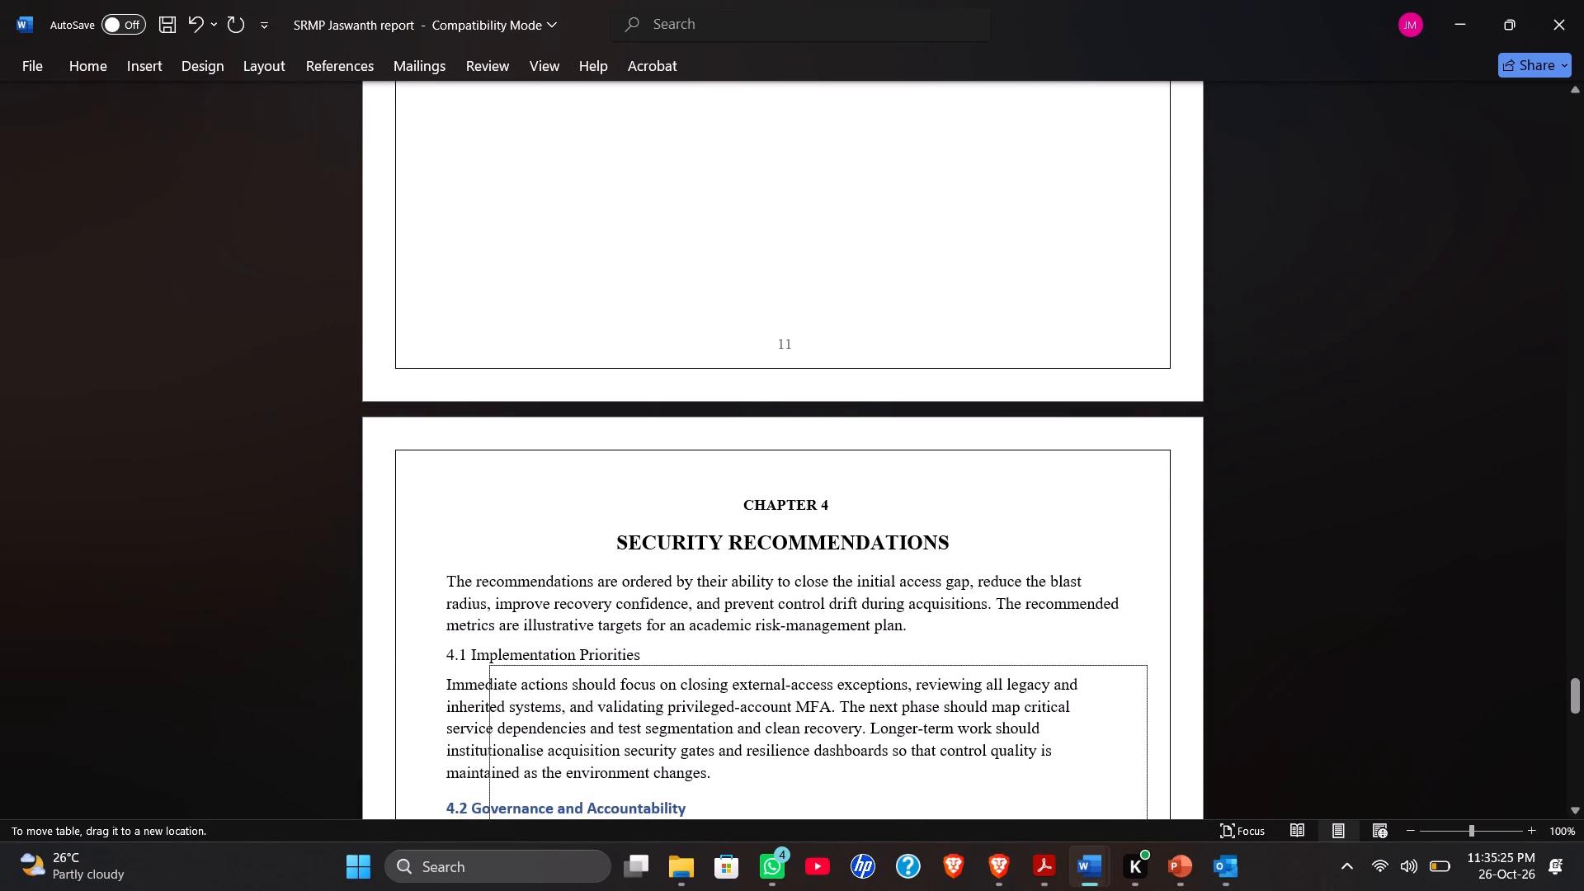
pyautogui.moveTo(476, 660); pyautogui.dragTo(438, 637)
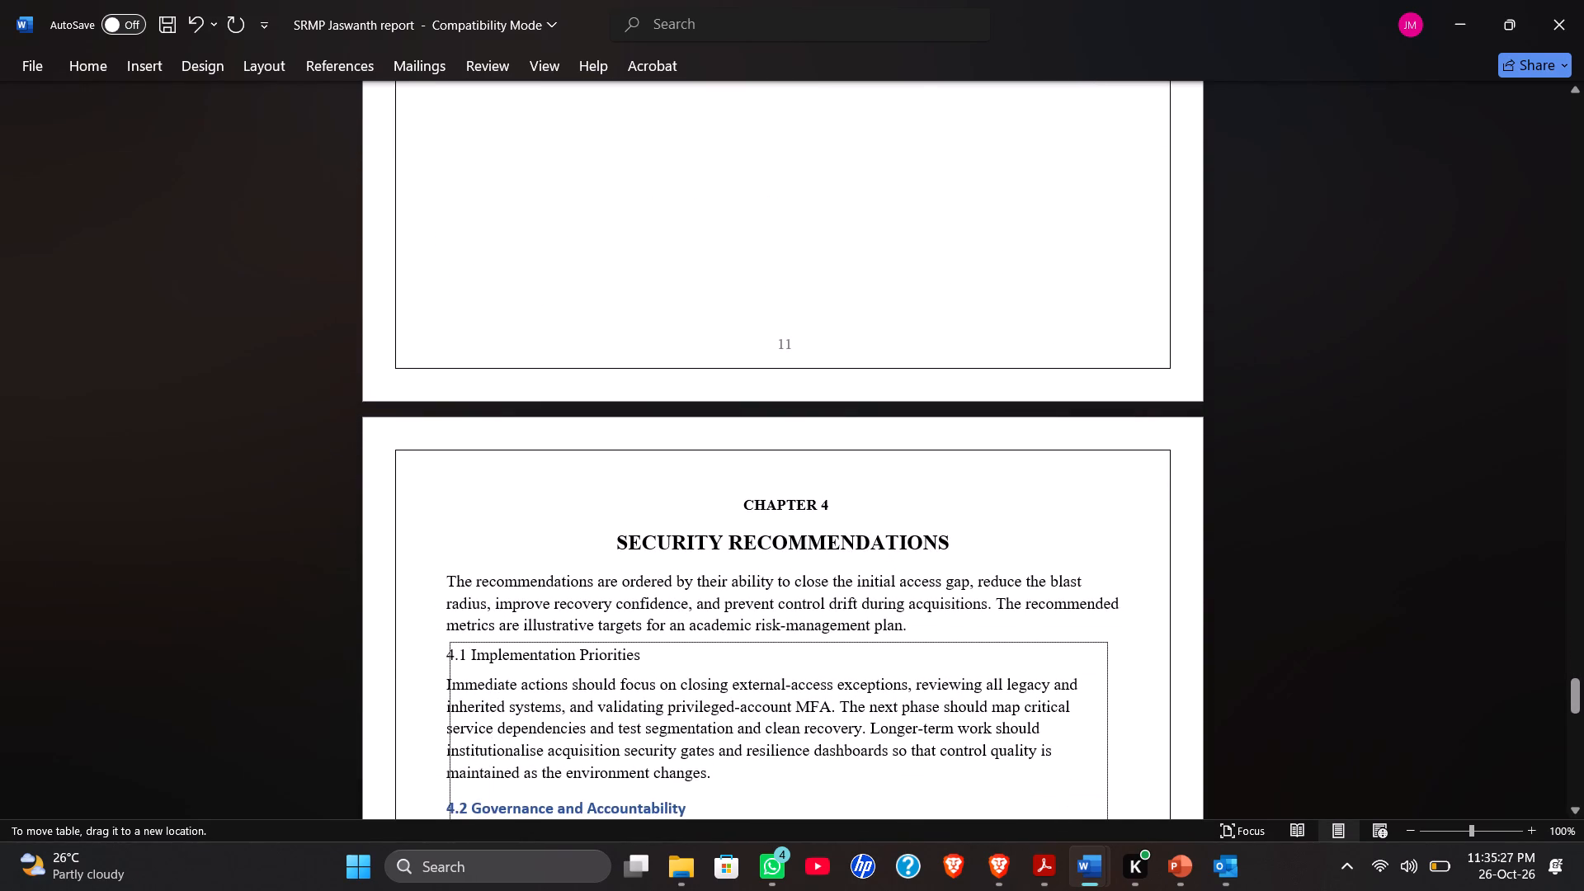
pyautogui.moveTo(438, 637); pyautogui.dragTo(425, 637)
# Move the recommendations table lower in Chapter 4 so the whole introductory paragraph sits above it.
pyautogui.scroll(-1, 641, 472)
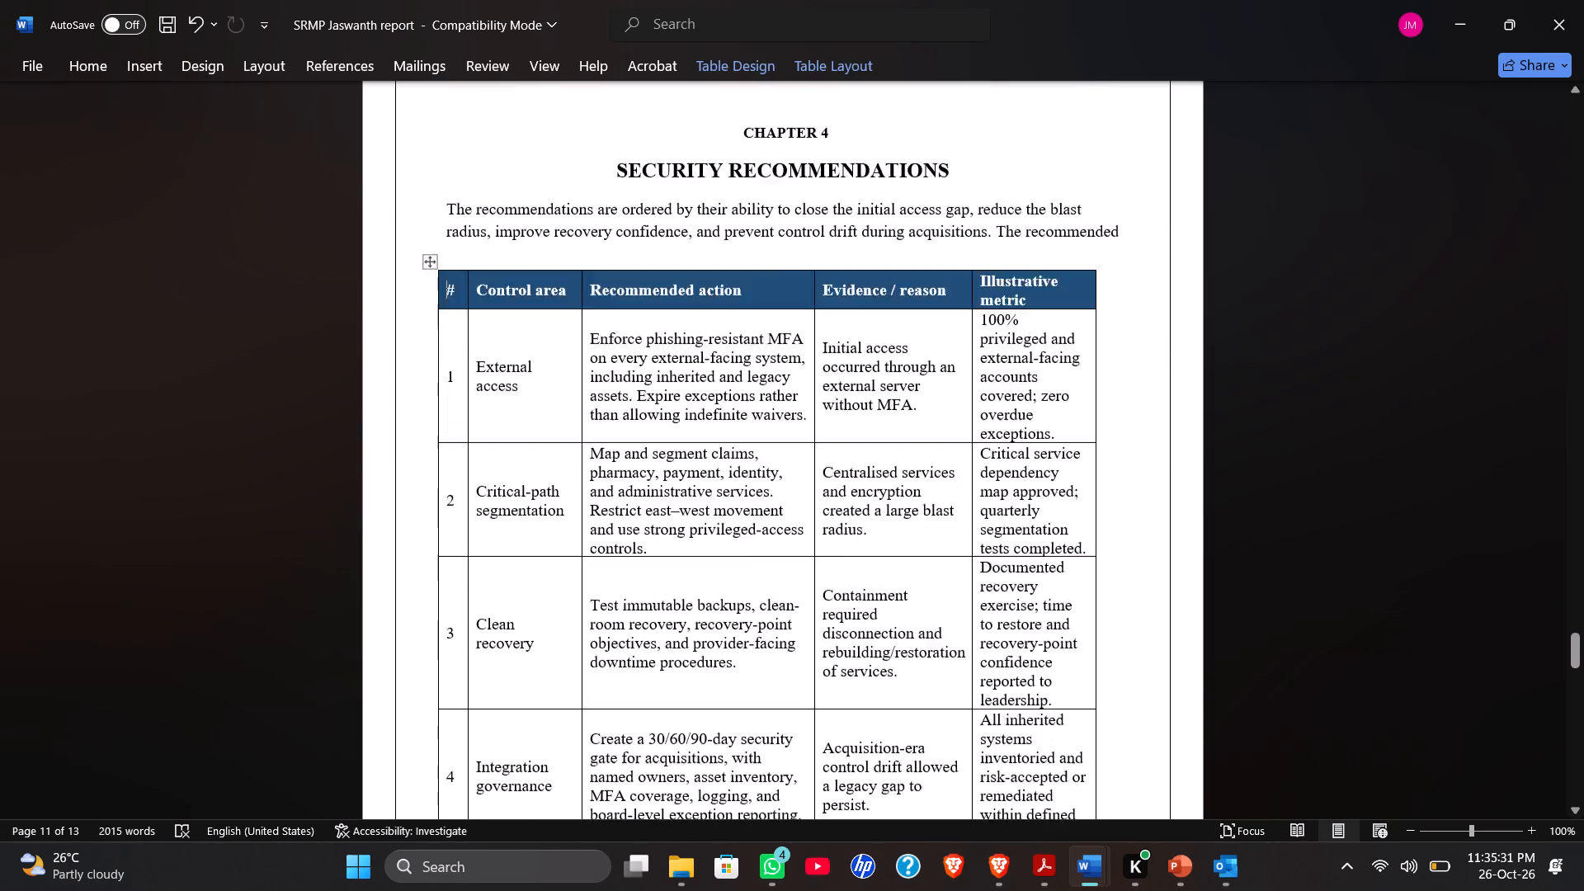
pyautogui.scroll(-1, 641, 472)
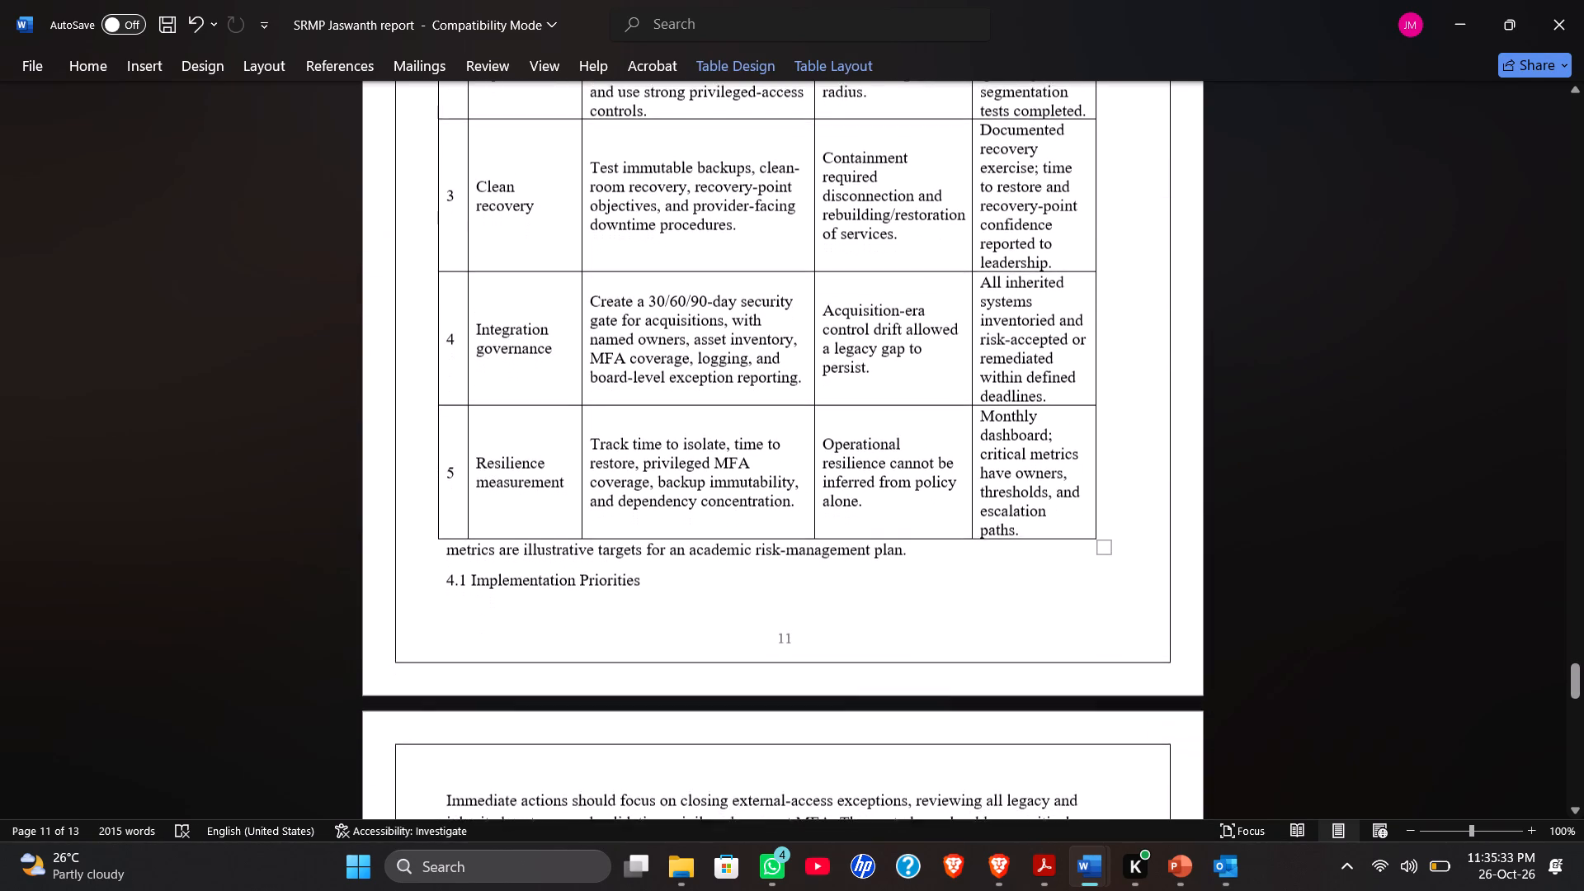
pyautogui.scroll(4, 615, 484)
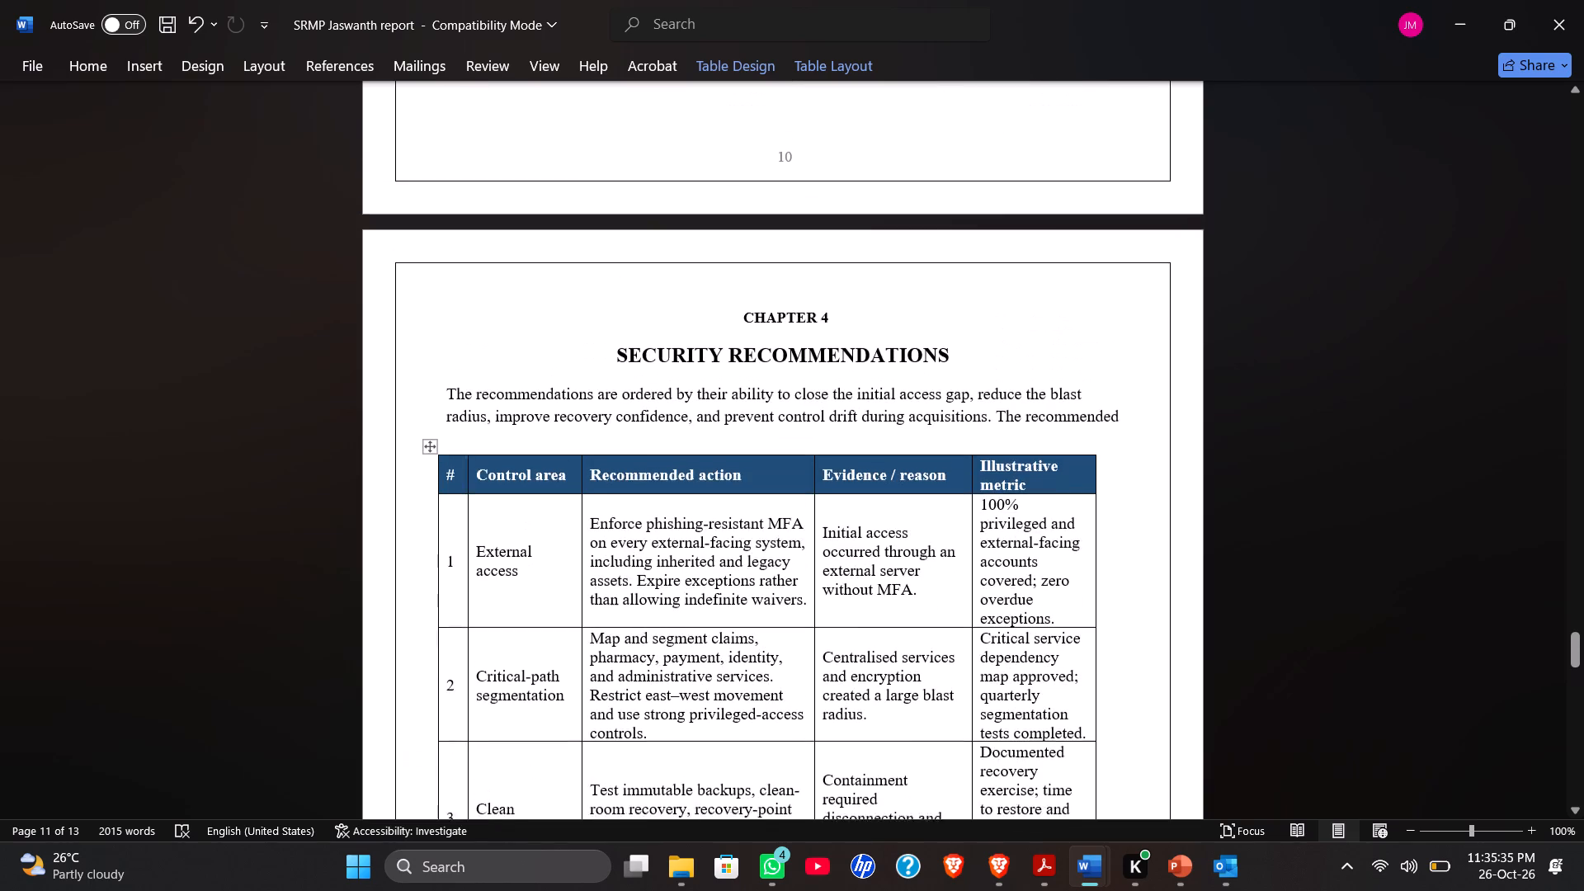
pyautogui.moveTo(429, 463); pyautogui.dragTo(433, 606)
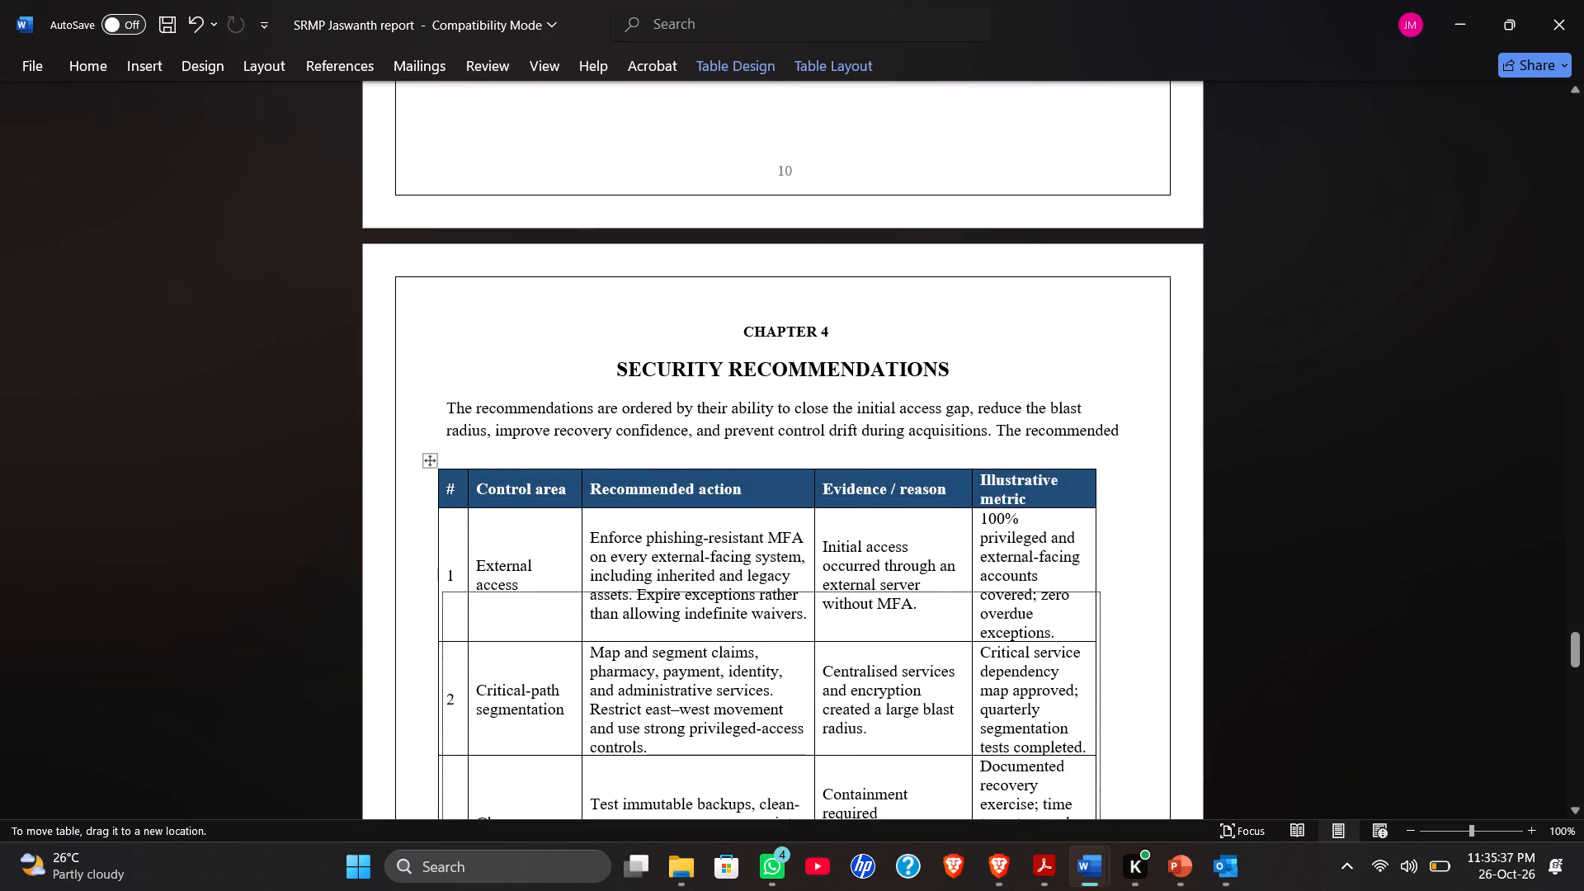
pyautogui.moveTo(433, 606); pyautogui.dragTo(427, 618)
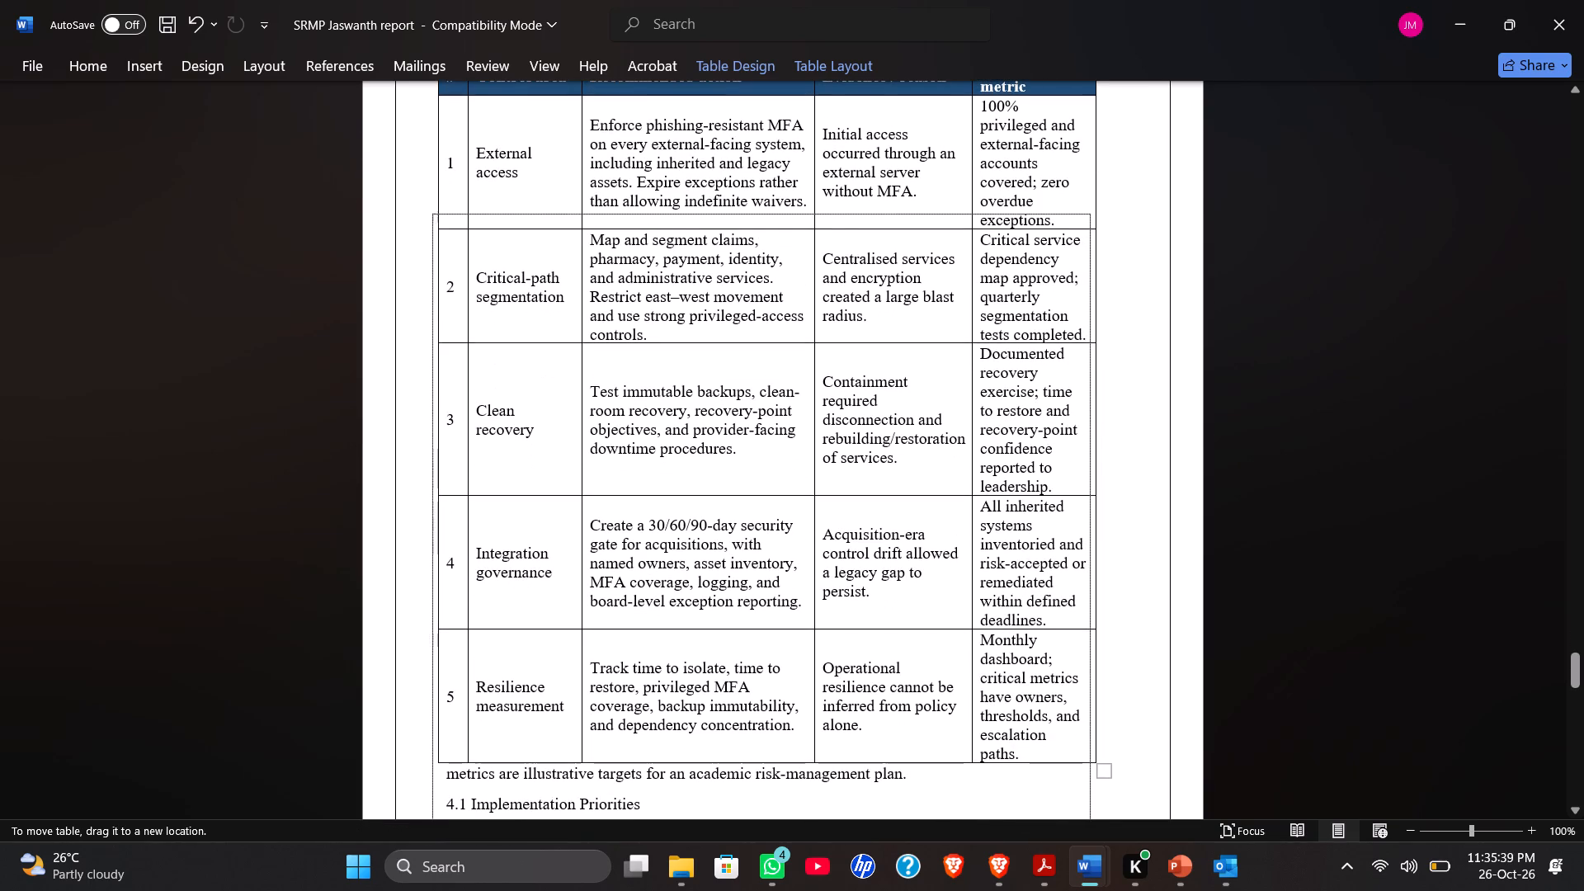
pyautogui.moveTo(427, 618); pyautogui.dragTo(435, 545)
# Move the recommendations table up to sit directly beneath the Chapter 4 introductory paragraph, closing the gap.
pyautogui.scroll(-1, 440, 541)
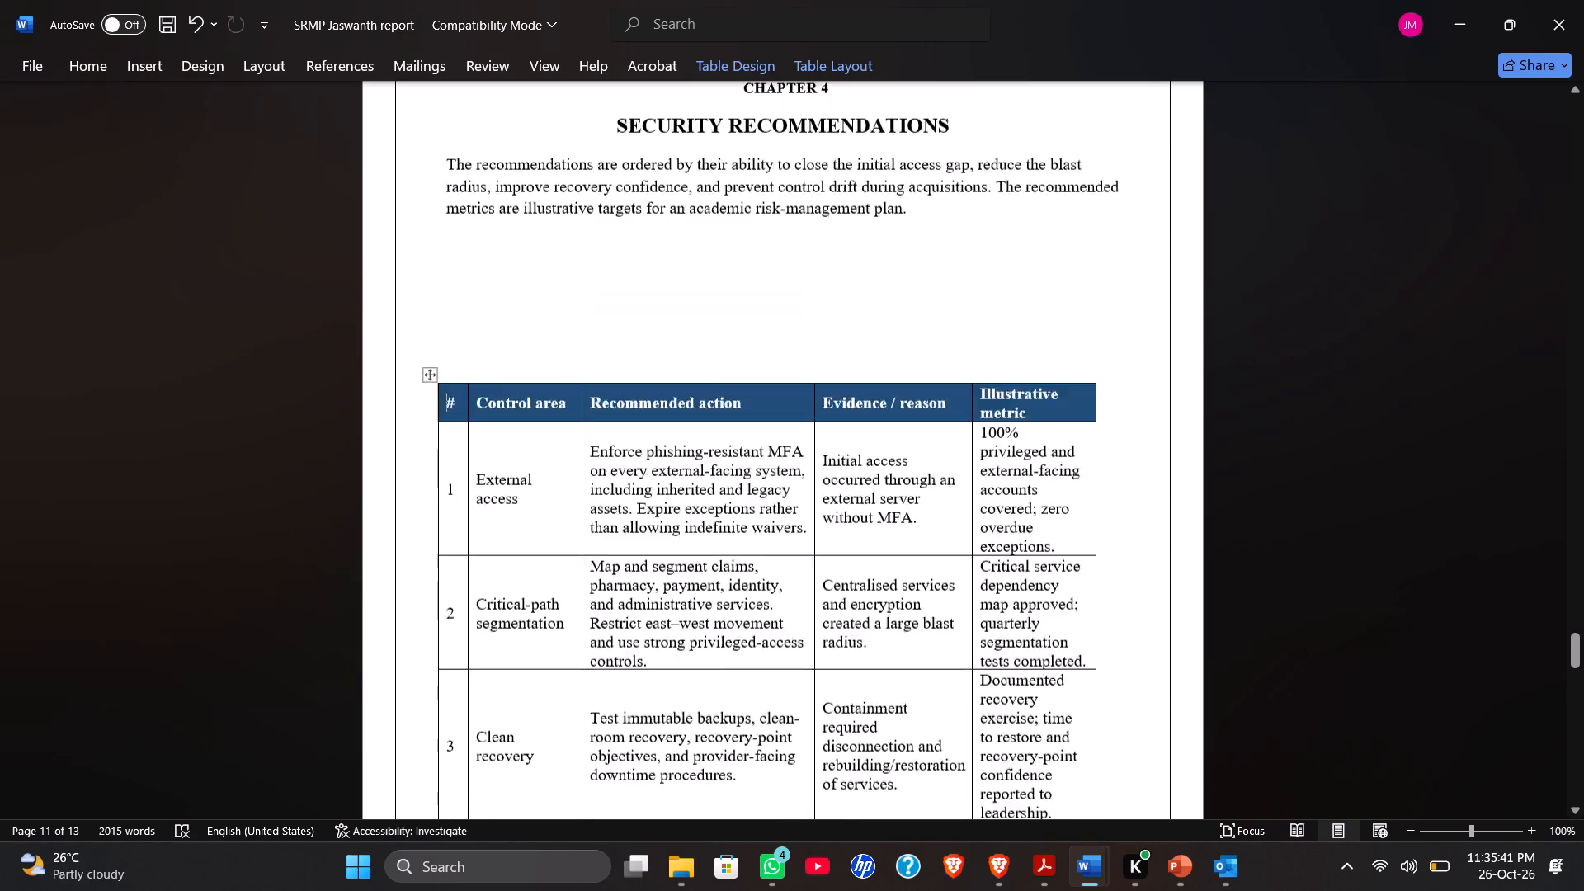
pyautogui.scroll(-1, 441, 540)
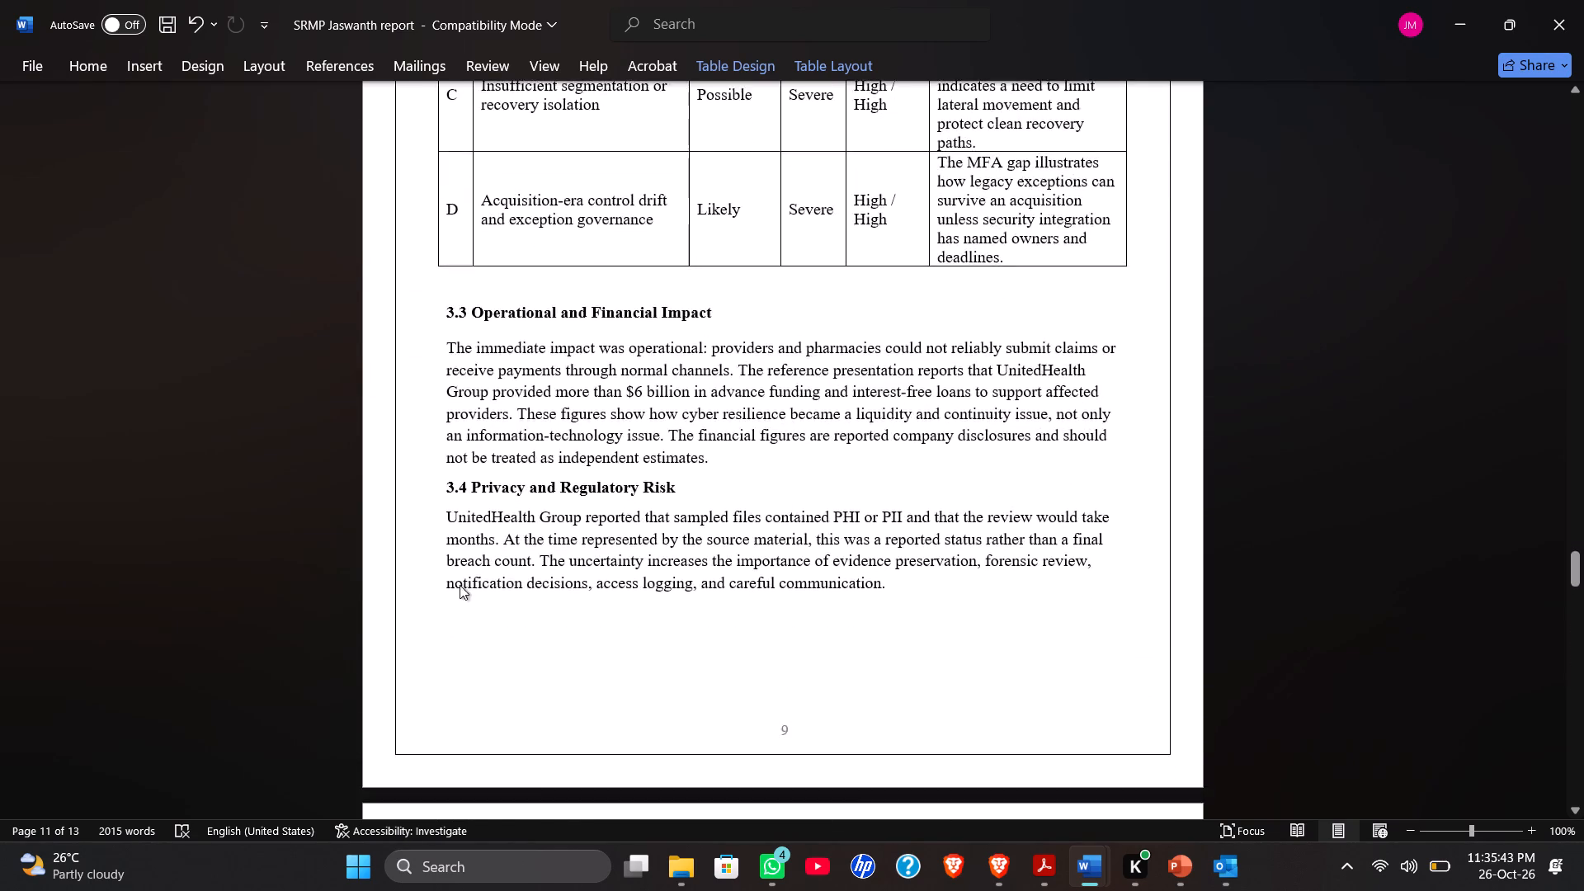
pyautogui.scroll(-12, 460, 585)
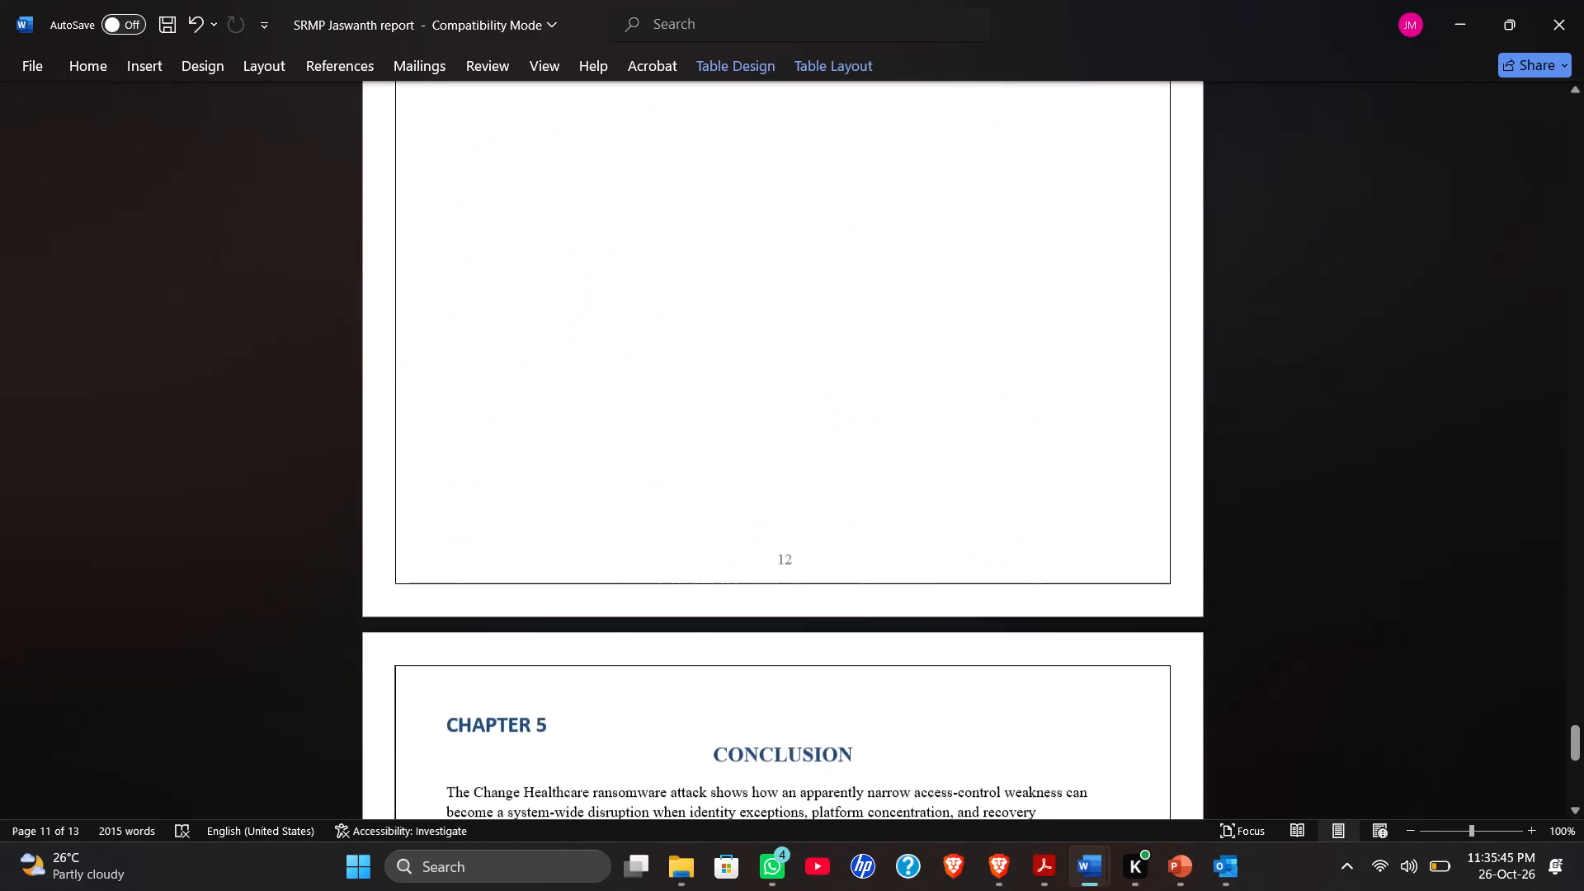
pyautogui.scroll(5, 450, 564)
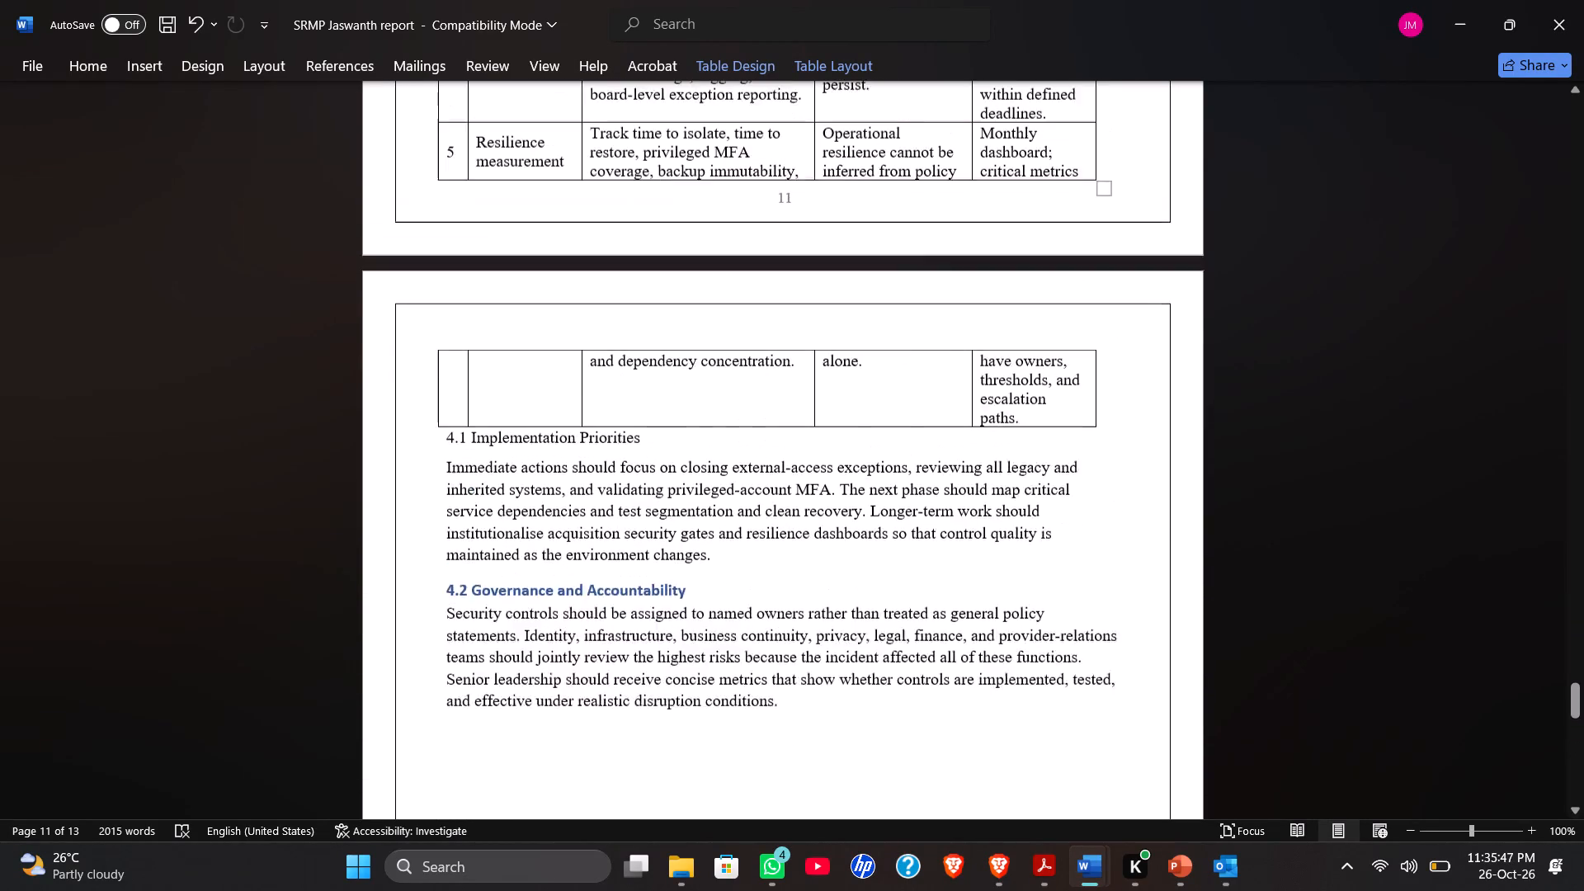
pyautogui.scroll(4, 450, 564)
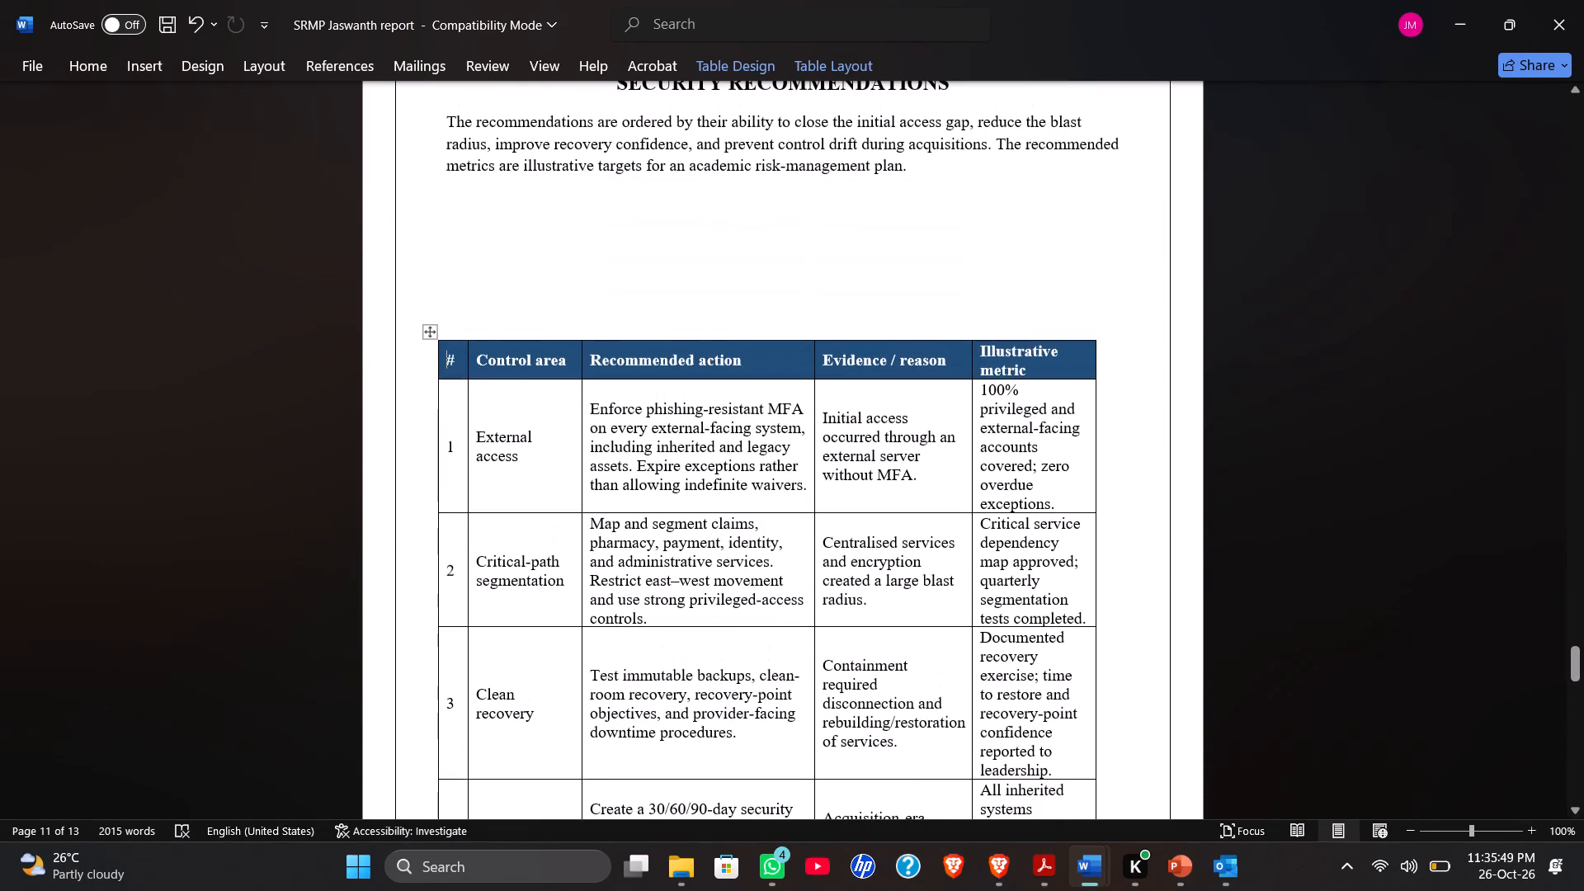
pyautogui.click(466, 200)
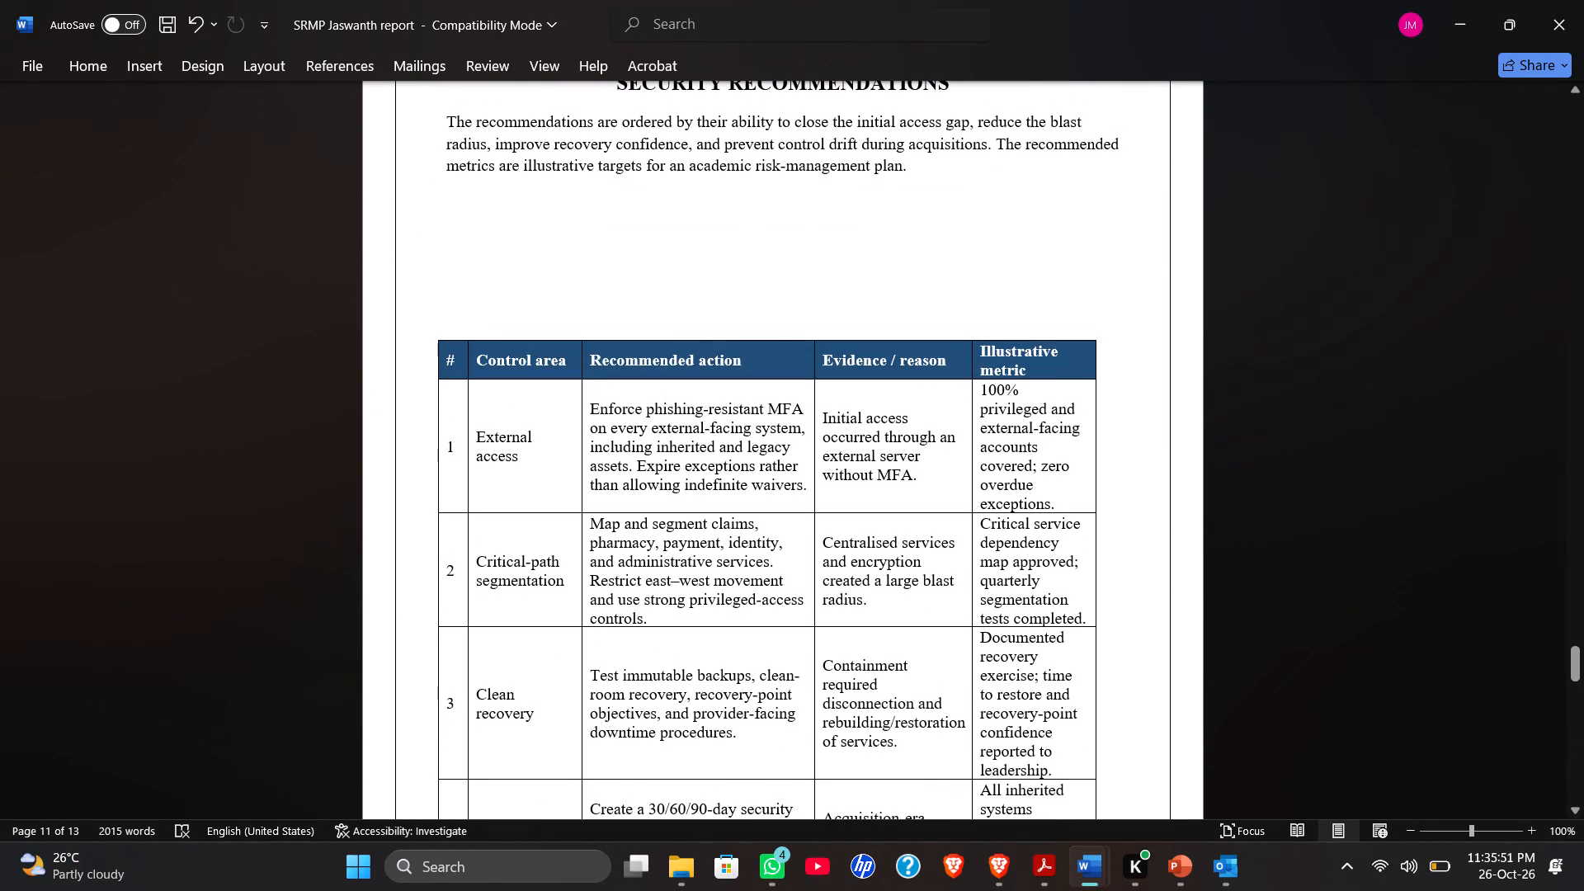
pyautogui.click(898, 187)
pyautogui.moveTo(429, 330); pyautogui.dragTo(429, 306)
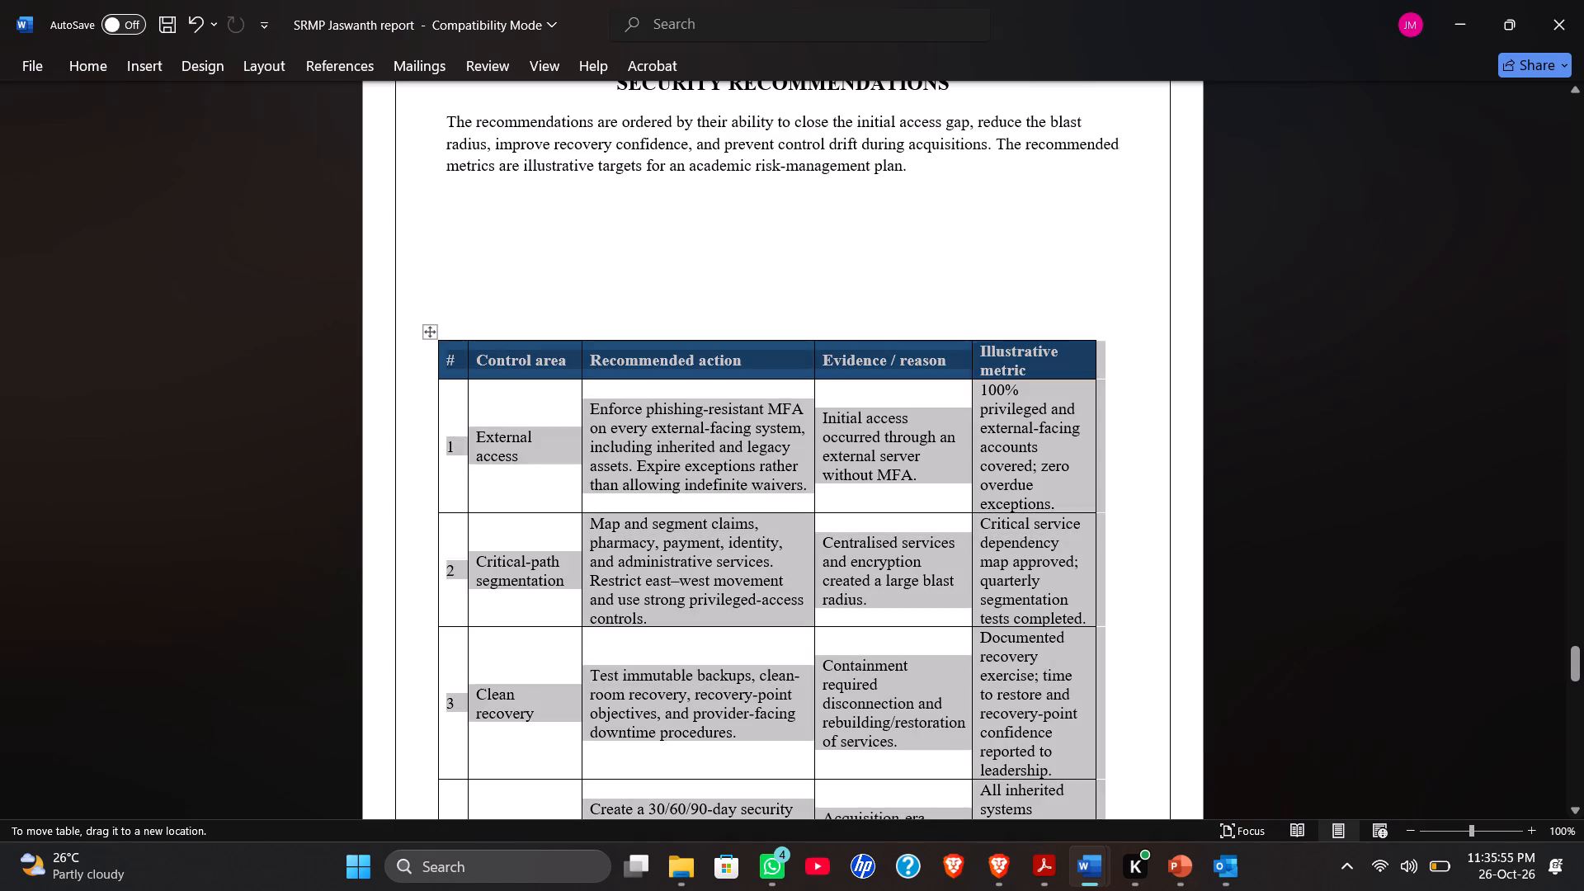
pyautogui.moveTo(429, 306); pyautogui.dragTo(408, 180)
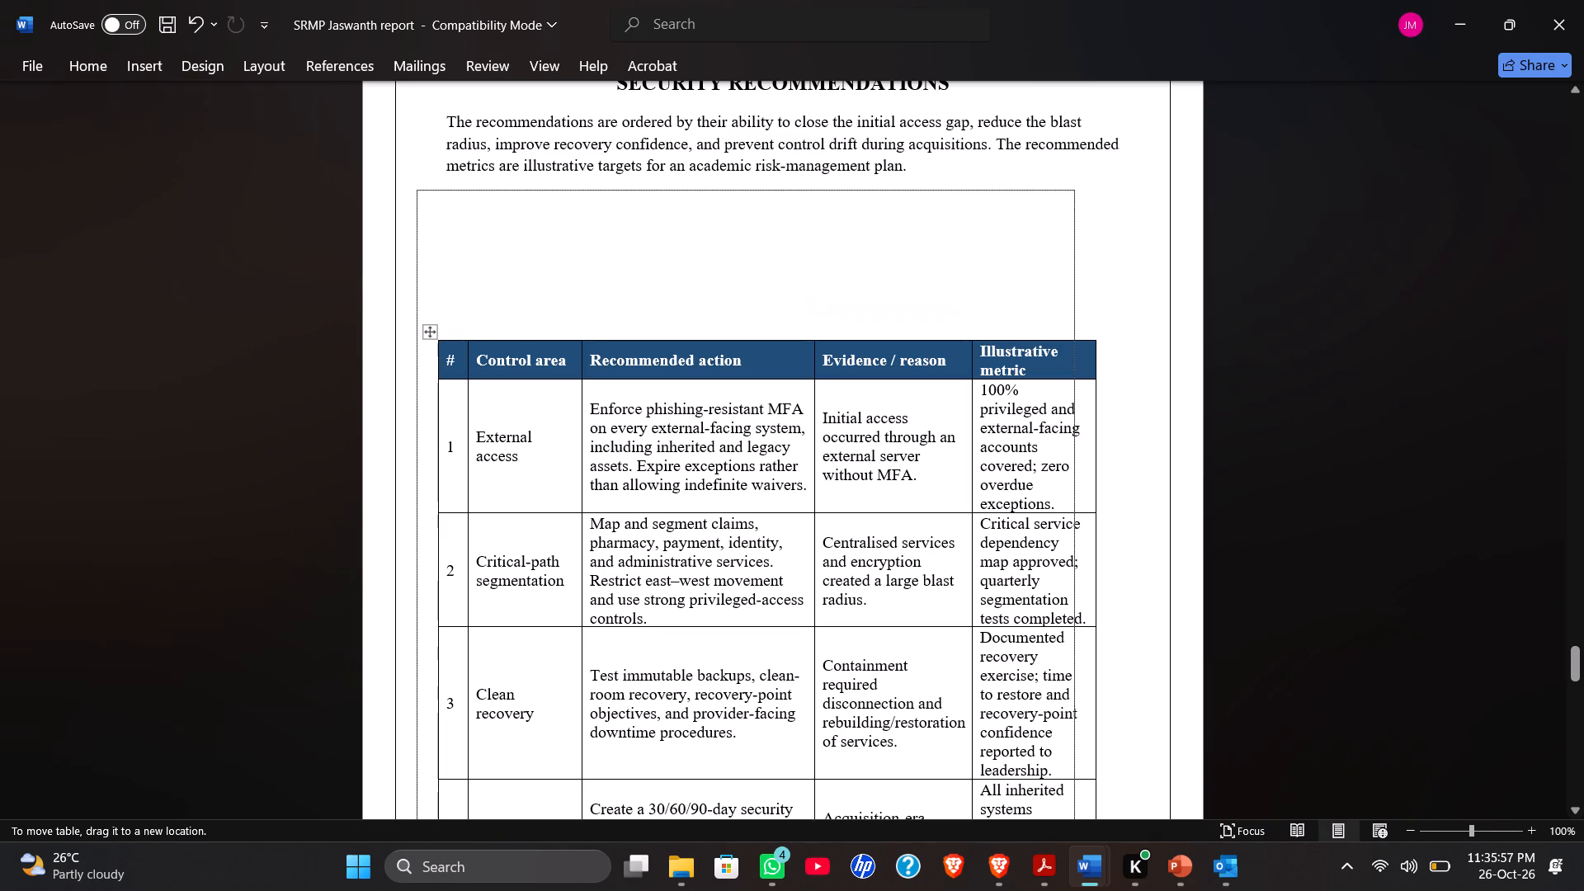
pyautogui.moveTo(408, 180); pyautogui.dragTo(423, 180)
# Insert three empty lines before "4.1 Implementation Priorities" to push it onto the page after the recommendations table.
pyautogui.scroll(-1, 716, 264)
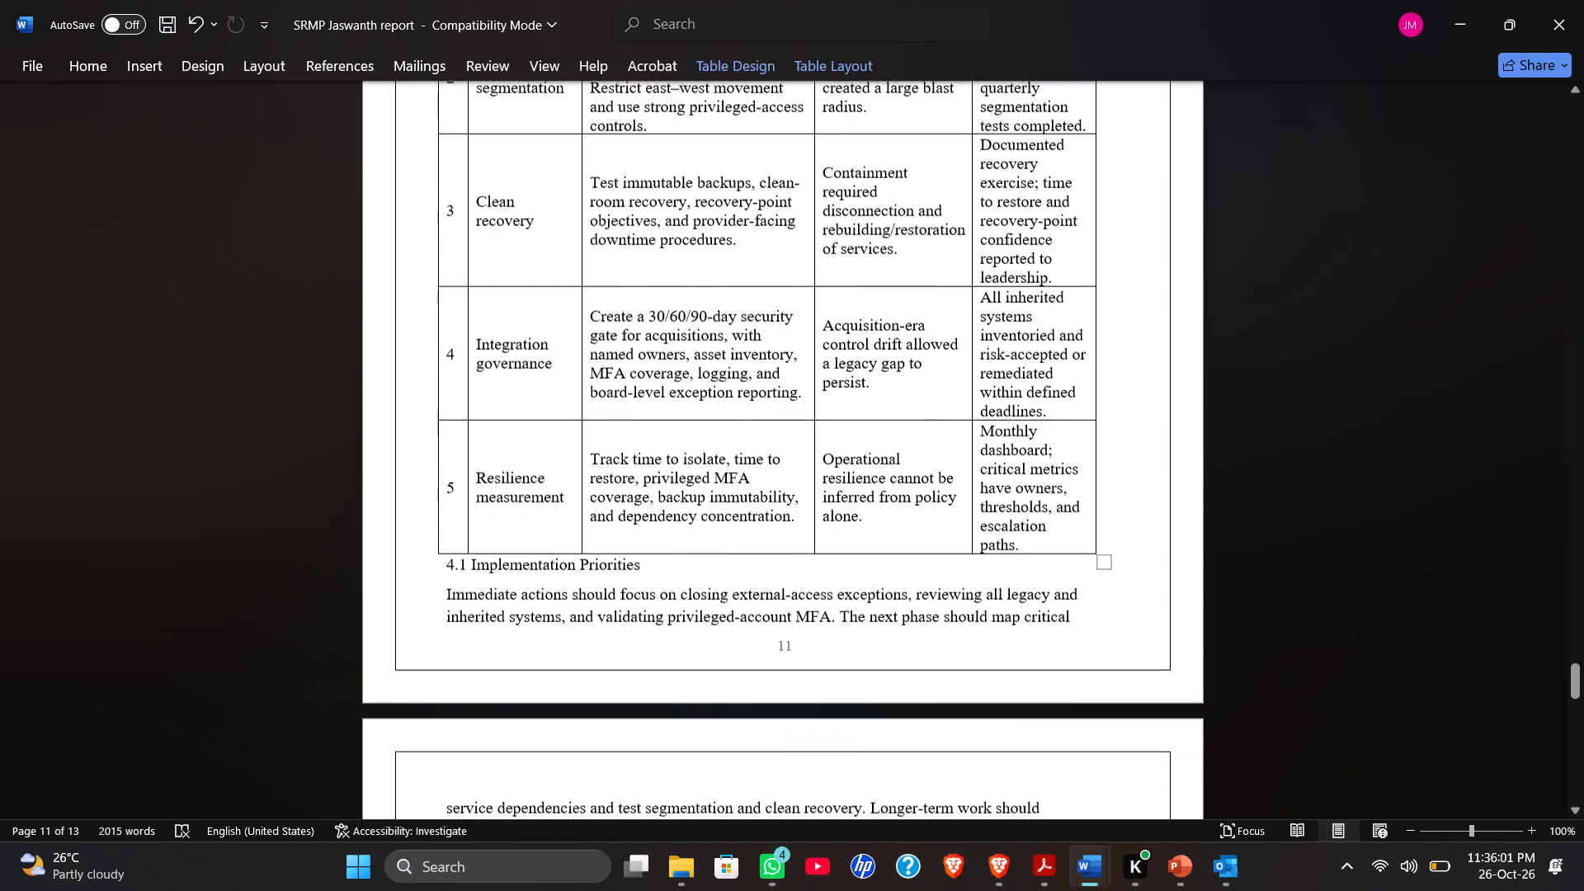
pyautogui.scroll(-1, 607, 488)
pyautogui.click(1114, 513)
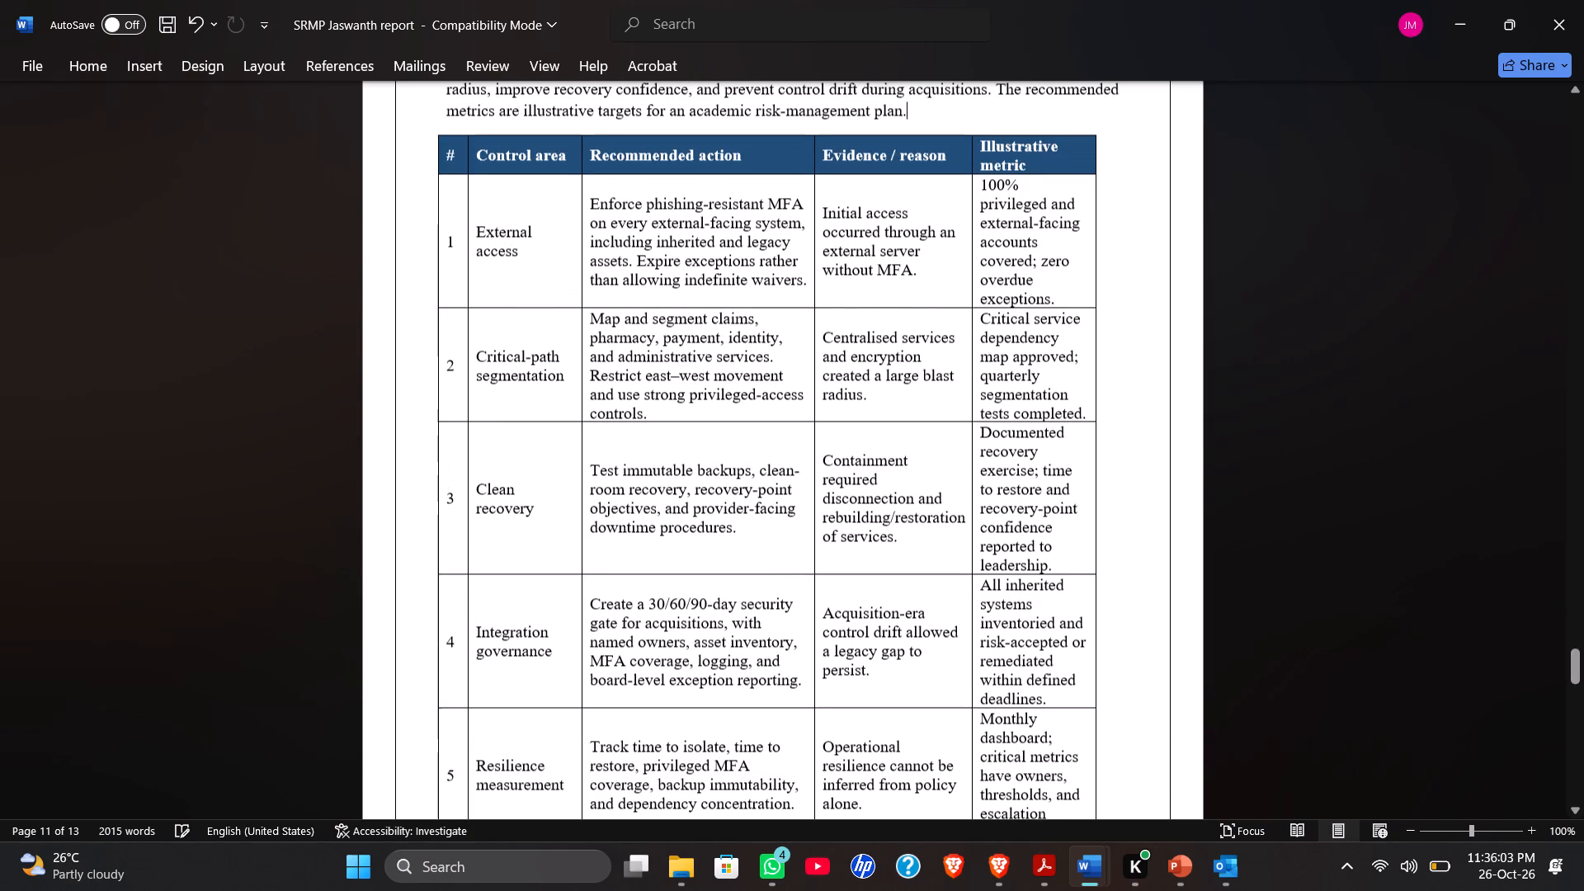
pyautogui.press('Right')
pyautogui.press('Return')
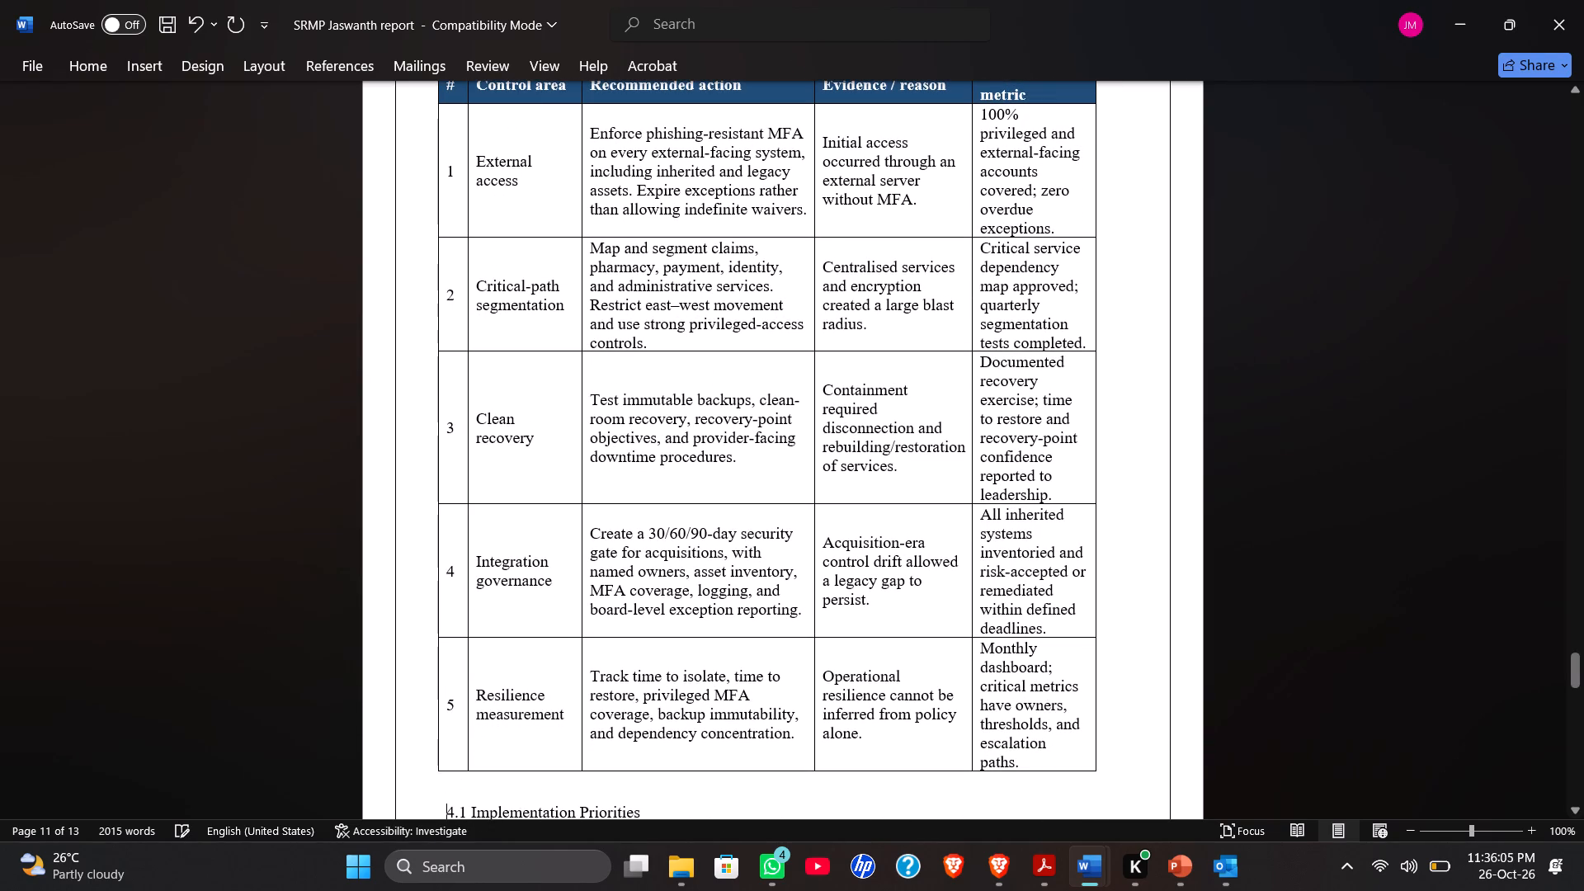
pyautogui.scroll(-2, 604, 754)
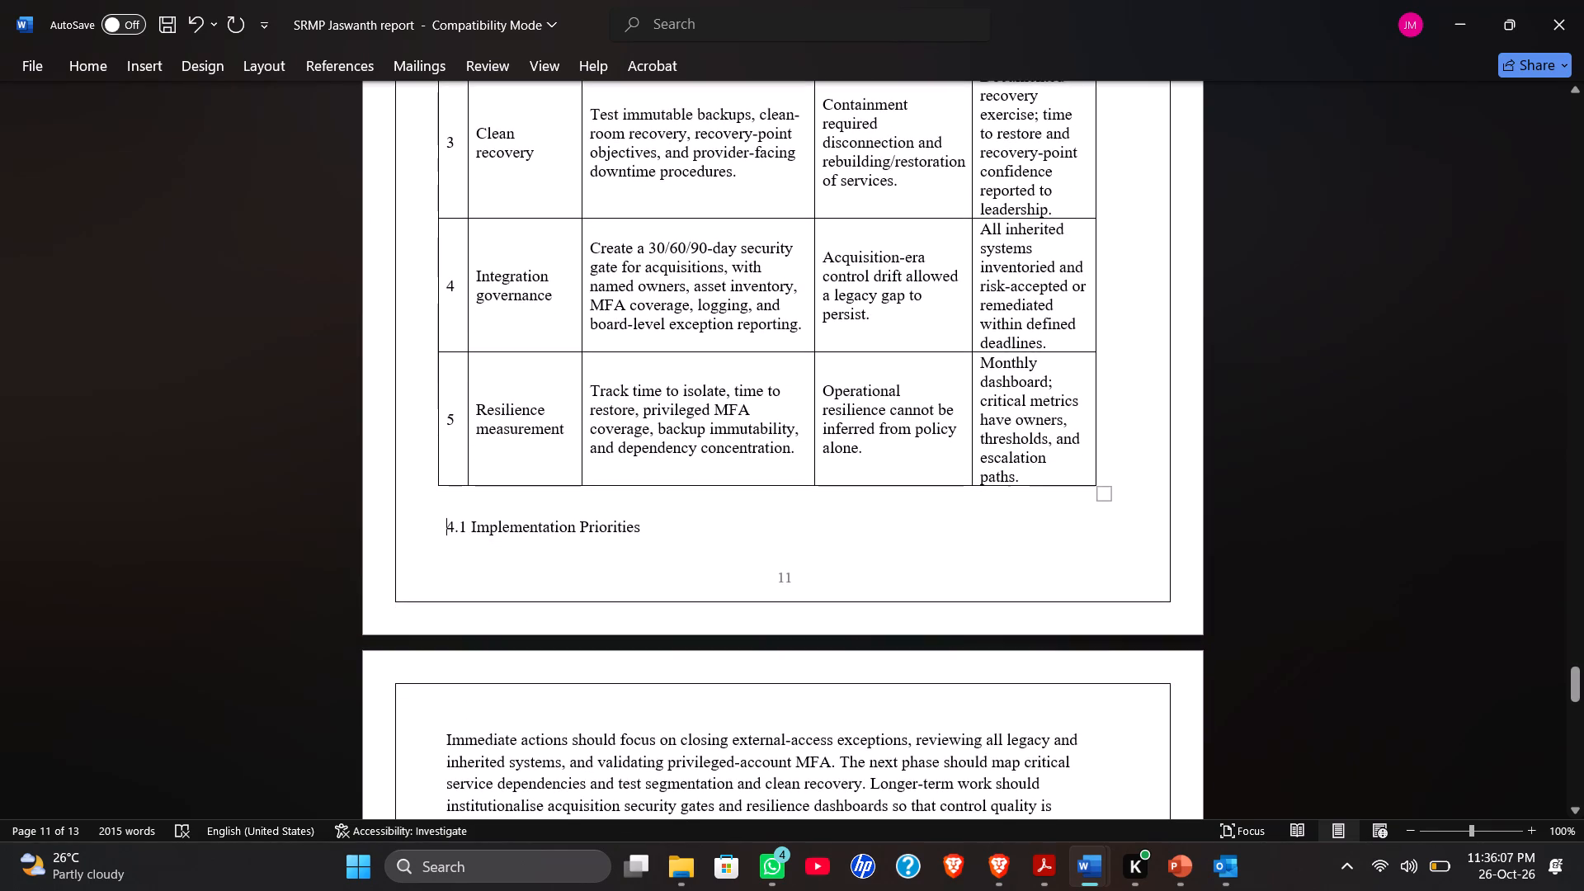
pyautogui.press('Return')
pyautogui.press('Return')
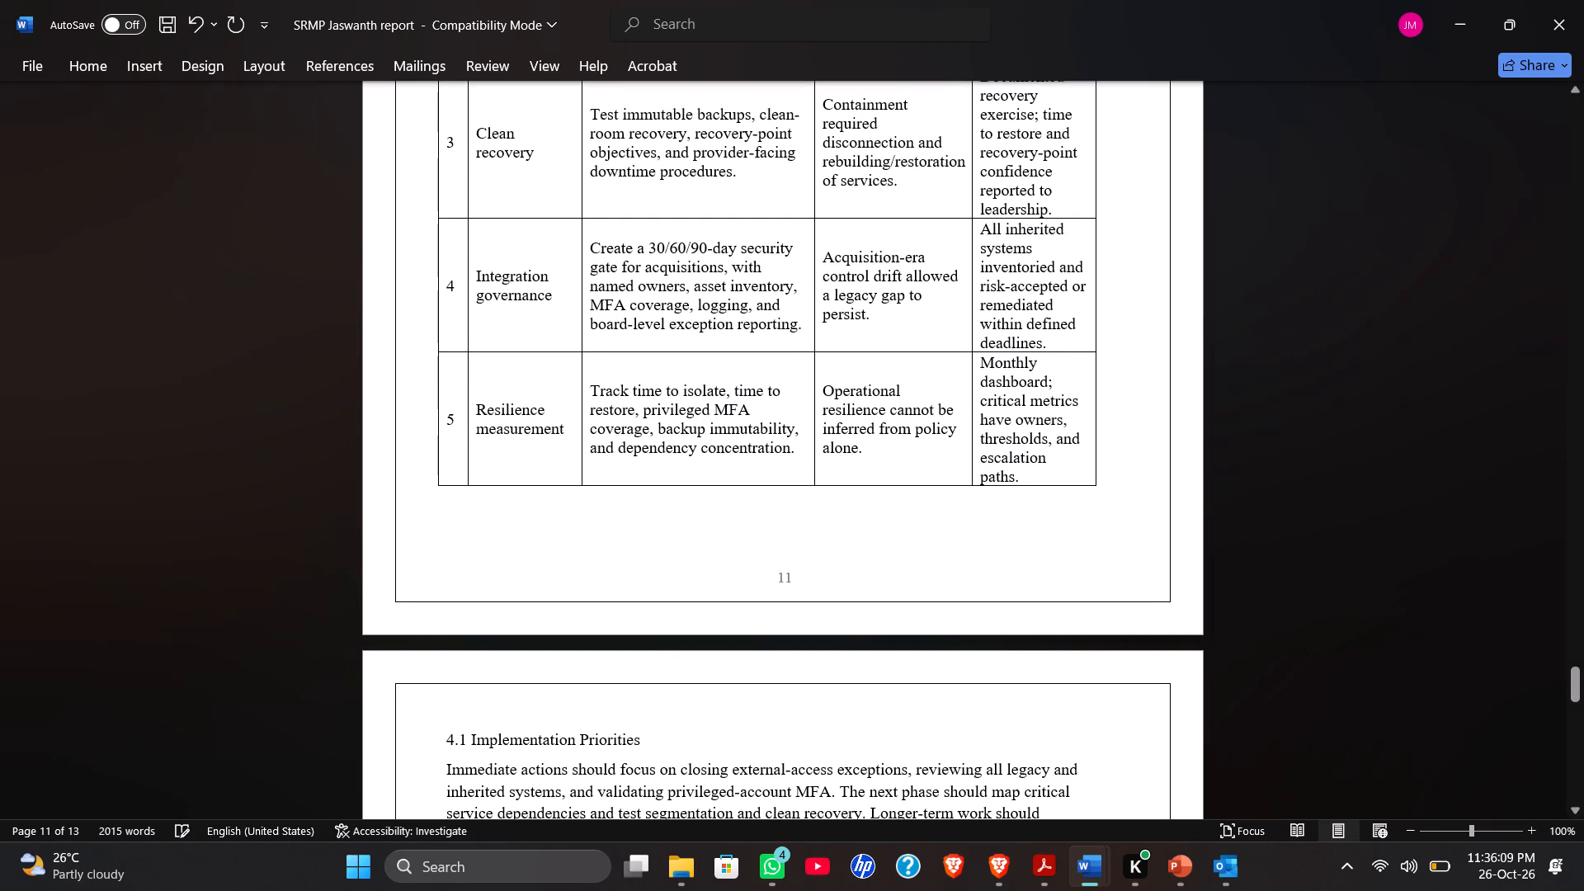
# Make the heading "4.1 Implementation Priorities" bold.
pyautogui.scroll(-1, 535, 695)
pyautogui.moveTo(446, 460); pyautogui.dragTo(642, 463)
pyautogui.hotkey('ctrl', 'b')
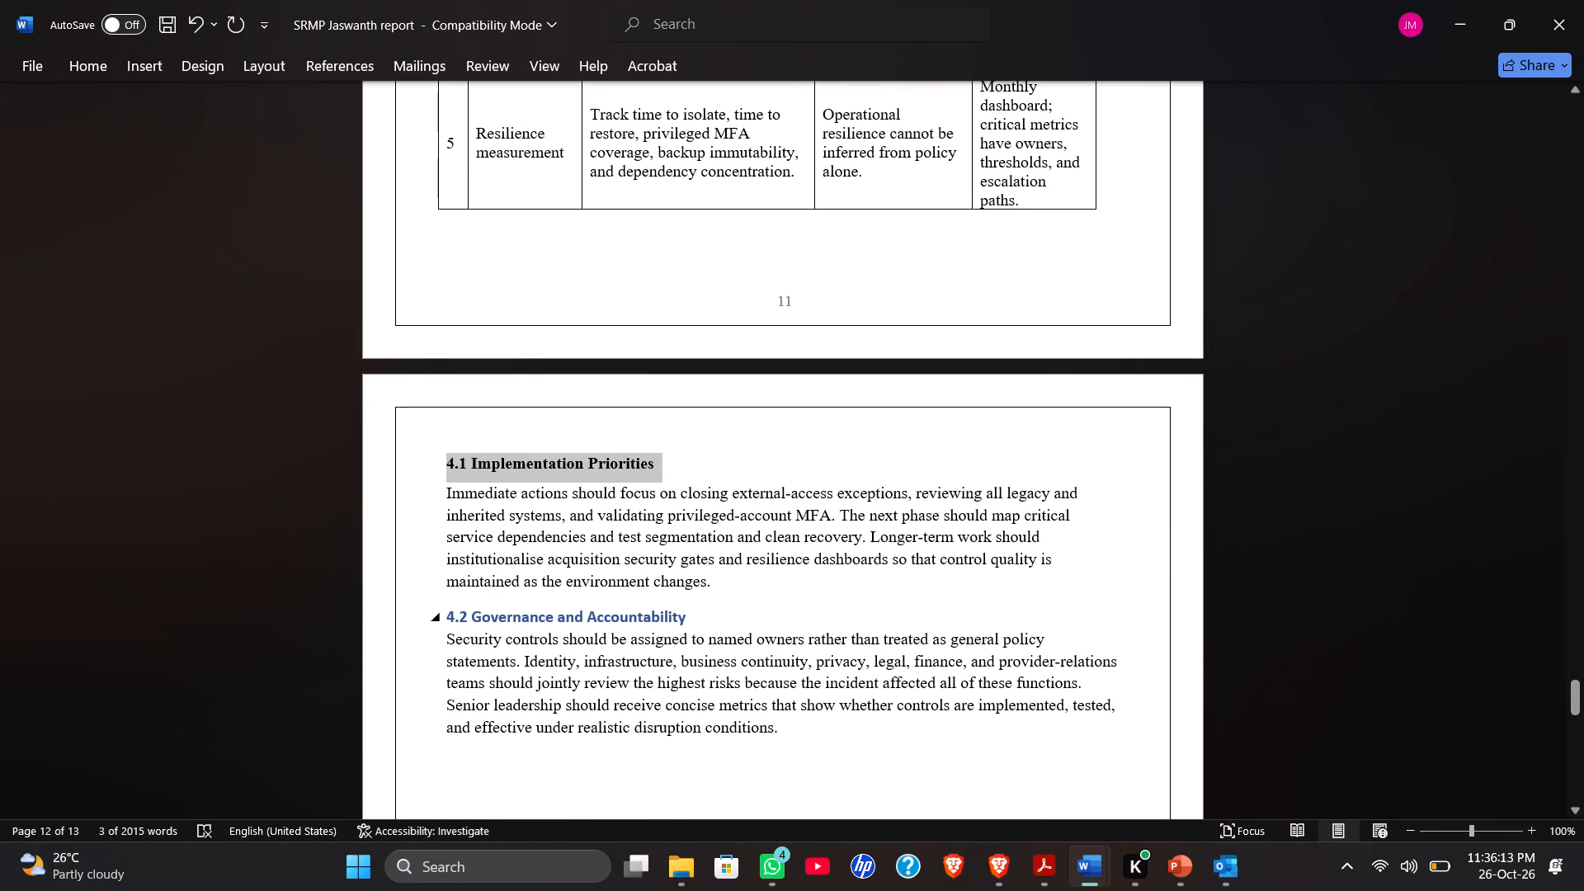
# Convert the heading "4.2 Governance and Accountability" to plain body-style text on its own line.
pyautogui.click(448, 618)
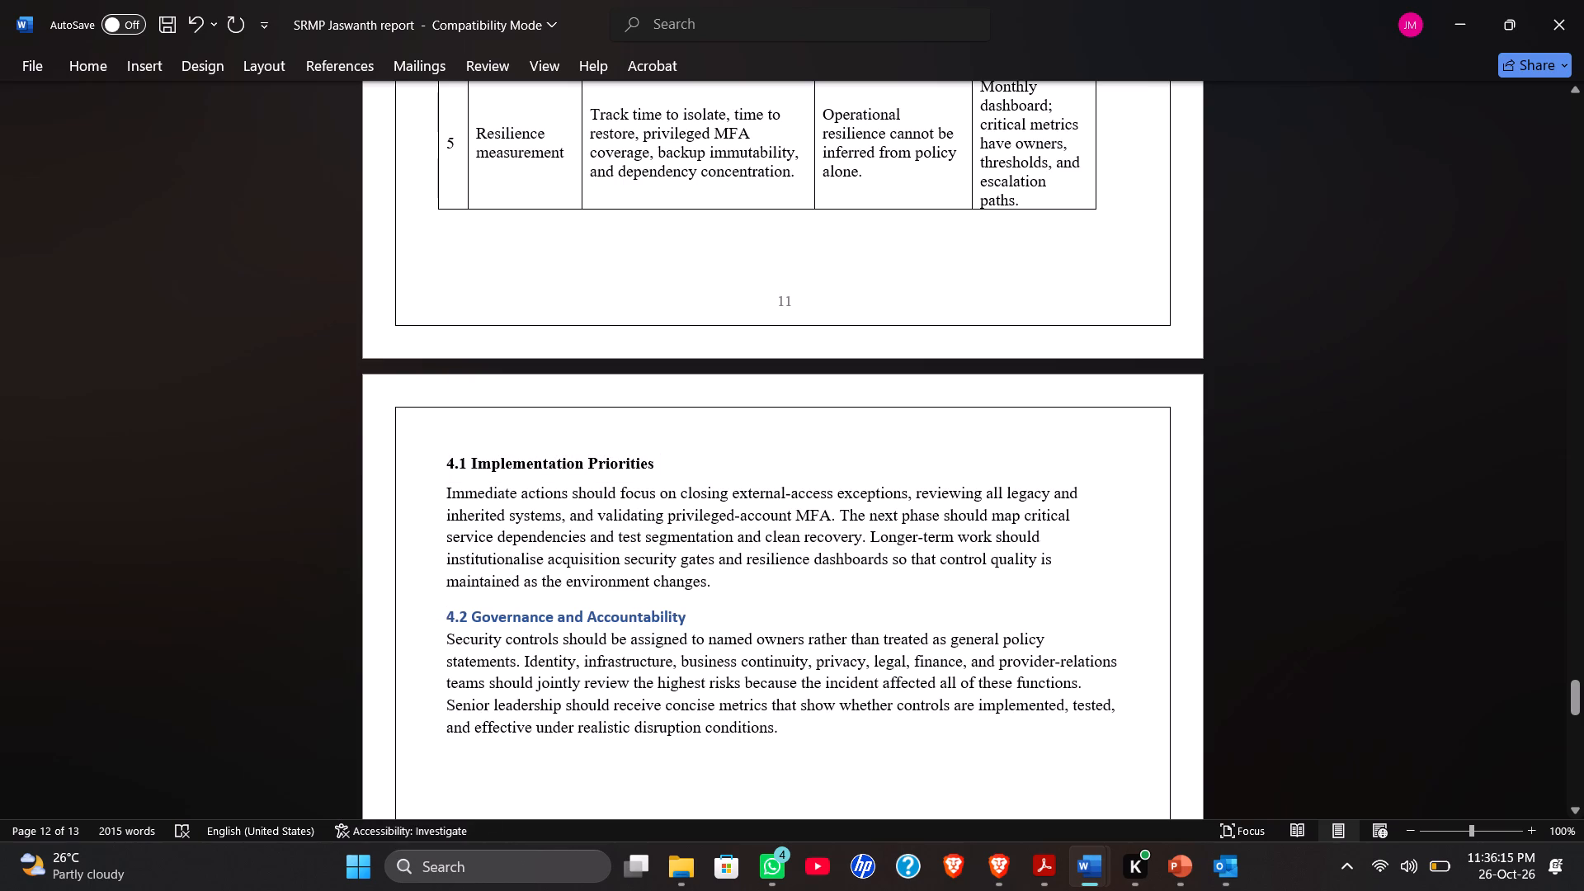
pyautogui.press('BackSpace')
pyautogui.press('Return')
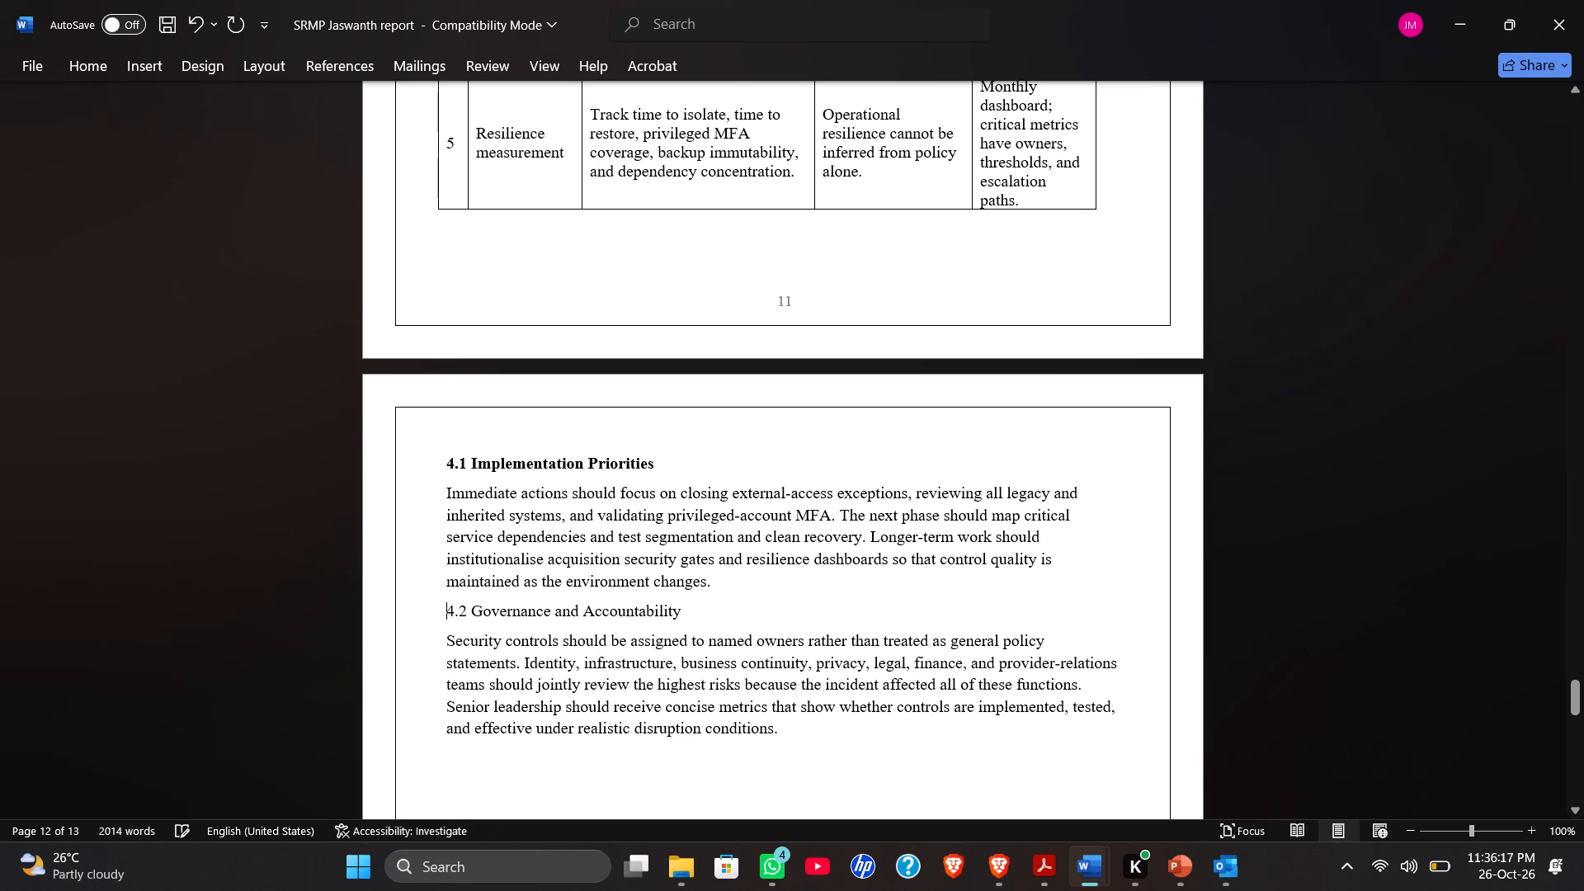
# Make the heading "4.2 Governance and Accountability" bold.
pyautogui.moveTo(448, 609); pyautogui.dragTo(648, 610)
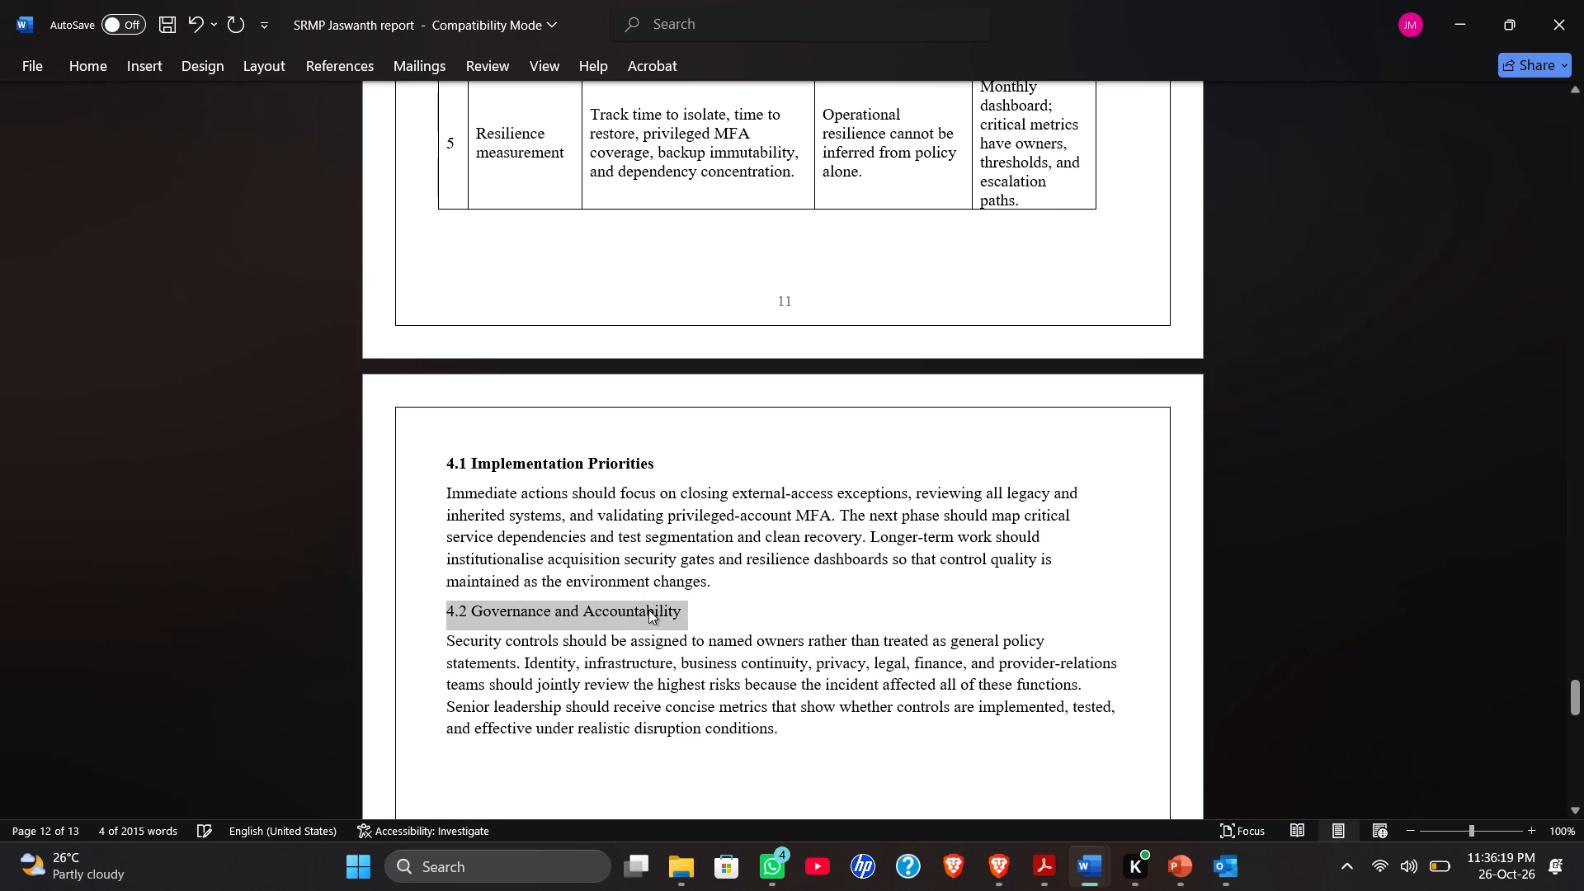
pyautogui.hotkey('ctrl', 'b')
# Convert the "CHAPTER 5" heading to plain body-style text and indent it six tab stops to sit above "CONCLUSION".
pyautogui.scroll(-3, 646, 610)
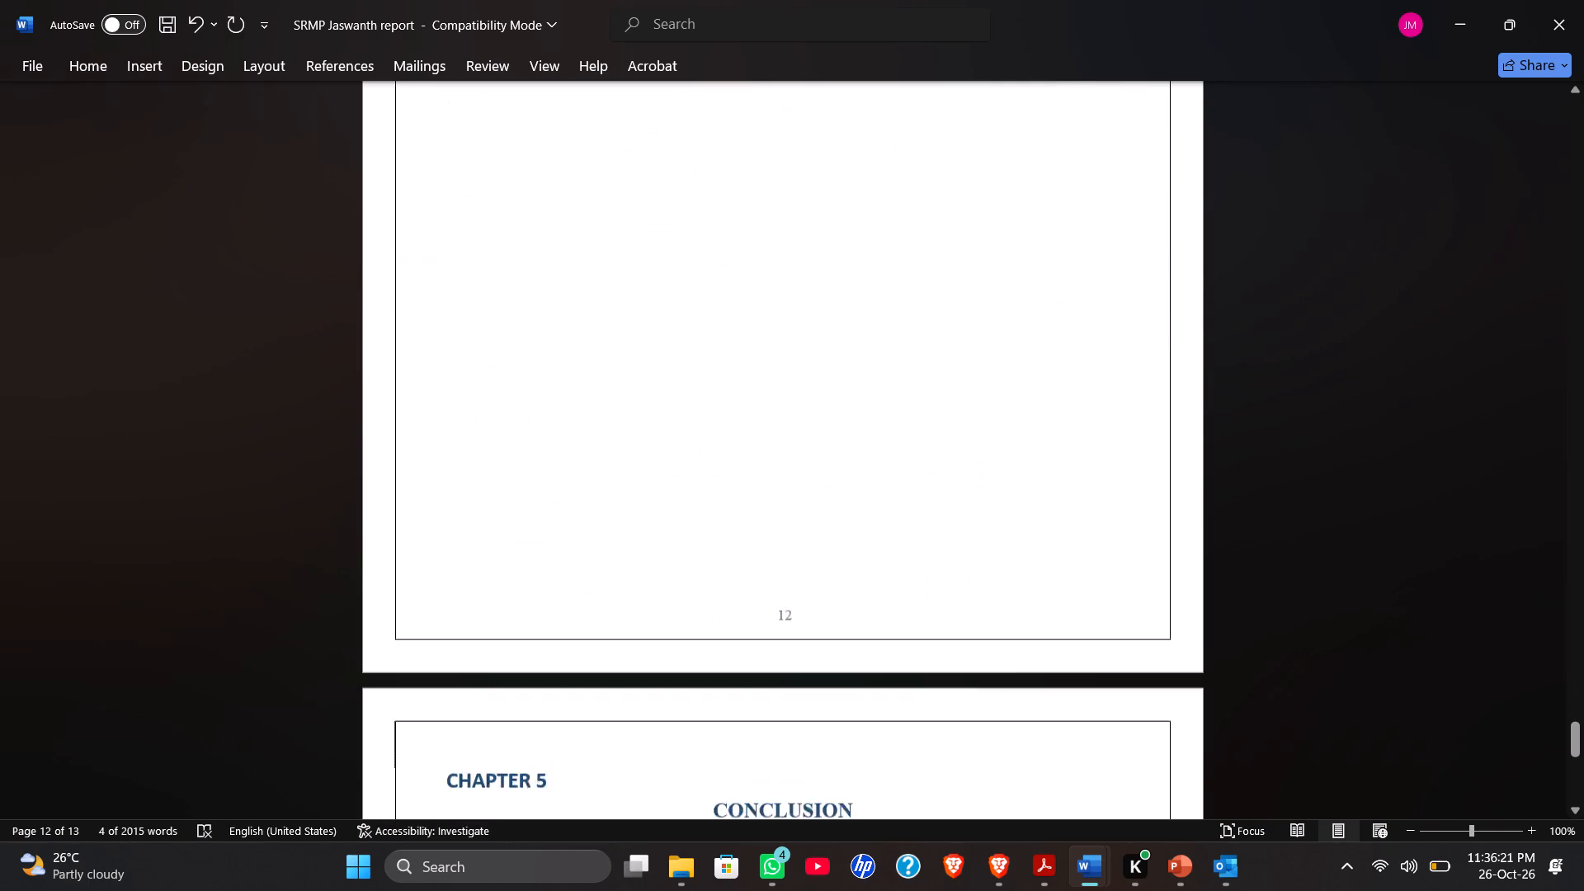
pyautogui.scroll(-2, 646, 610)
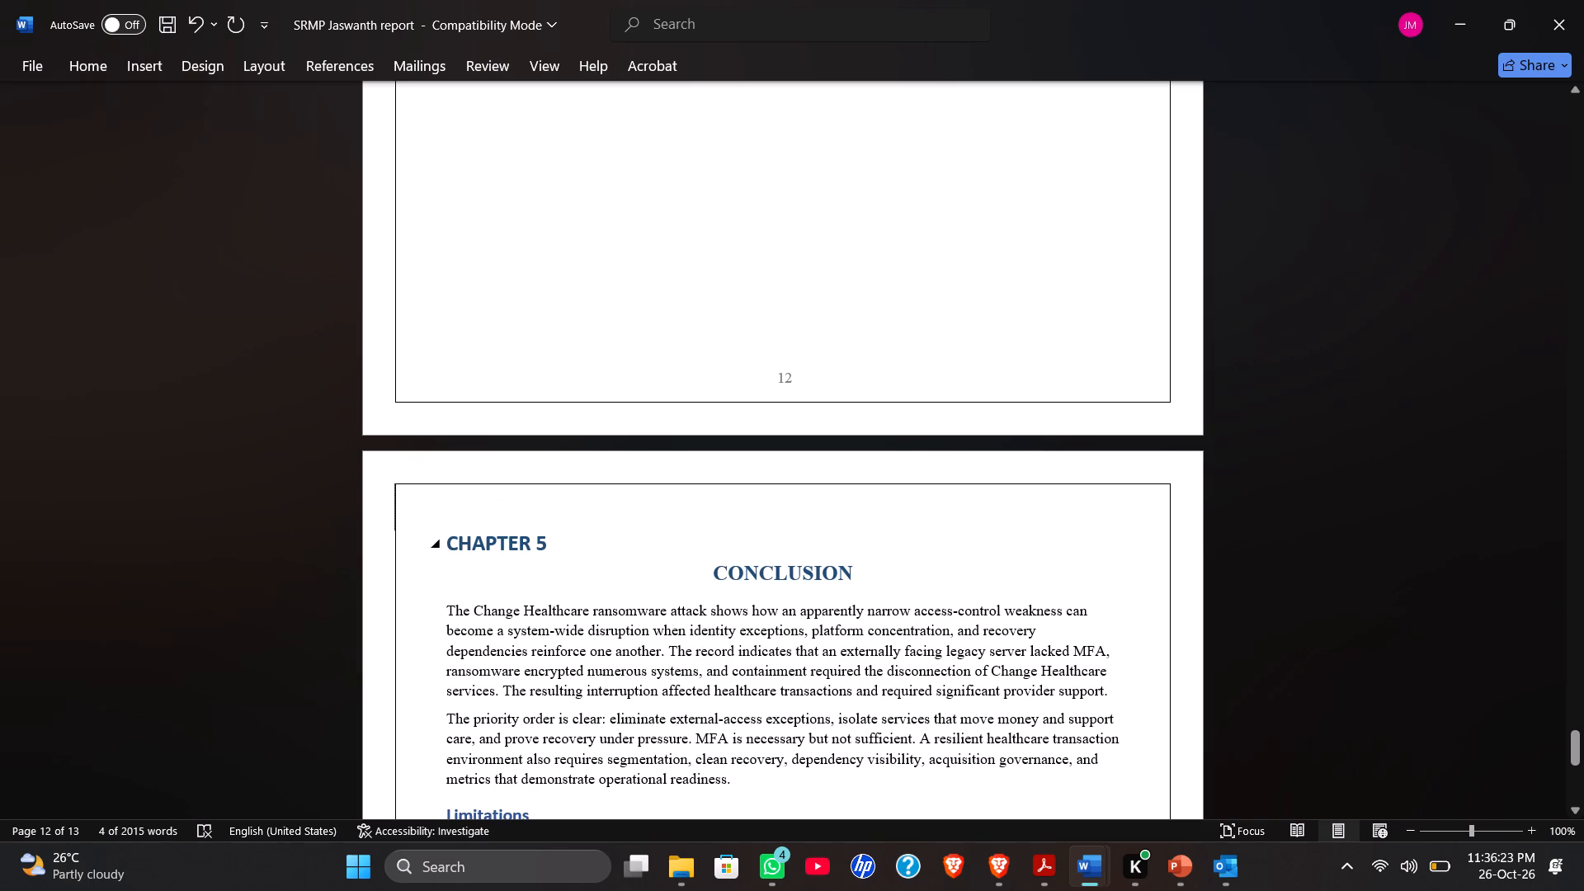
pyautogui.click(453, 546)
pyautogui.press('Left')
pyautogui.press('BackSpace')
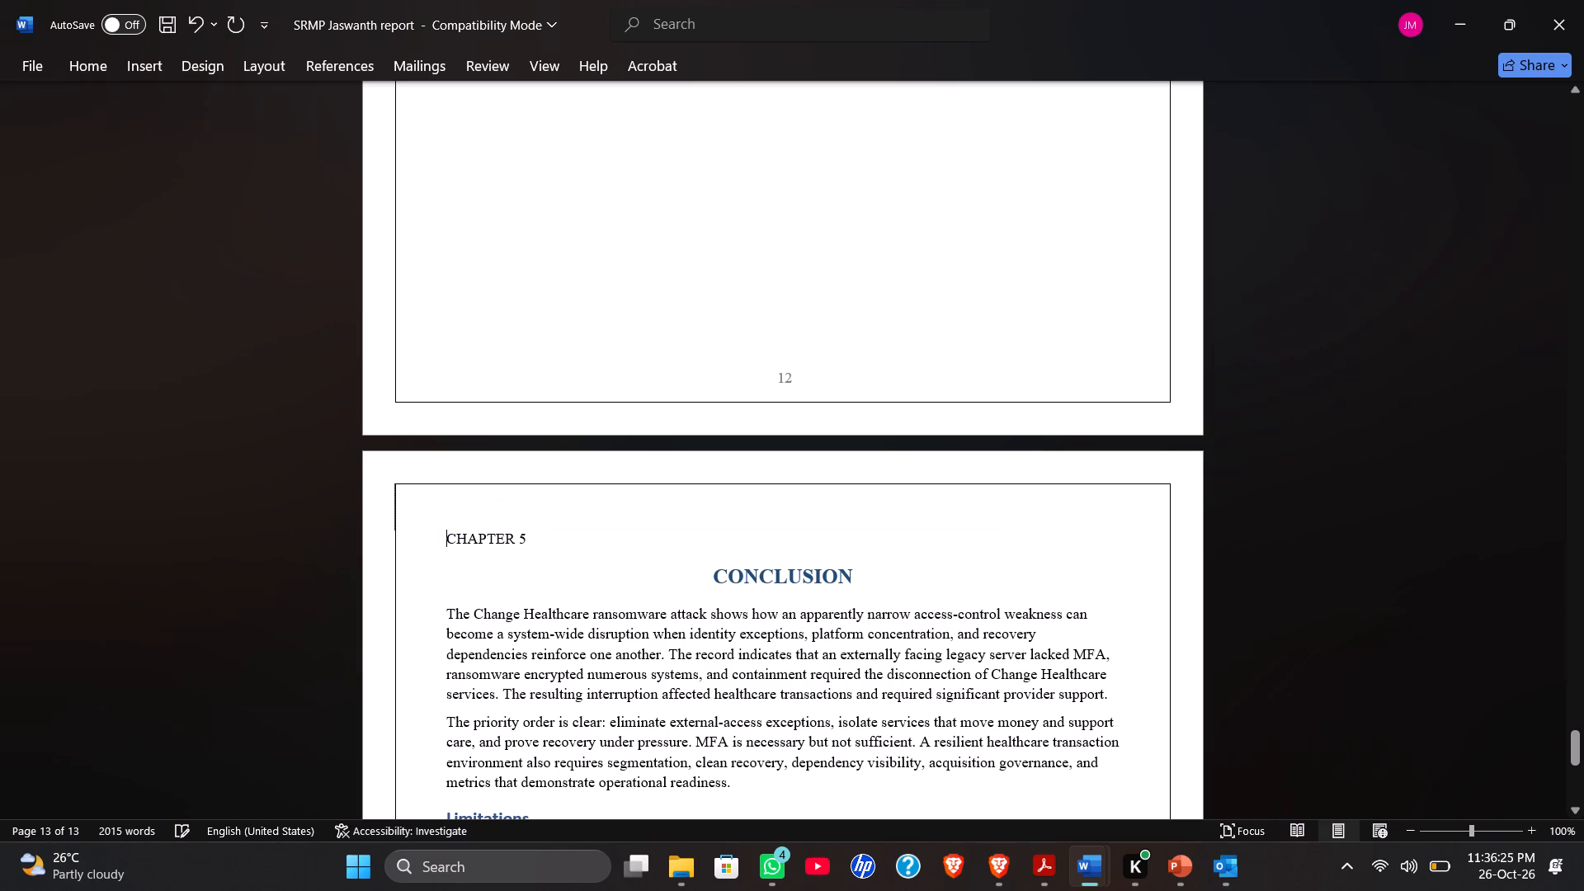
pyautogui.press('Tab')
pyautogui.press('Tab')
pyautogui.press('Tab')
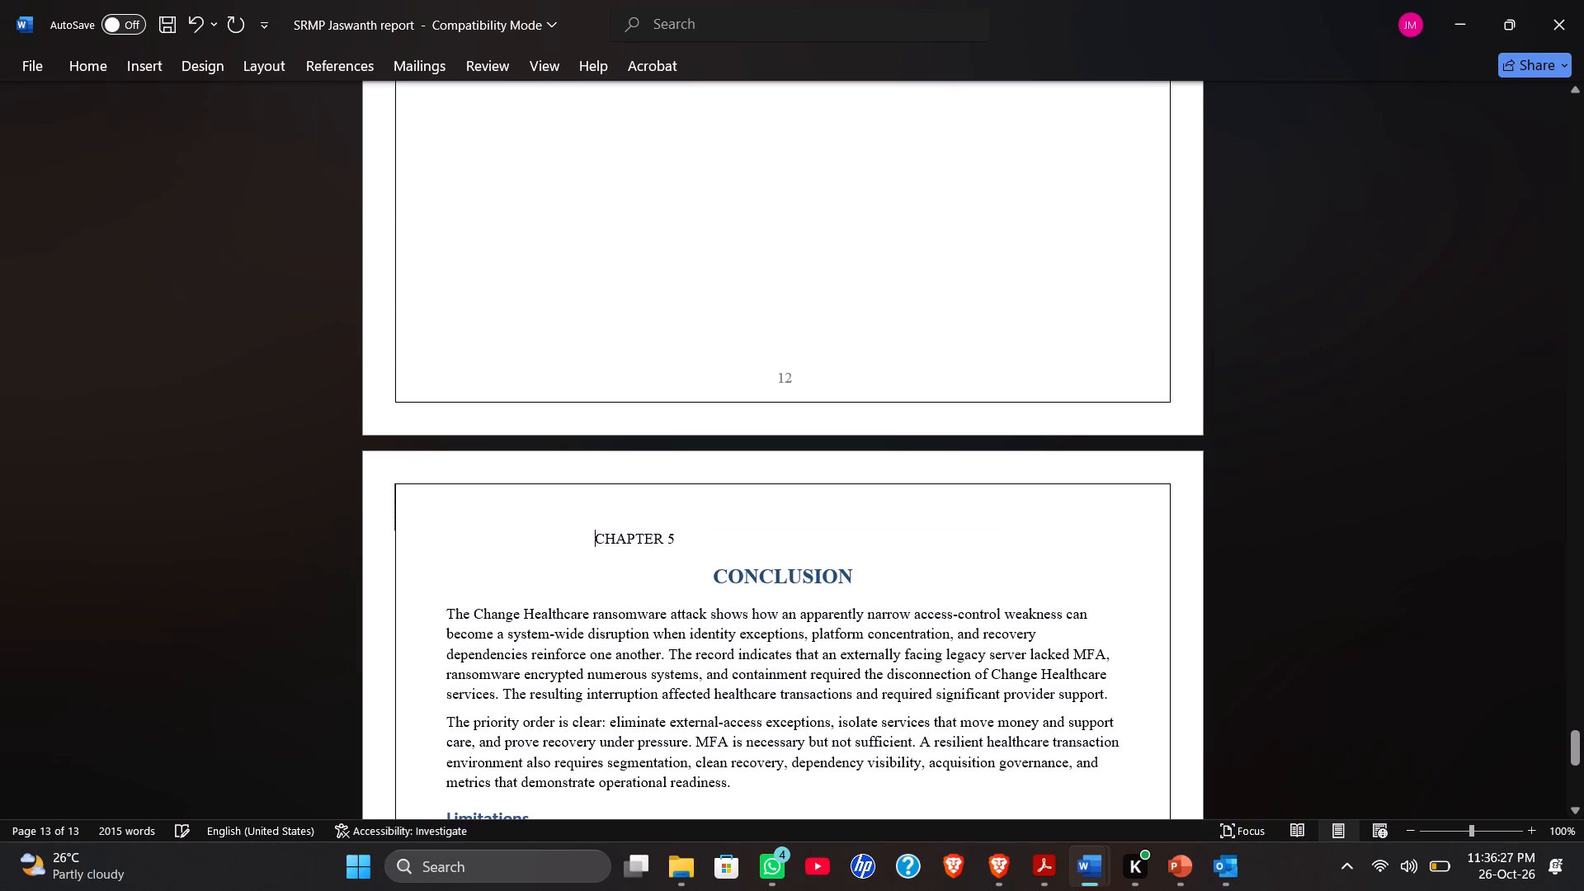
pyautogui.press('Tab')
pyautogui.press('Tab')
pyautogui.press('Tab')
# Set the "CHAPTER 5" heading to 14 pt.
pyautogui.moveTo(724, 537); pyautogui.dragTo(806, 537)
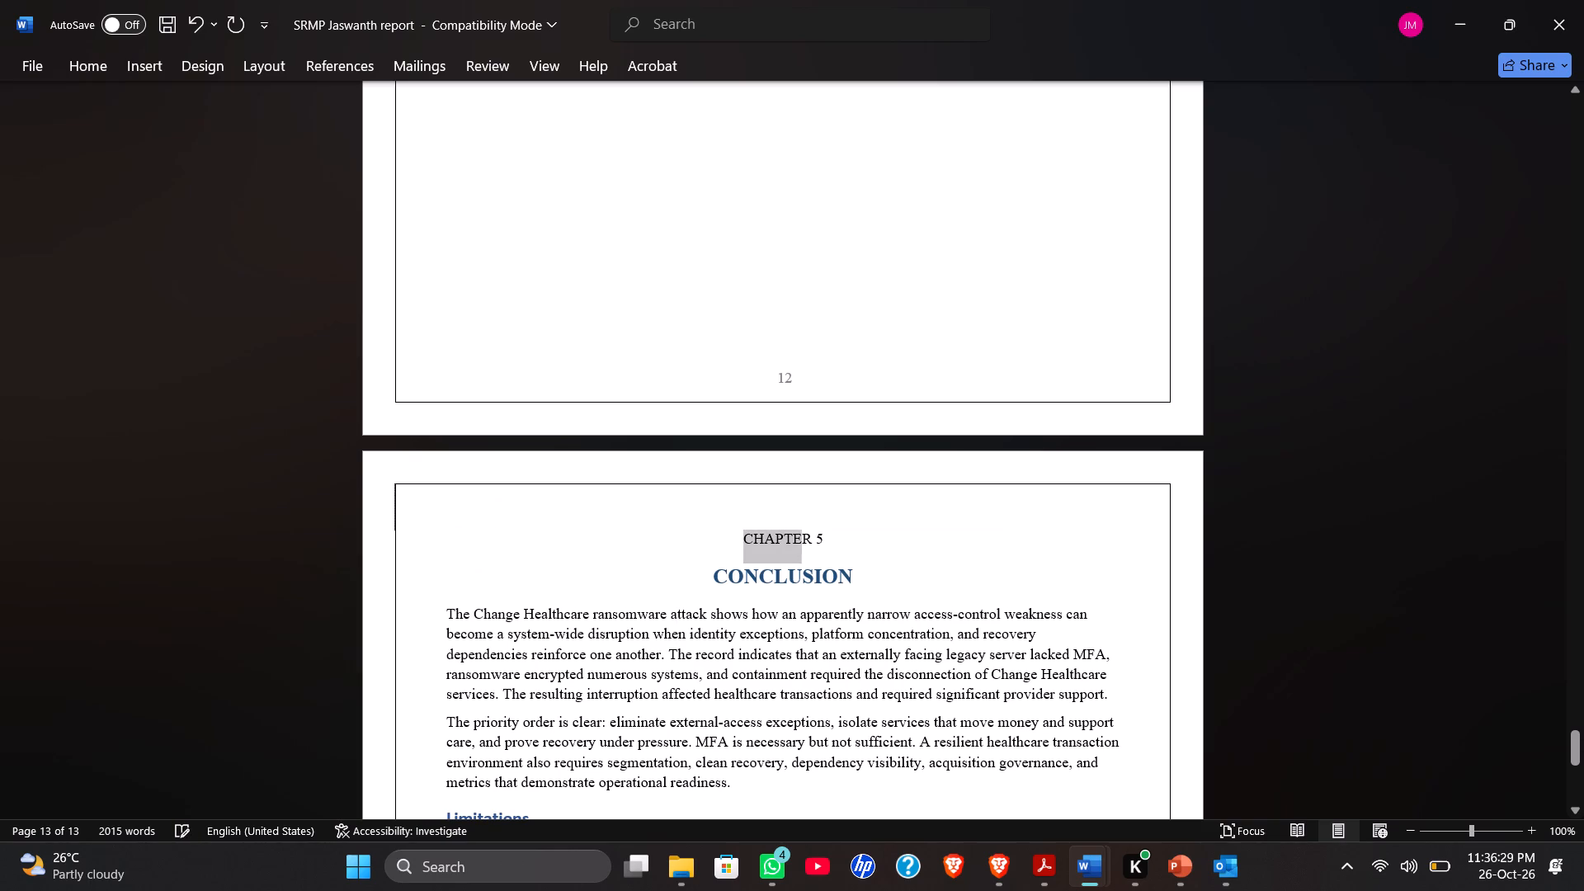
pyautogui.moveTo(806, 537); pyautogui.dragTo(824, 535)
pyautogui.click(978, 467)
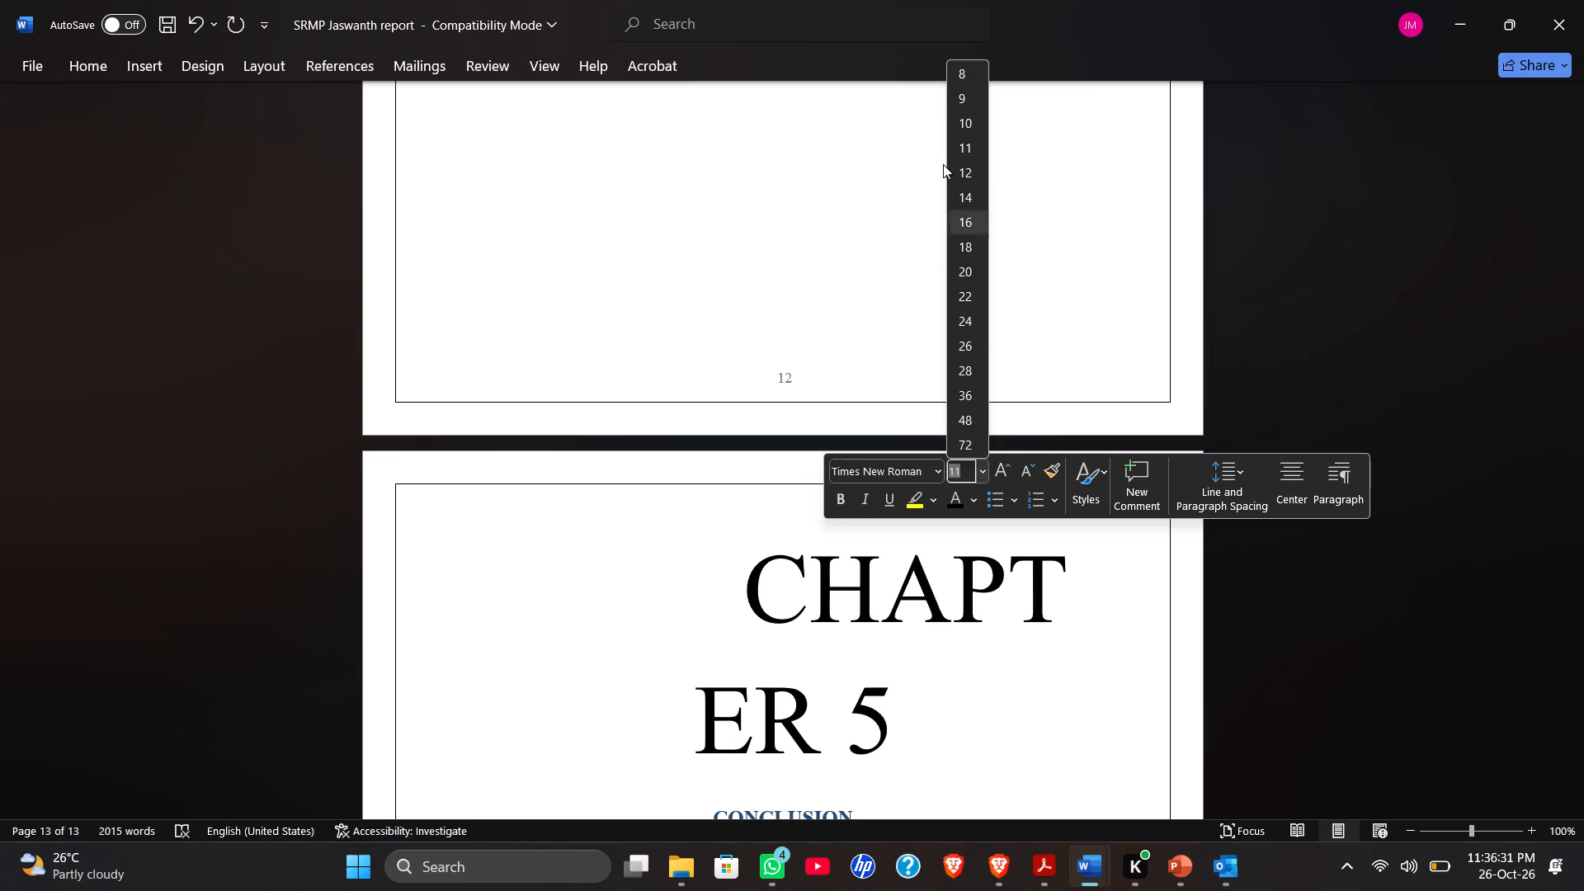
pyautogui.click(969, 186)
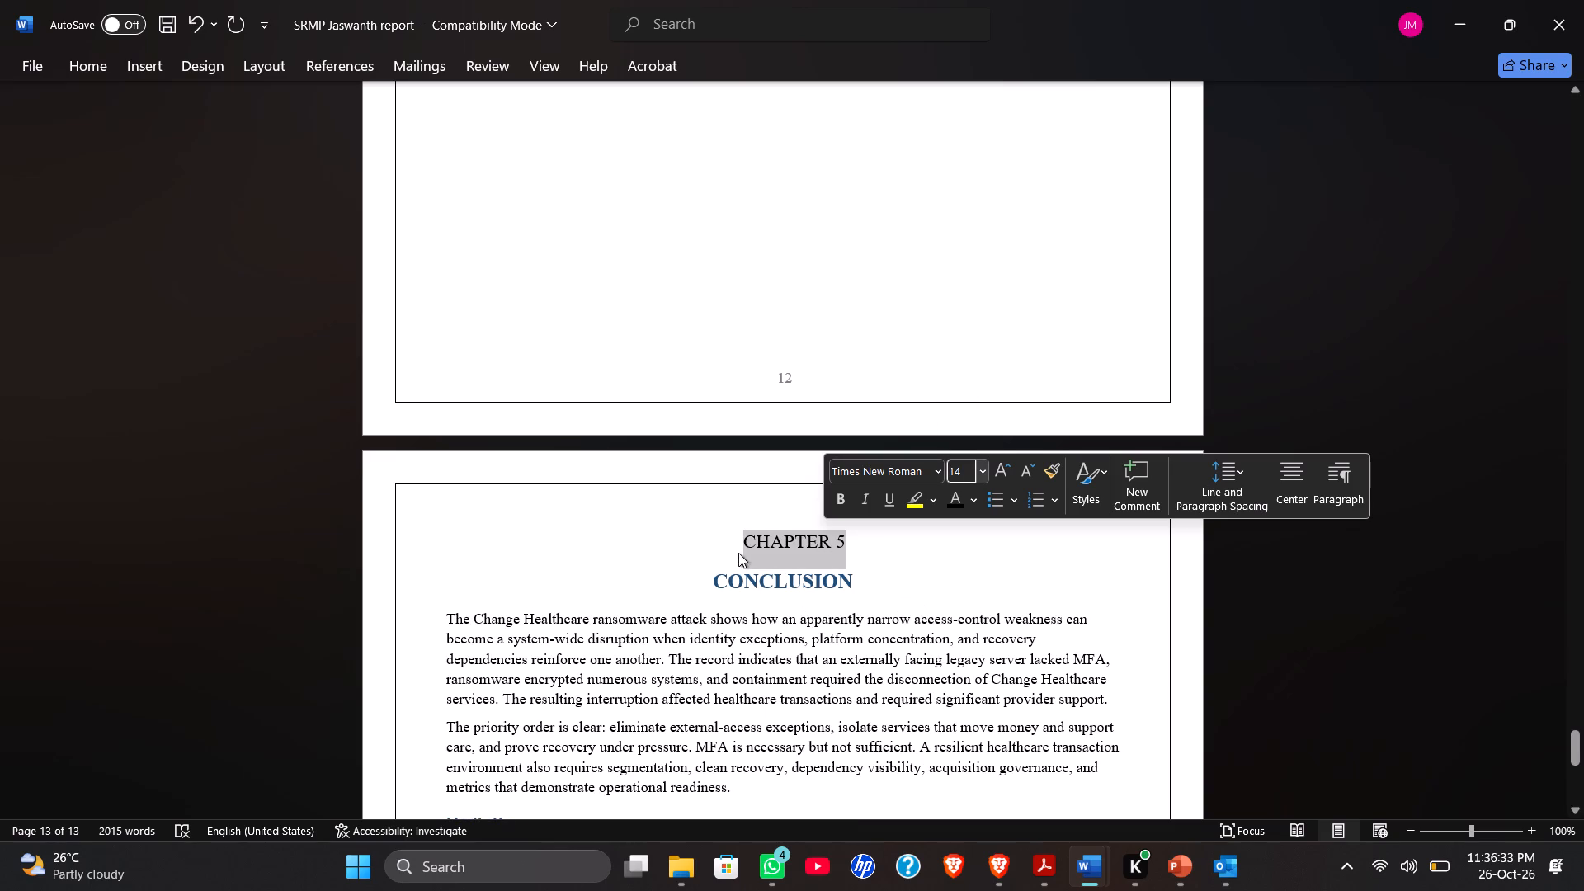
# Set the "CONCLUSION" heading to 14 pt with black text.
pyautogui.moveTo(707, 573); pyautogui.dragTo(870, 580)
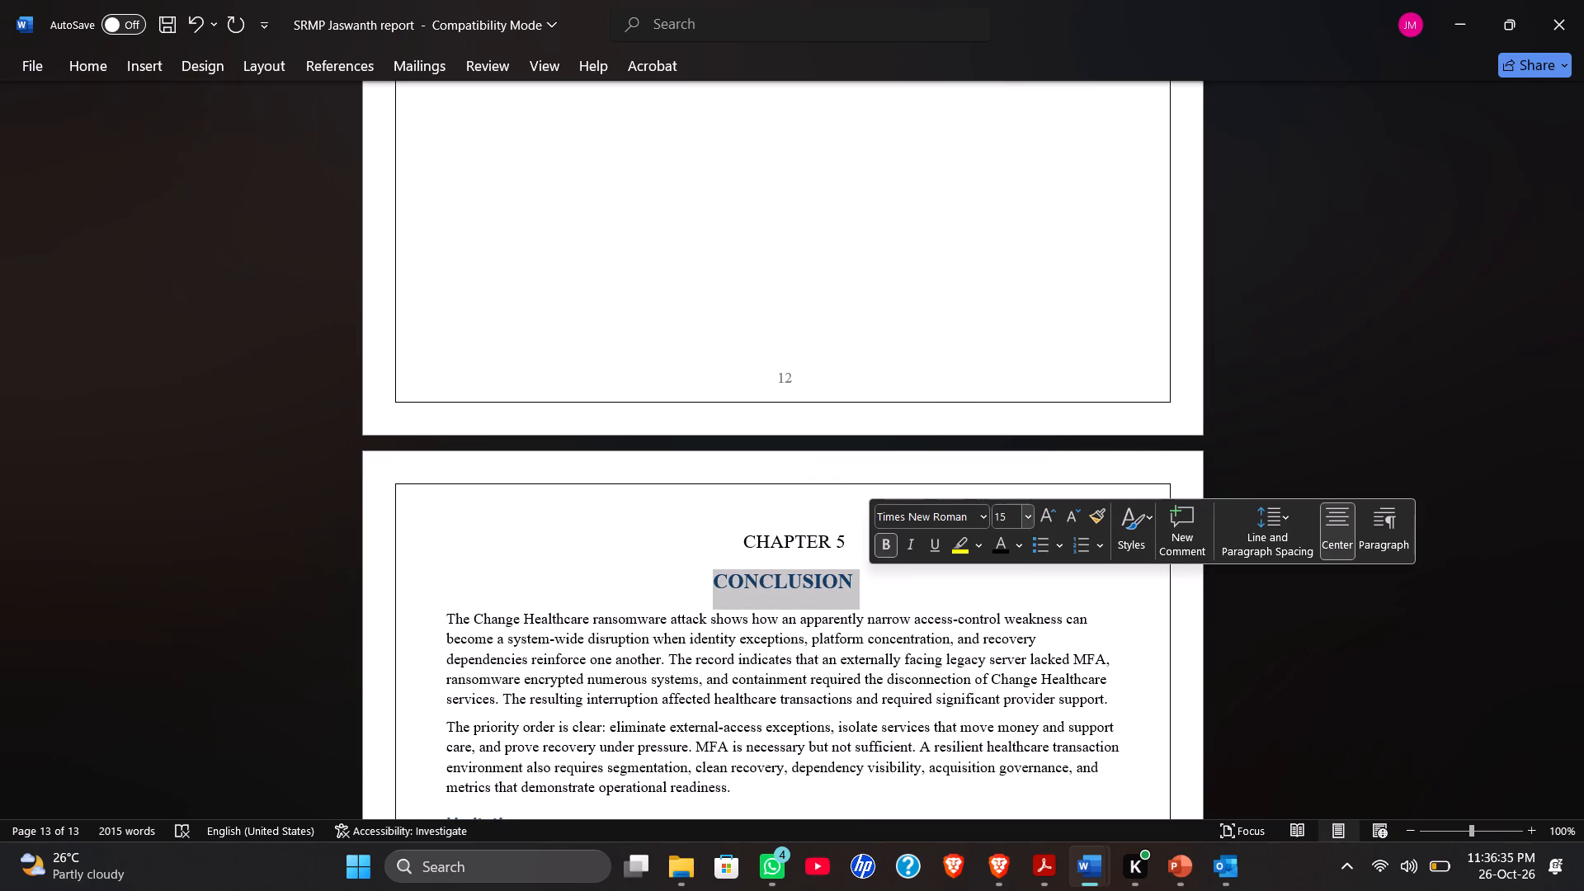
pyautogui.click(1030, 517)
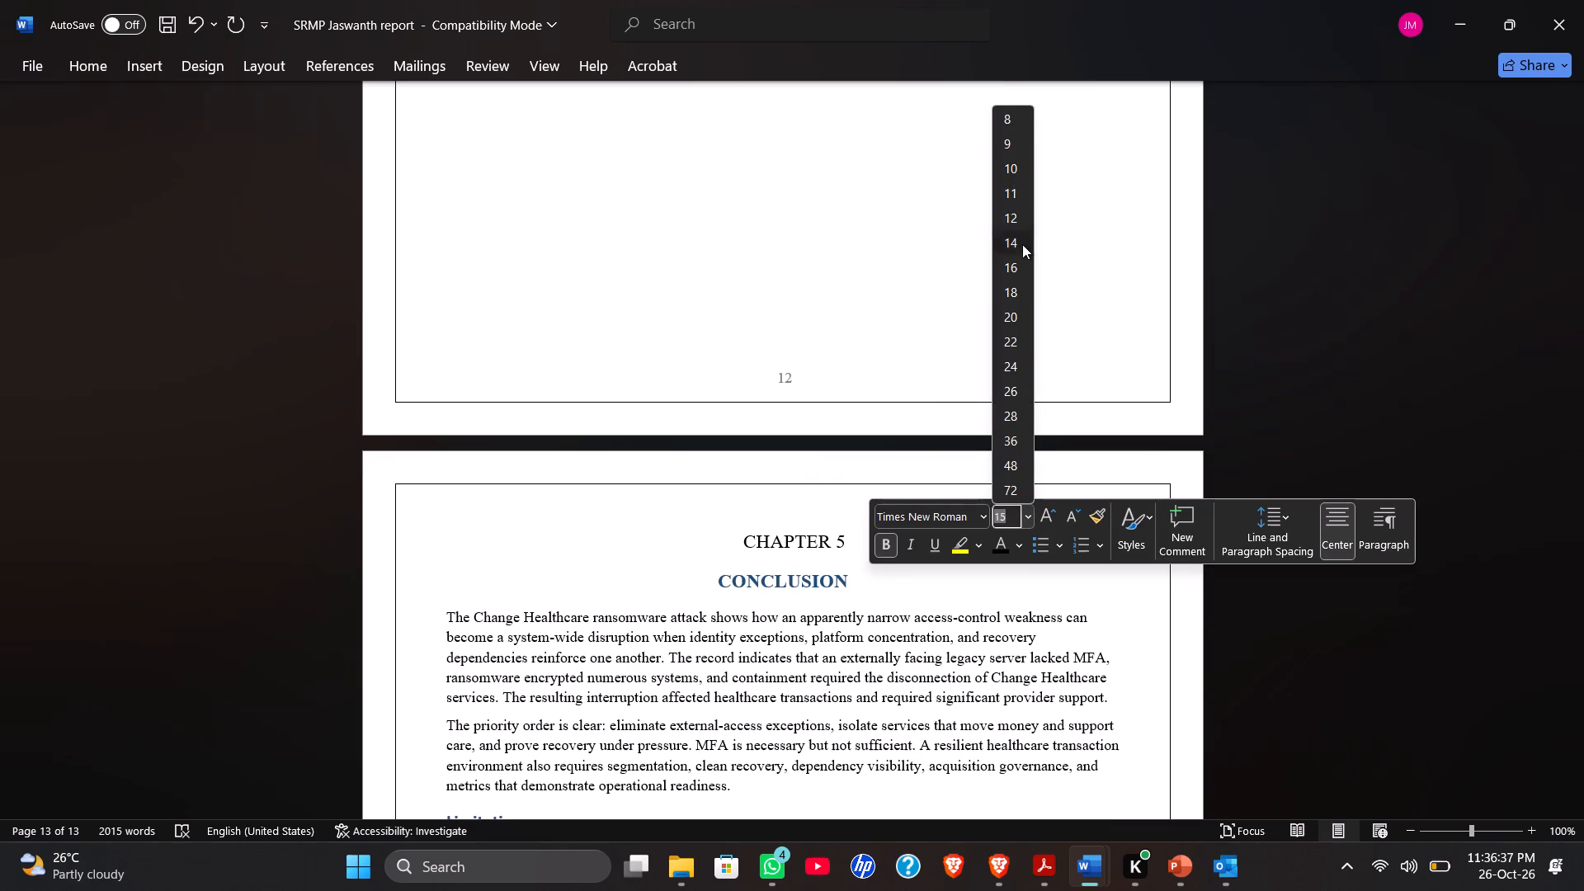
pyautogui.click(1022, 244)
pyautogui.click(1003, 542)
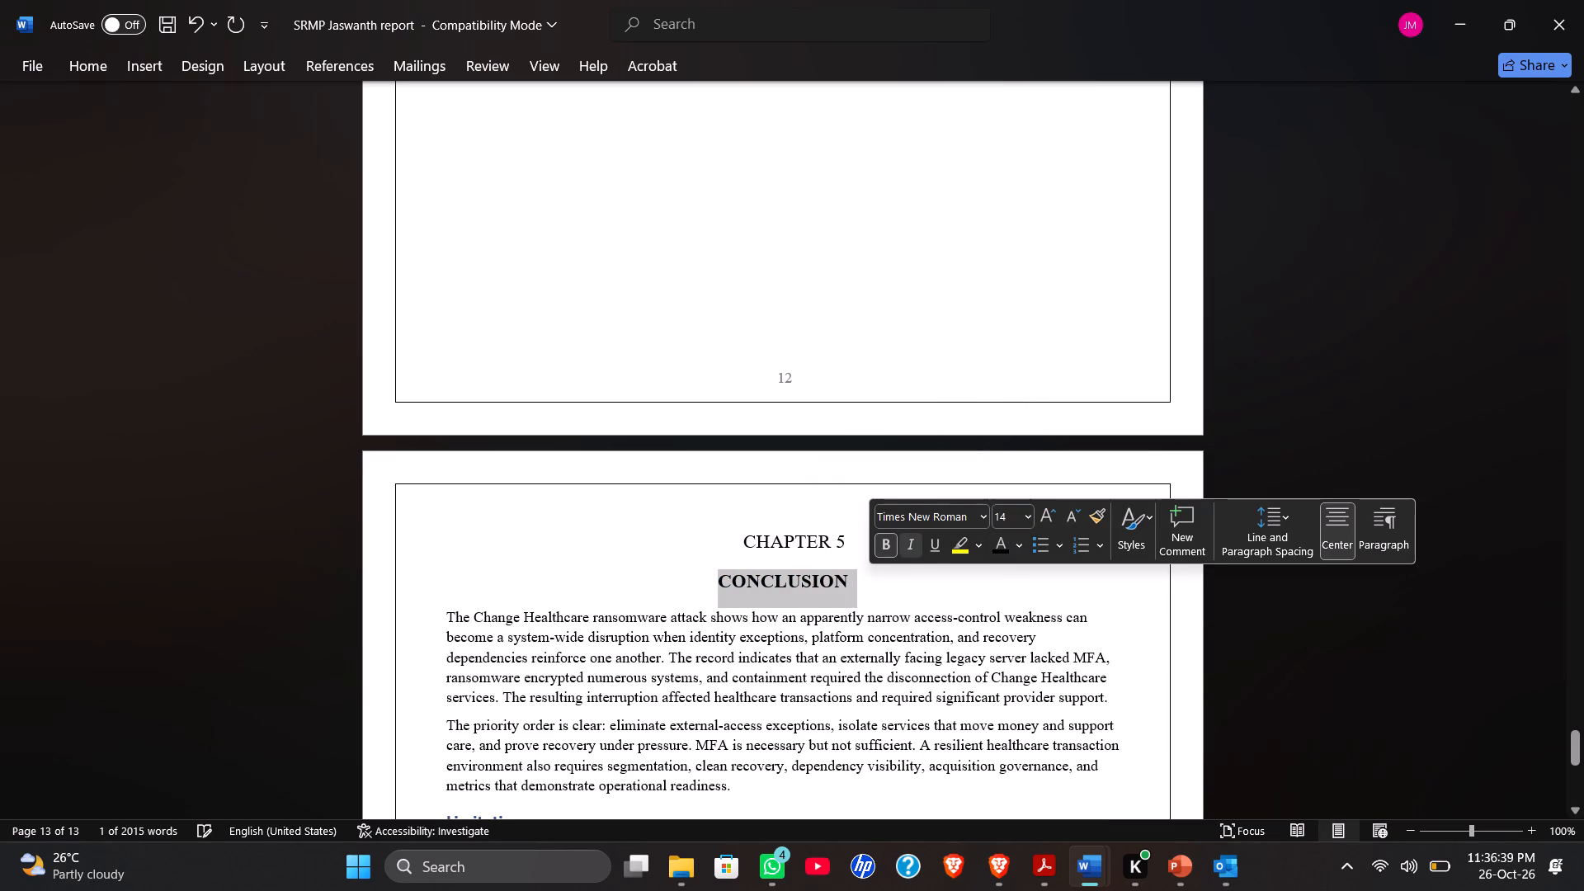
# Add four spaces before "CONCLUSION" to shift it under the "CHAPTER 5" heading.
pyautogui.click(653, 587)
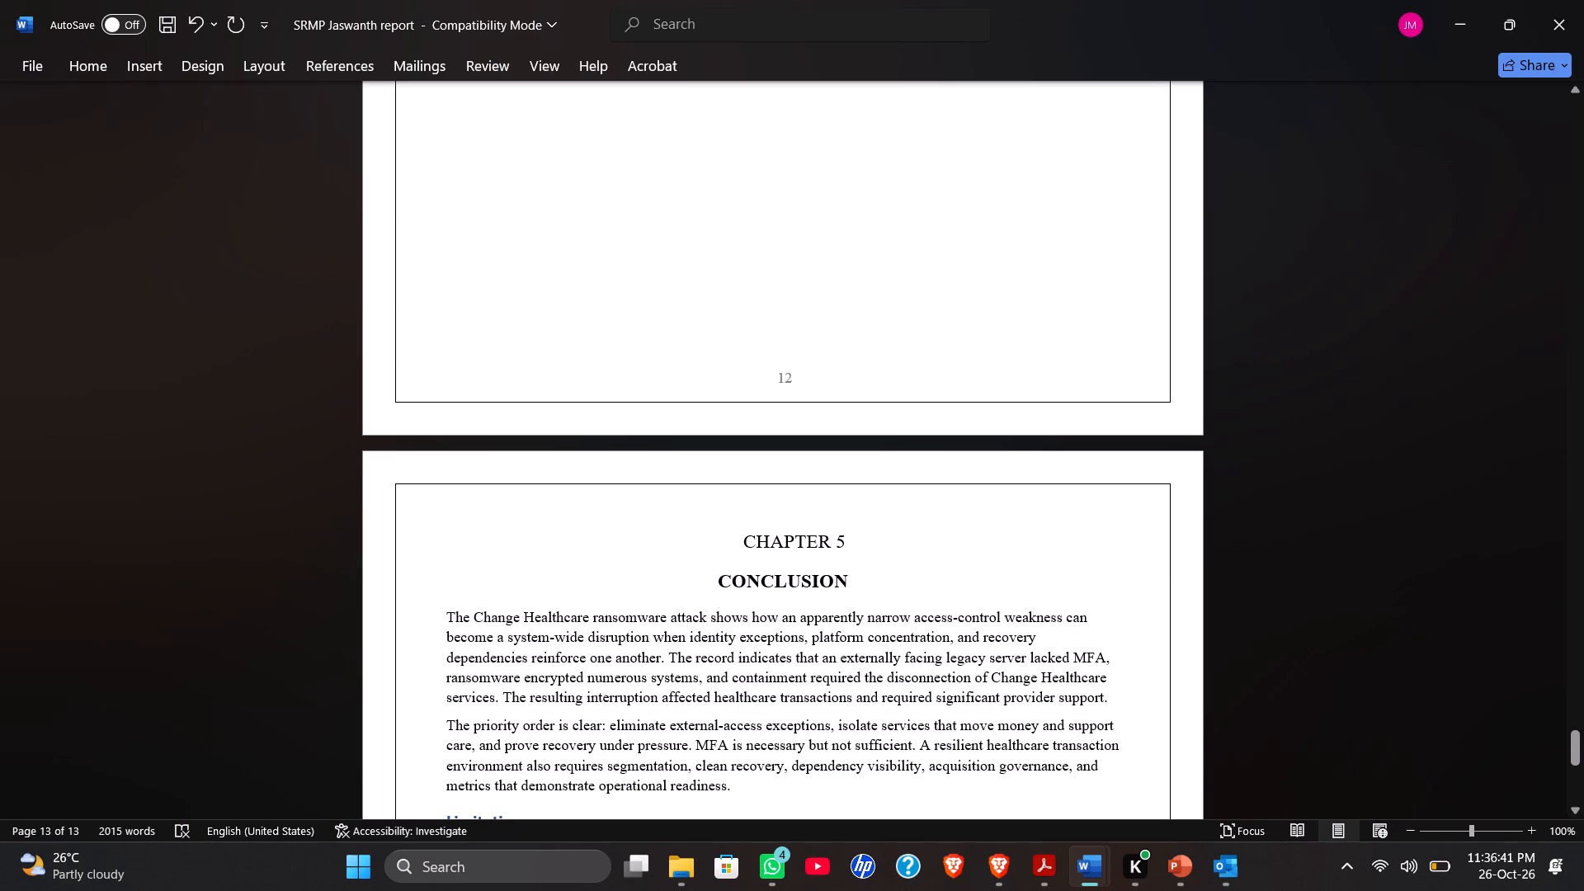
pyautogui.press('space')
pyautogui.press('space')
pyautogui.press('space')
pyautogui.press('space')
# Set all text below the "CONCLUSION" heading, through the limitations and references to the document's end, to 12 pt.
pyautogui.scroll(-1, 570, 600)
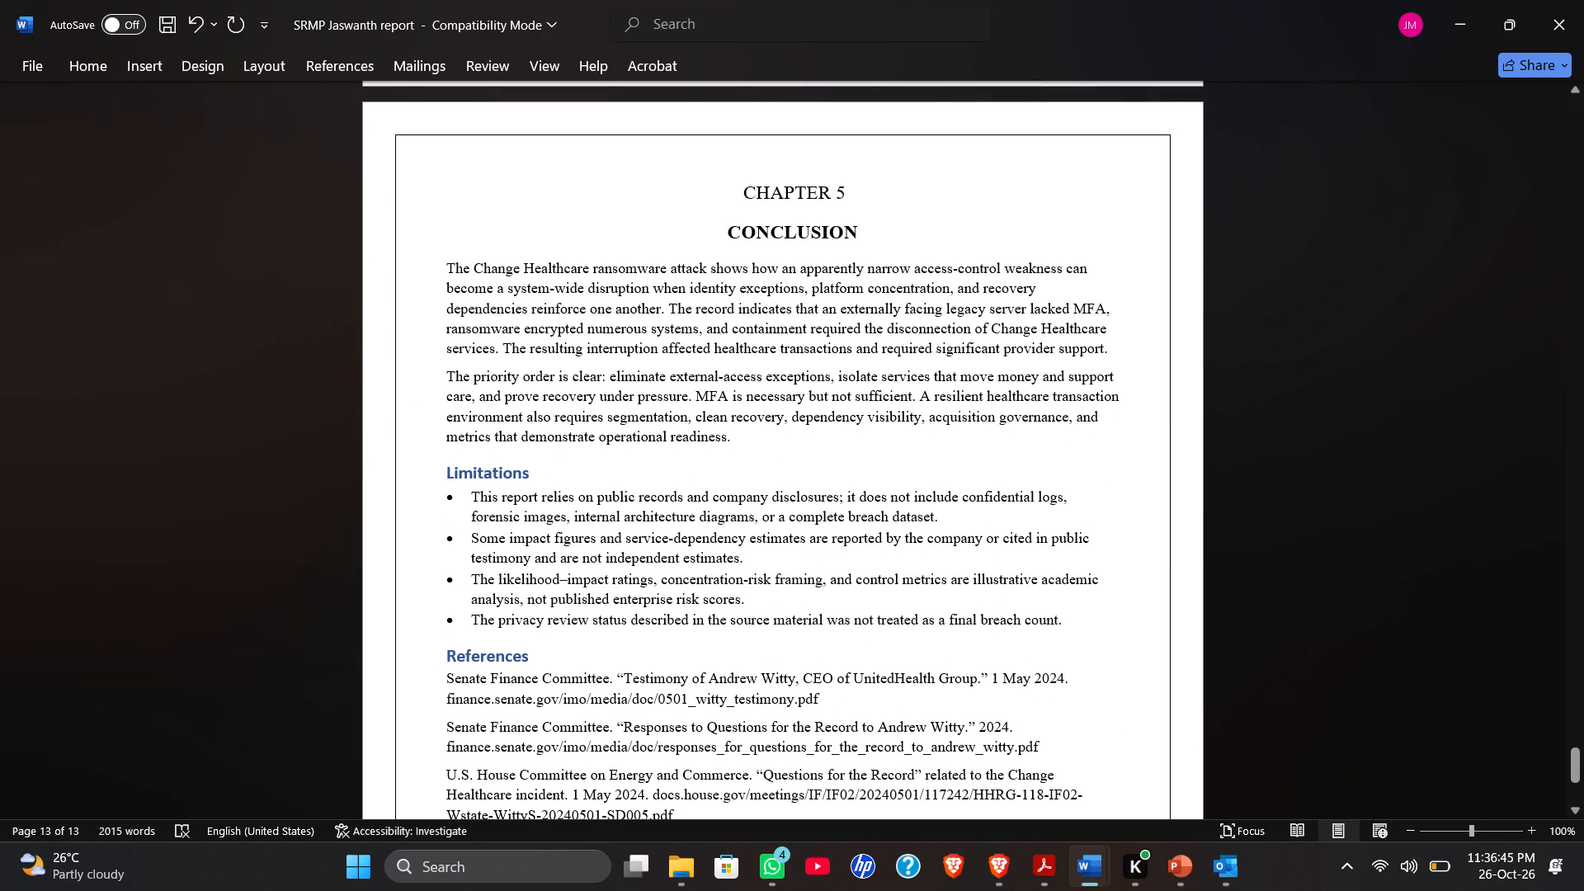
pyautogui.moveTo(445, 261); pyautogui.dragTo(895, 633)
pyautogui.click(1056, 573)
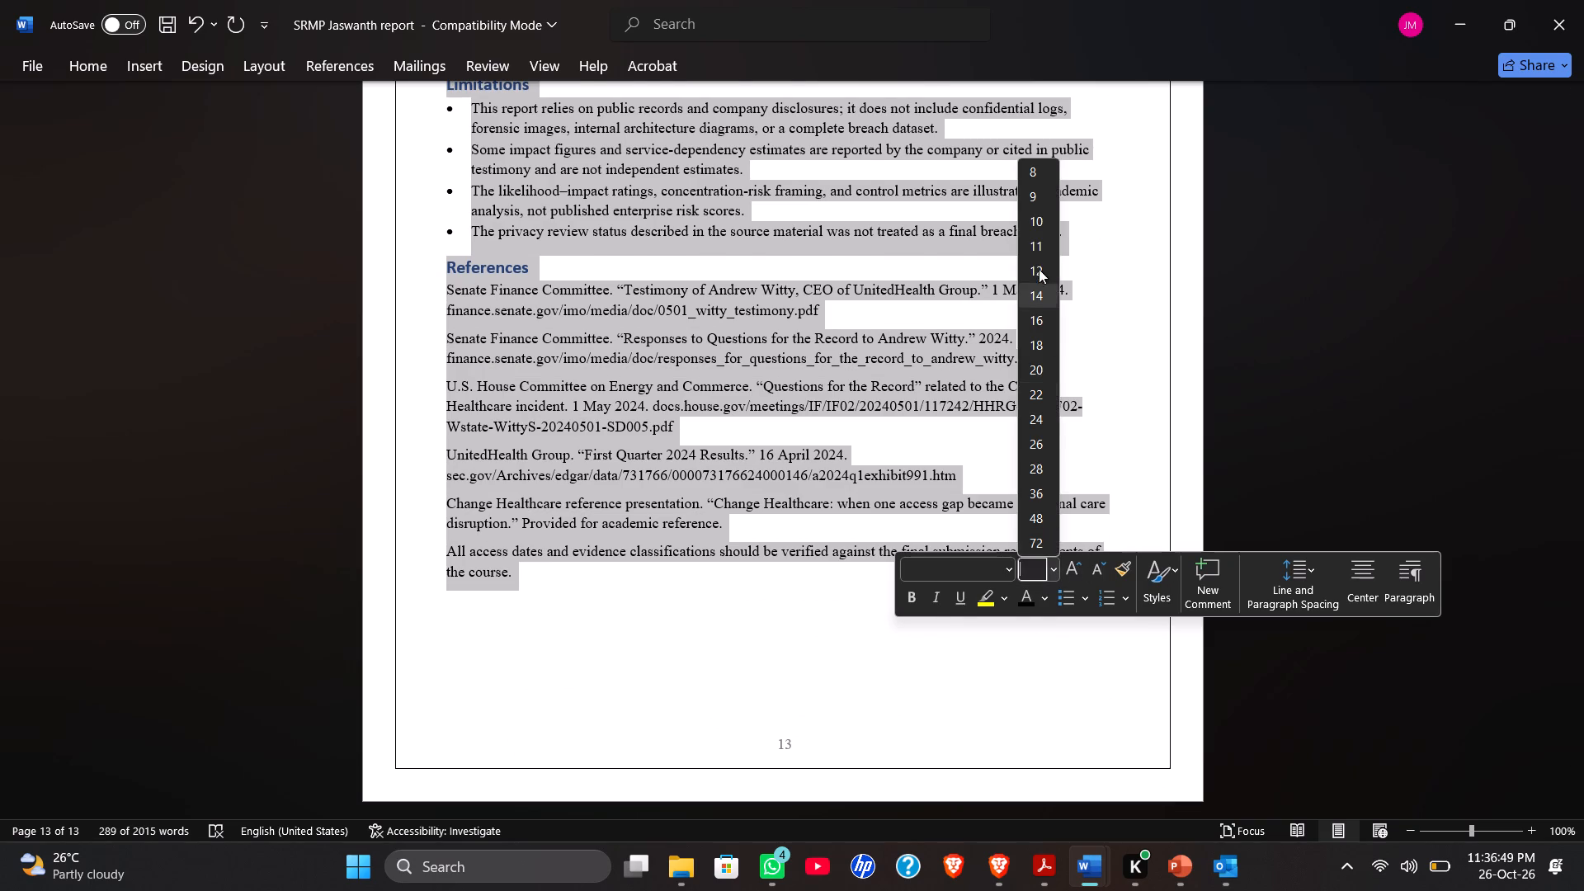
pyautogui.click(1038, 274)
pyautogui.click(582, 533)
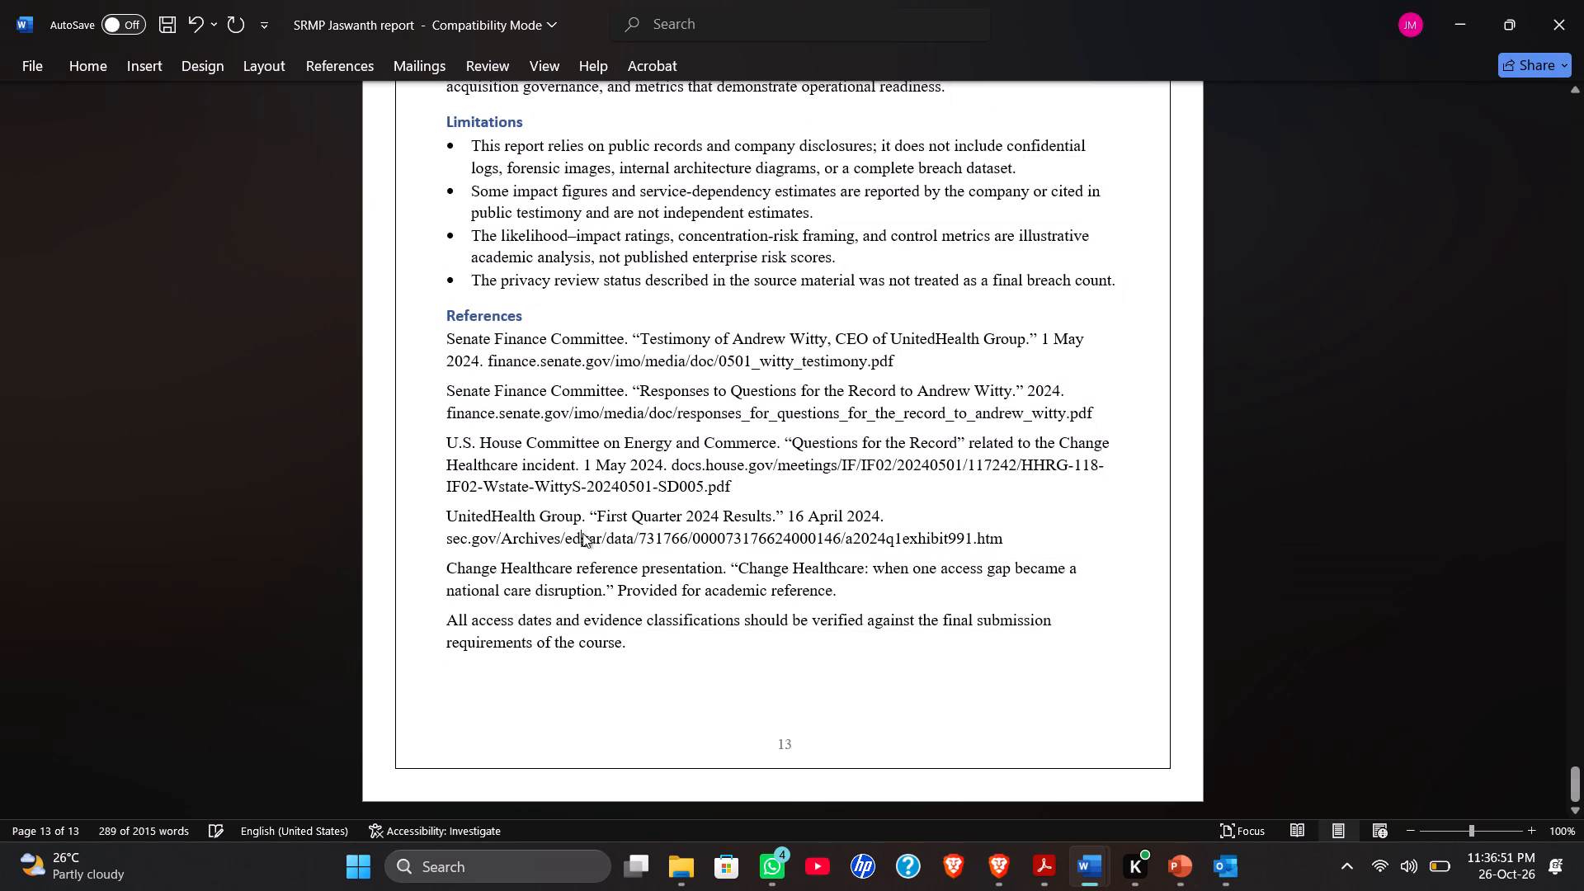
# Convert the "Limitations" heading to body-style text on its own line and make it bold.
pyautogui.scroll(2, 513, 437)
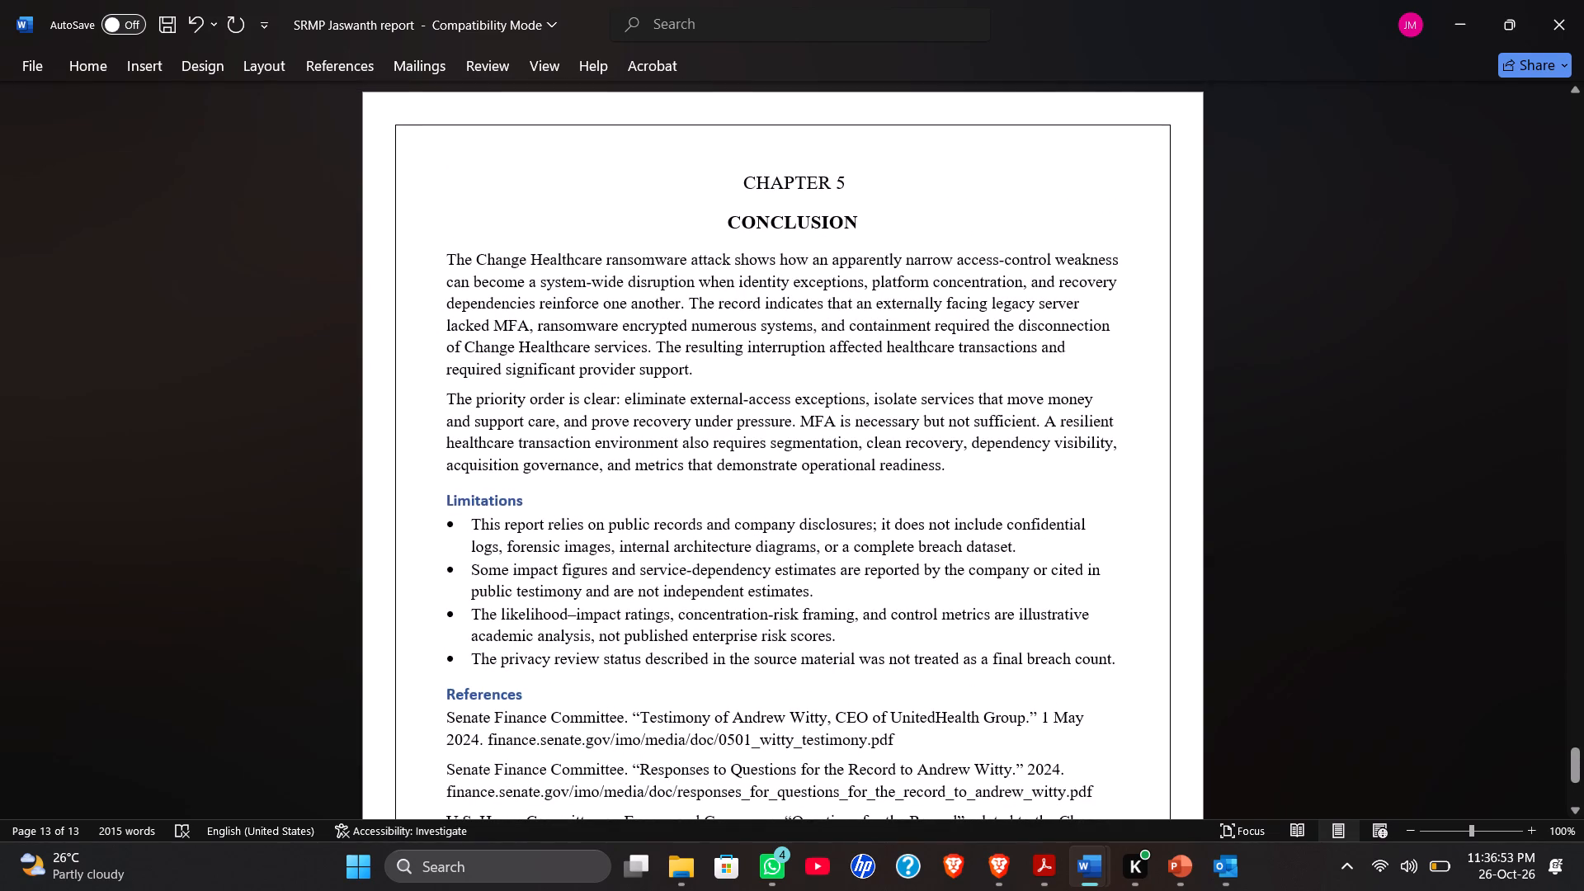
pyautogui.click(443, 495)
pyautogui.press('BackSpace')
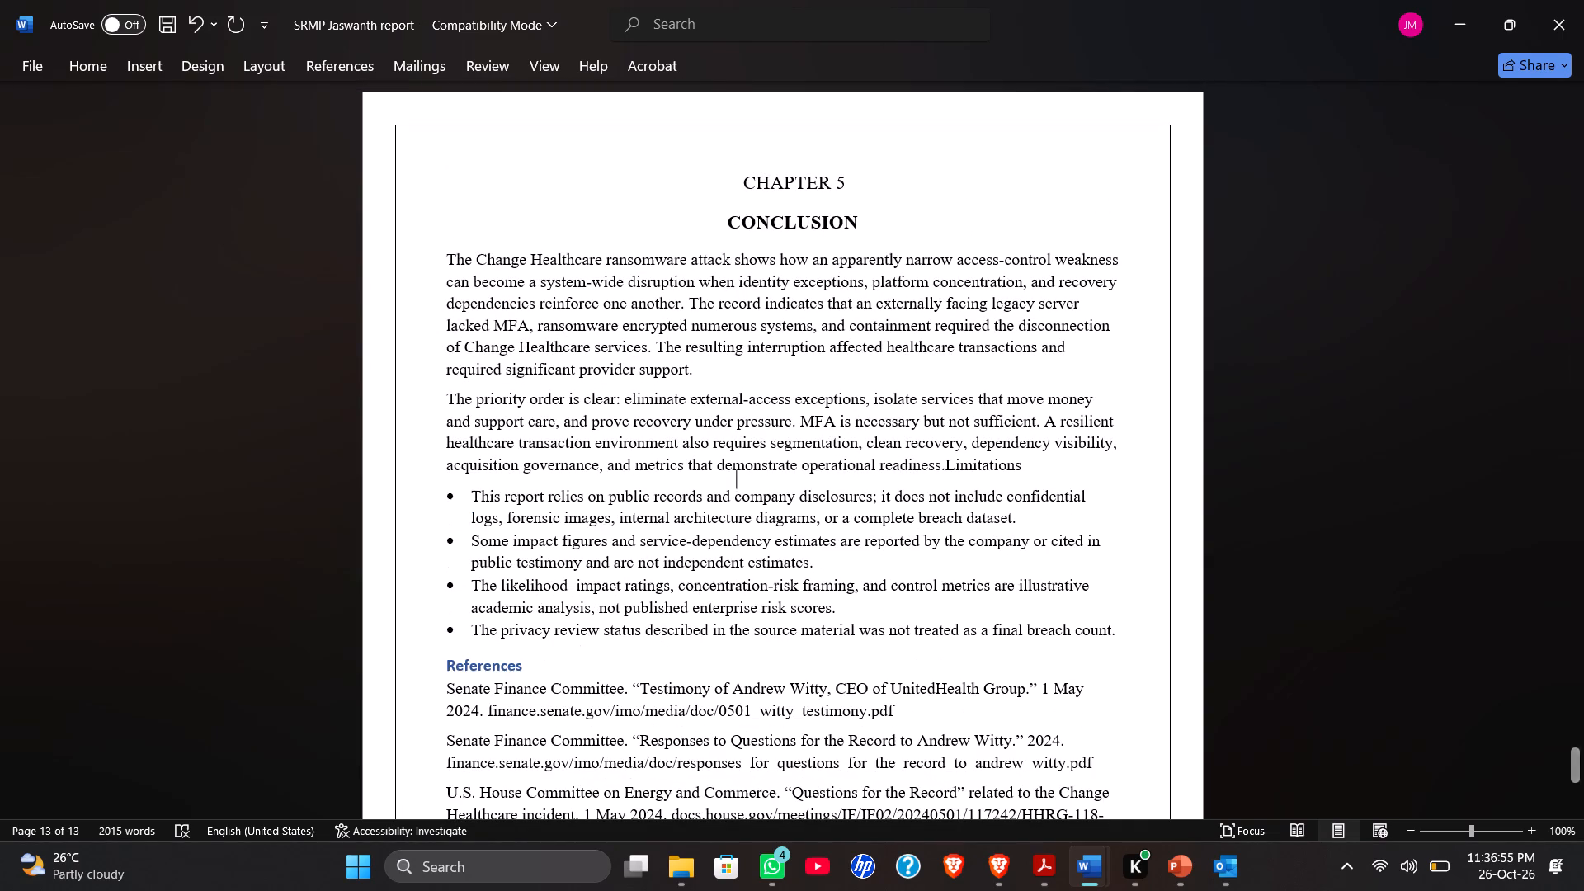
pyautogui.press('Return')
pyautogui.moveTo(440, 503); pyautogui.dragTo(559, 498)
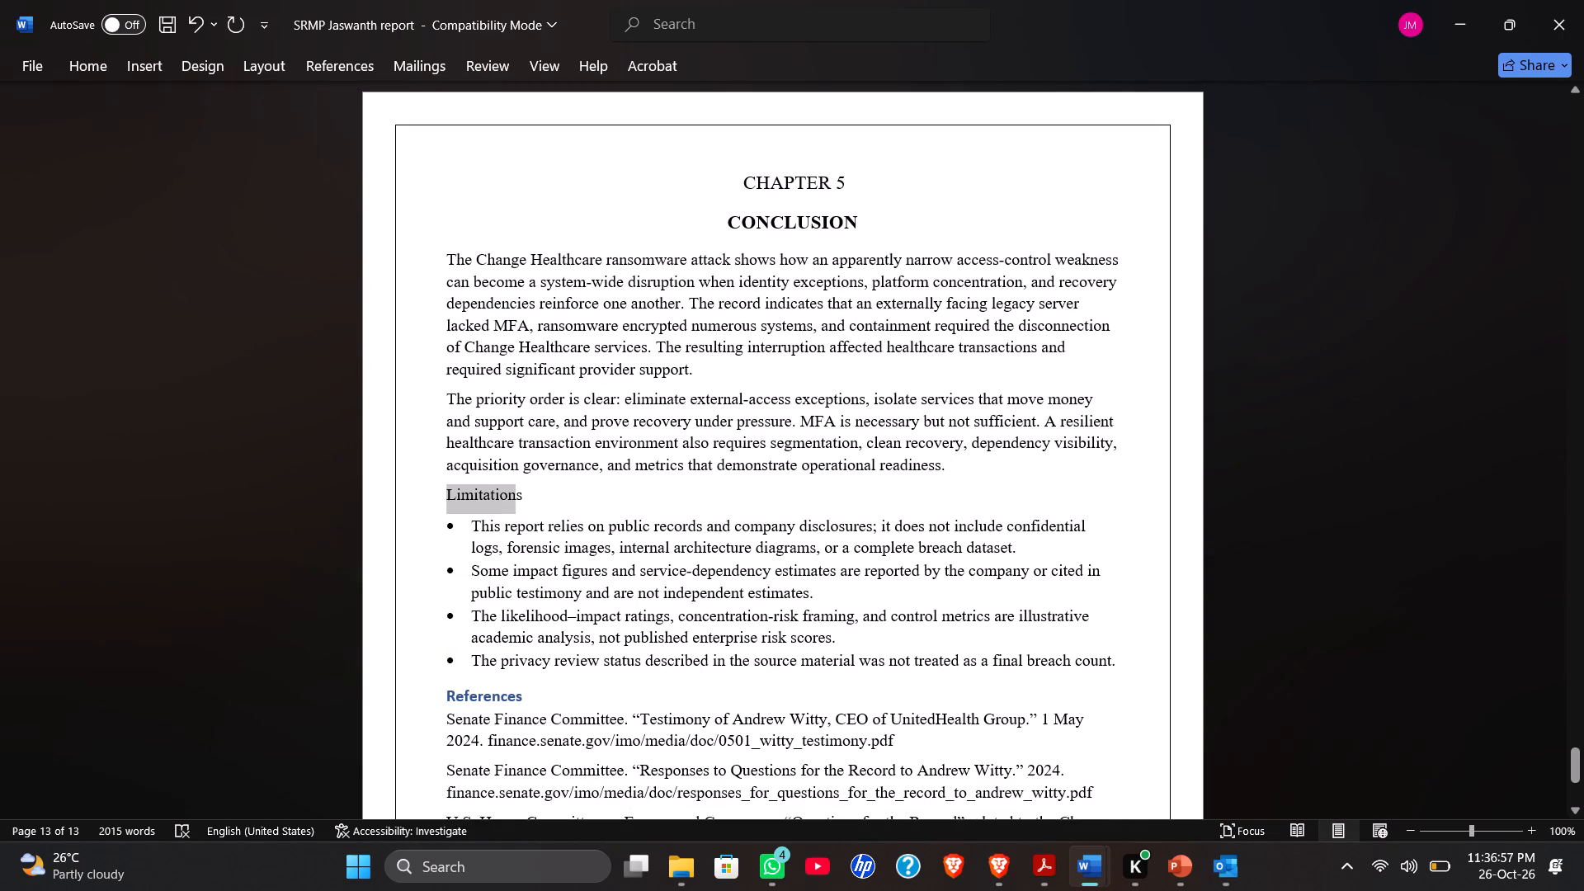
pyautogui.moveTo(559, 498); pyautogui.dragTo(569, 498)
pyautogui.hotkey('ctrl', 'b')
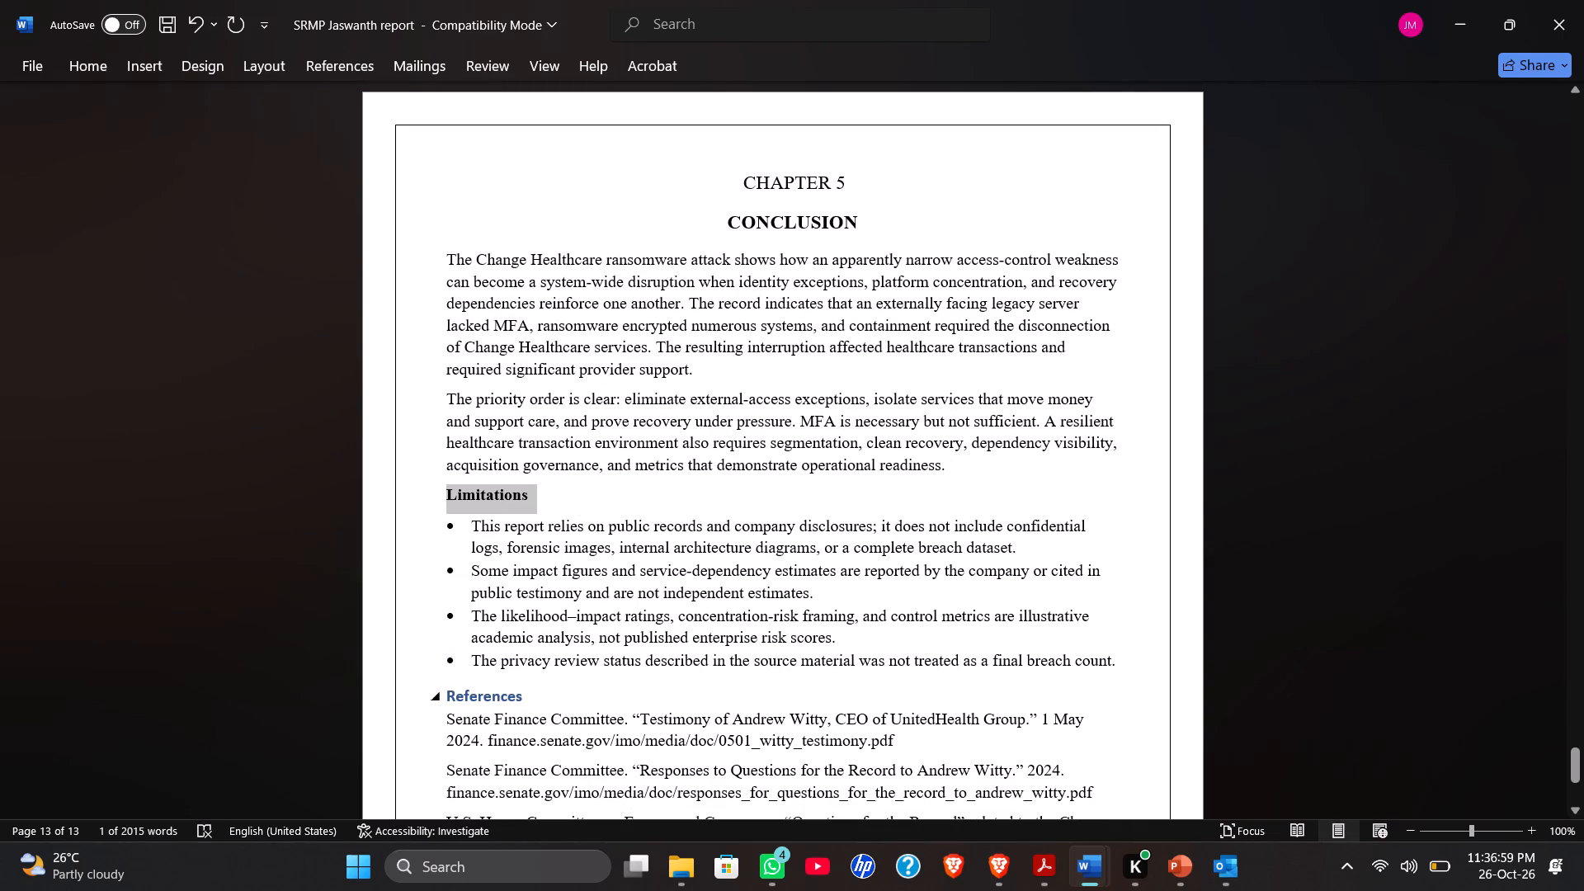
# Convert "References" to a bold, unbulleted body-style heading, separated from the limitations list by an empty line.
pyautogui.click(449, 699)
pyautogui.press('BackSpace')
pyautogui.press('Return')
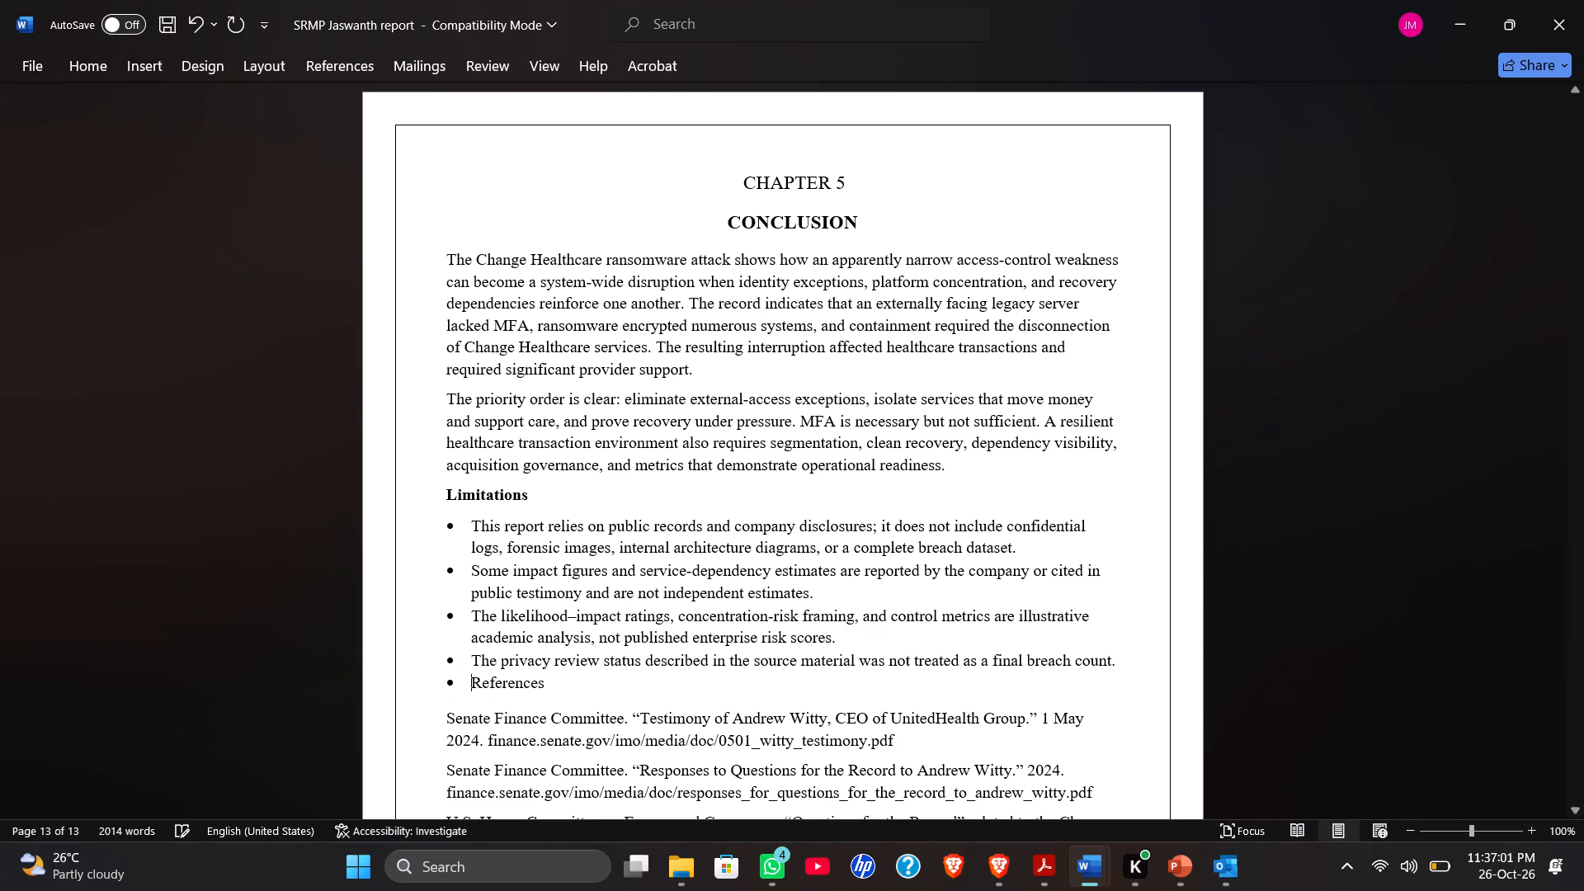
pyautogui.press('BackSpace')
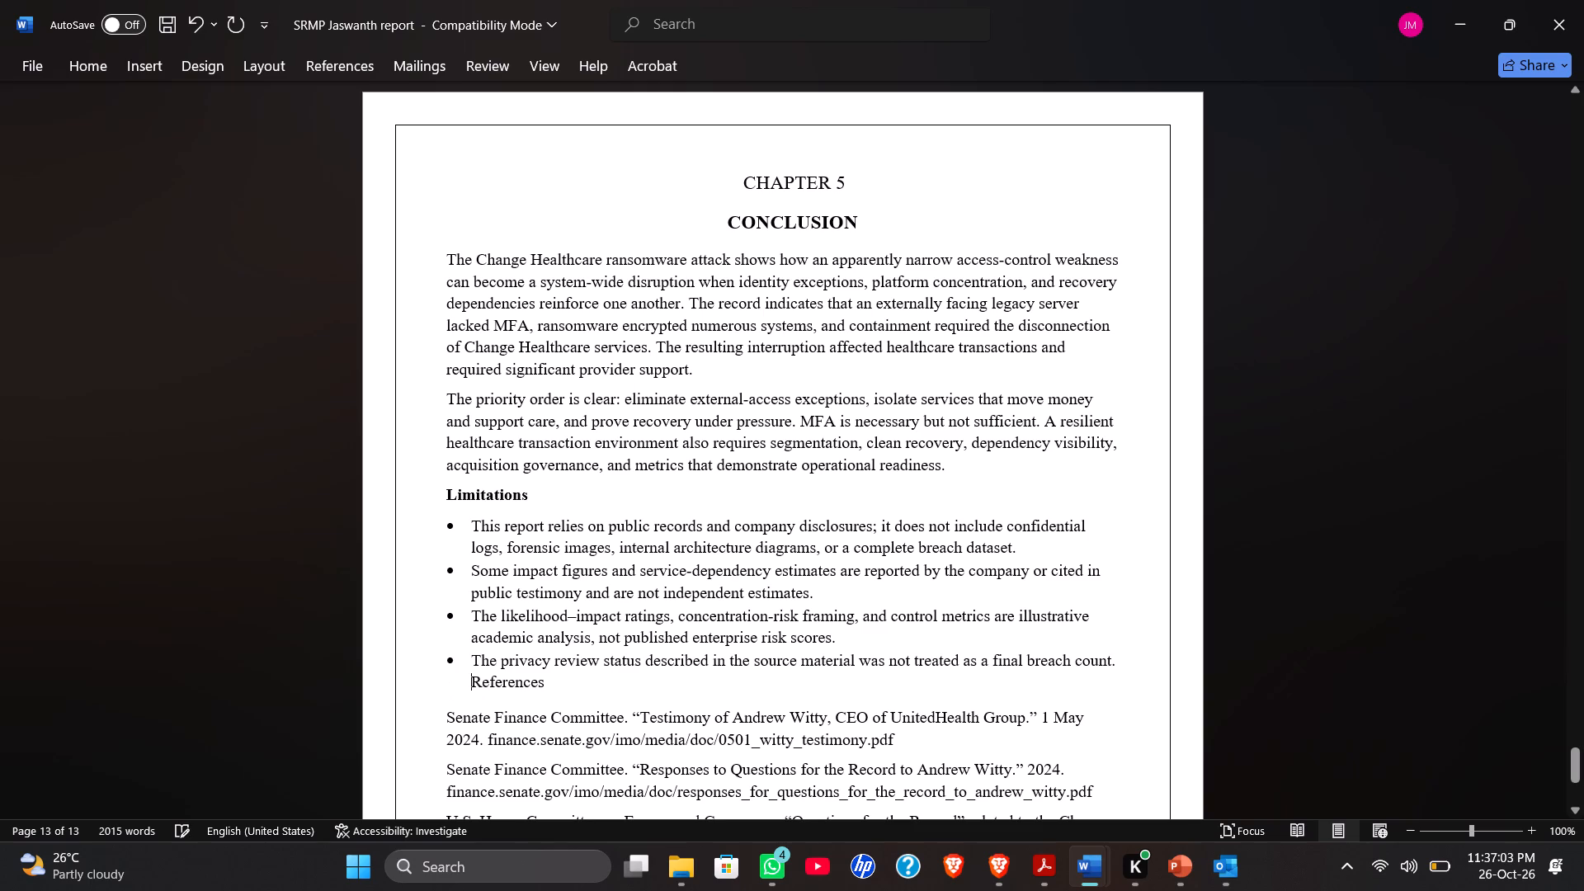
pyautogui.press('BackSpace')
pyautogui.press('Return')
pyautogui.moveTo(444, 721); pyautogui.dragTo(569, 696)
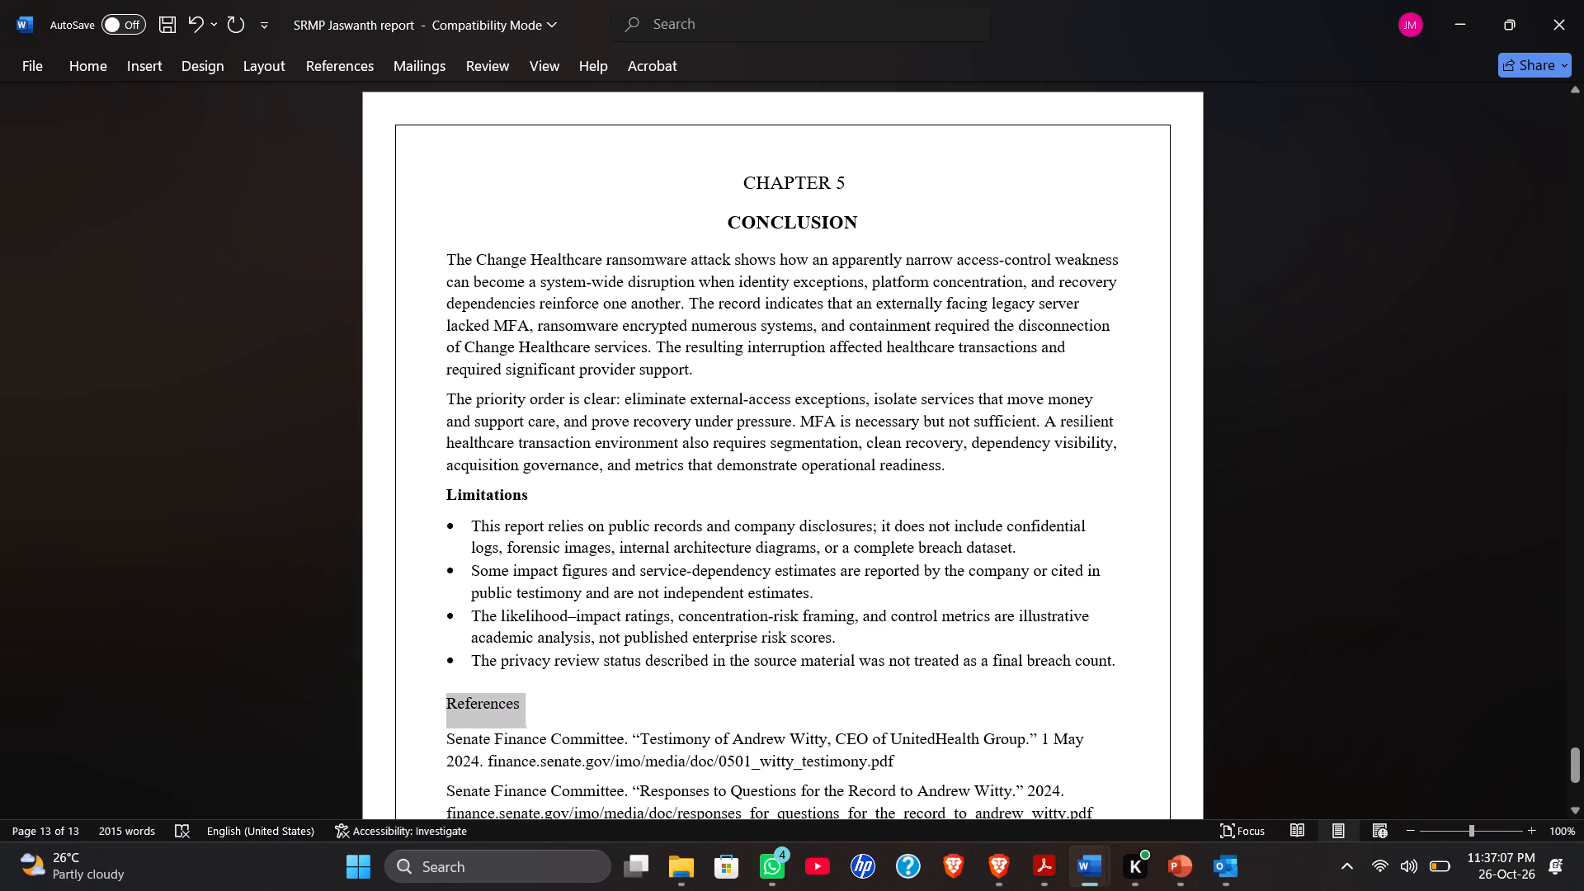
pyautogui.hotkey('ctrl', 'b')
# Review the formatting of the reference entries and the preceding pages back to "3.2 Key Risk Register".
pyautogui.scroll(-2, 483, 643)
pyautogui.click(448, 542)
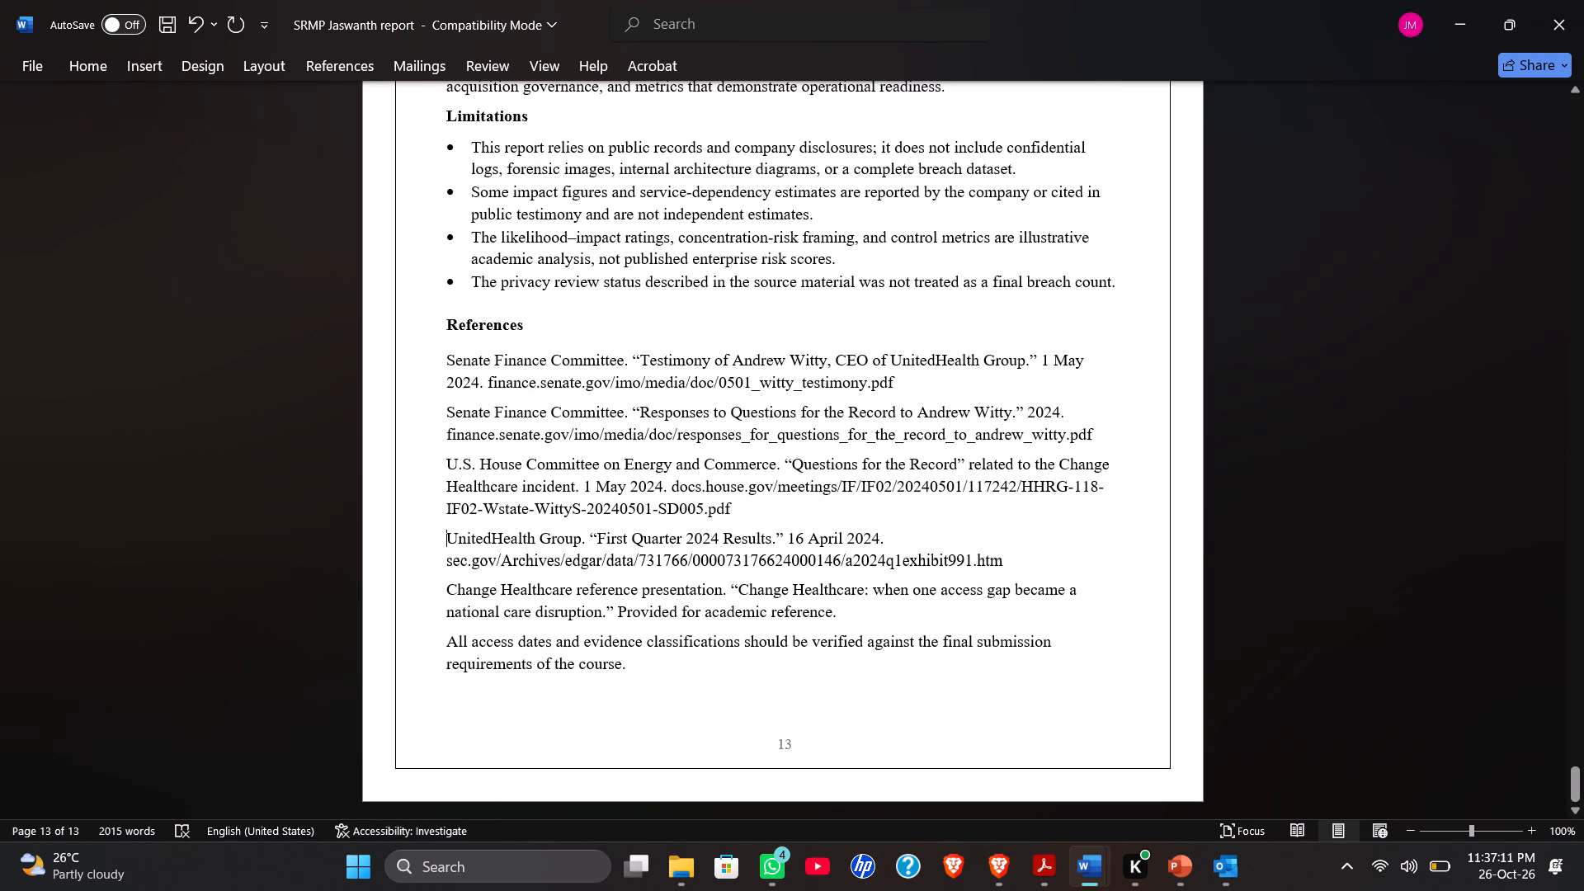
pyautogui.scroll(8, 892, 445)
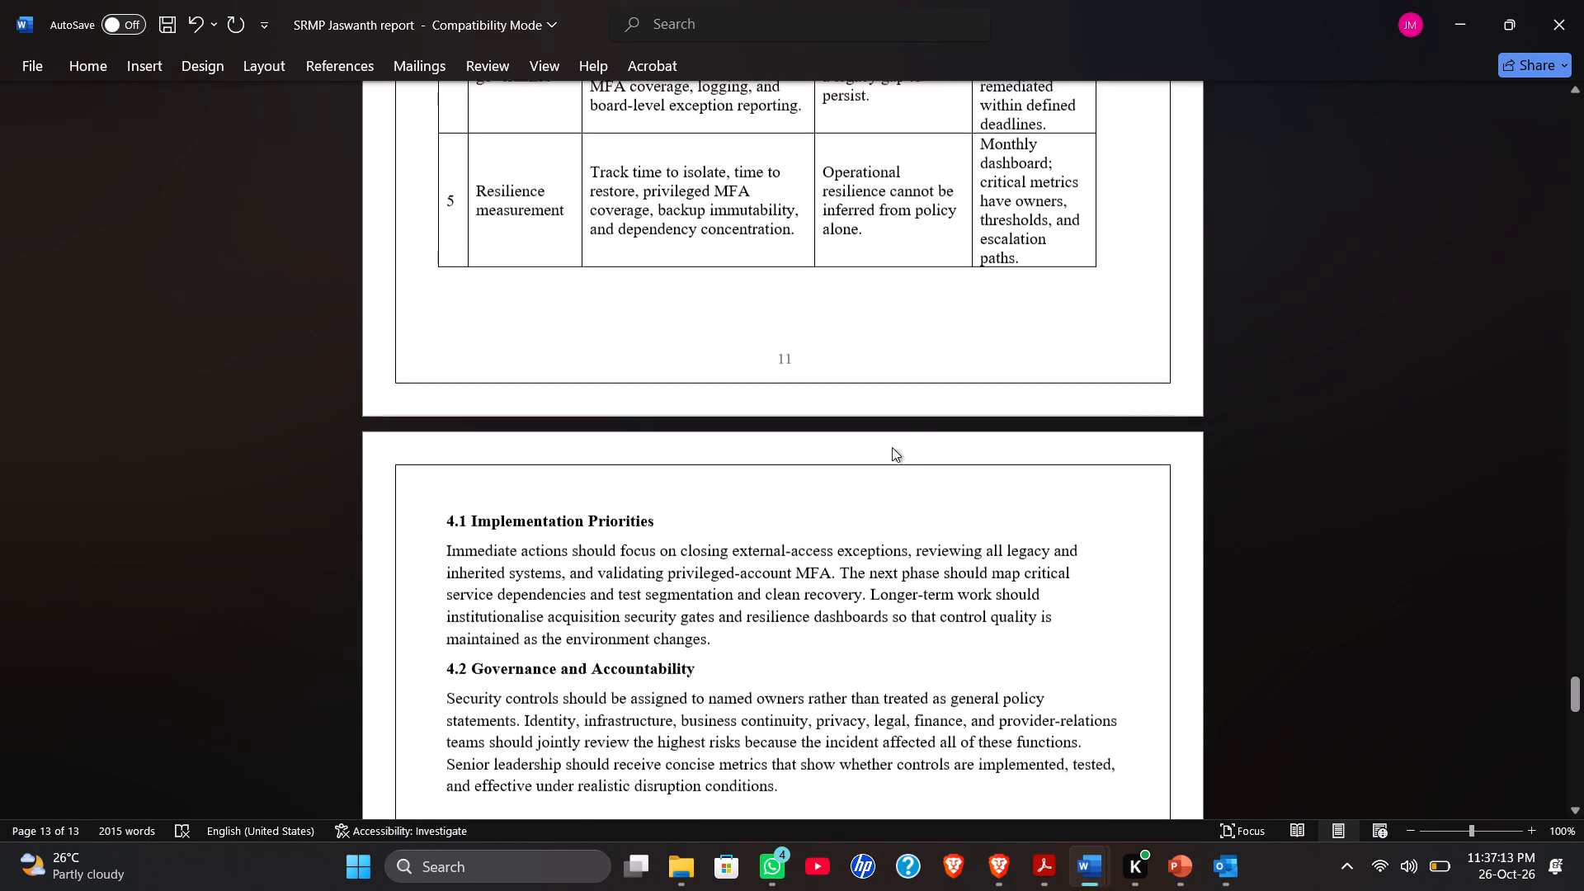
pyautogui.scroll(6, 892, 447)
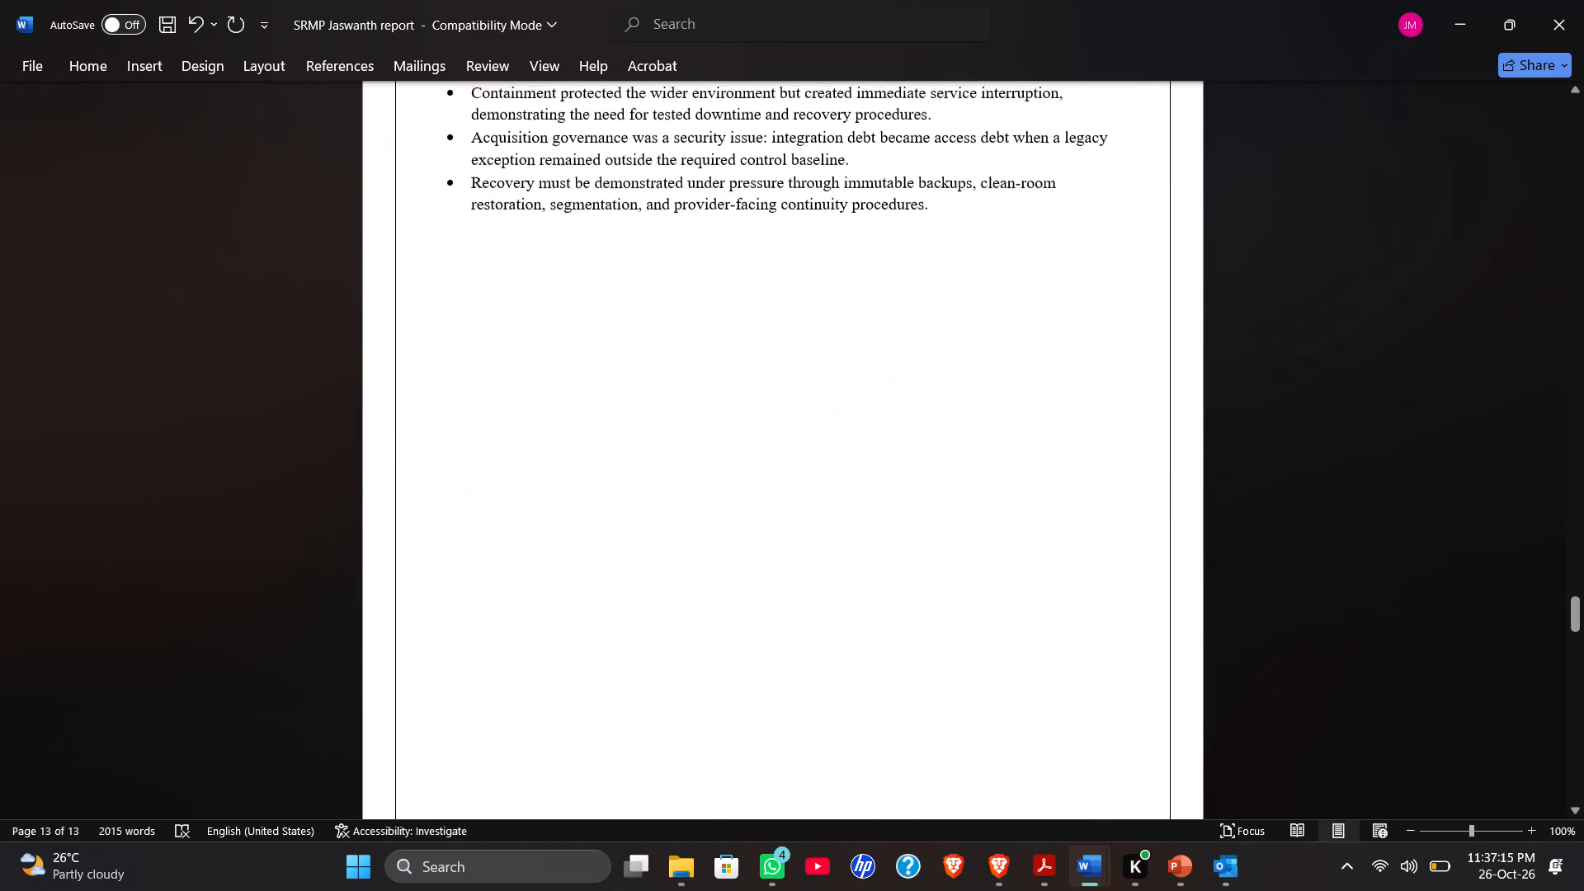
pyautogui.scroll(4, 892, 448)
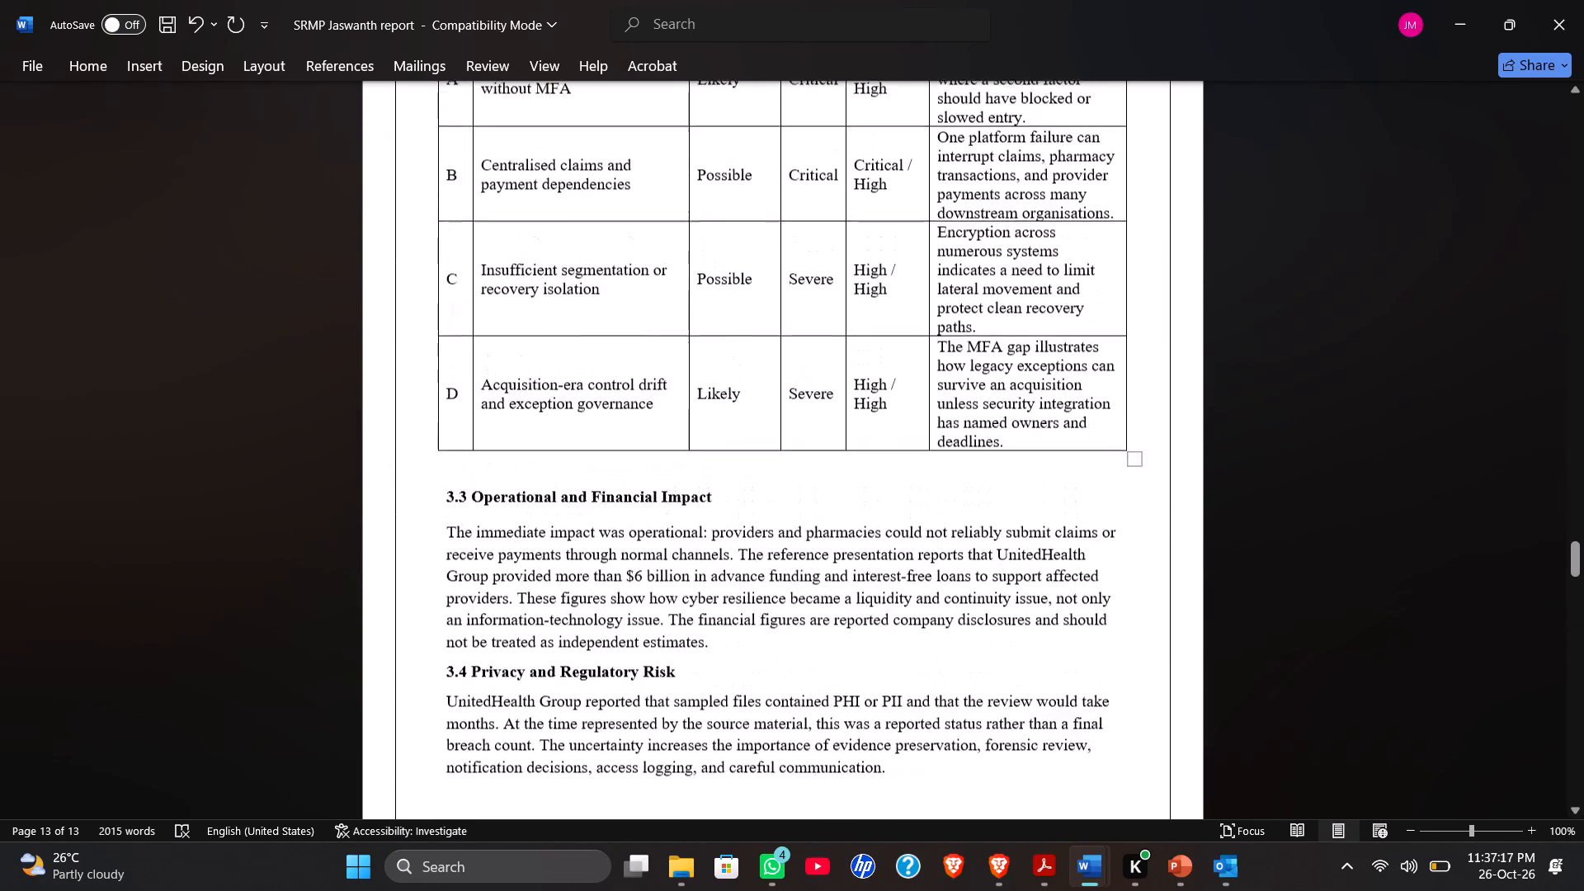
pyautogui.scroll(3, 892, 448)
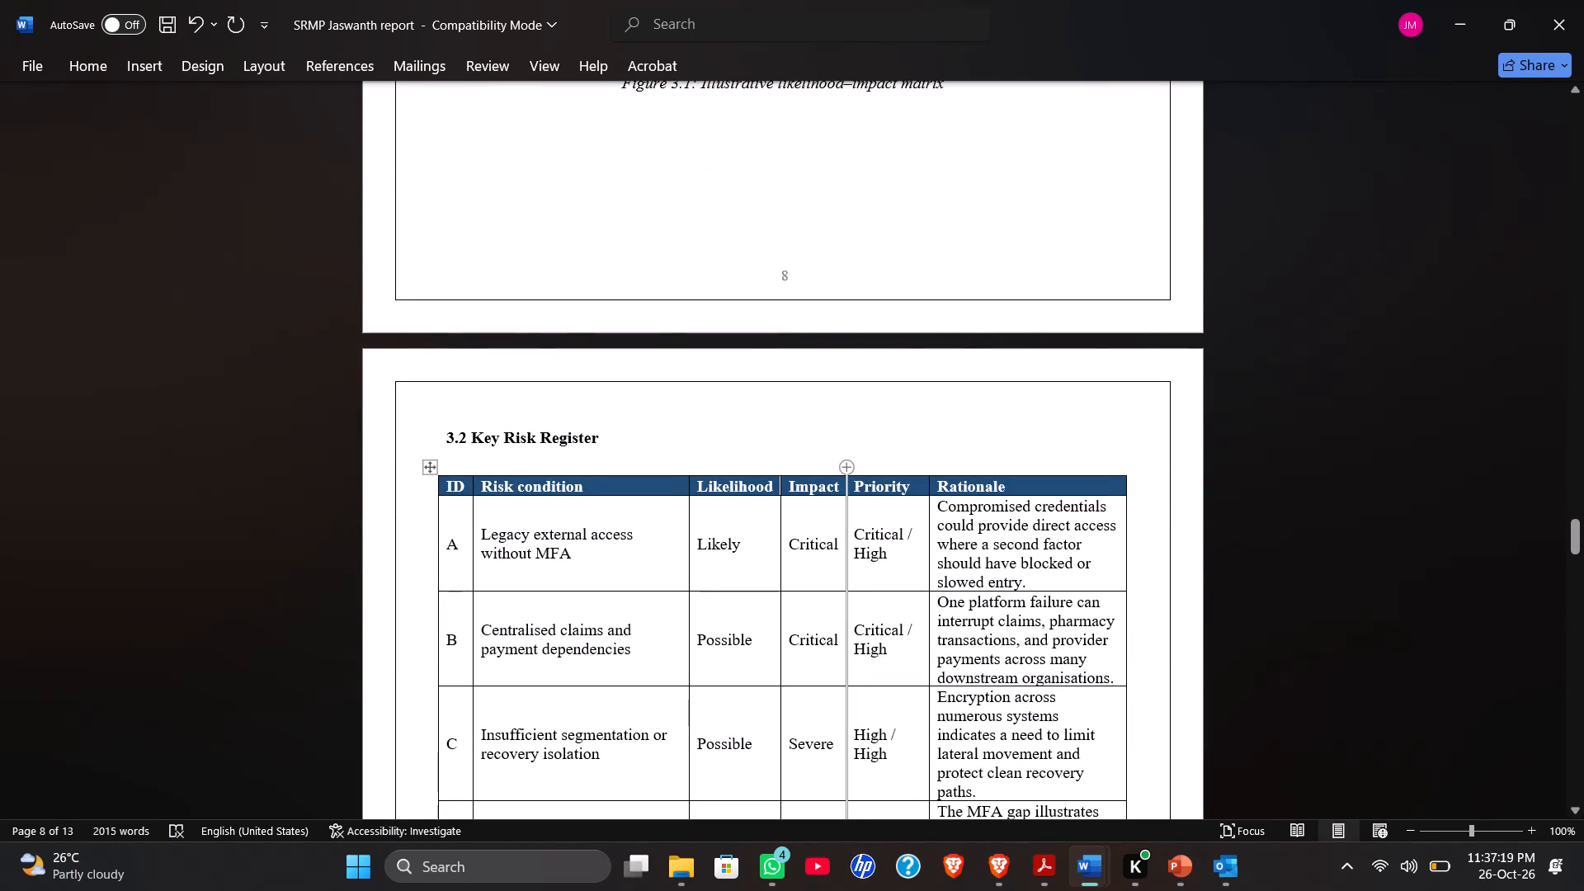
# Select the entire report and open its line spacing choices.
pyautogui.click(864, 456)
pyautogui.hotkey('ctrl', 'a')
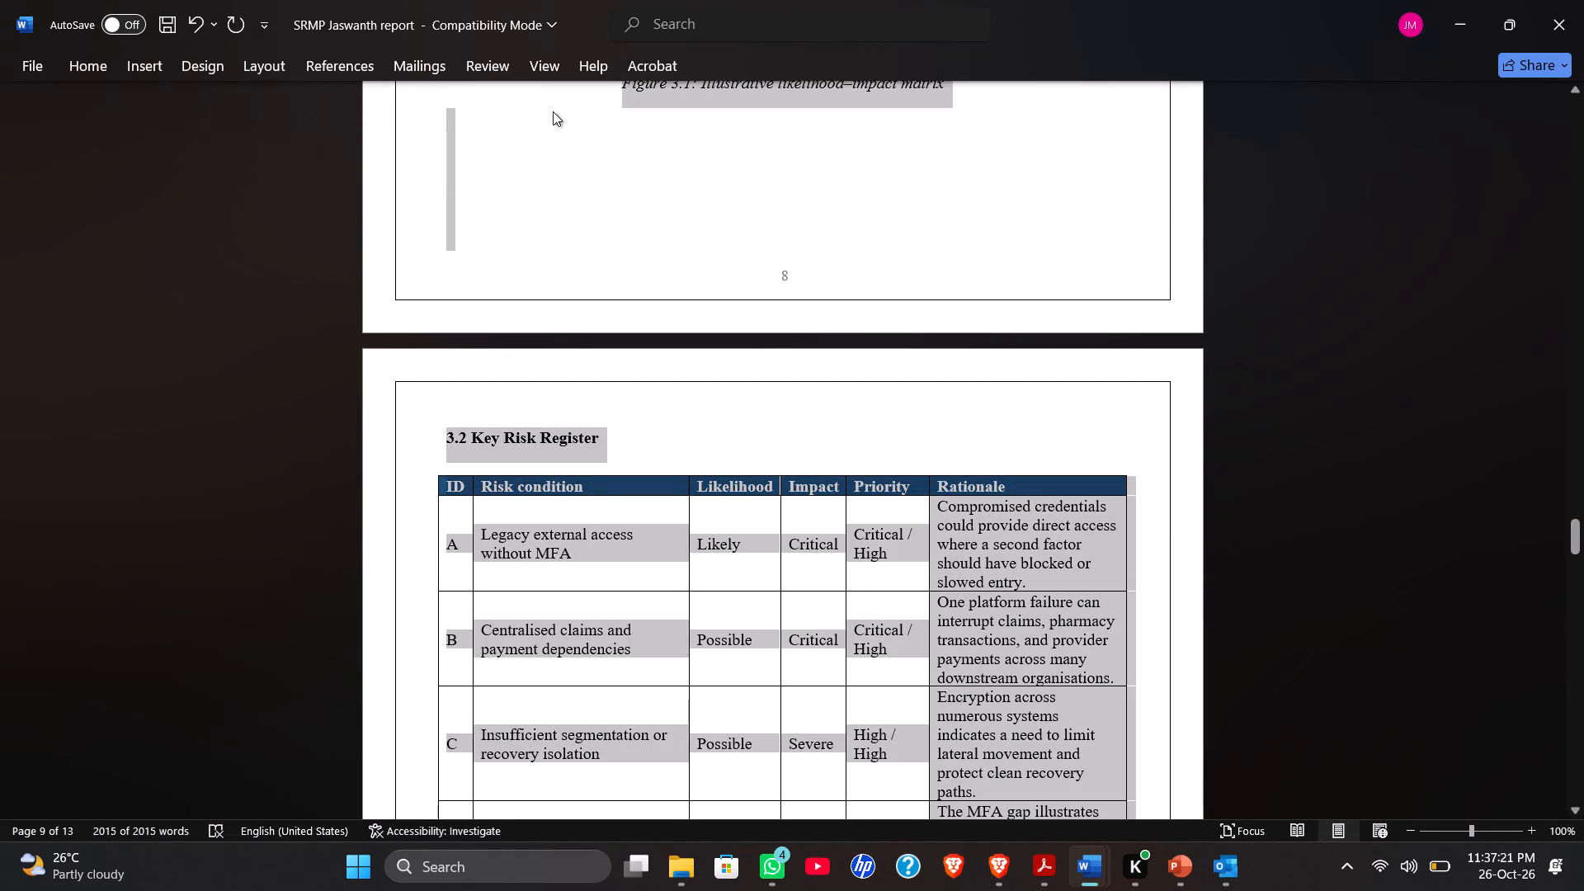
pyautogui.click(152, 76)
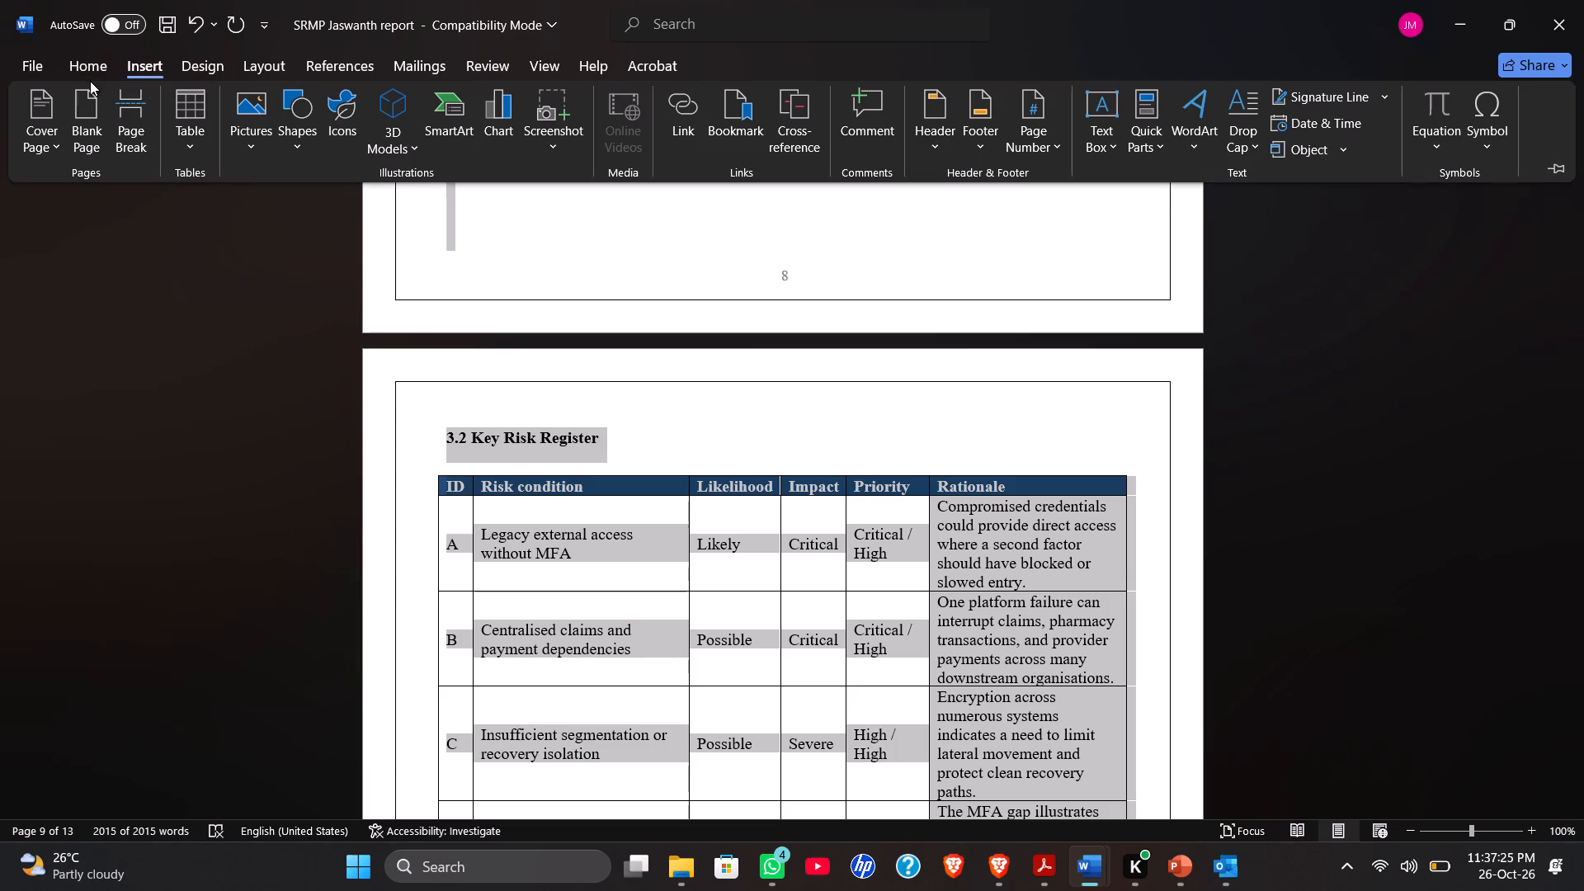
pyautogui.click(90, 78)
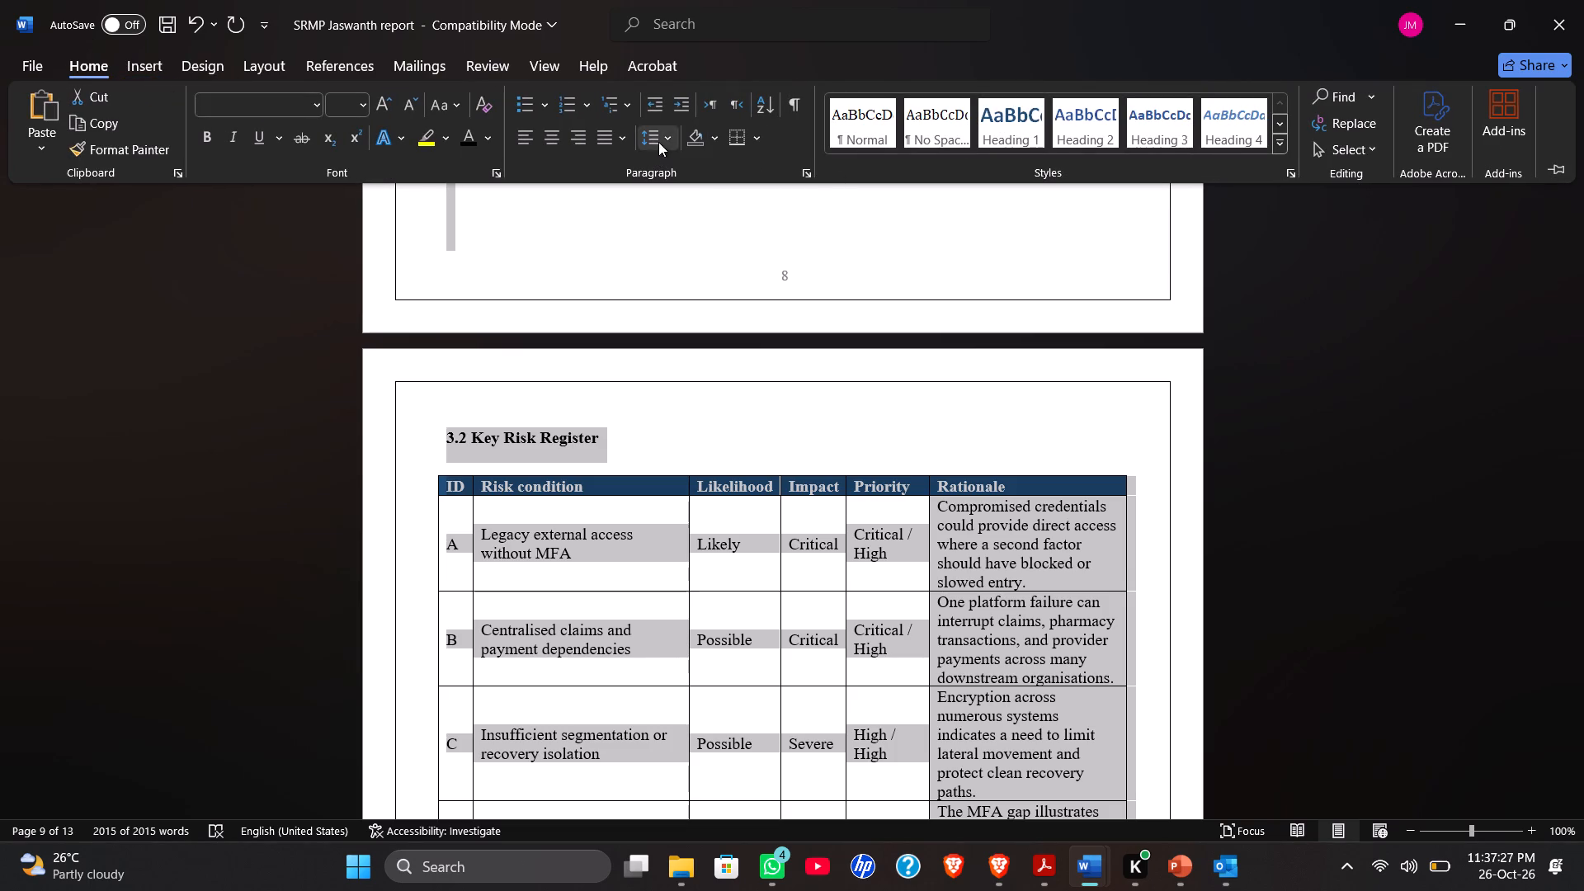
pyautogui.click(664, 139)
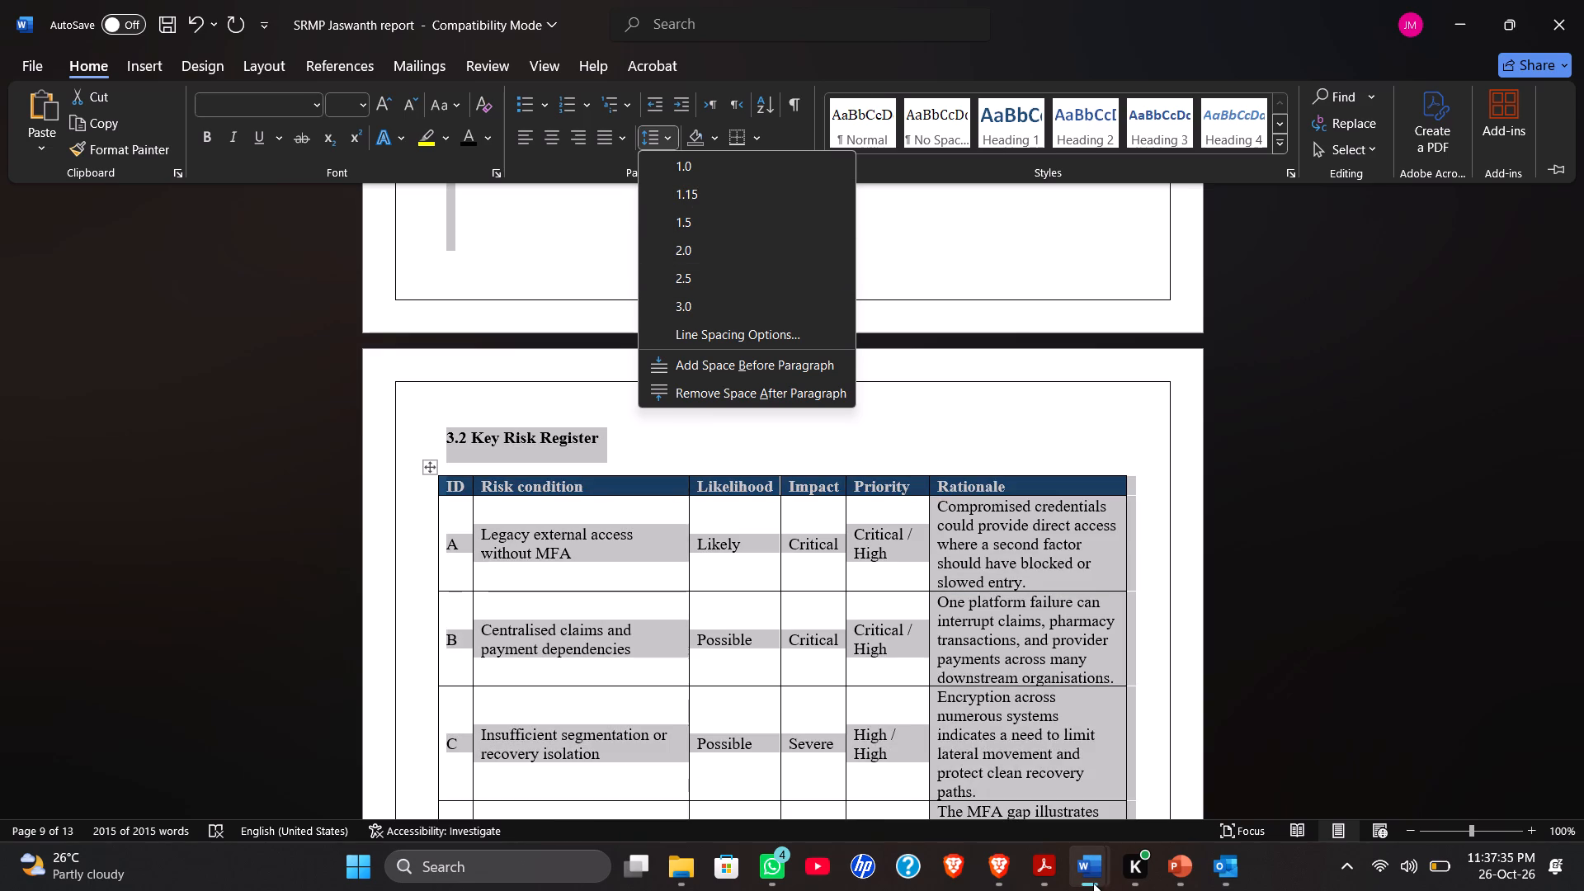
# Check the line spacing used in the Chapter 1 Introduction of the SRMP_Renisha_report sample.
pyautogui.click(1038, 805)
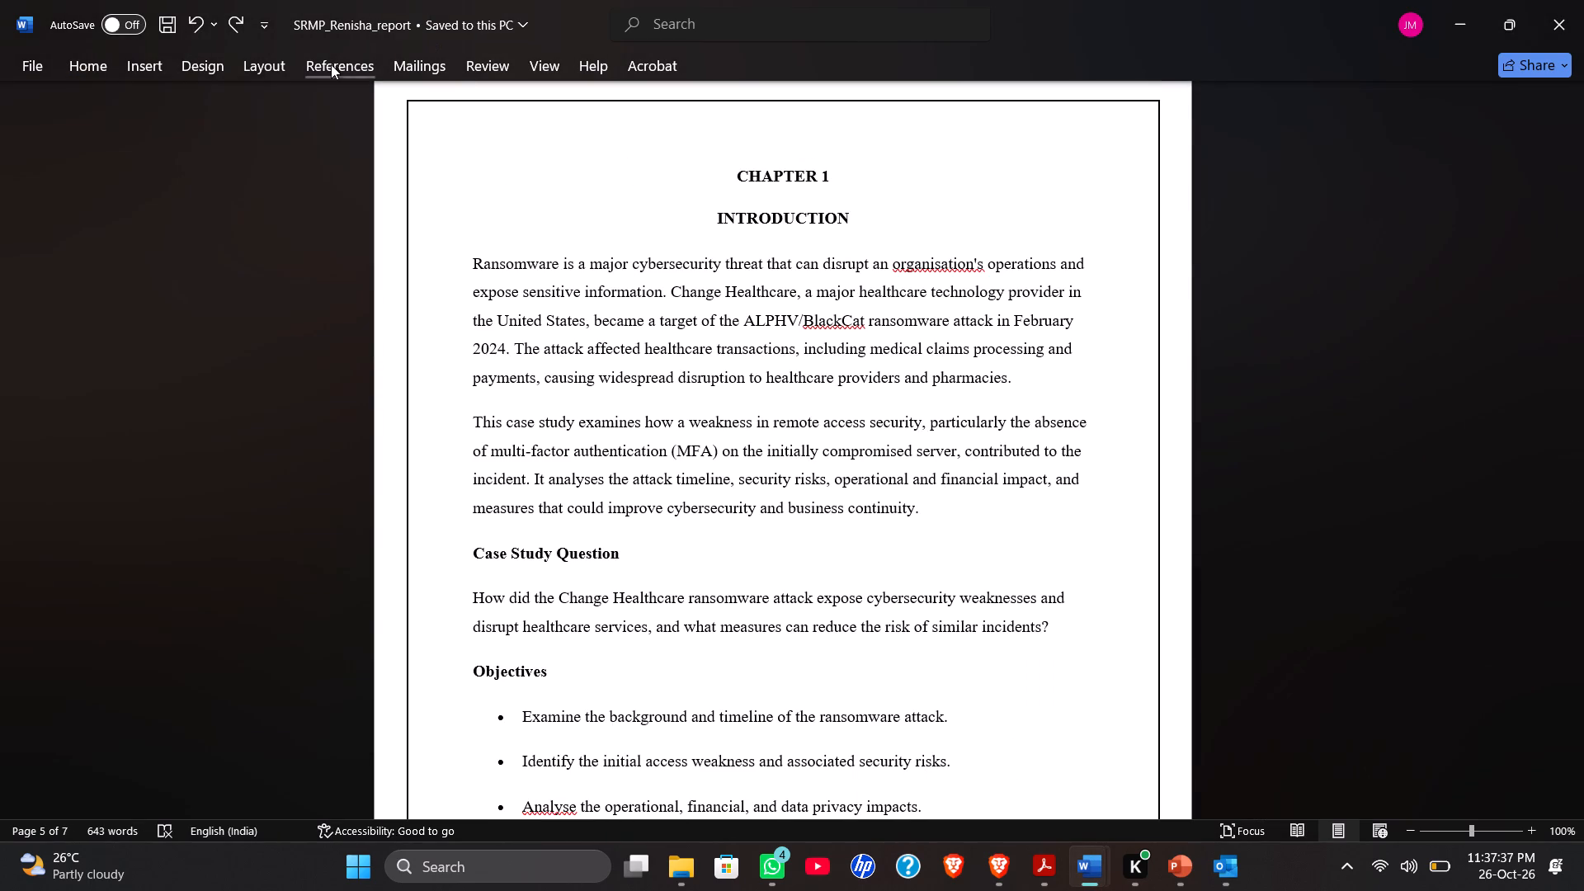
pyautogui.click(104, 67)
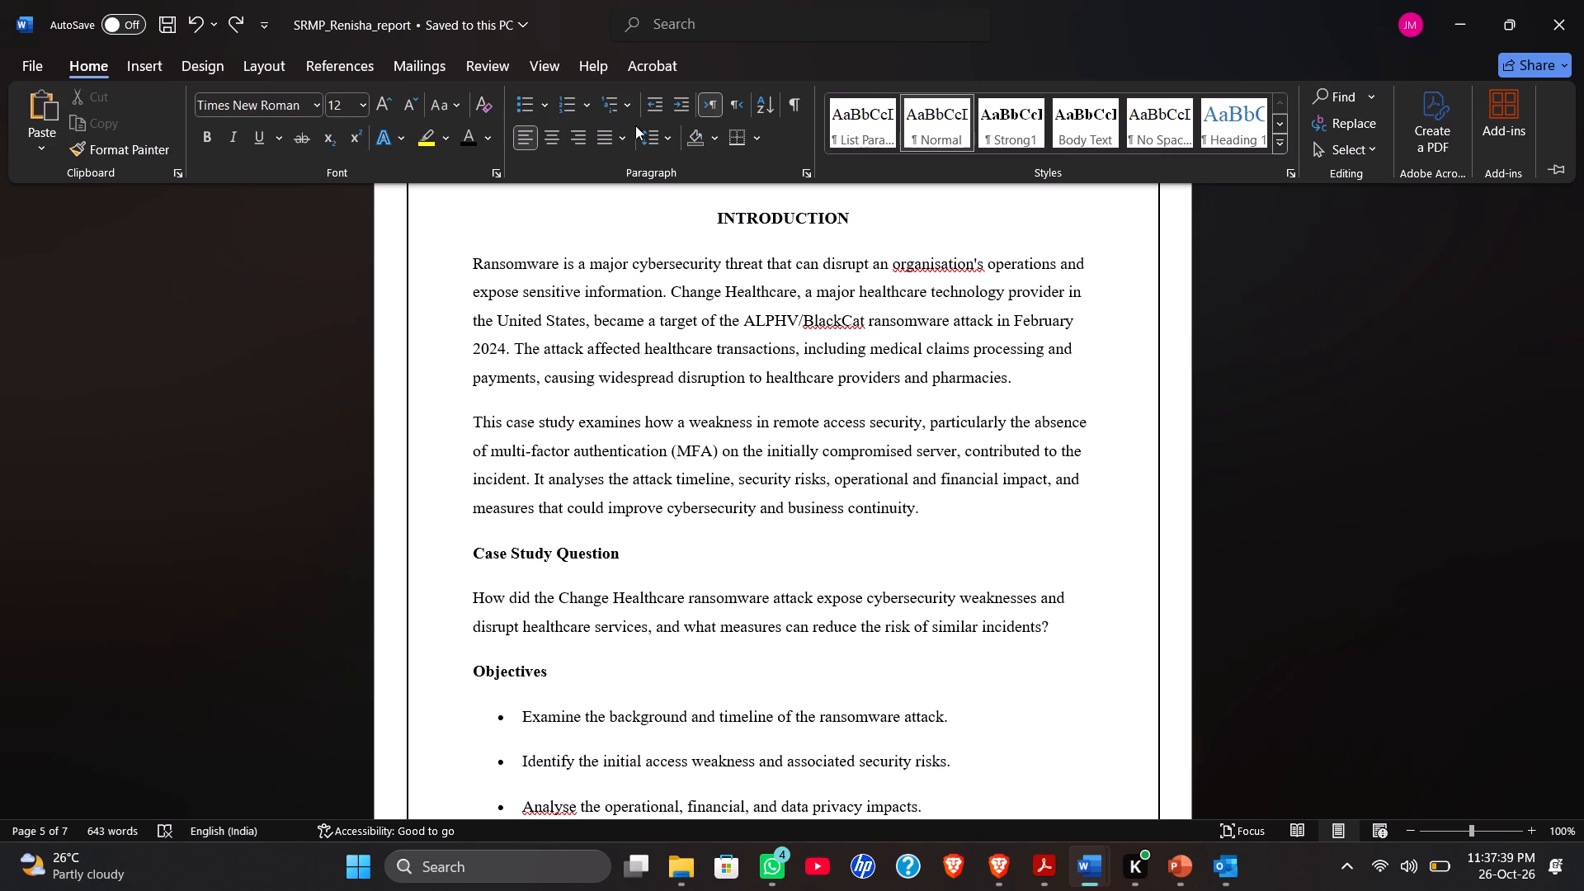
pyautogui.click(670, 132)
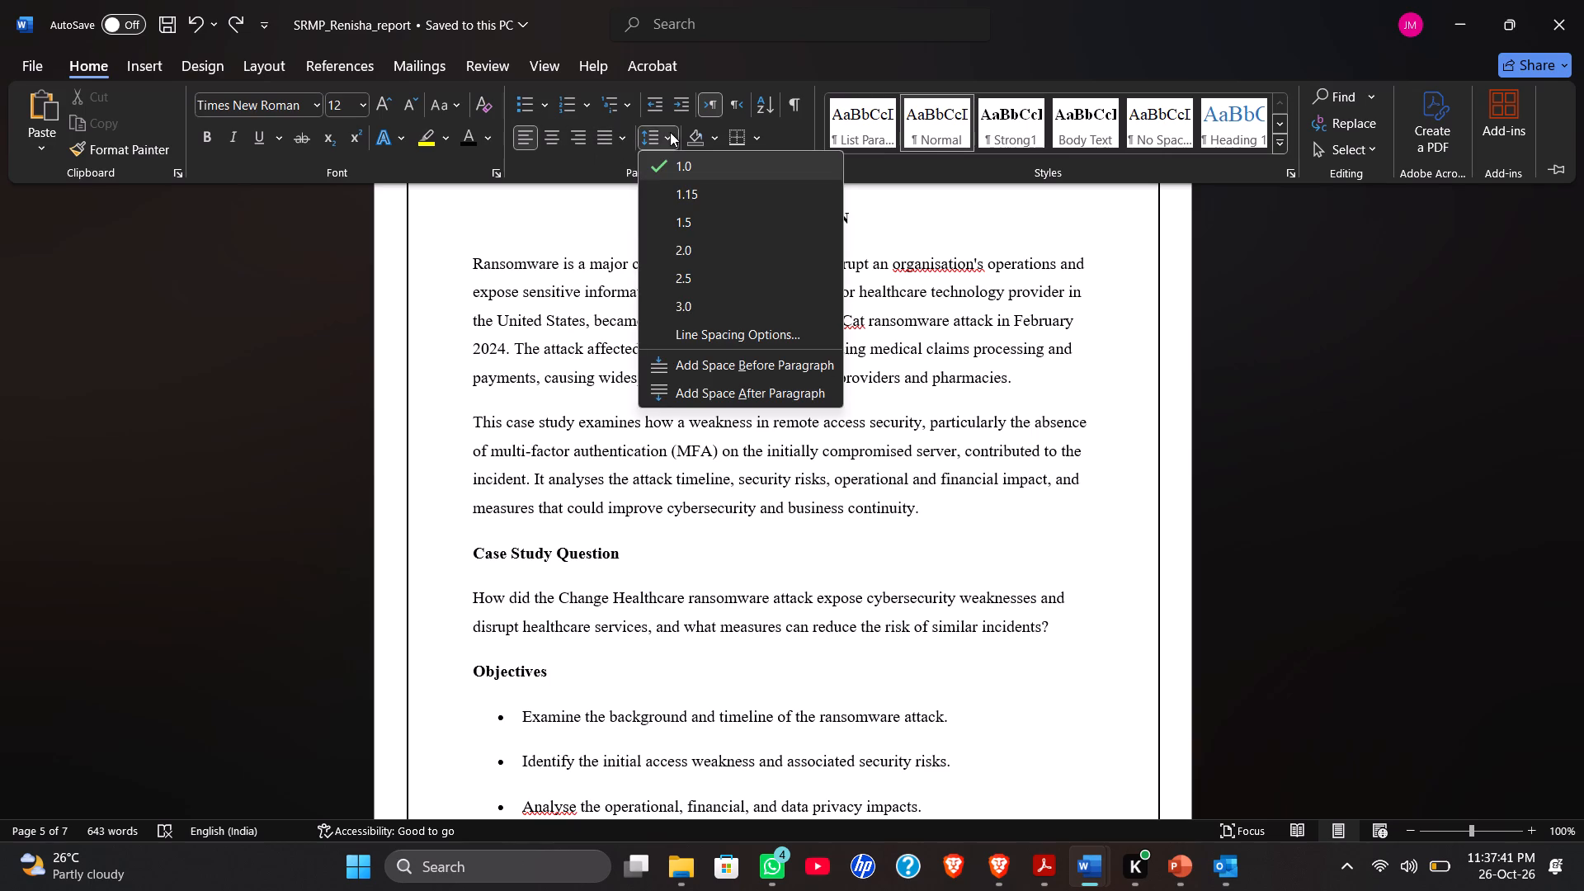
pyautogui.click(670, 132)
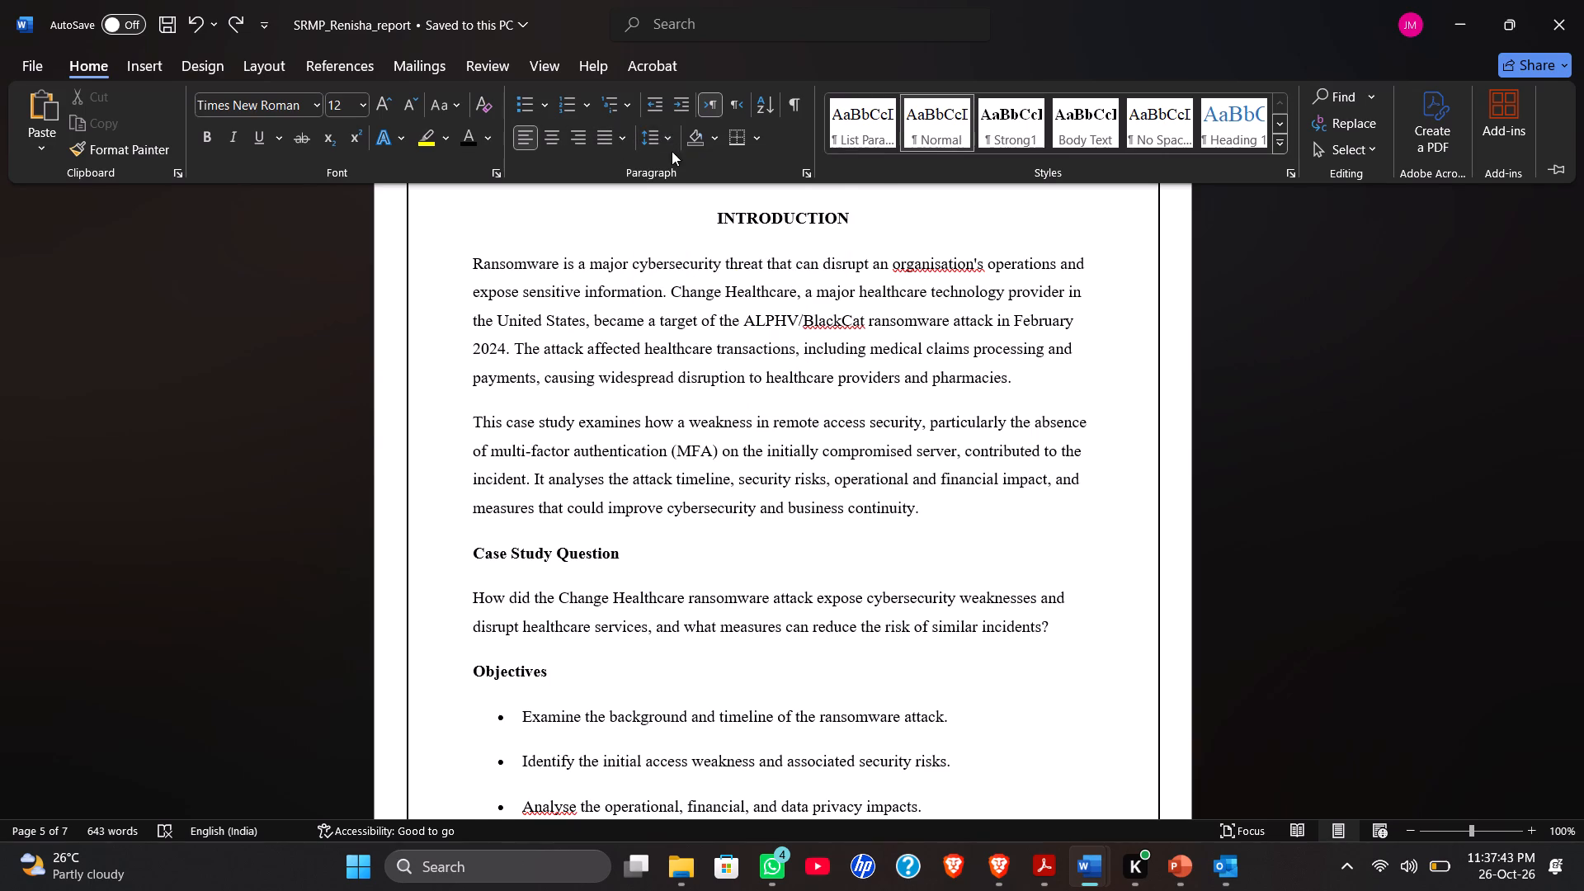
pyautogui.hotkey('alt', 'Tab')
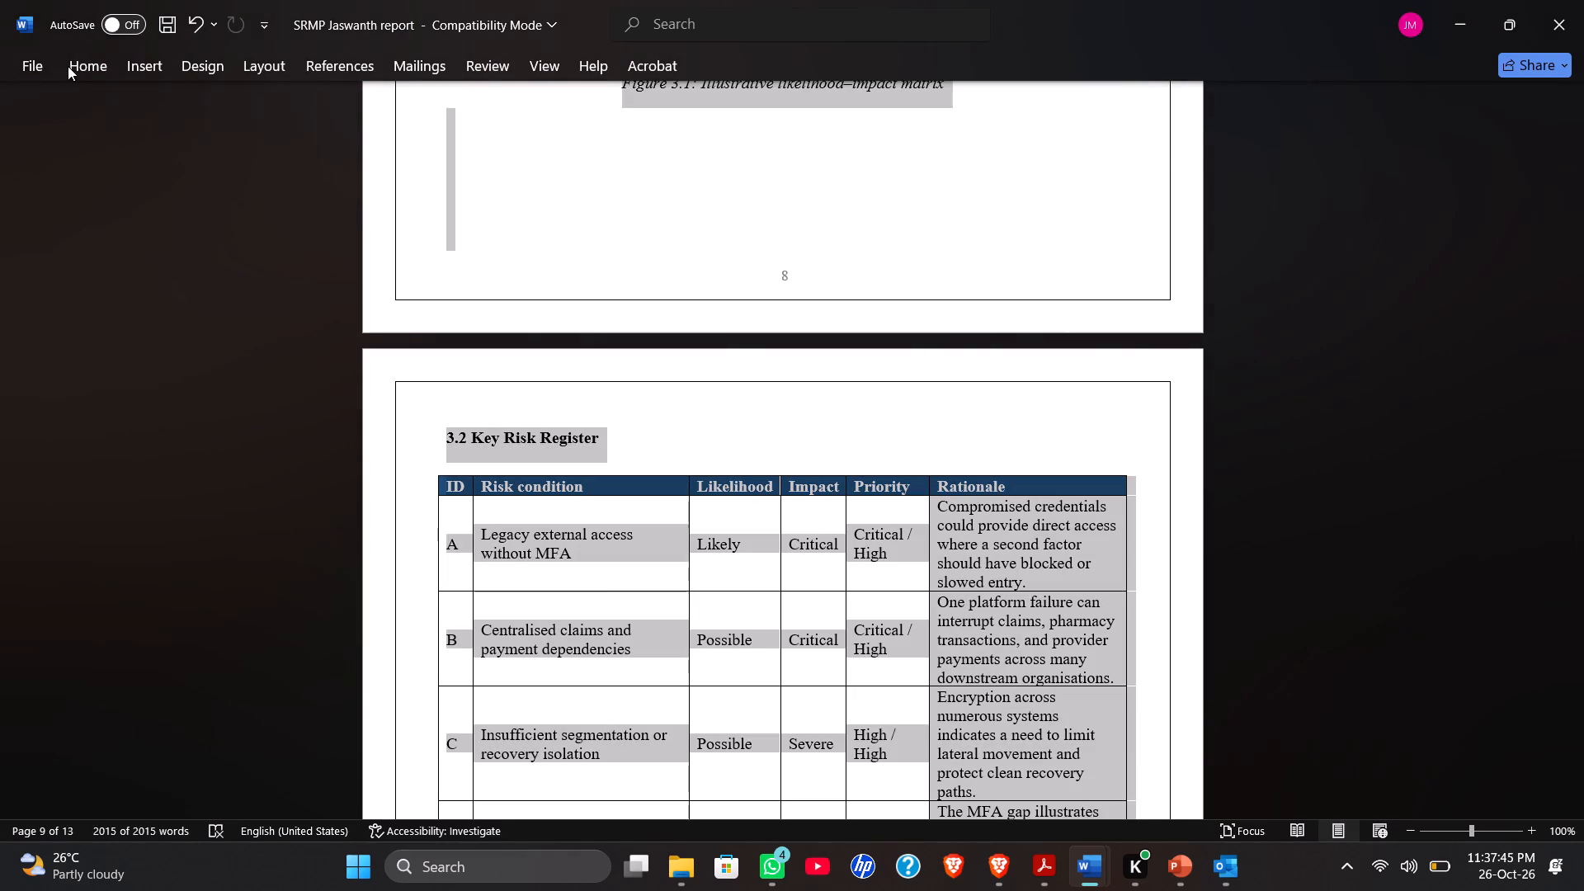
# Set the line spacing of the entire selected SRMP Jaswanth report to 1.0.
pyautogui.click(68, 66)
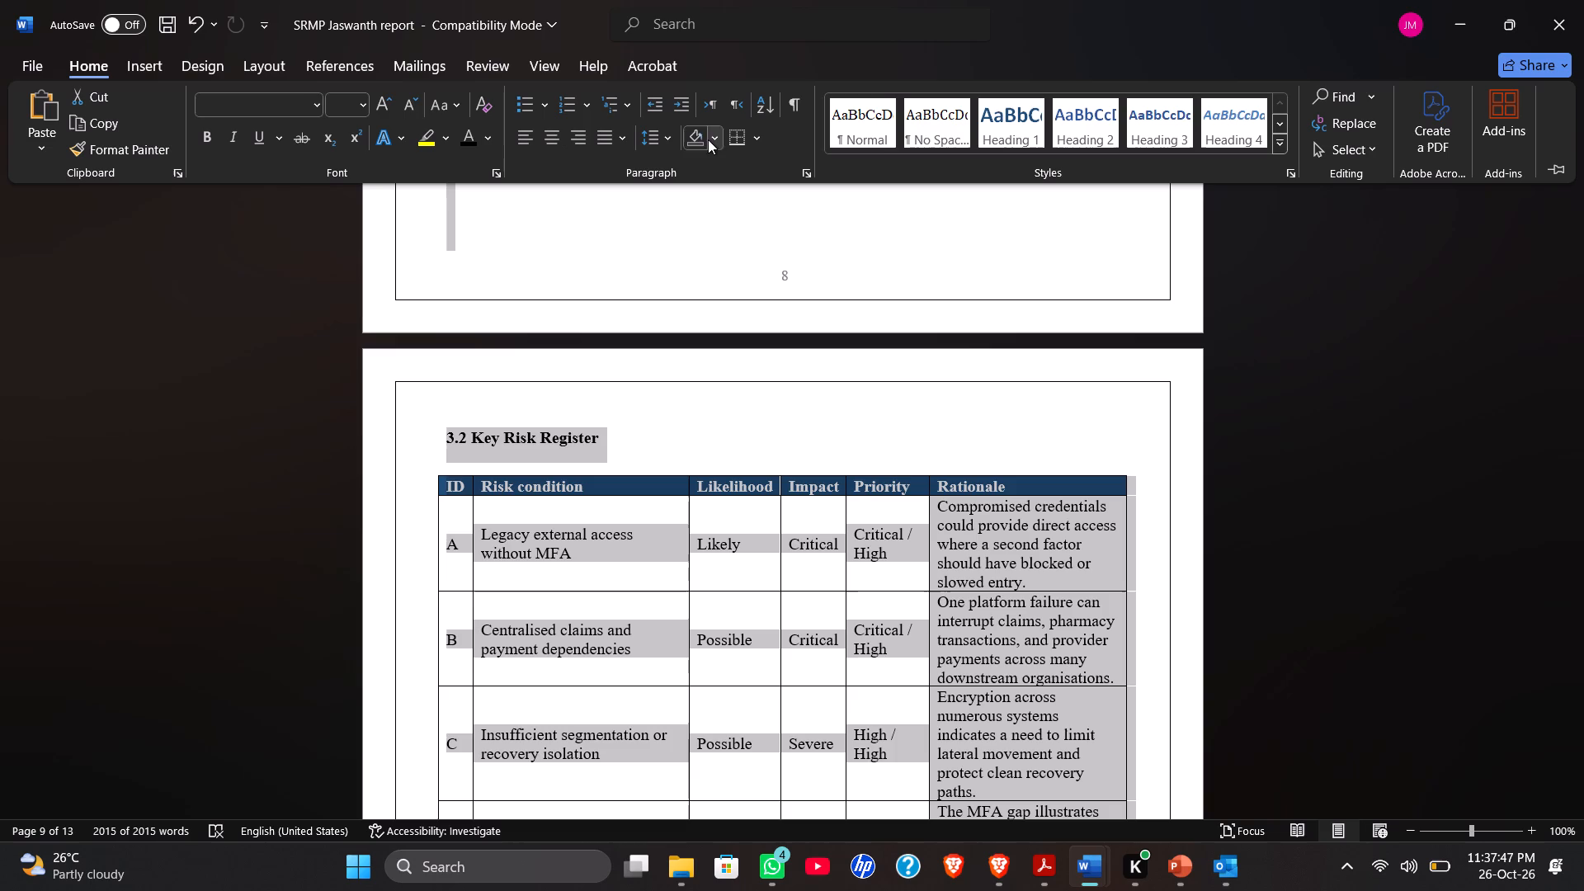
pyautogui.click(671, 148)
pyautogui.click(689, 168)
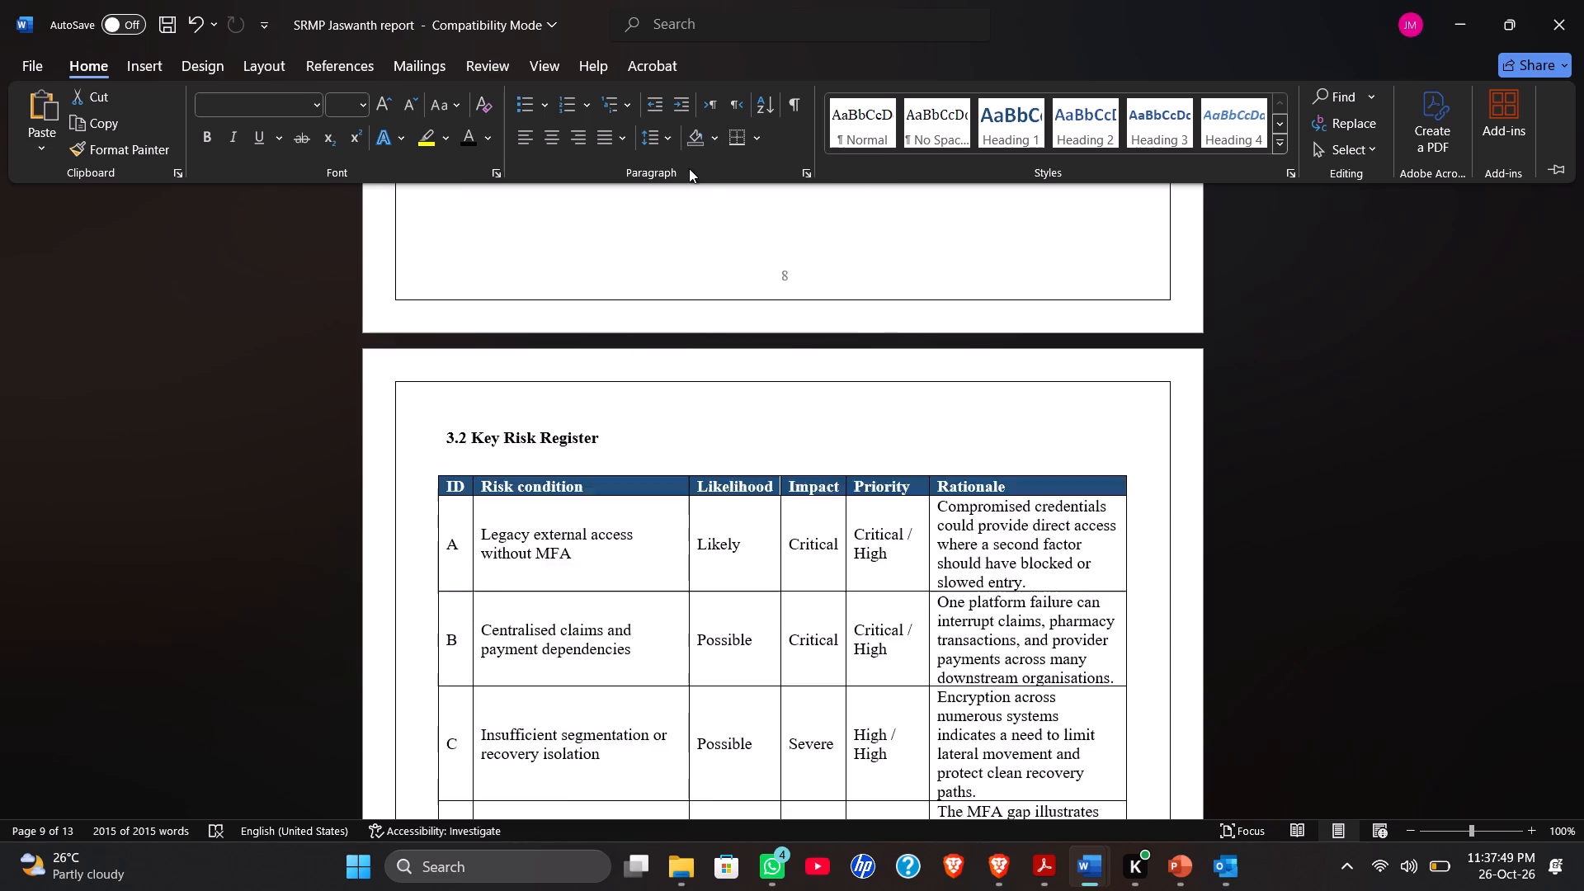
pyautogui.click(720, 234)
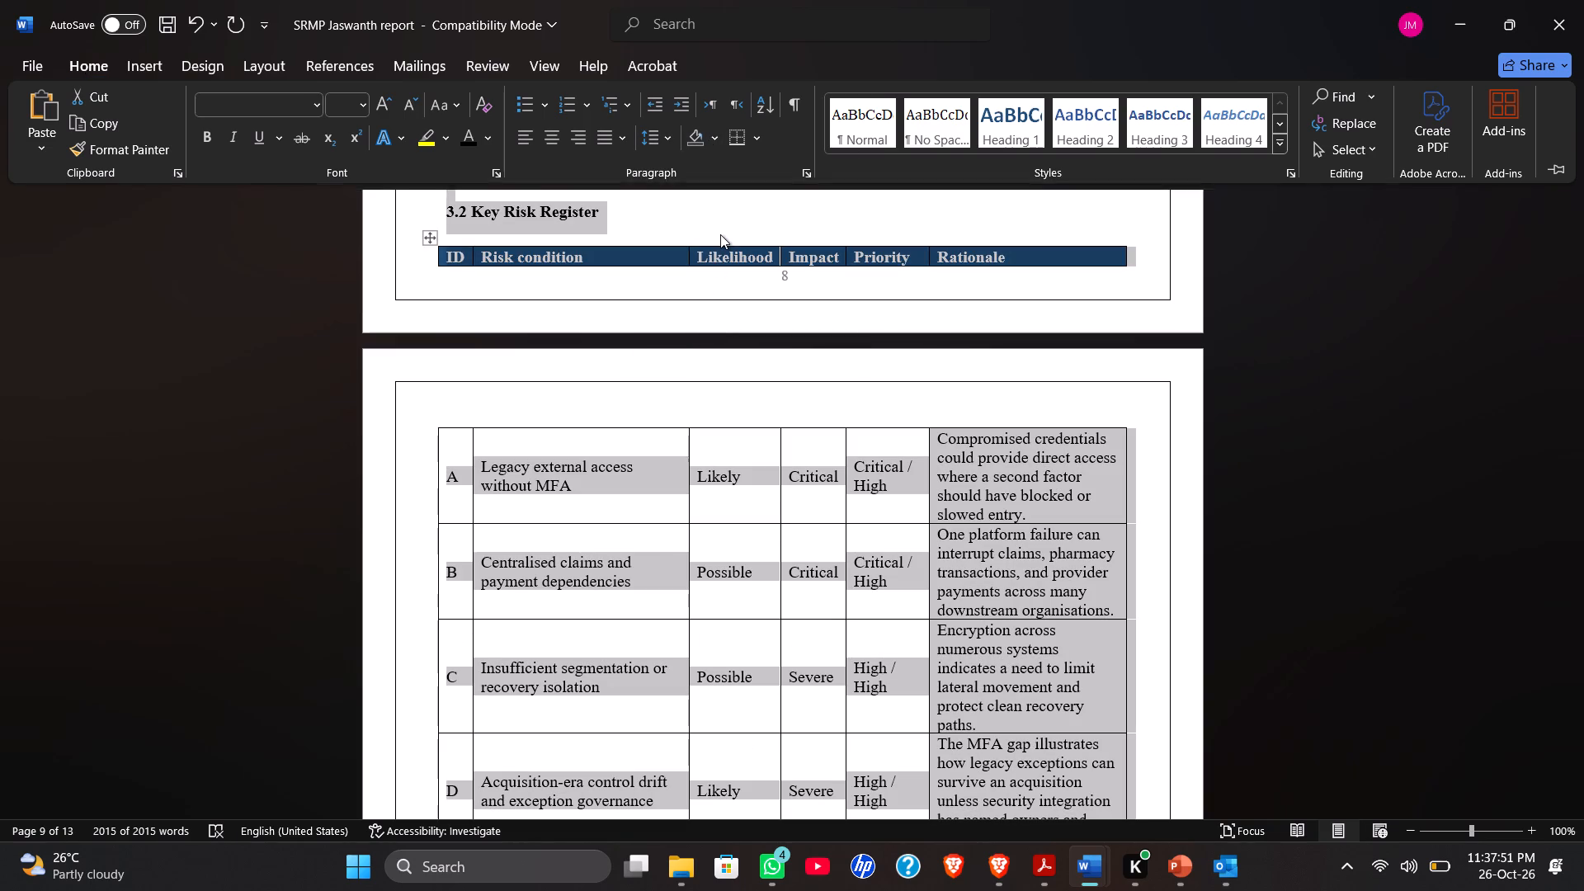
# Compare the report's cover page layout with the cover page of the SRMP_Renisha_report sample.
pyautogui.scroll(16, 706, 265)
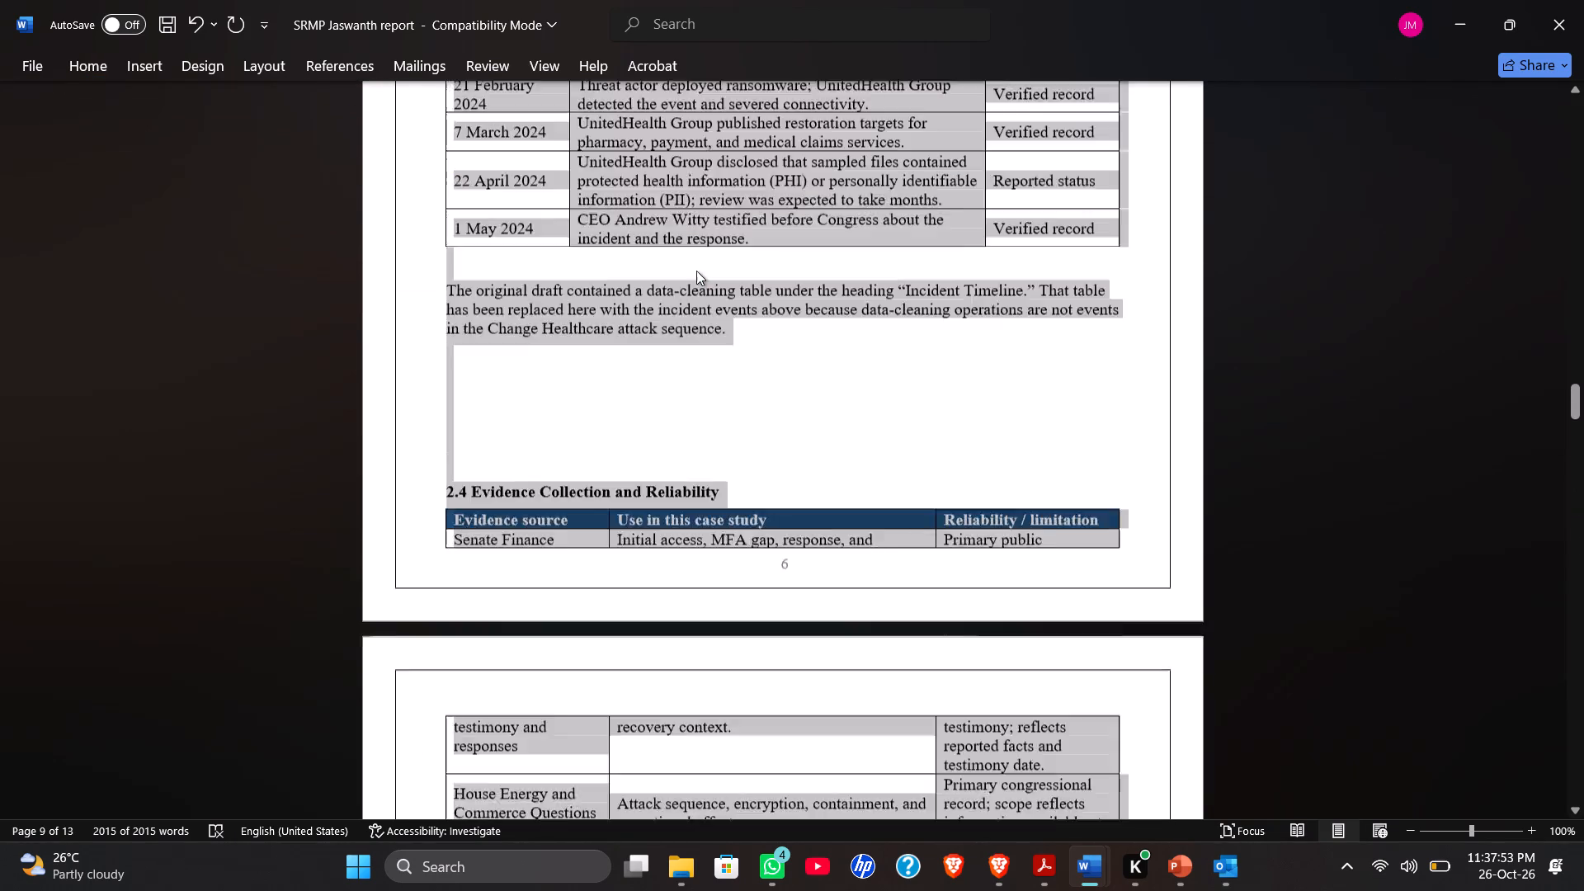
pyautogui.scroll(11, 696, 271)
pyautogui.scroll(-1, 696, 271)
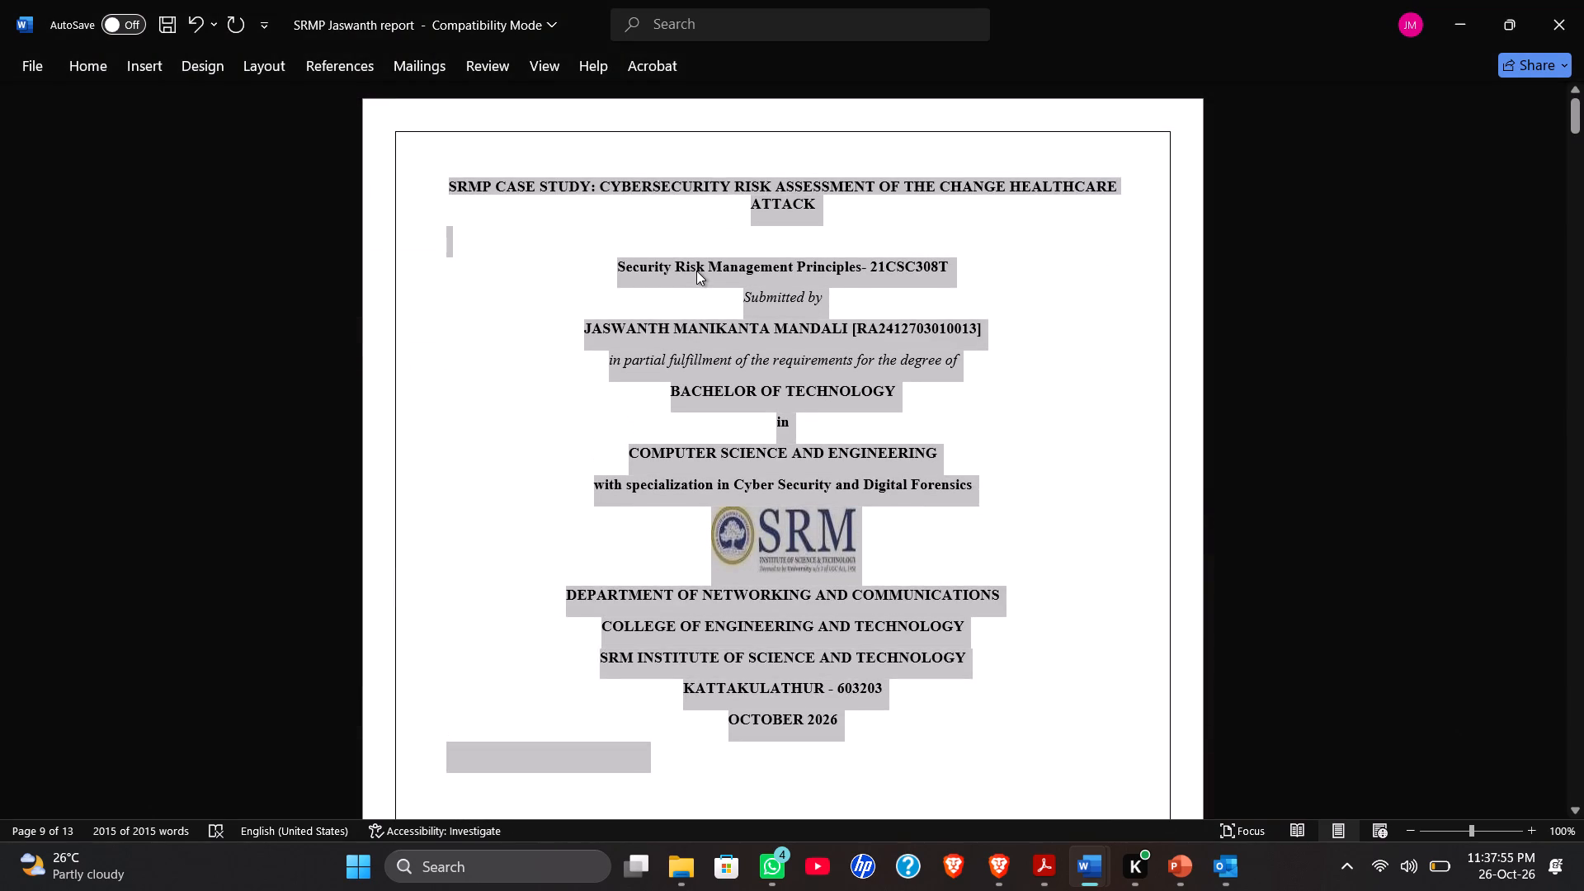
pyautogui.scroll(-1, 696, 271)
pyautogui.click(559, 363)
pyautogui.scroll(-1, 978, 604)
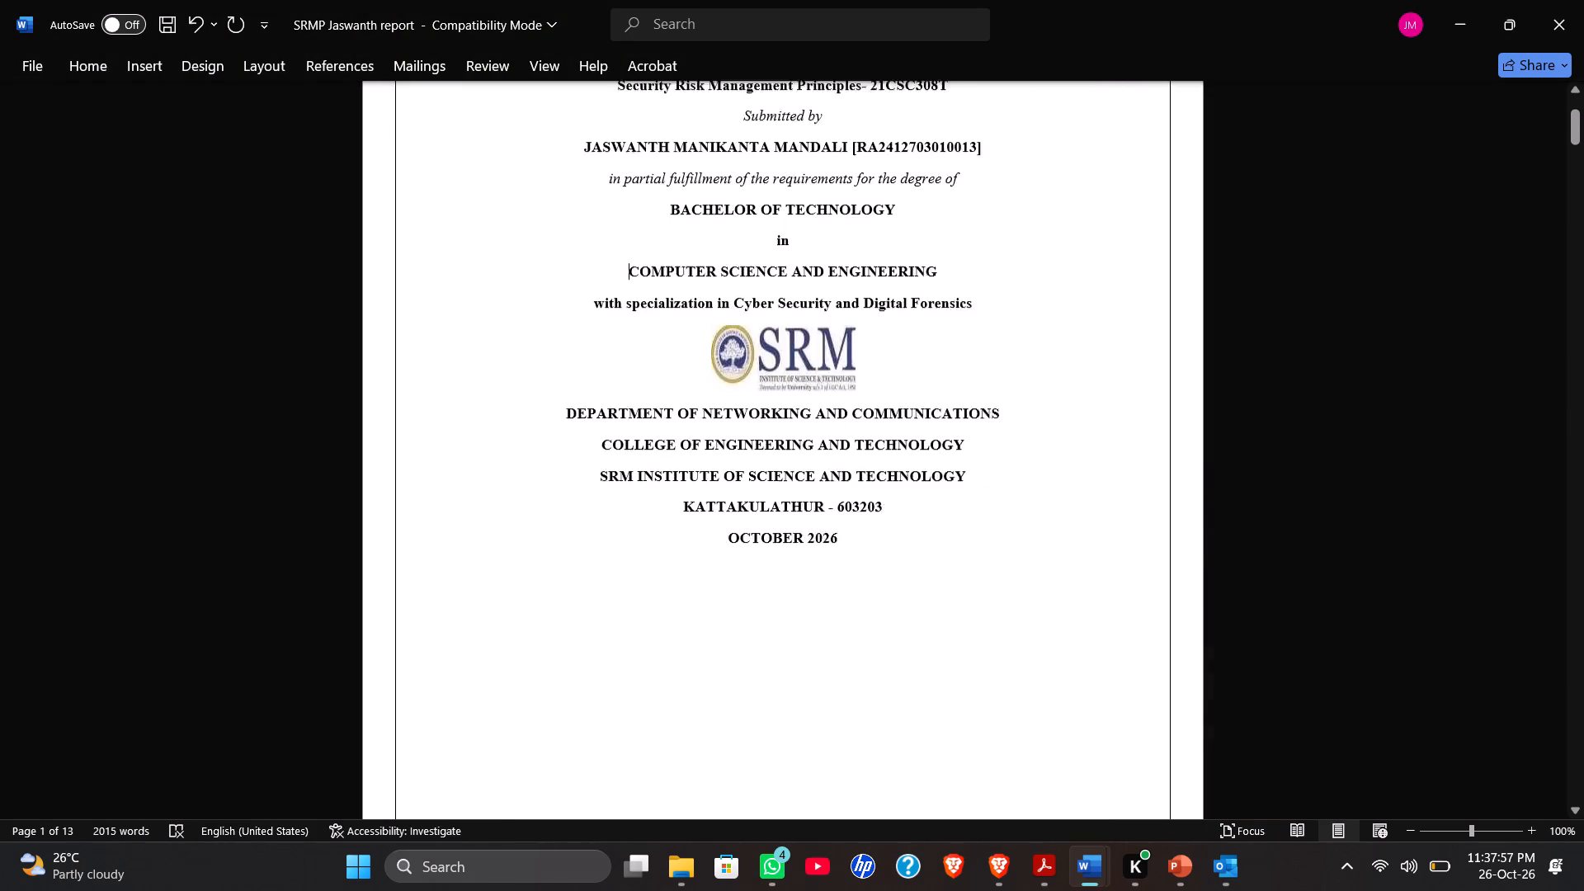
pyautogui.scroll(-1, 981, 604)
pyautogui.scroll(1, 981, 604)
pyautogui.scroll(1, 803, 365)
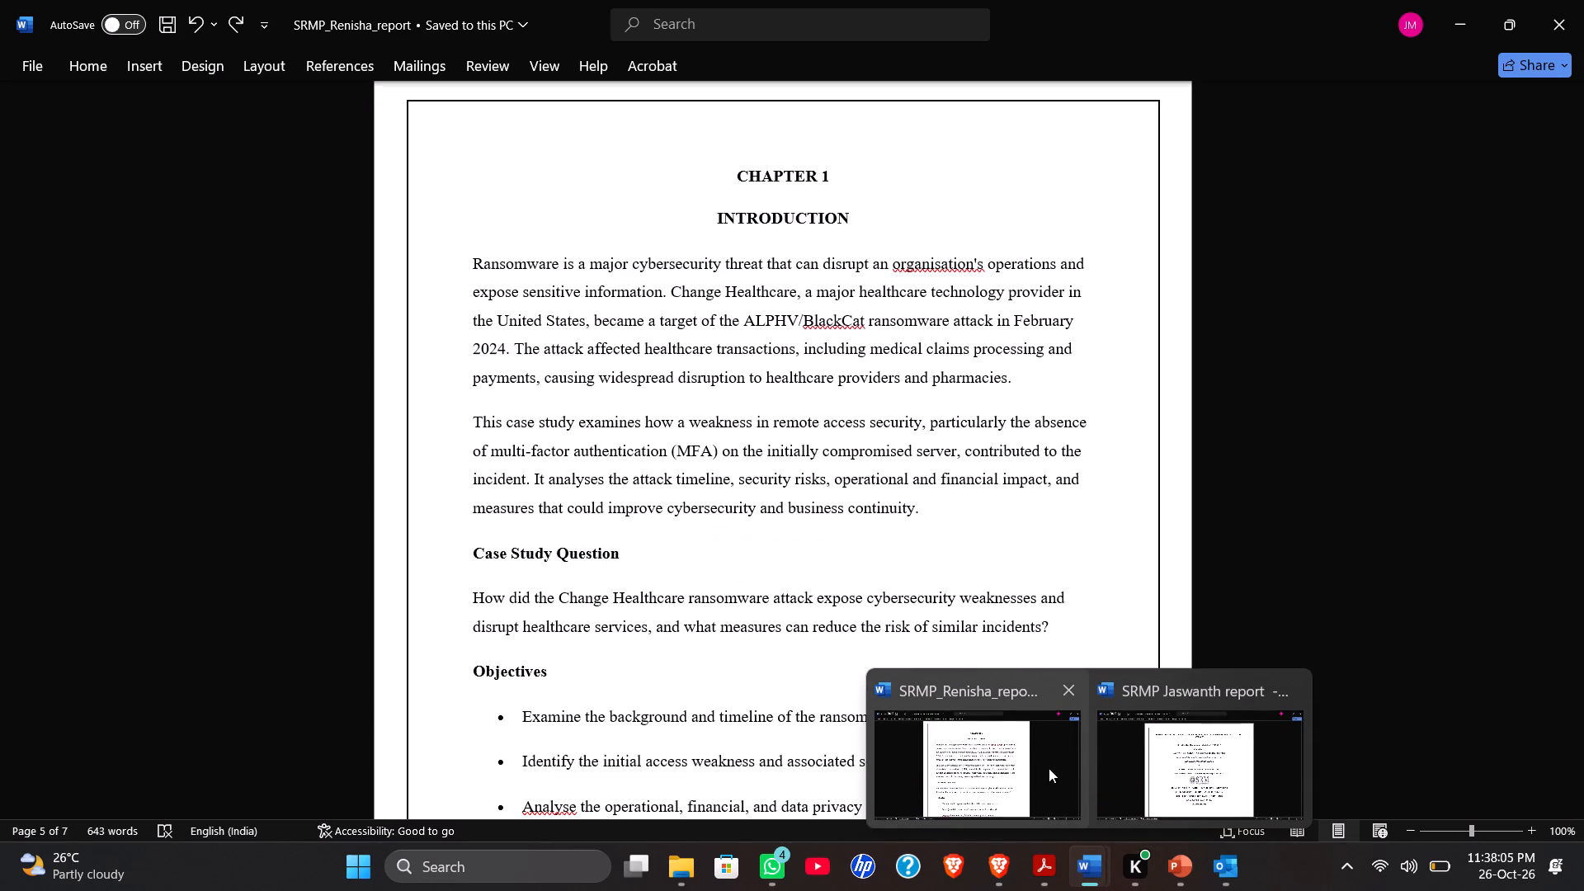
pyautogui.click(1049, 768)
pyautogui.scroll(3, 874, 461)
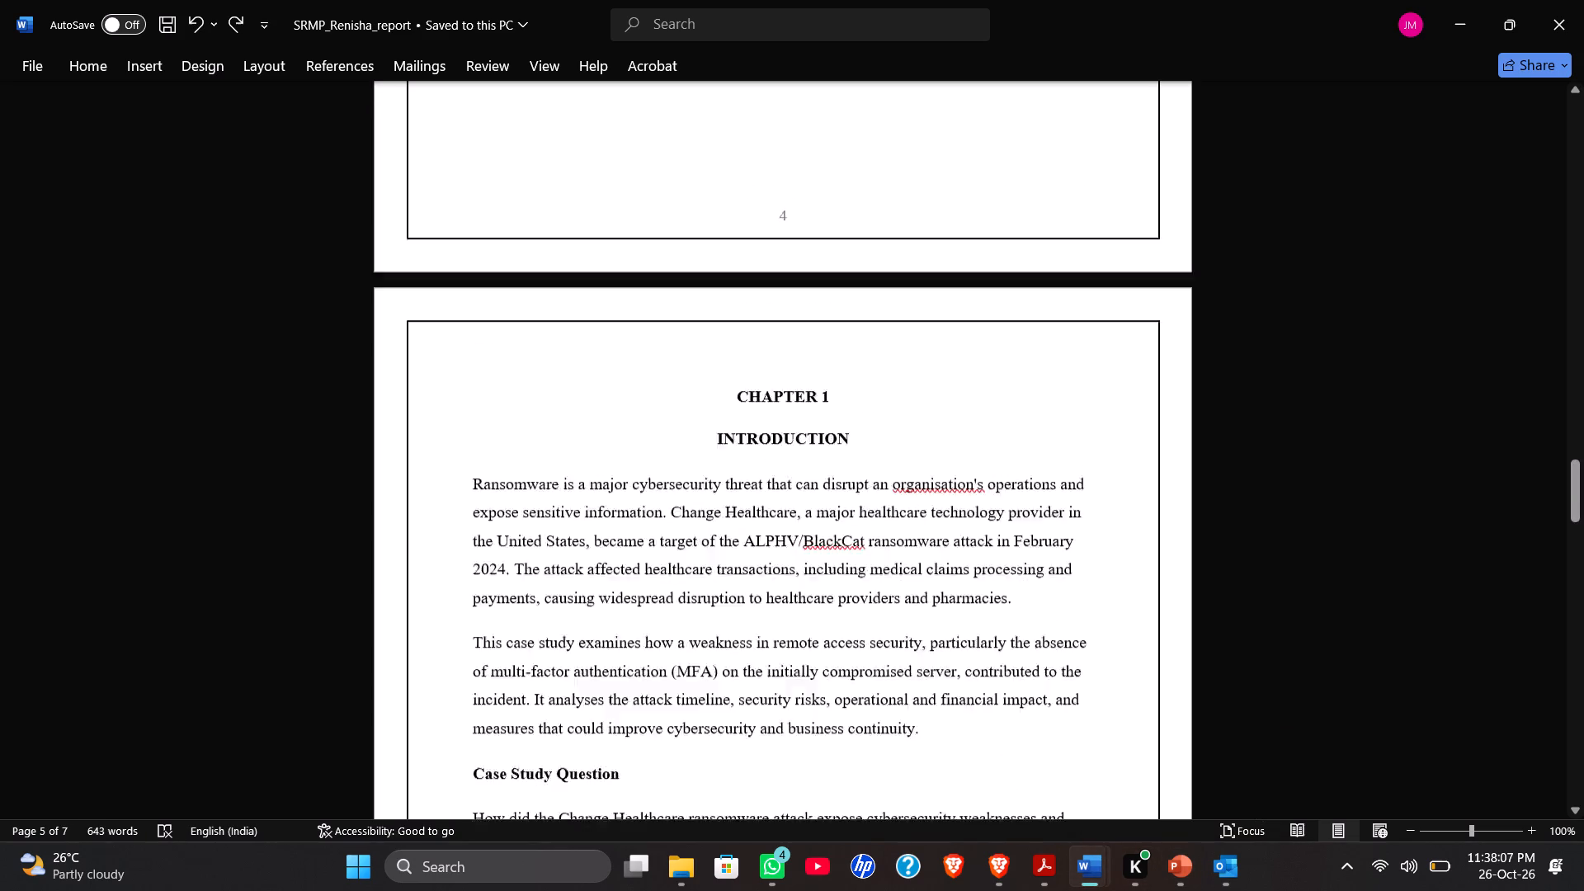
pyautogui.scroll(20, 874, 461)
pyautogui.scroll(4, 874, 461)
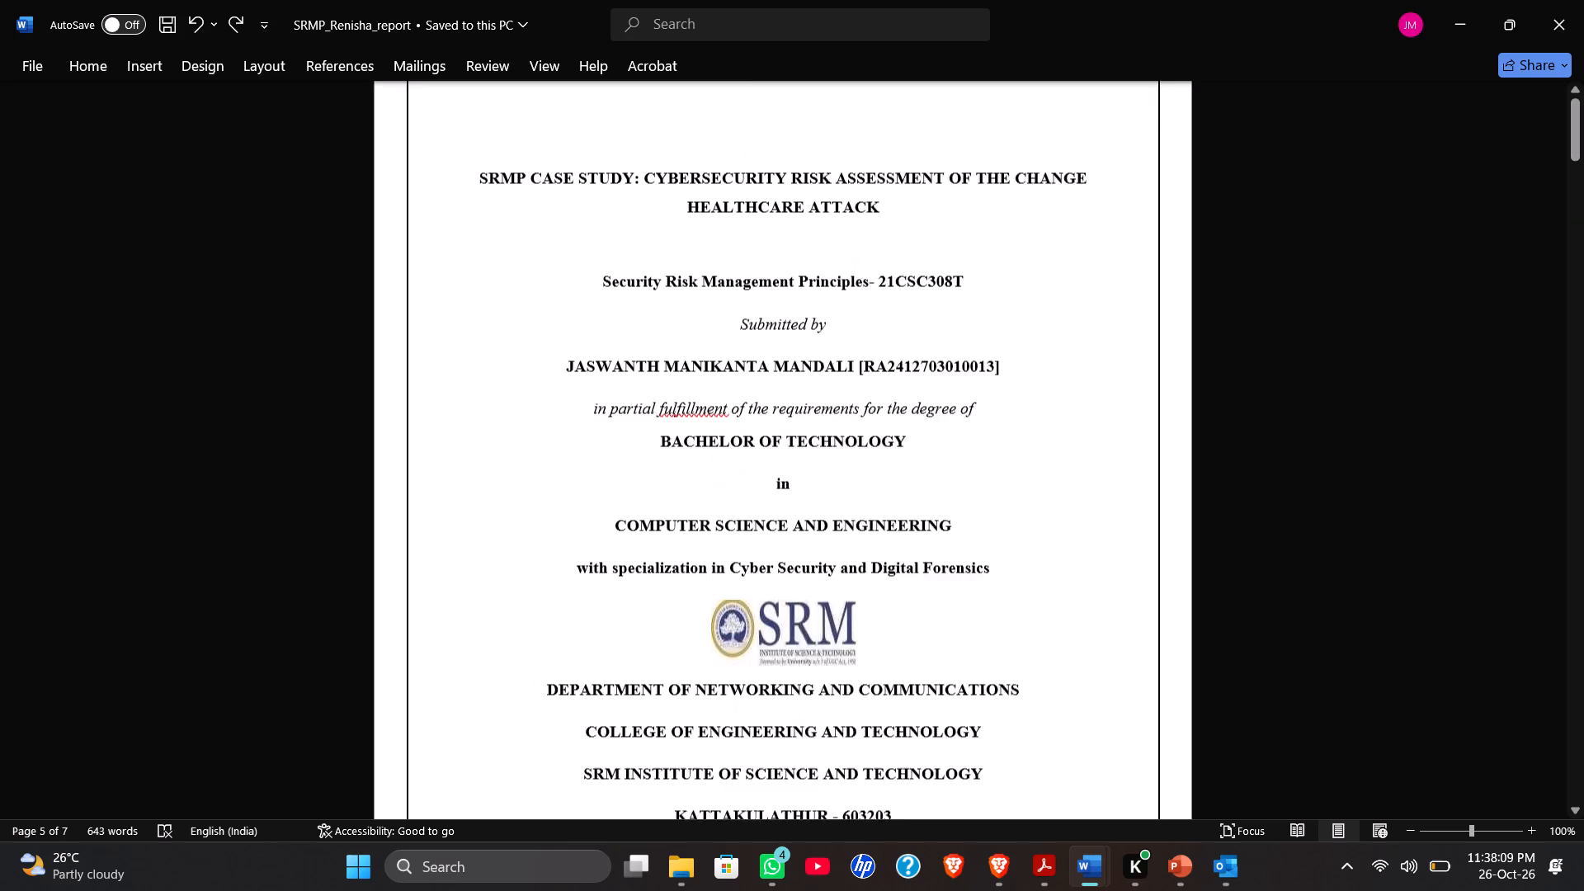
pyautogui.hotkey('alt', 'Tab')
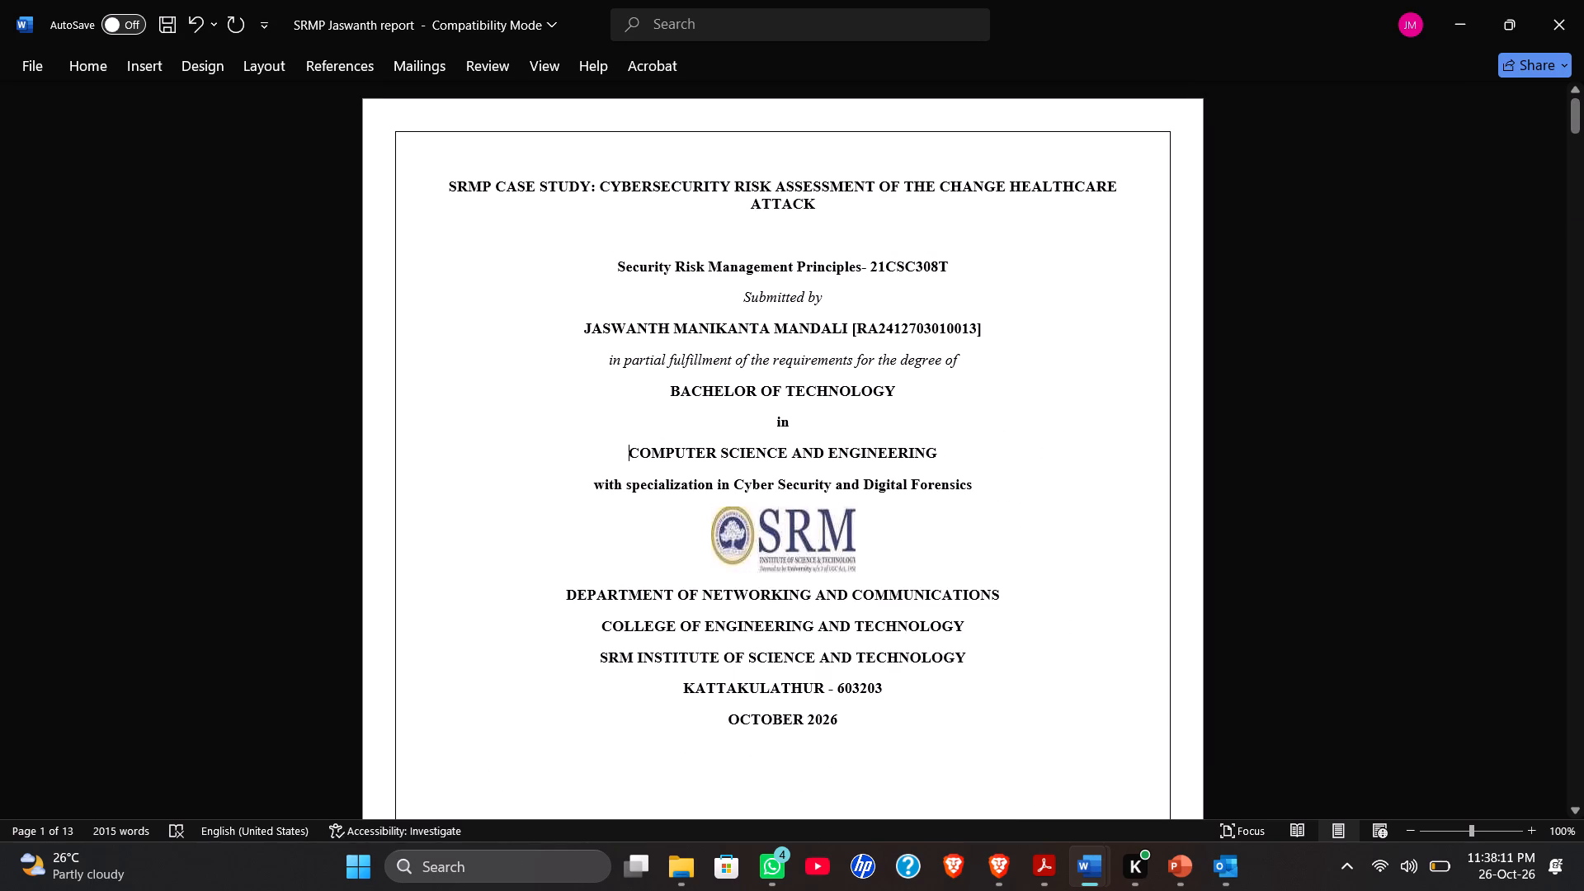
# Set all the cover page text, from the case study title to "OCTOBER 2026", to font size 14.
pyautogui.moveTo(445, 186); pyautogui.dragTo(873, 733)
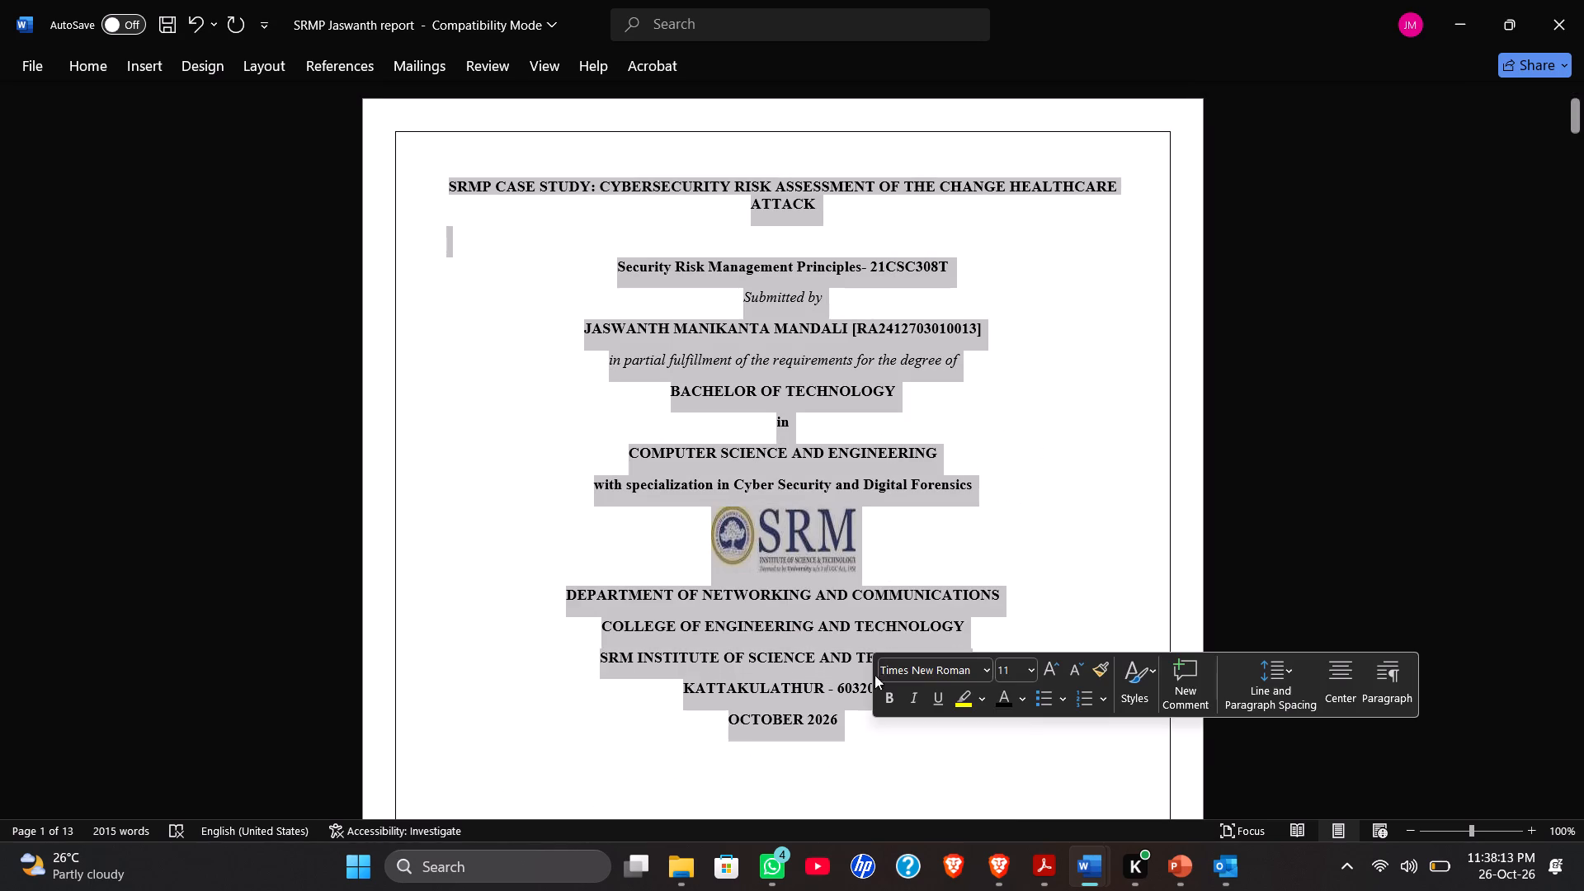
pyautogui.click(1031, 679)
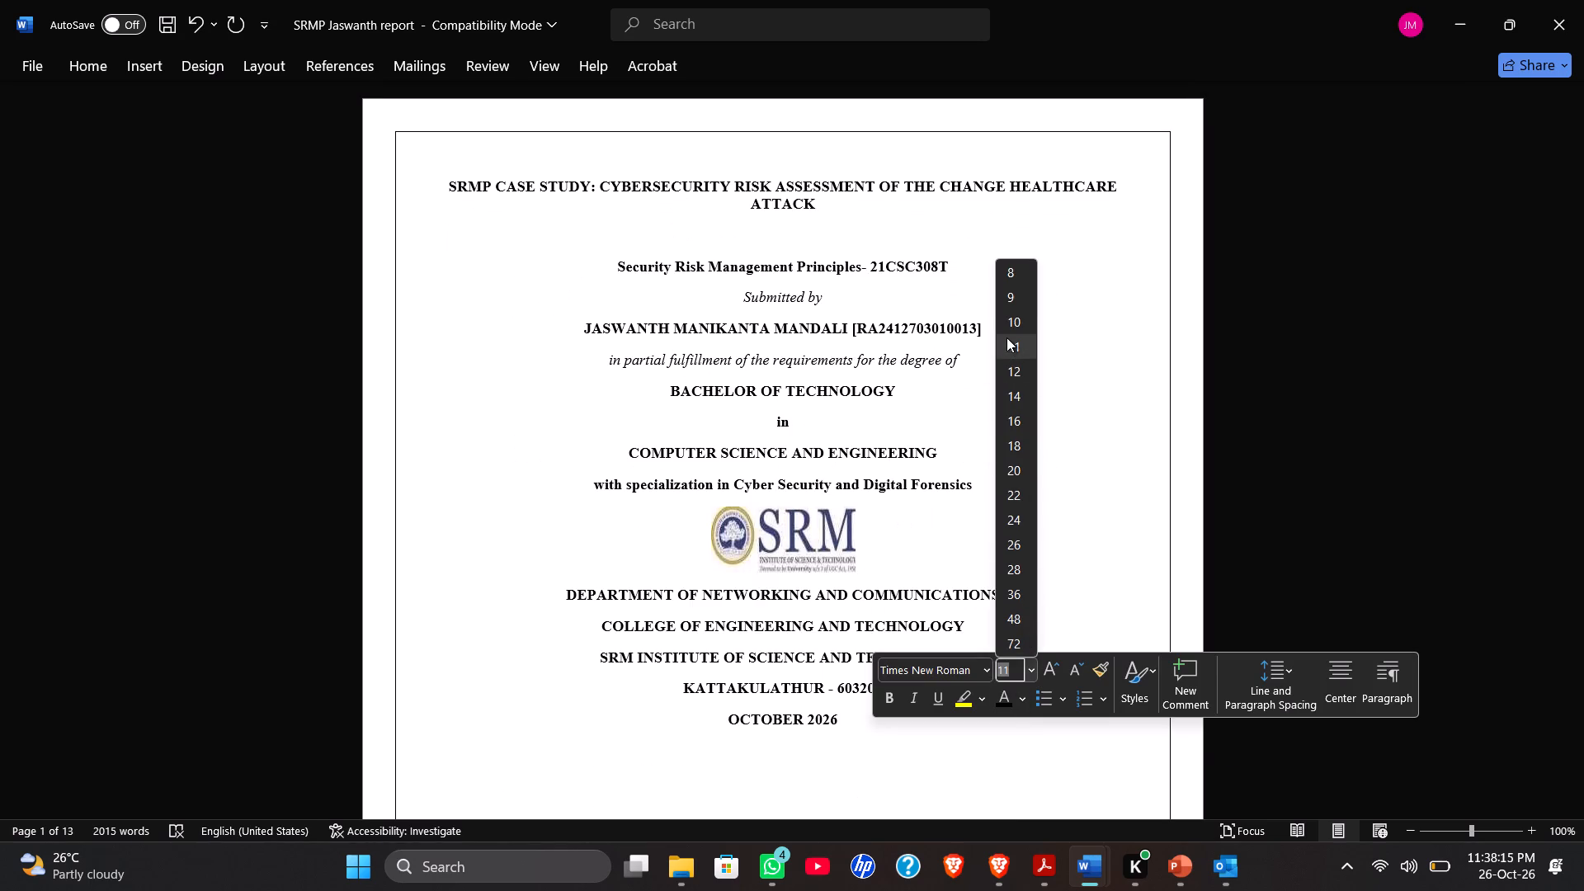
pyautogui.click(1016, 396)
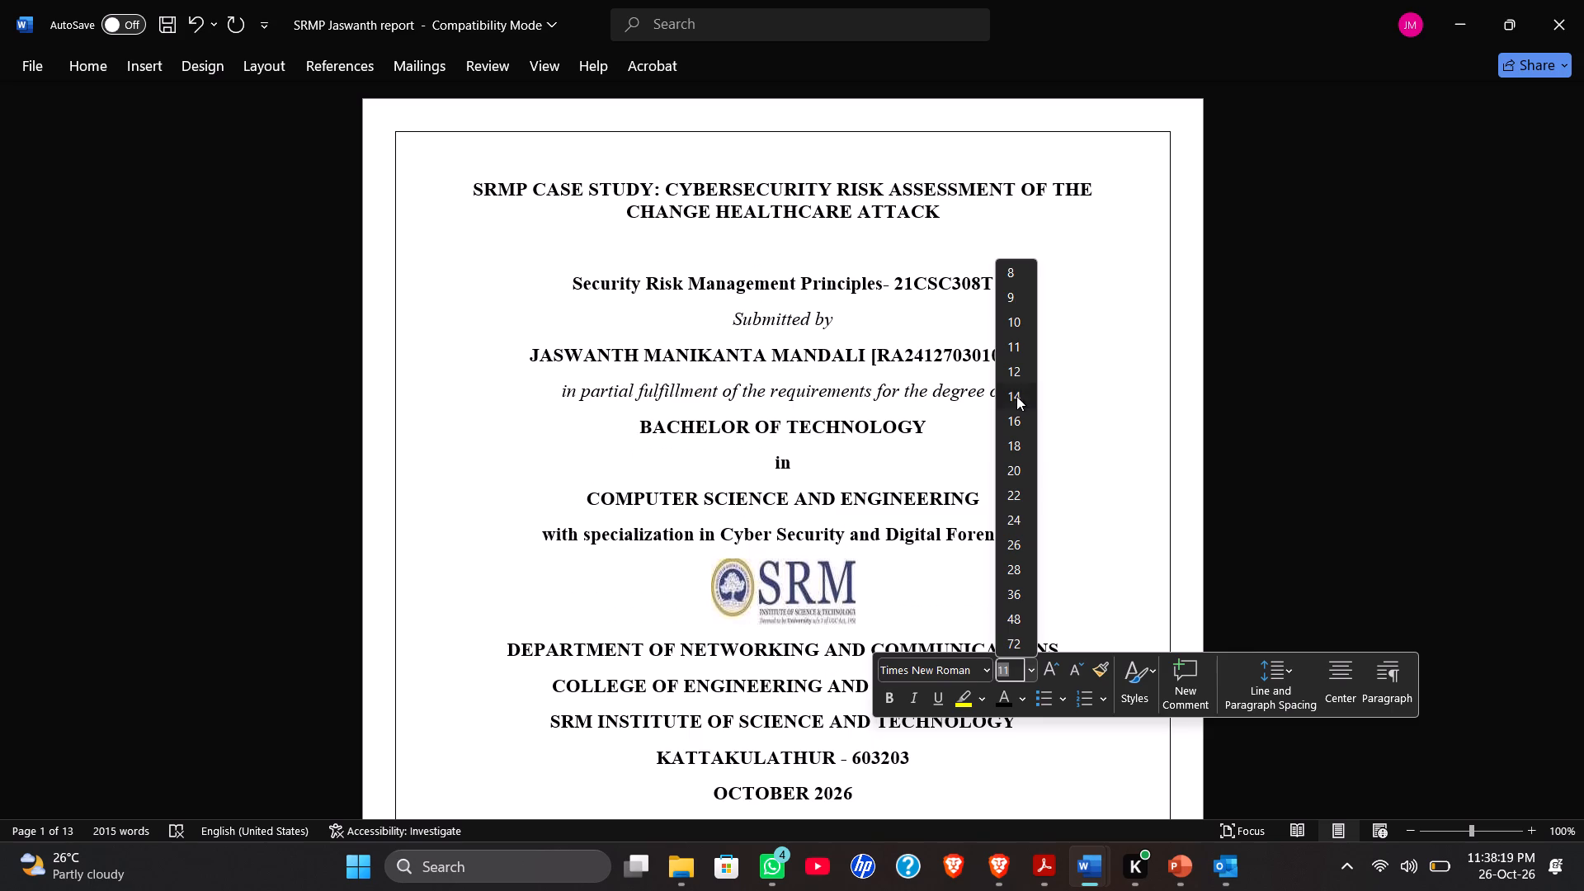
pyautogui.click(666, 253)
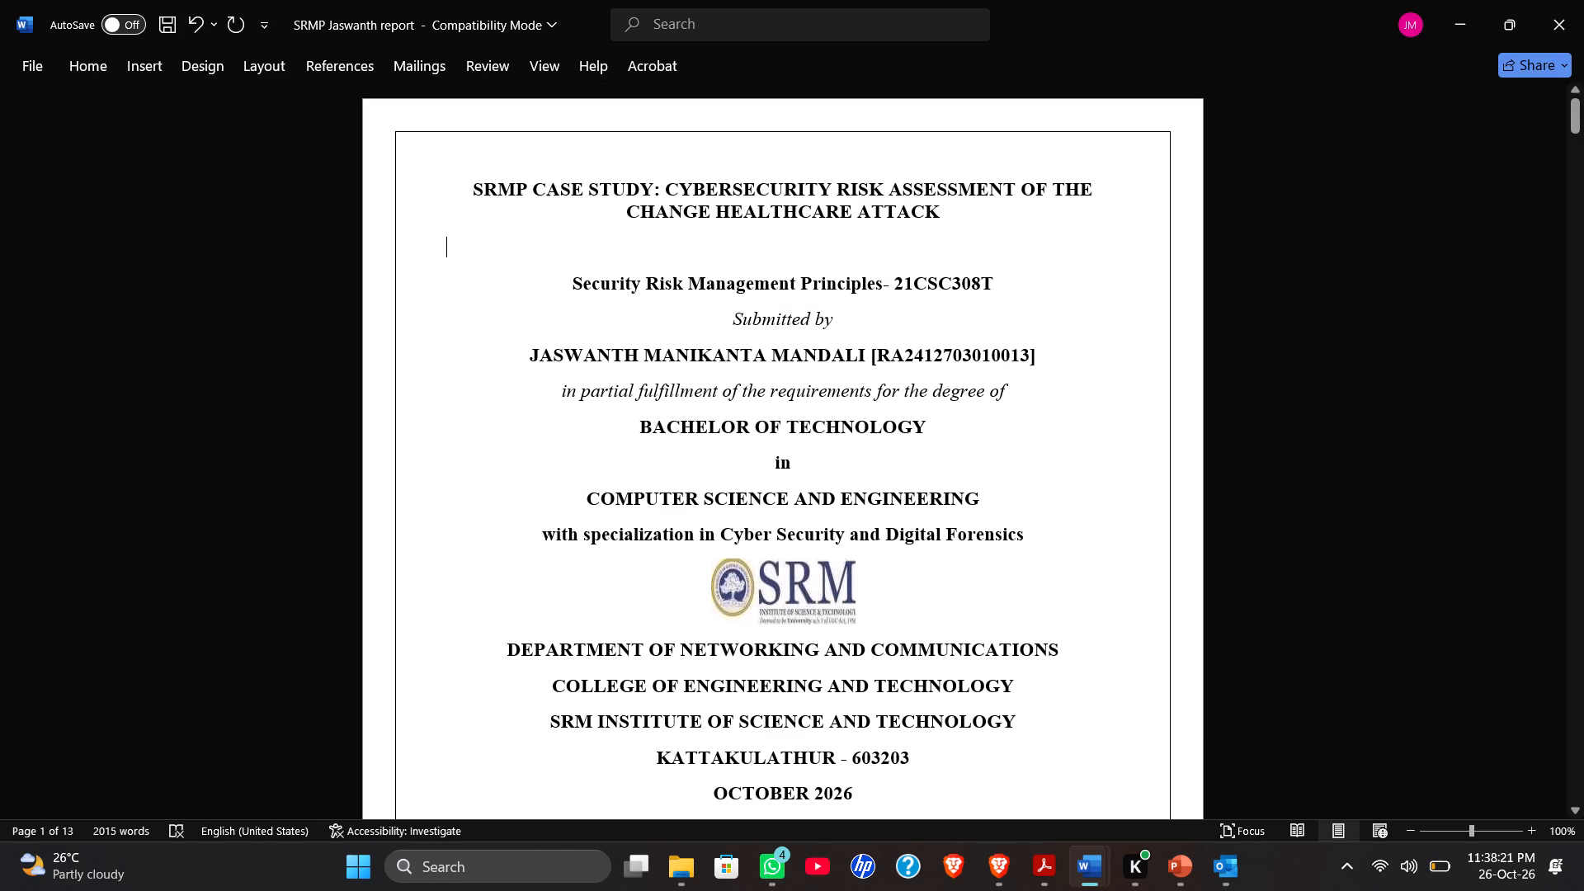
# Check the text size of the cover page title in the SRMP_Renisha_report sample.
pyautogui.hotkey('alt', 'Tab')
pyautogui.moveTo(700, 247); pyautogui.dragTo(724, 269)
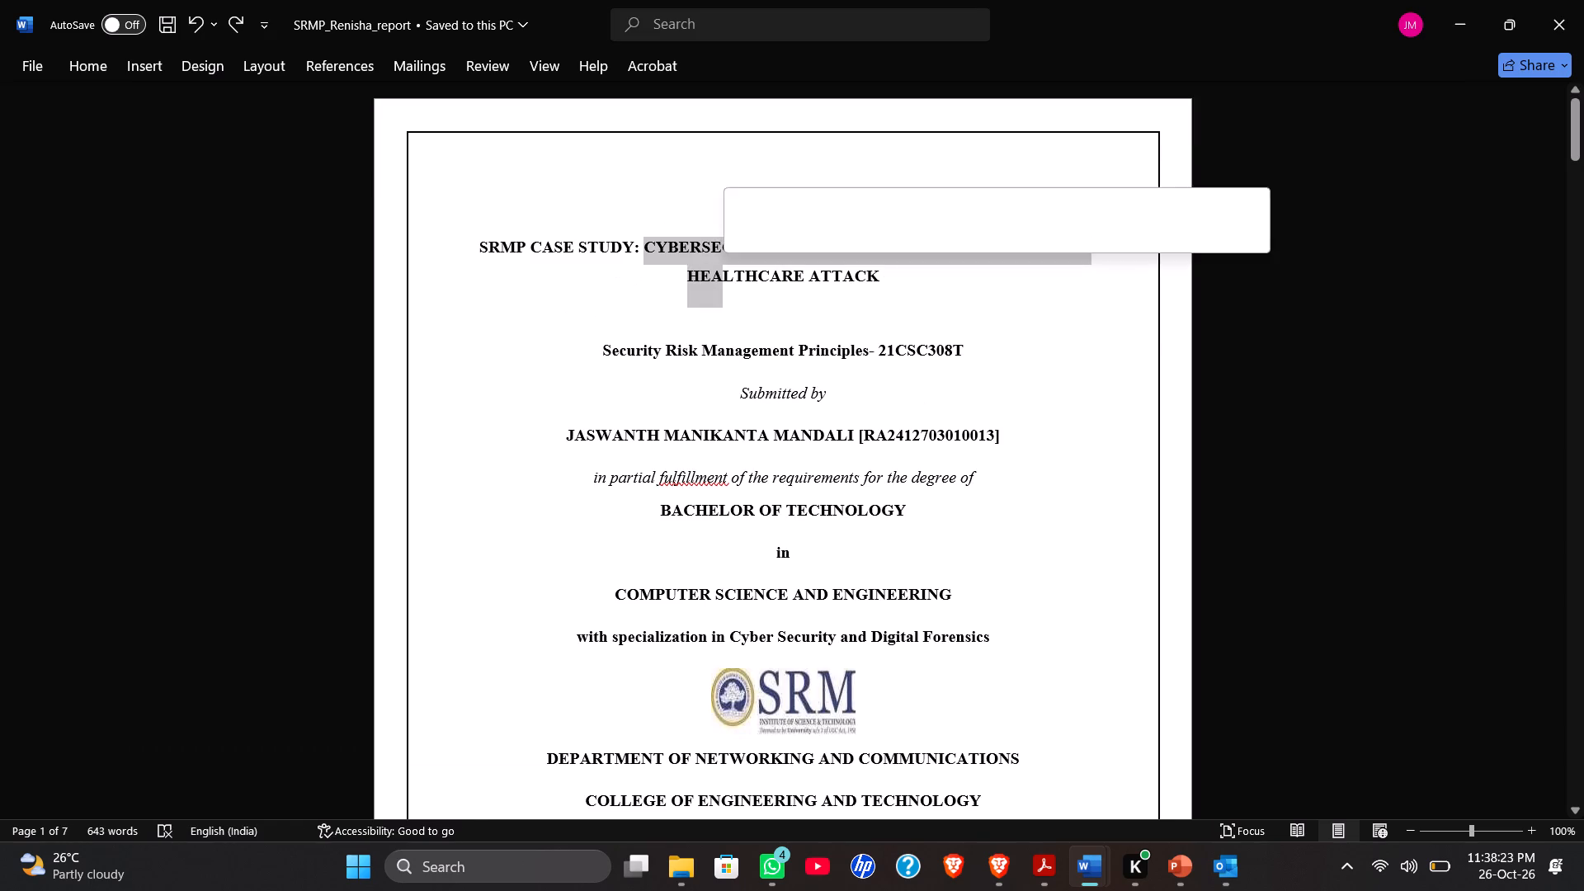
pyautogui.hotkey('alt', 'Tab')
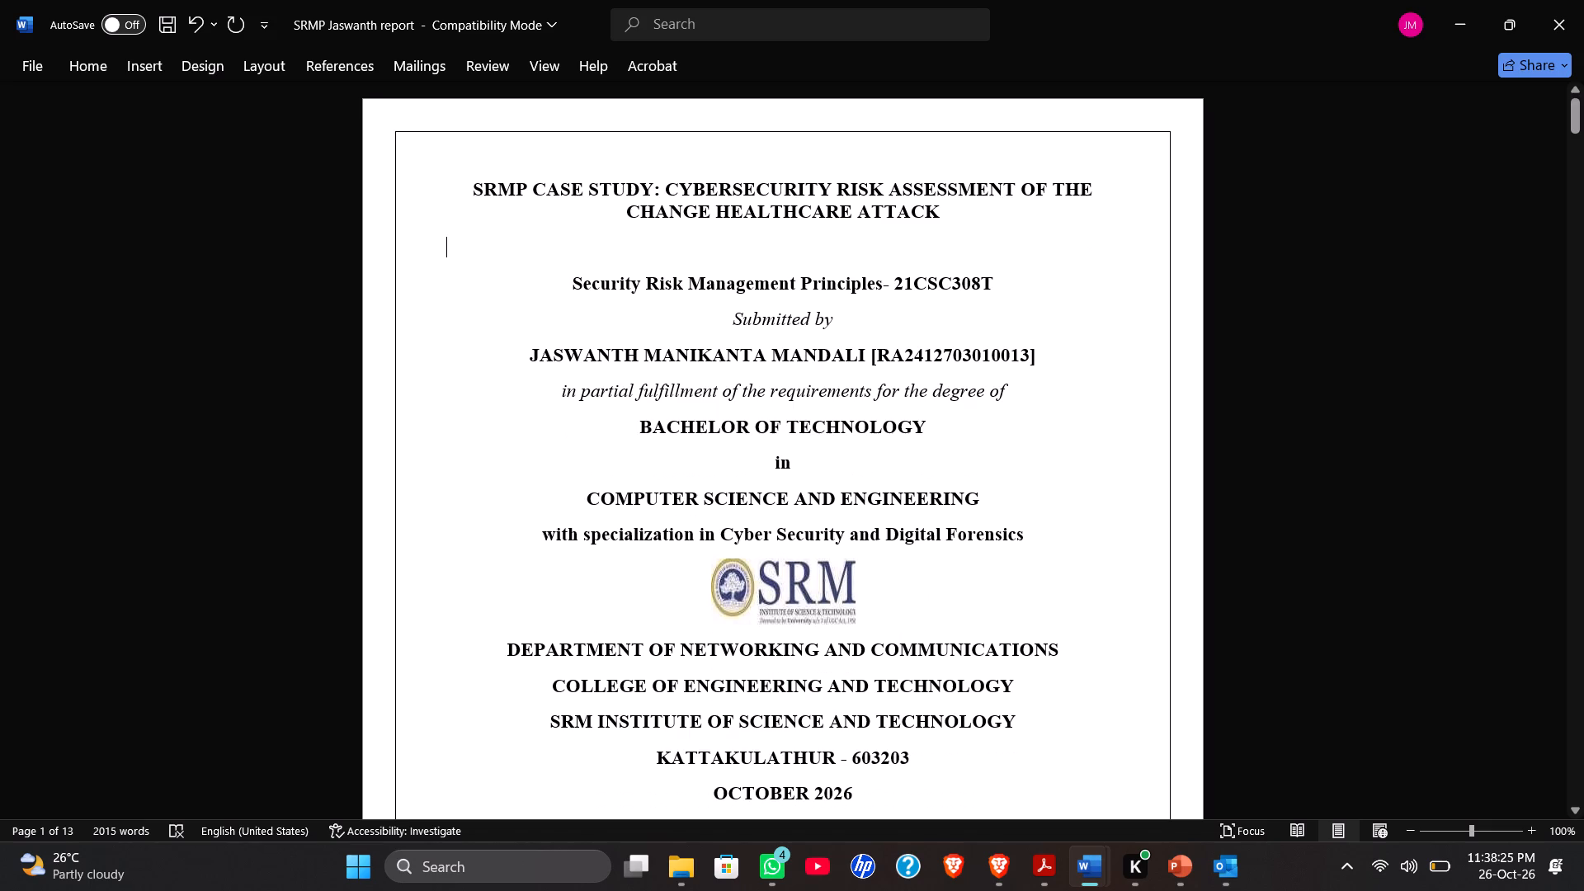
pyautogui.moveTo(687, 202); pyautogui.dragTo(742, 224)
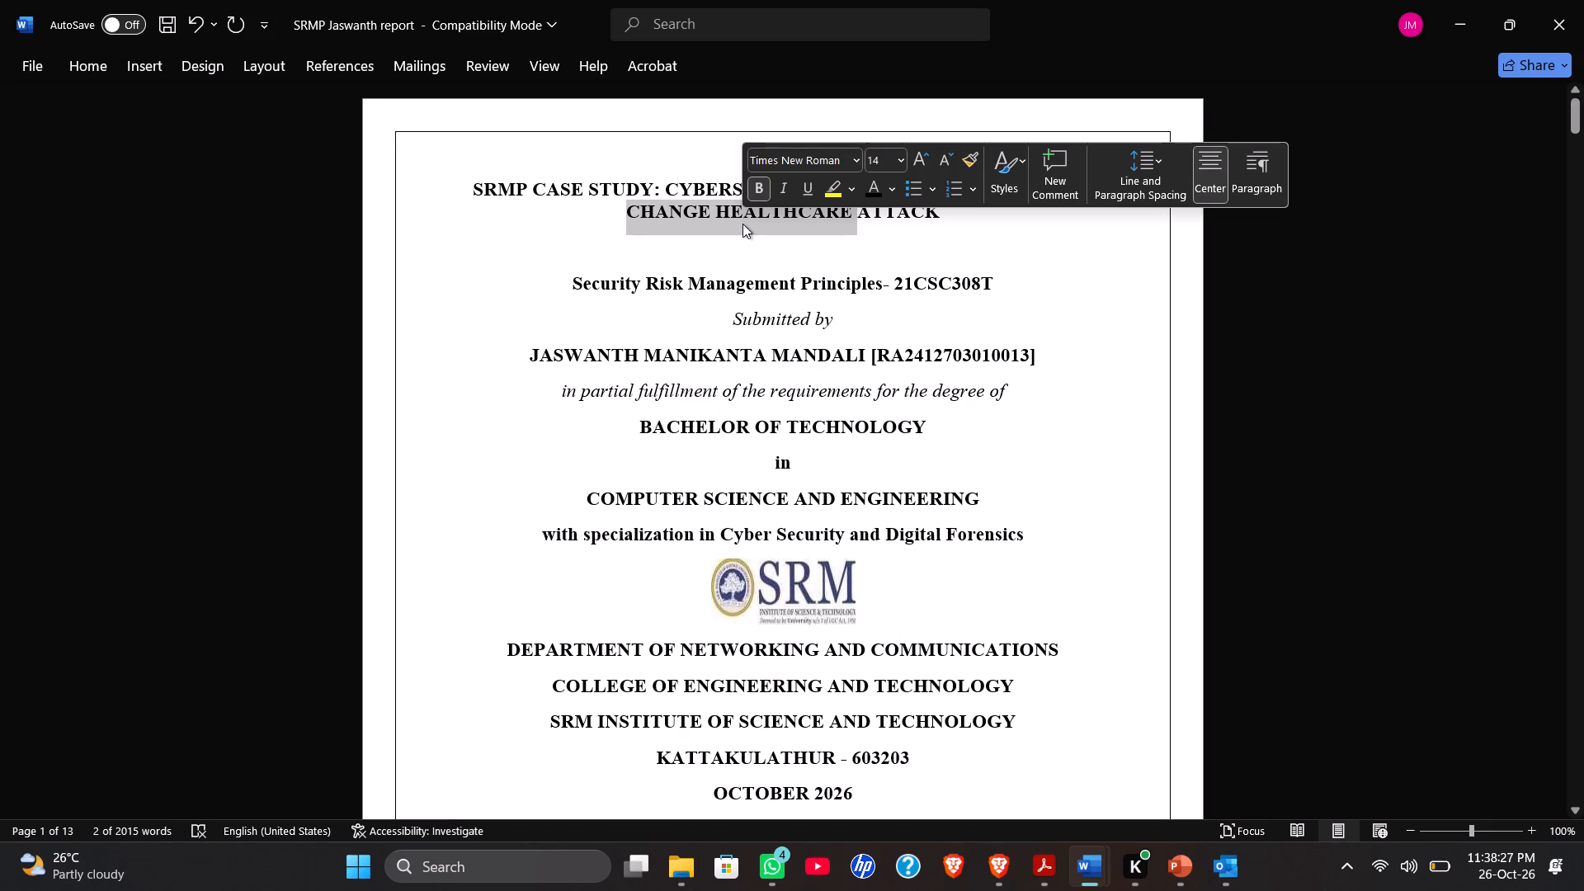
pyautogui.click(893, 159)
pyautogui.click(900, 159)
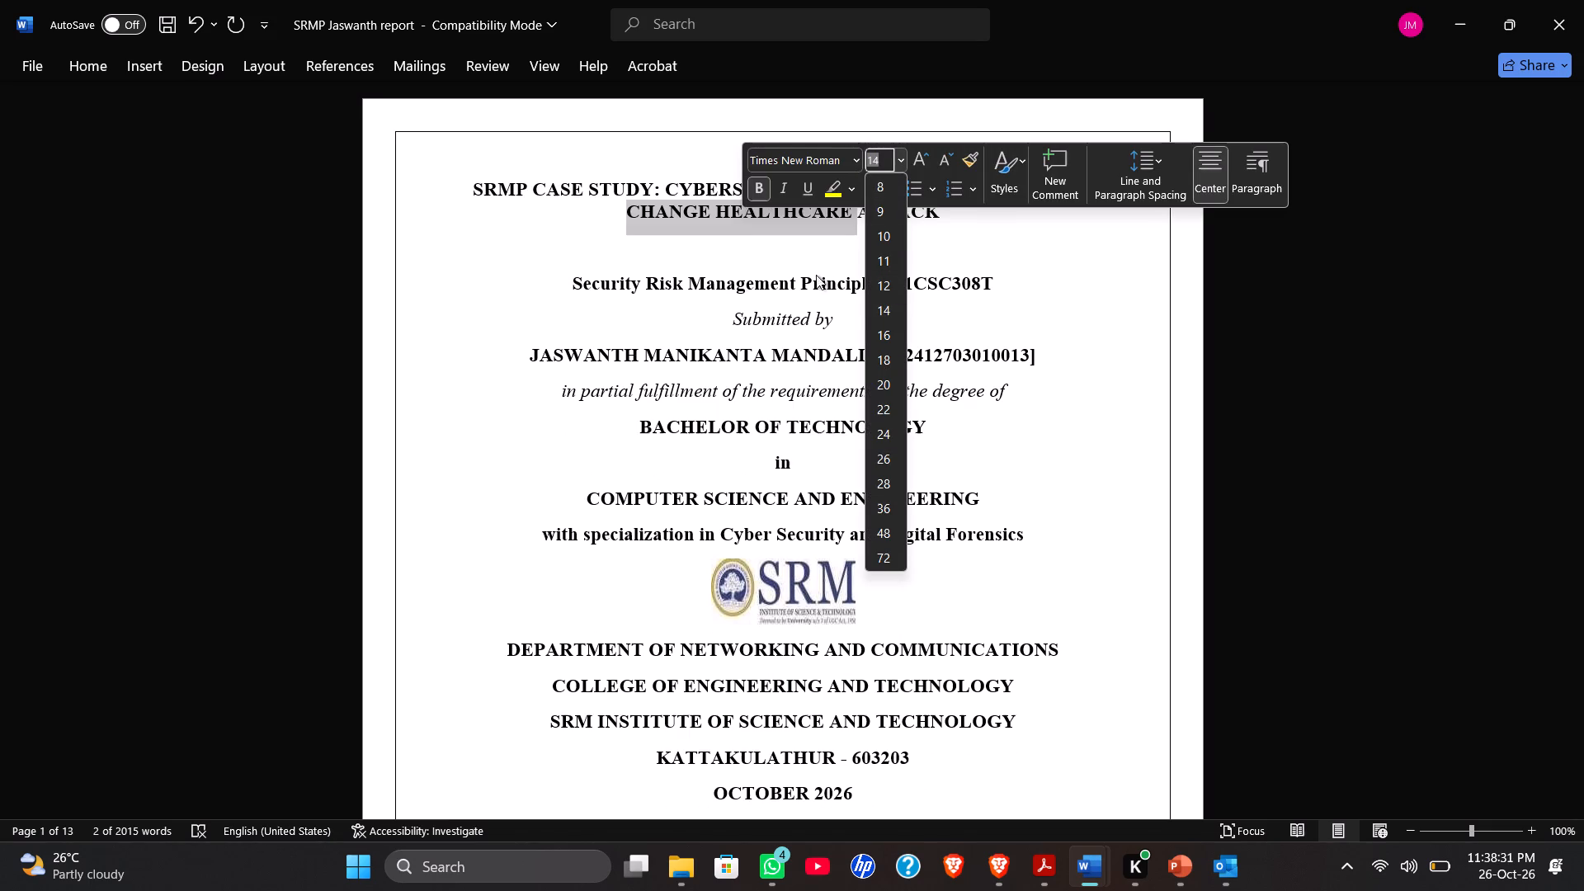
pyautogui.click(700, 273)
# Set all the cover page text, from the case study title to "OCTOBER 2026", to font size 12.
pyautogui.moveTo(461, 174); pyautogui.dragTo(868, 733)
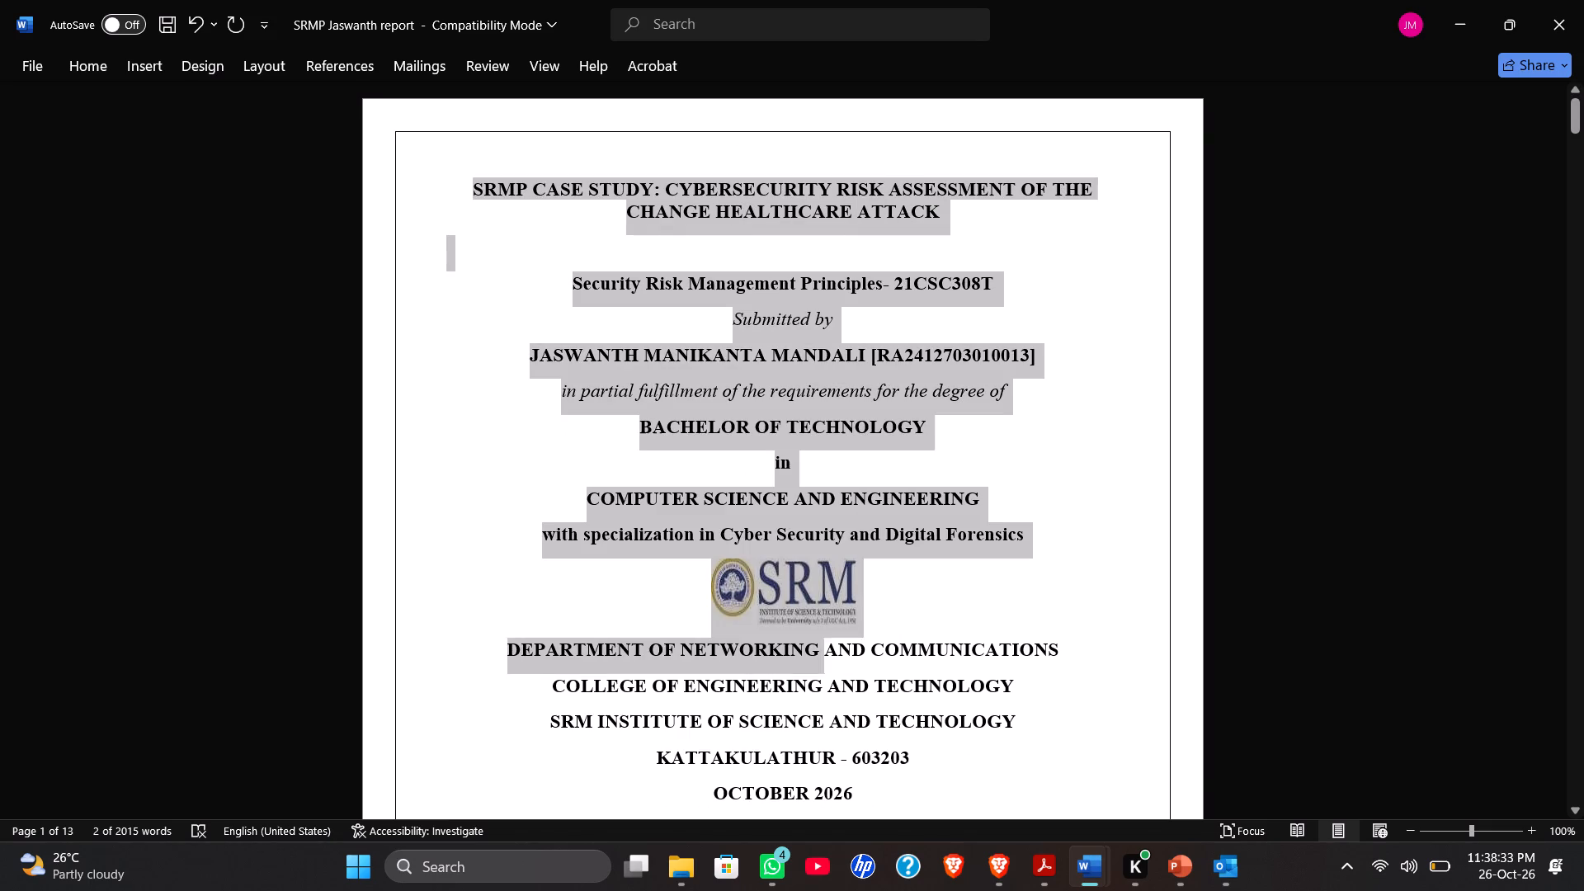
pyautogui.moveTo(868, 733); pyautogui.dragTo(955, 798)
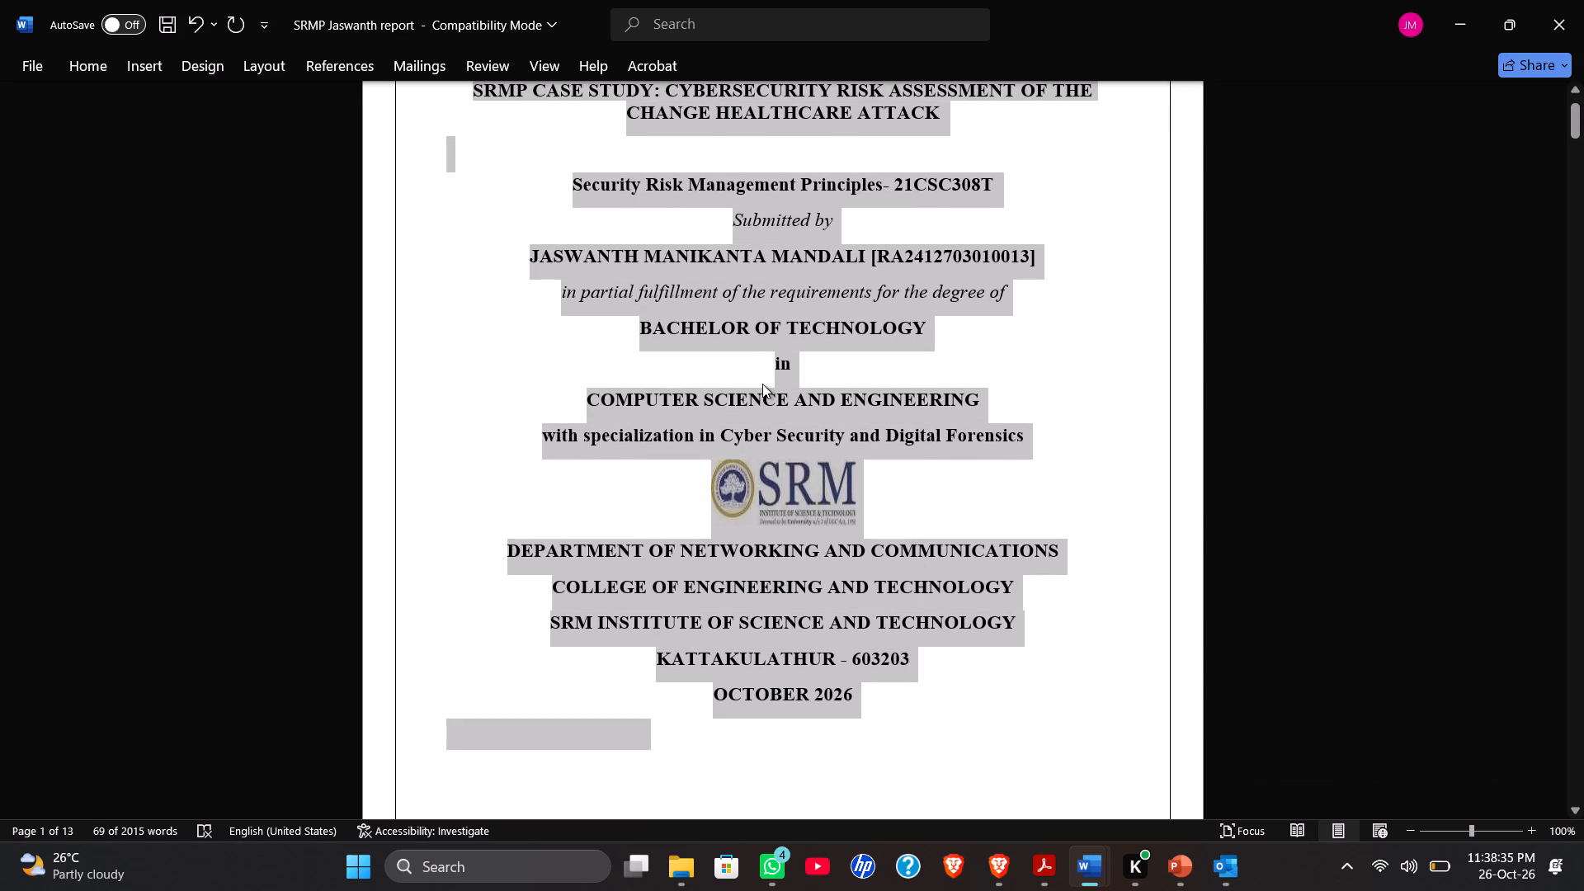
pyautogui.rightClick(770, 302)
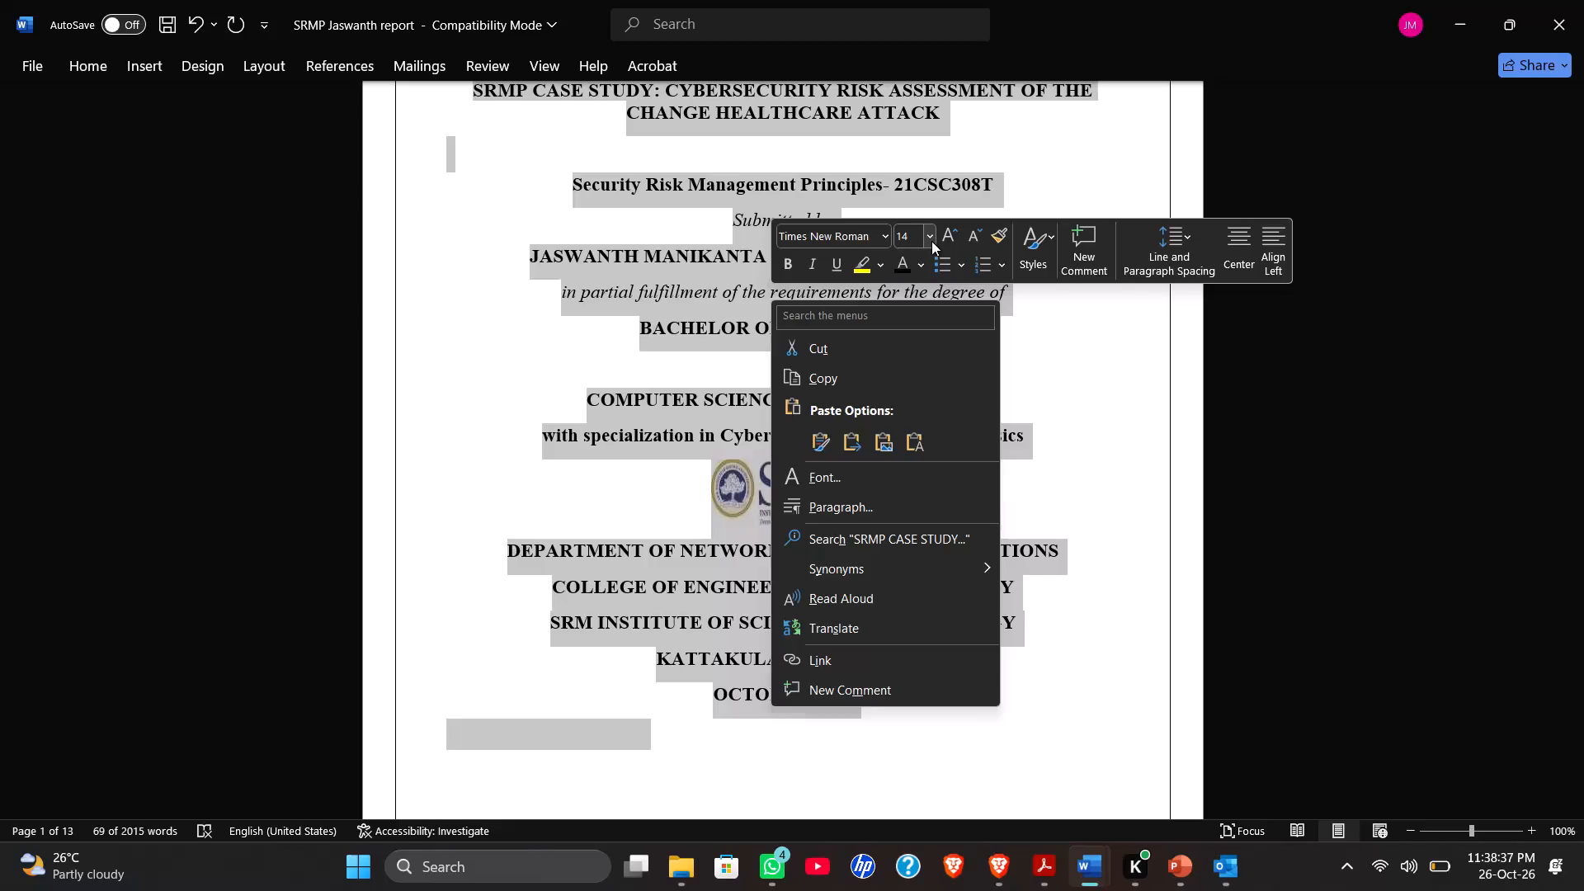
pyautogui.click(931, 241)
pyautogui.click(917, 359)
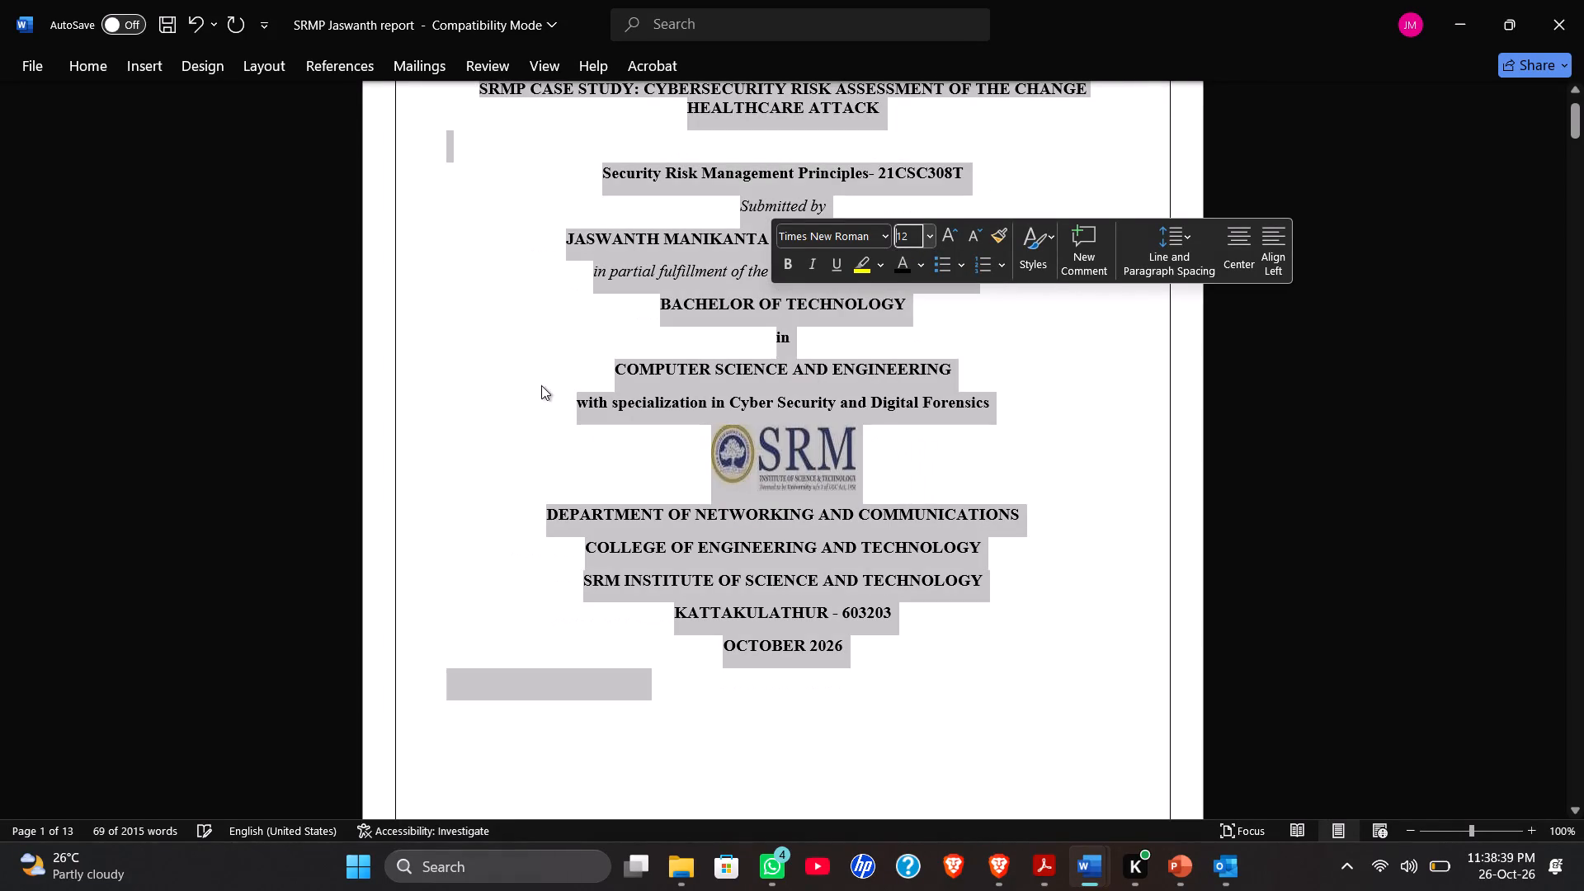
pyautogui.click(530, 385)
# Insert an extra empty line between the cover page title and the "Security Risk Management Principles" line, comparing with the sample.
pyautogui.hotkey('alt', 'Tab')
pyautogui.hotkey('alt', 'Tab')
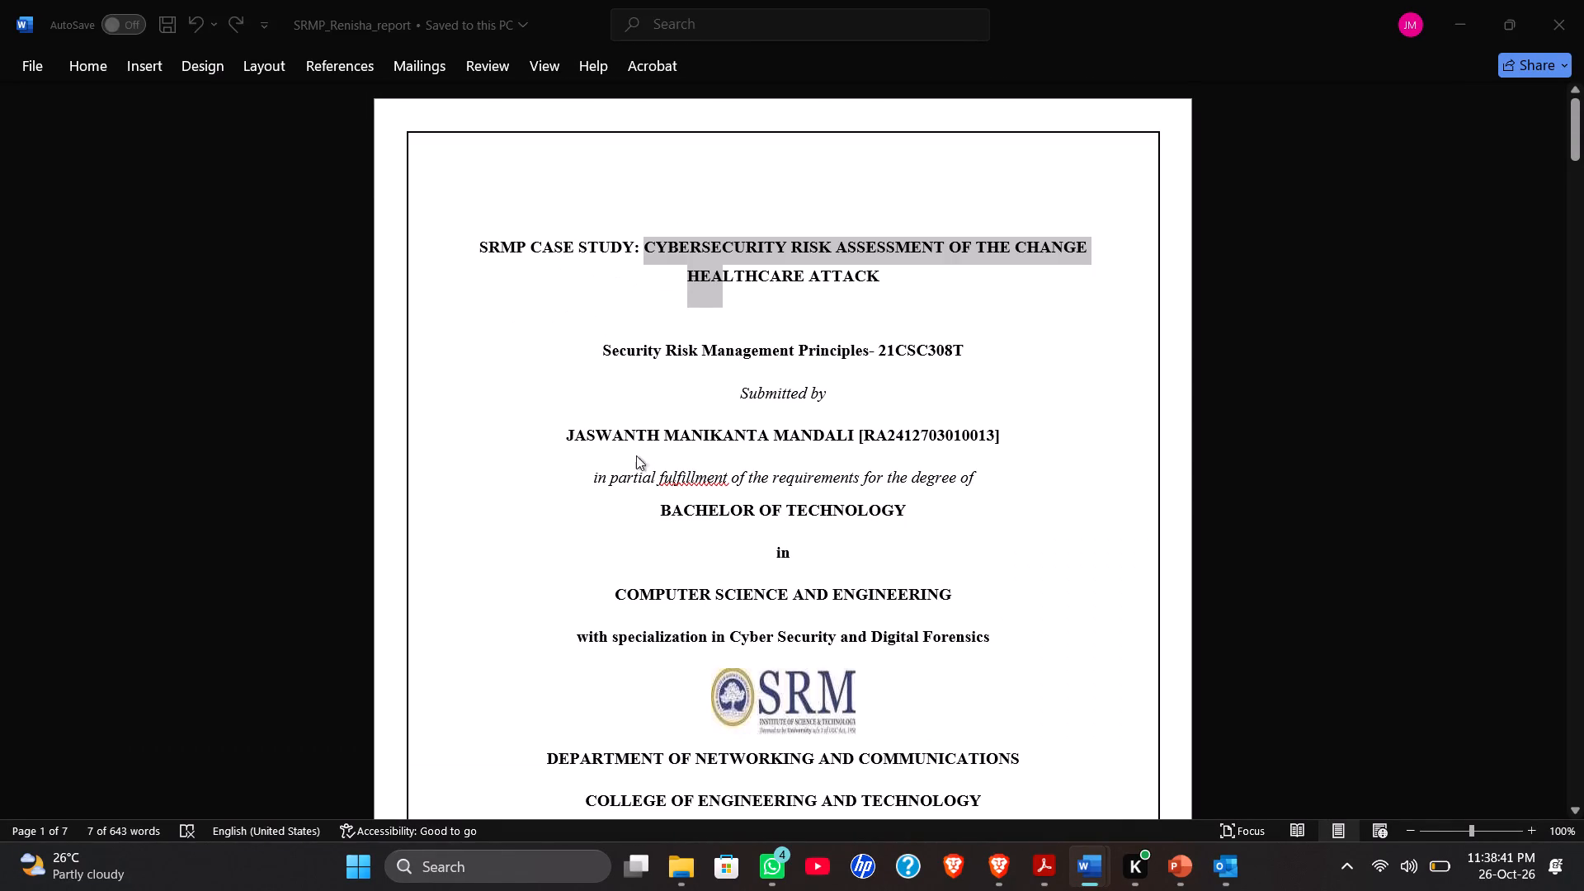
pyautogui.scroll(1, 709, 229)
pyautogui.click(767, 257)
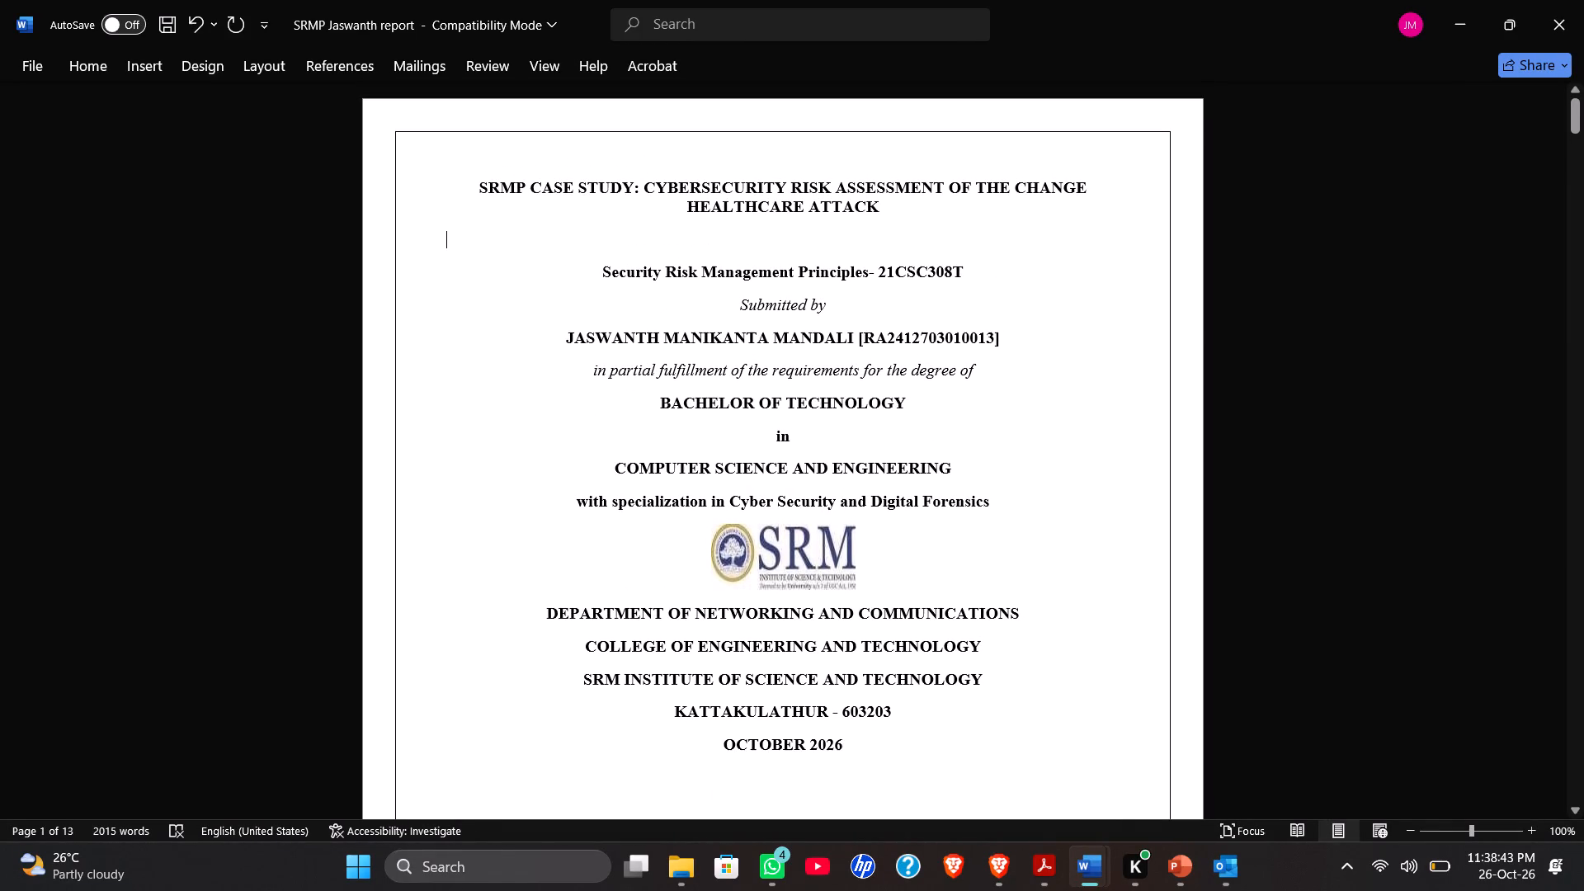
pyautogui.press('Return')
pyautogui.hotkey('alt', 'Tab')
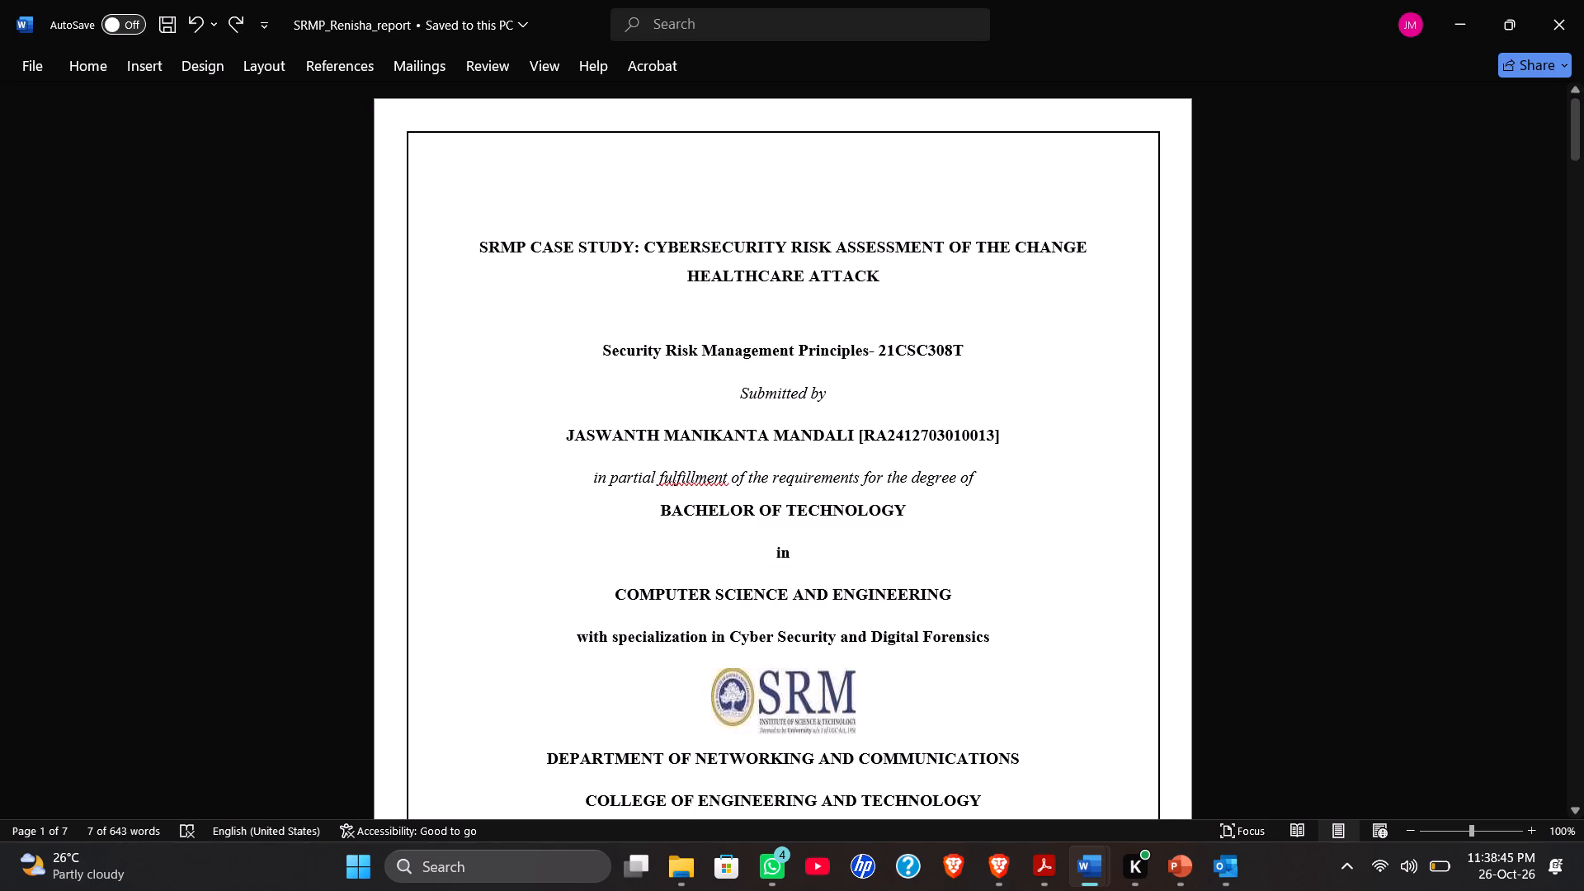
pyautogui.hotkey('alt', 'Tab')
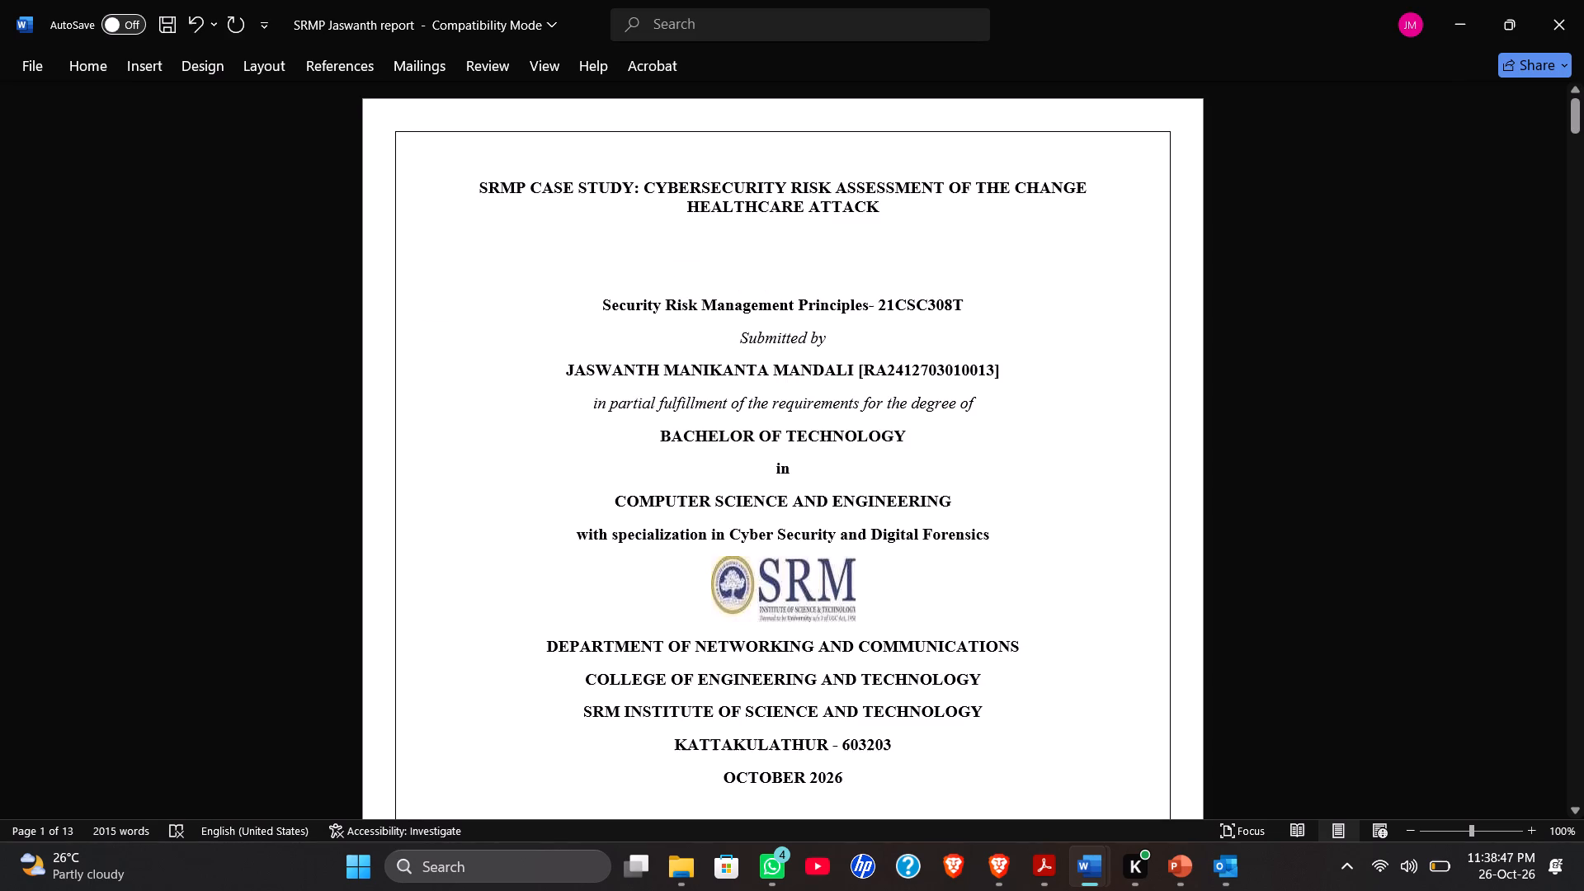
# Set the line spacing of all the cover page text, from the case study title to "OCTOBER 2026", to 1.15.
pyautogui.click(822, 328)
pyautogui.moveTo(460, 175); pyautogui.dragTo(750, 667)
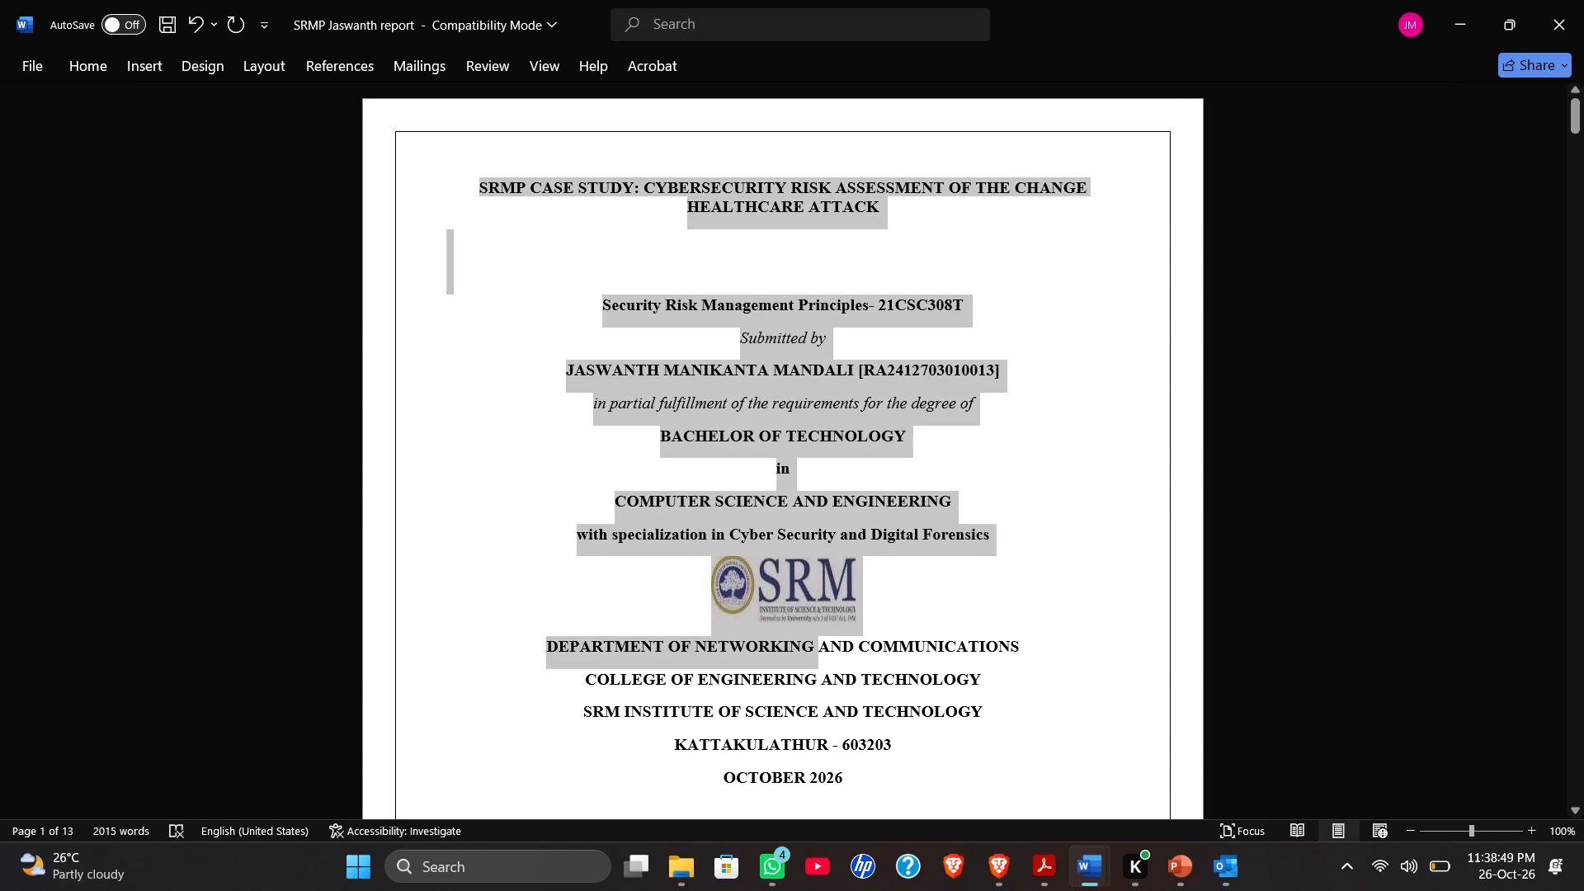
pyautogui.moveTo(750, 667); pyautogui.dragTo(853, 772)
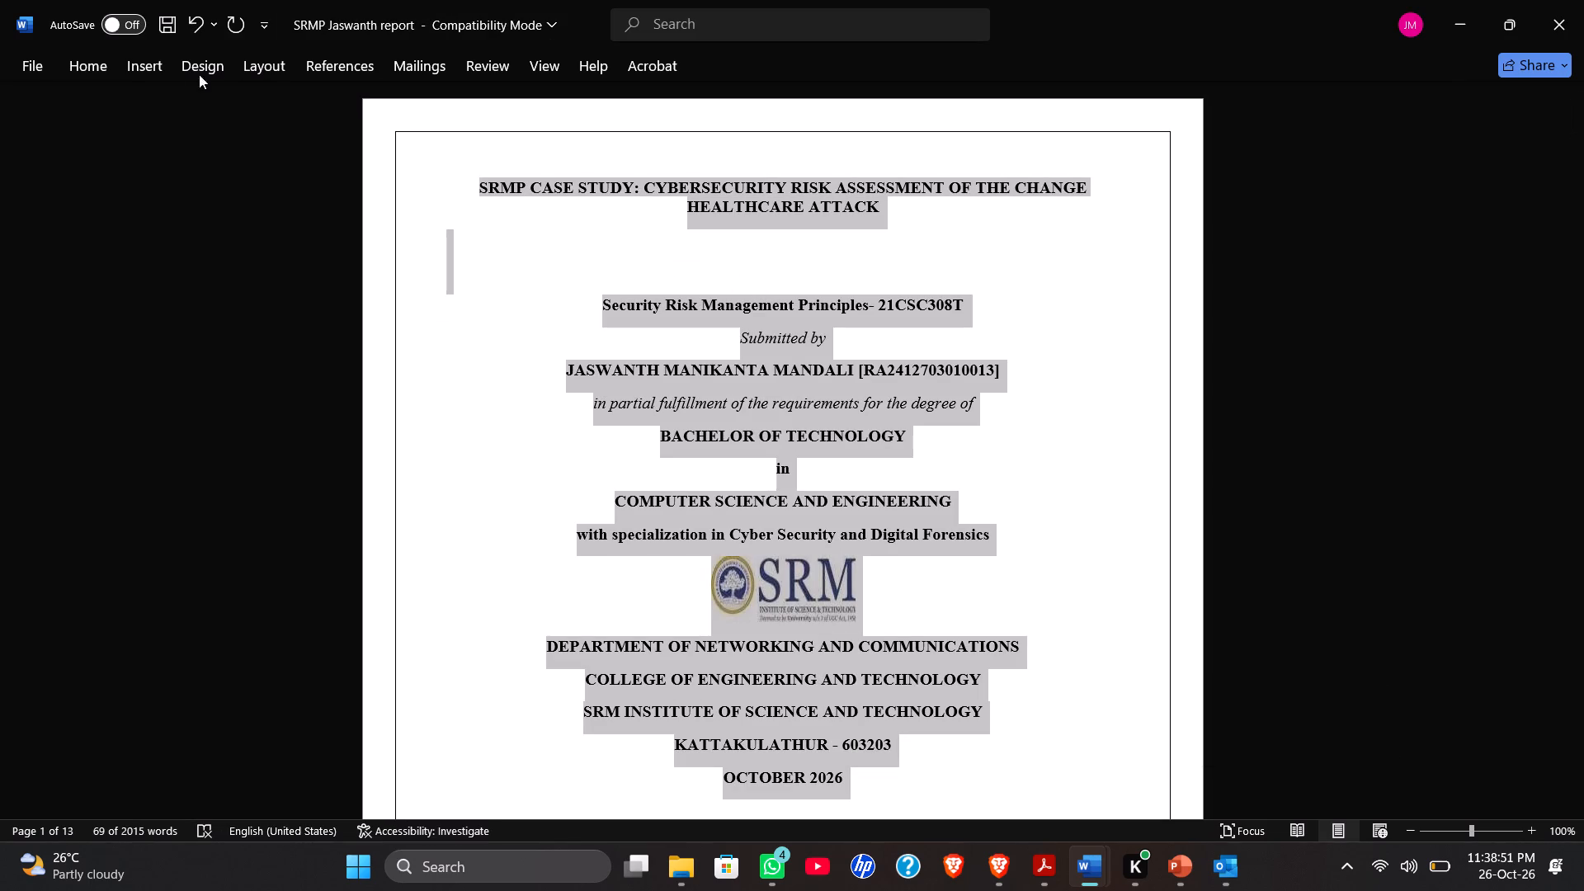
pyautogui.click(89, 74)
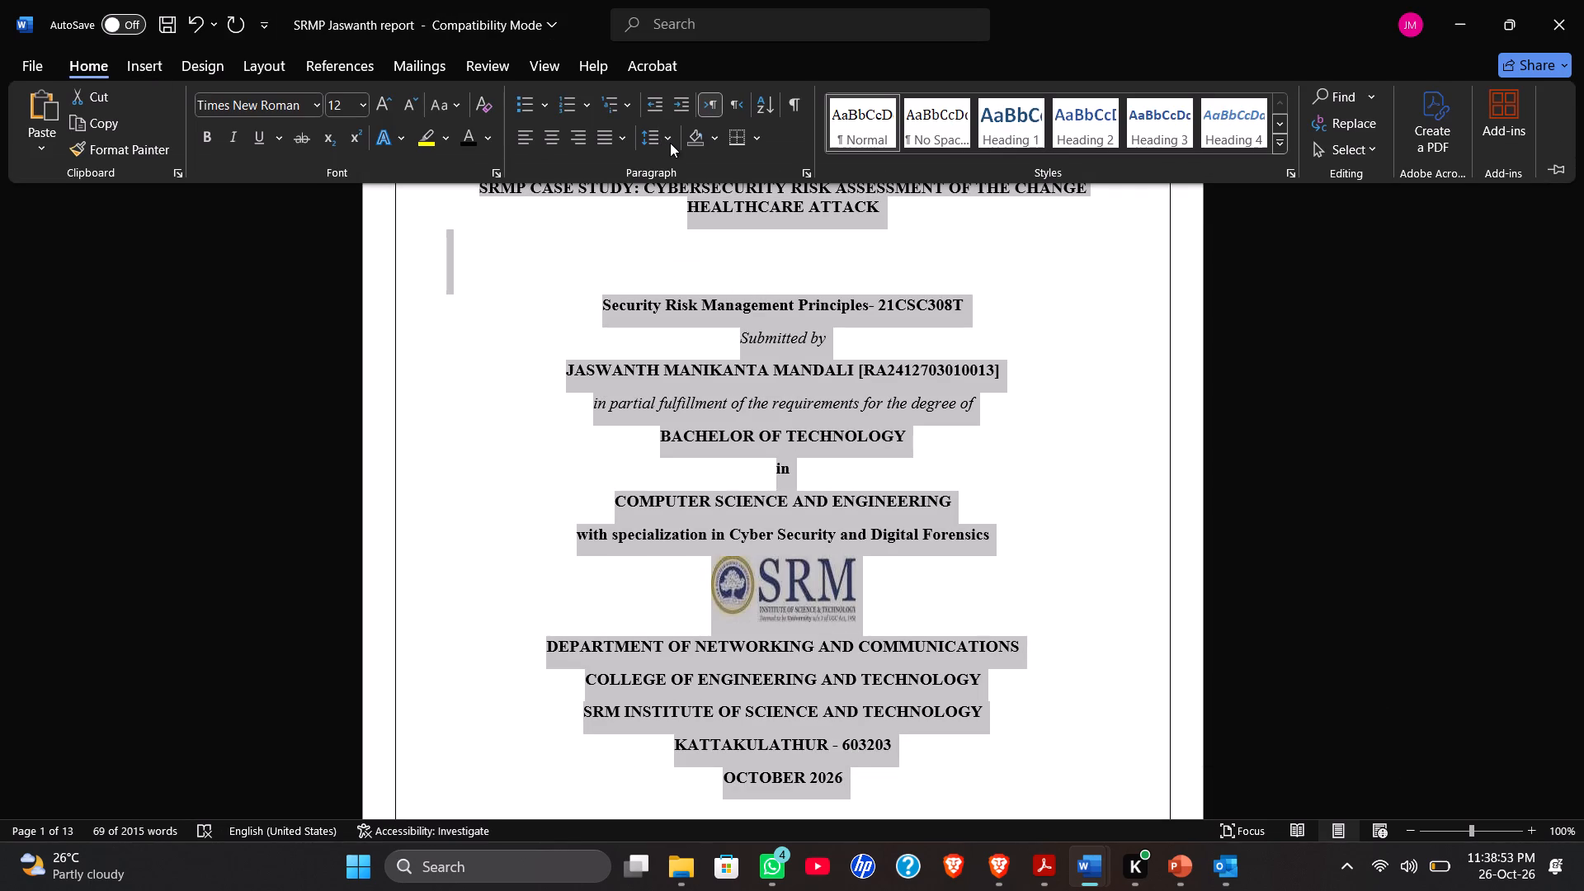
pyautogui.click(670, 143)
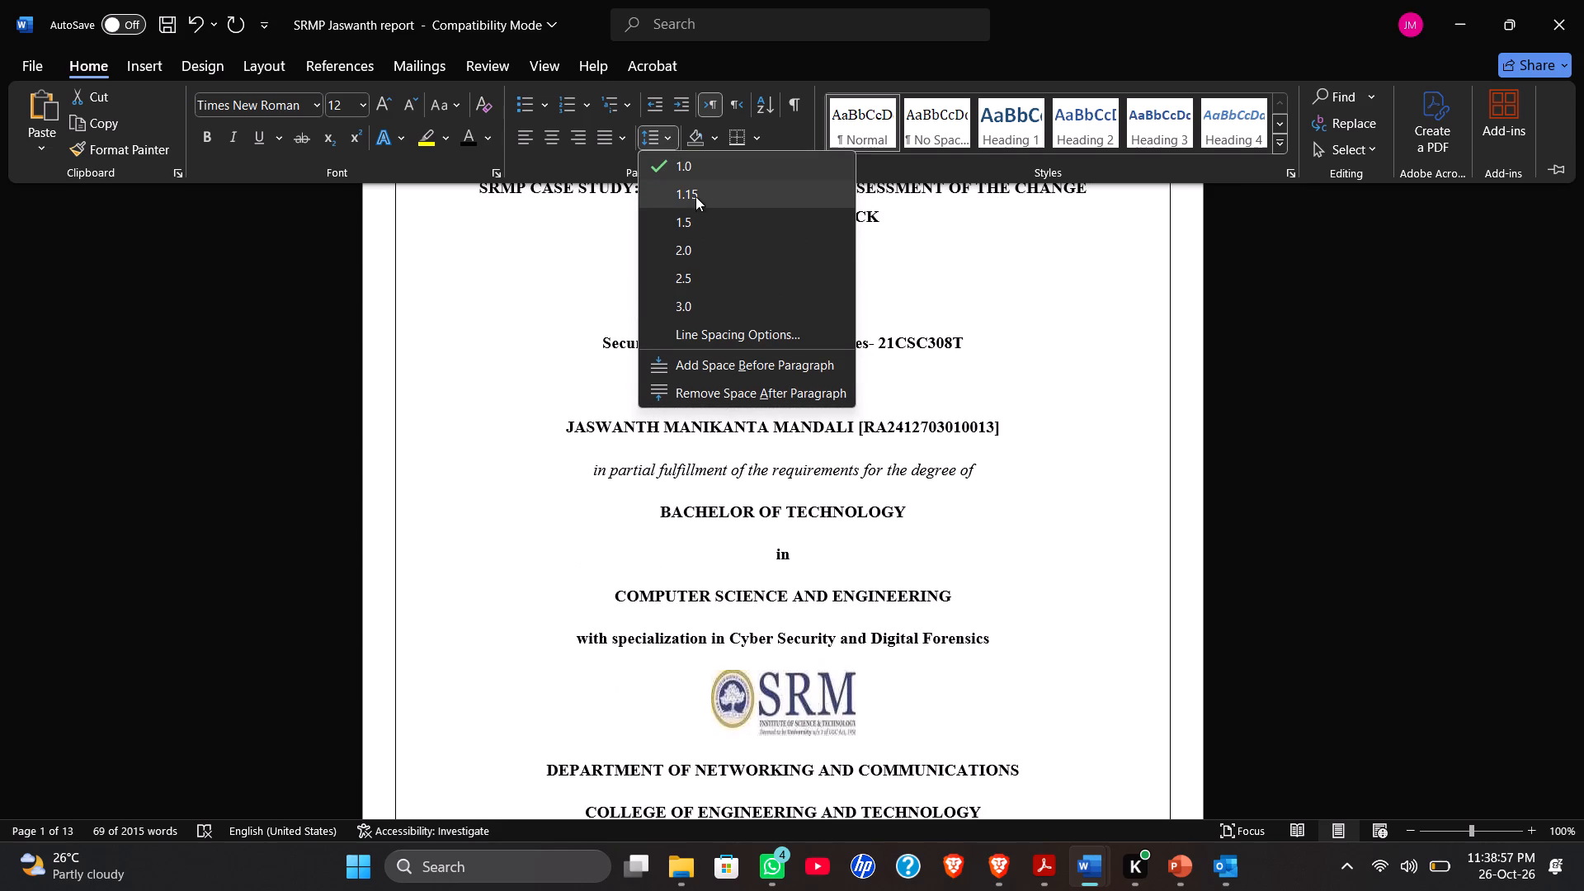
pyautogui.click(695, 196)
pyautogui.click(470, 476)
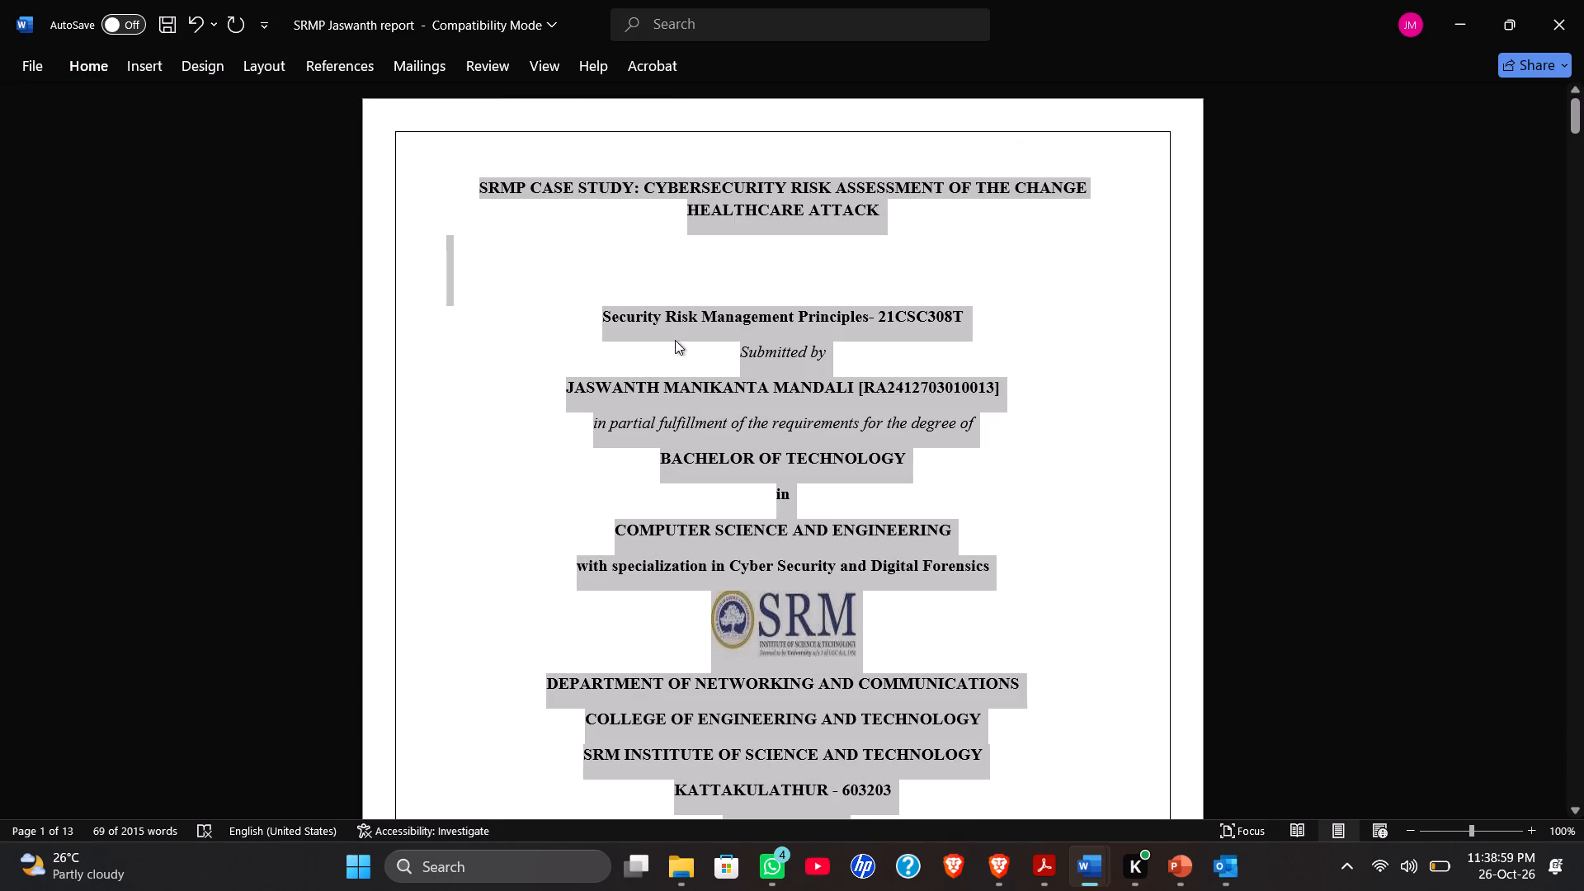
pyautogui.click(564, 408)
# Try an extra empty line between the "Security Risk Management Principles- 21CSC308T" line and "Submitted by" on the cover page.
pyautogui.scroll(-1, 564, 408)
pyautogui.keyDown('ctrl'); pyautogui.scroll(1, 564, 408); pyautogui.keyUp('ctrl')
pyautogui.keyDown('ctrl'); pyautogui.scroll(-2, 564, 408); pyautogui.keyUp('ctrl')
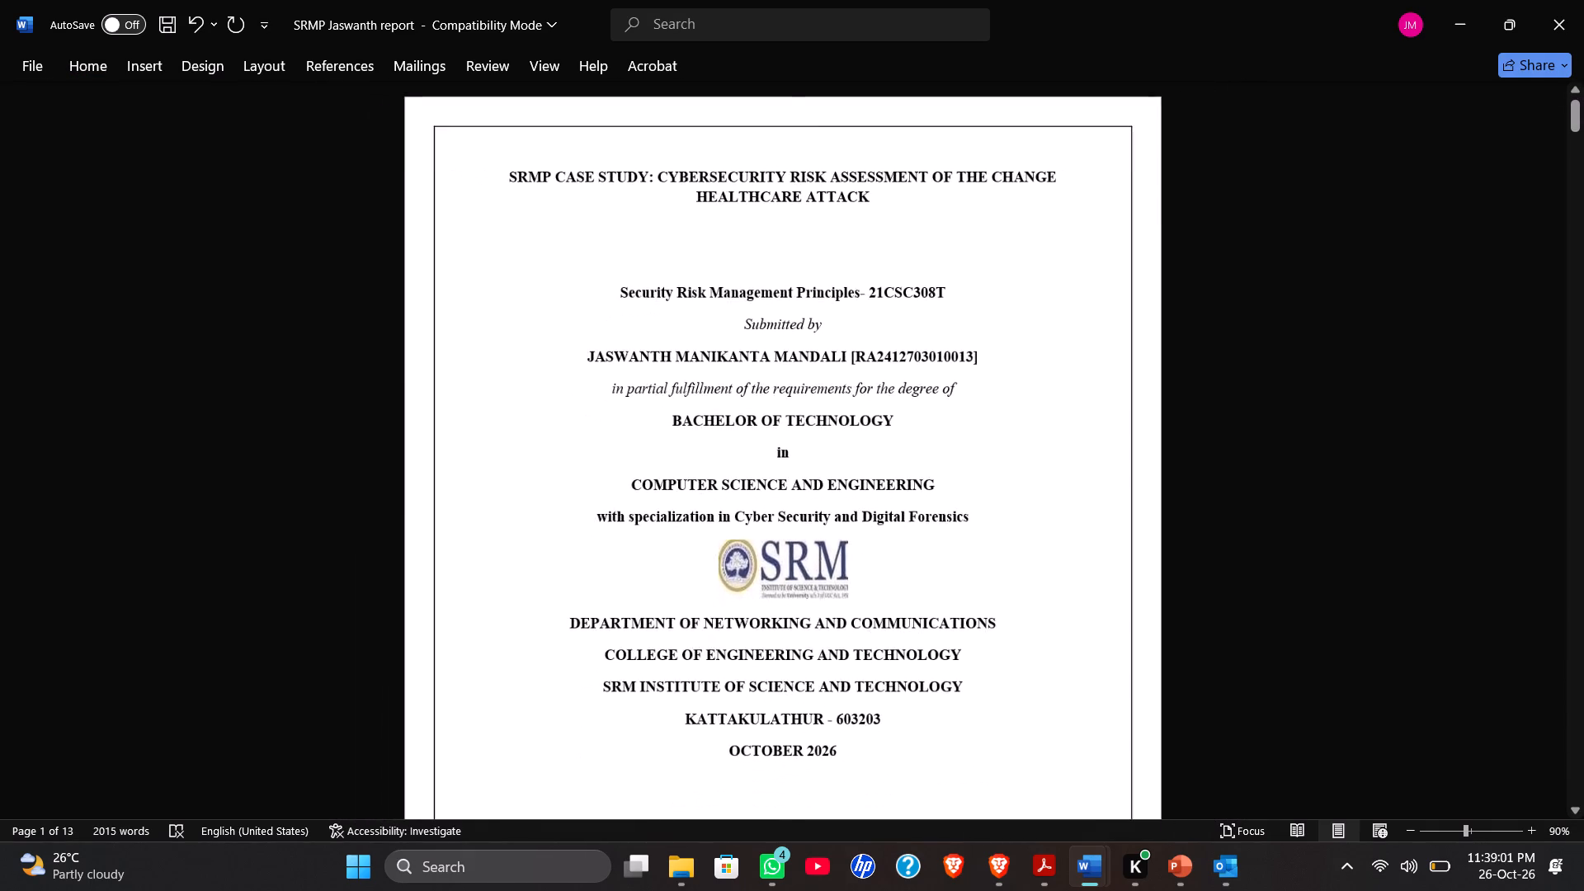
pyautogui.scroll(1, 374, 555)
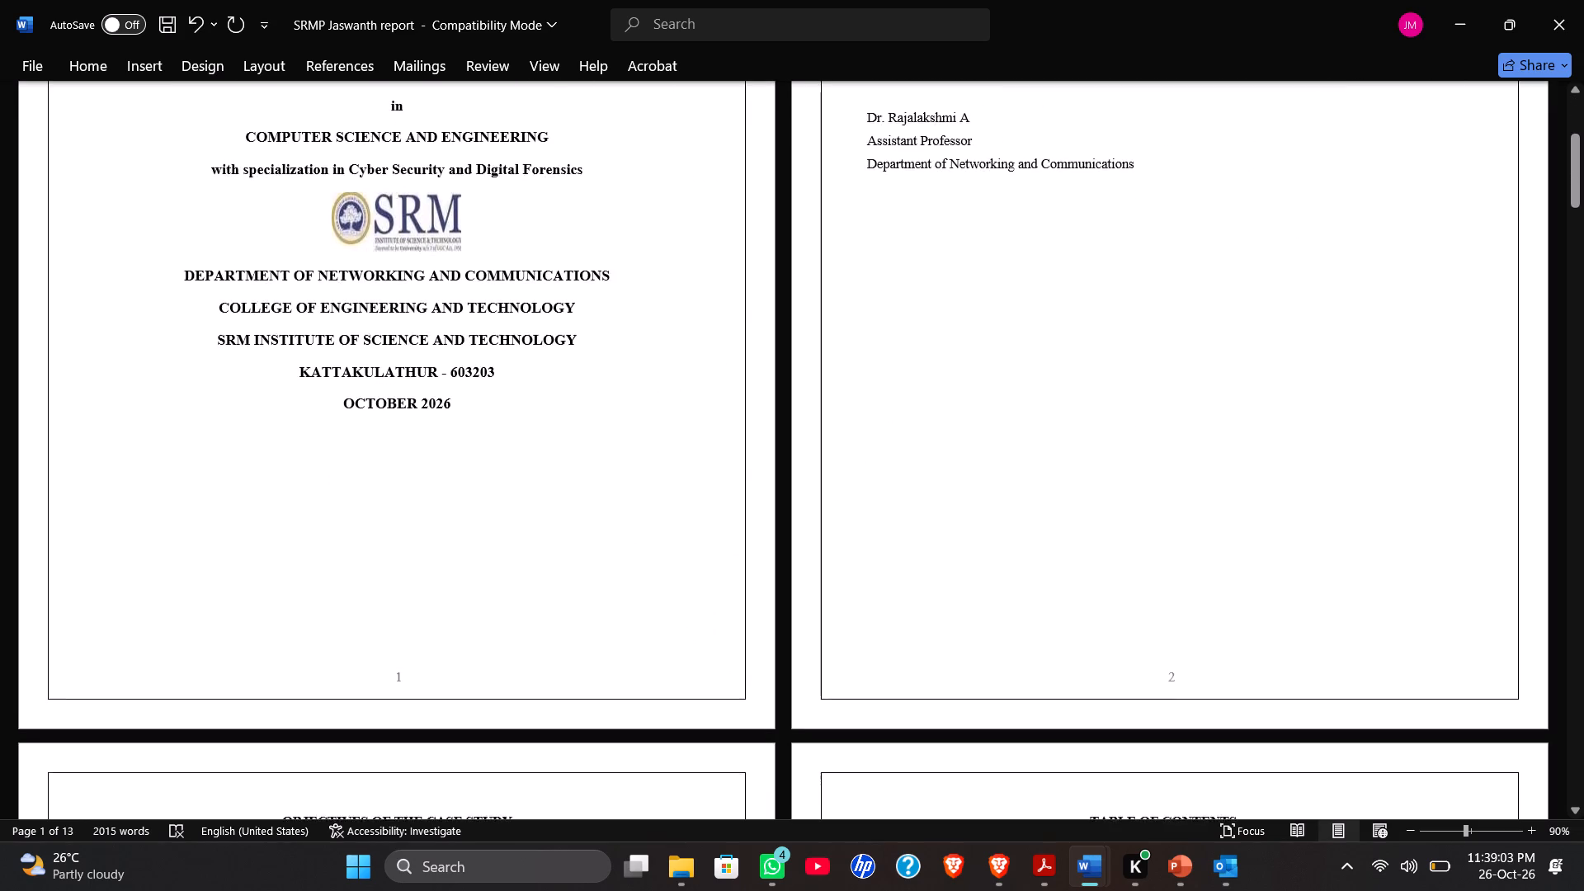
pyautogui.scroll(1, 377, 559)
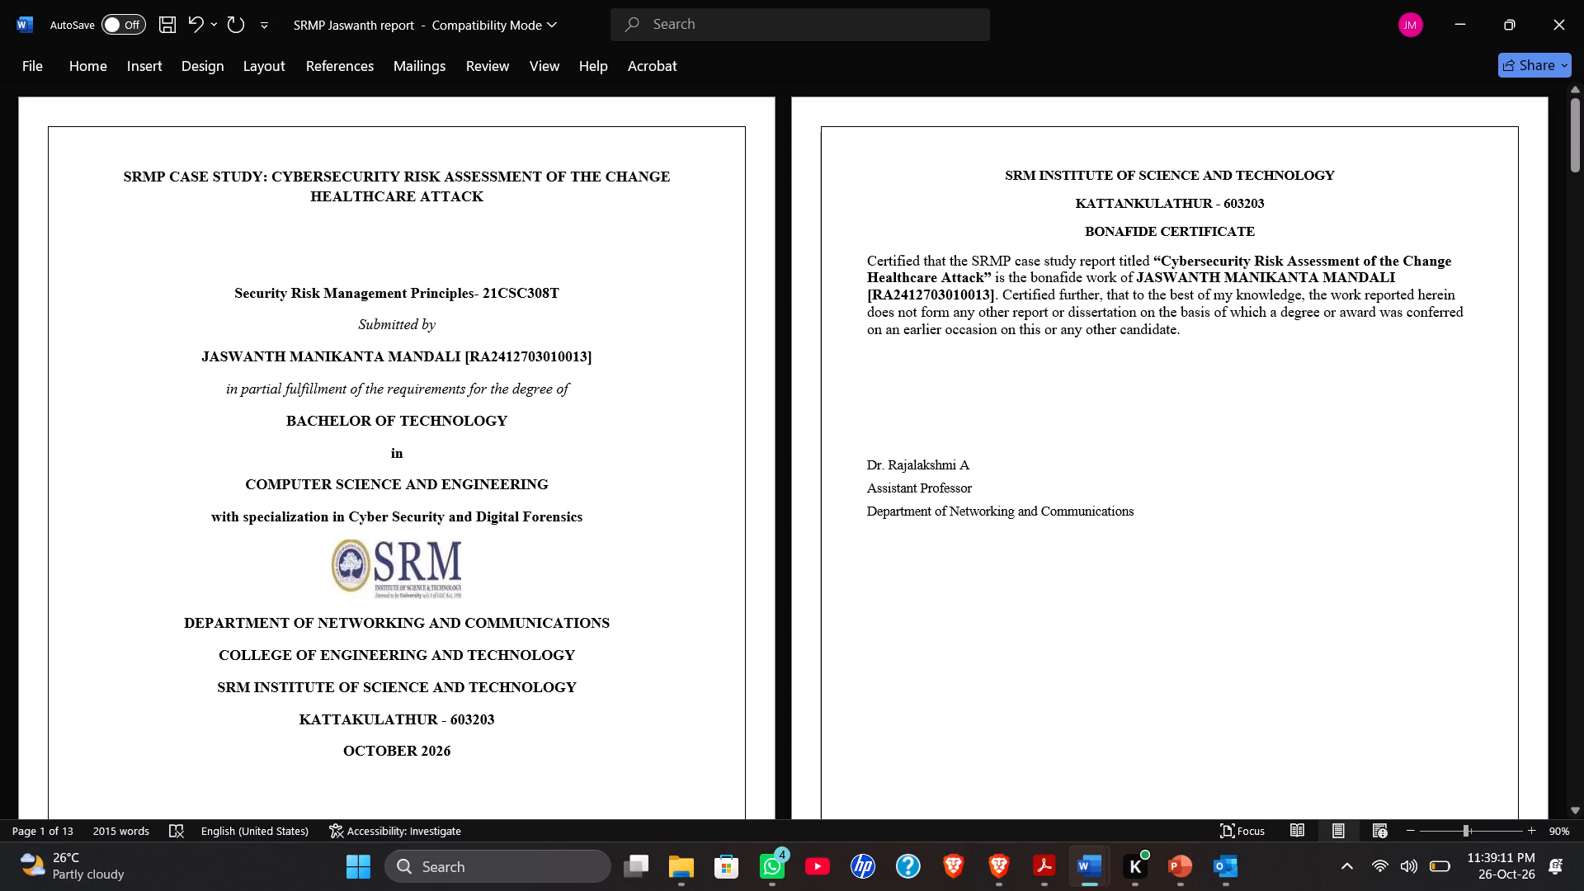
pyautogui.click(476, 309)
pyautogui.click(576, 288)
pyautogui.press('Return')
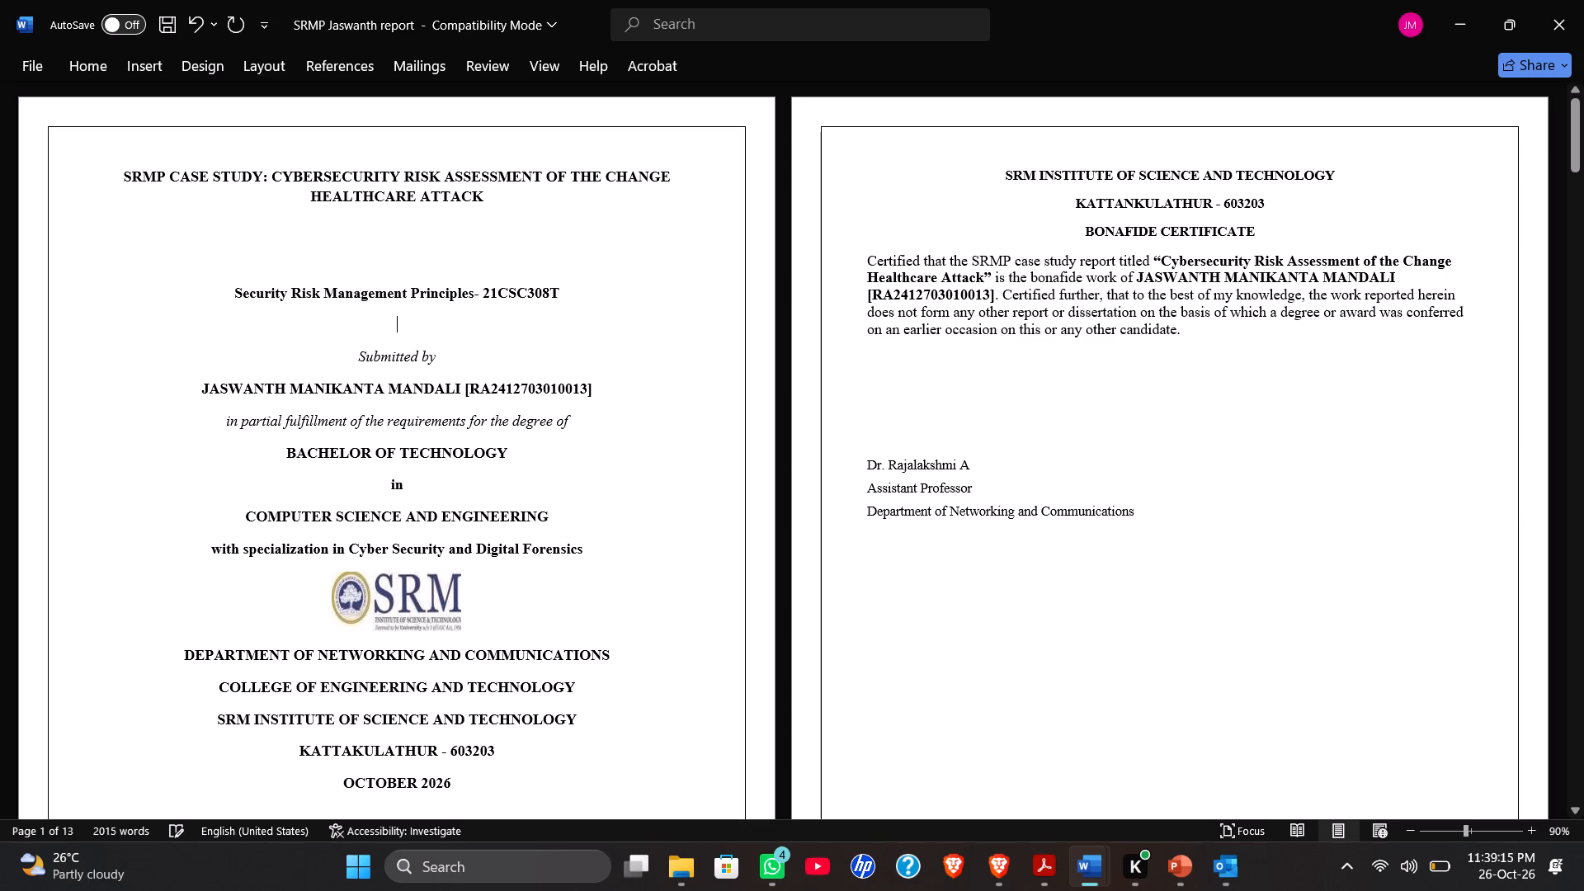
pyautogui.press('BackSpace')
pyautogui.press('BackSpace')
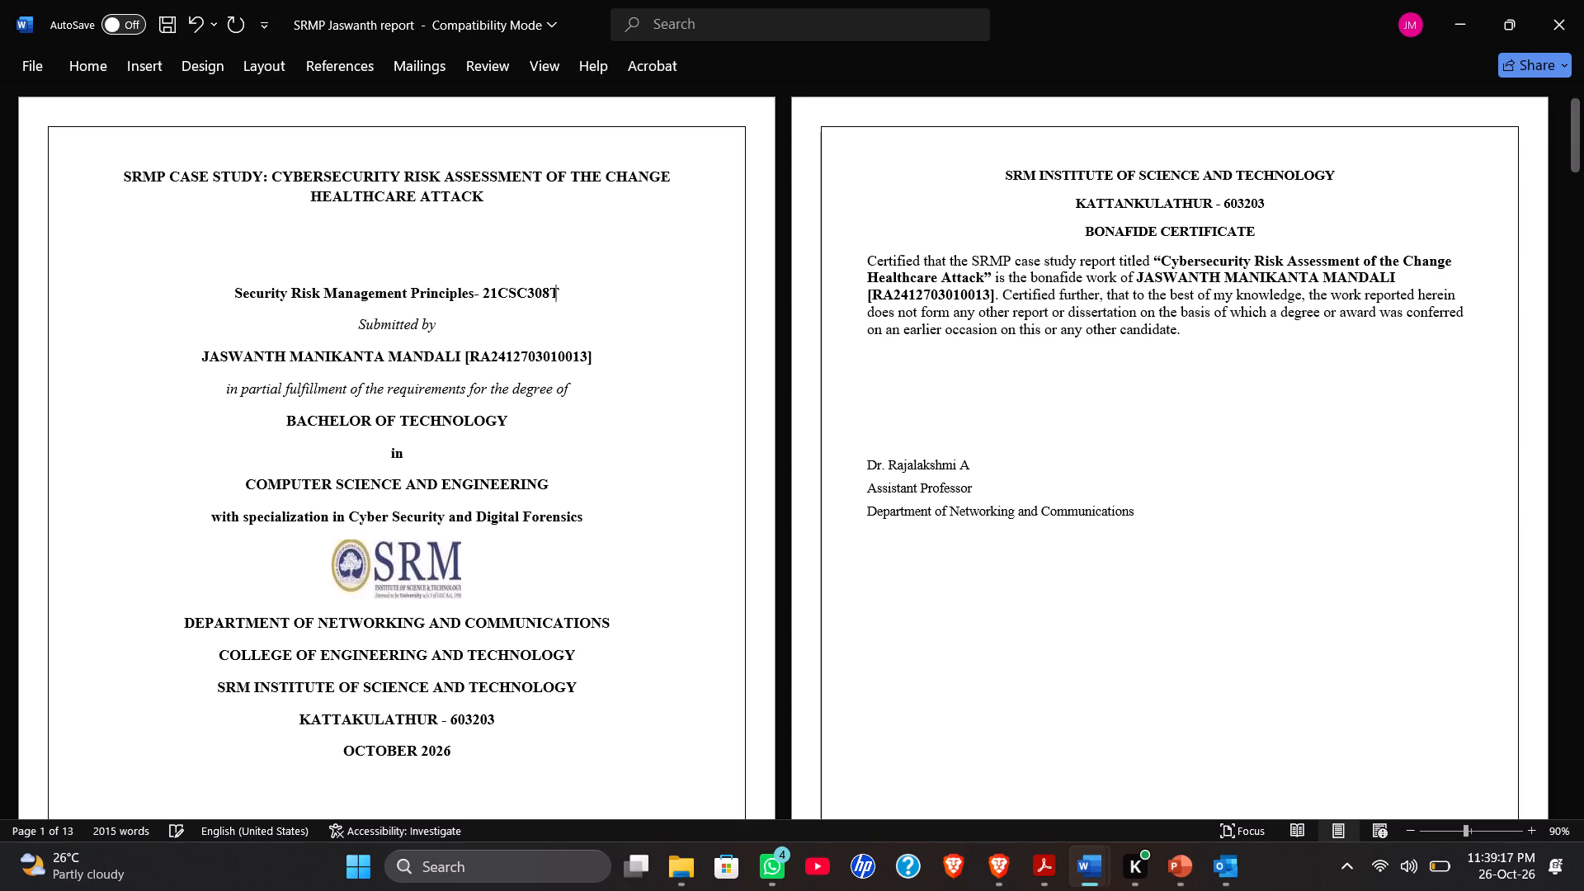
# Insert one empty line below the candidate's name on the cover page, one above the SRM logo and one below it.
pyautogui.click(601, 361)
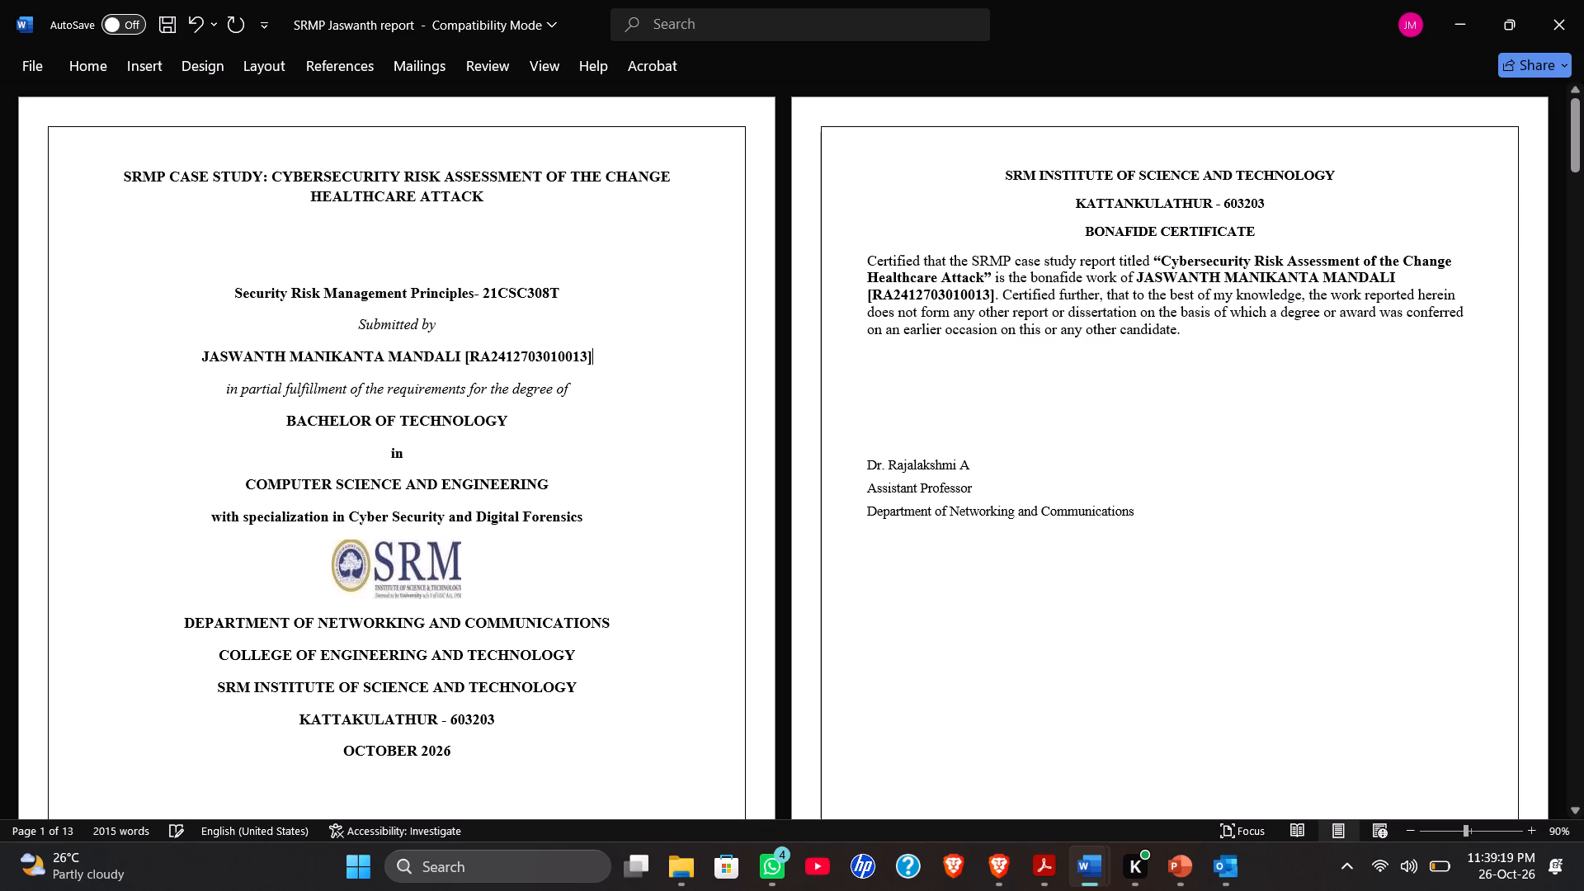
pyautogui.press('Return')
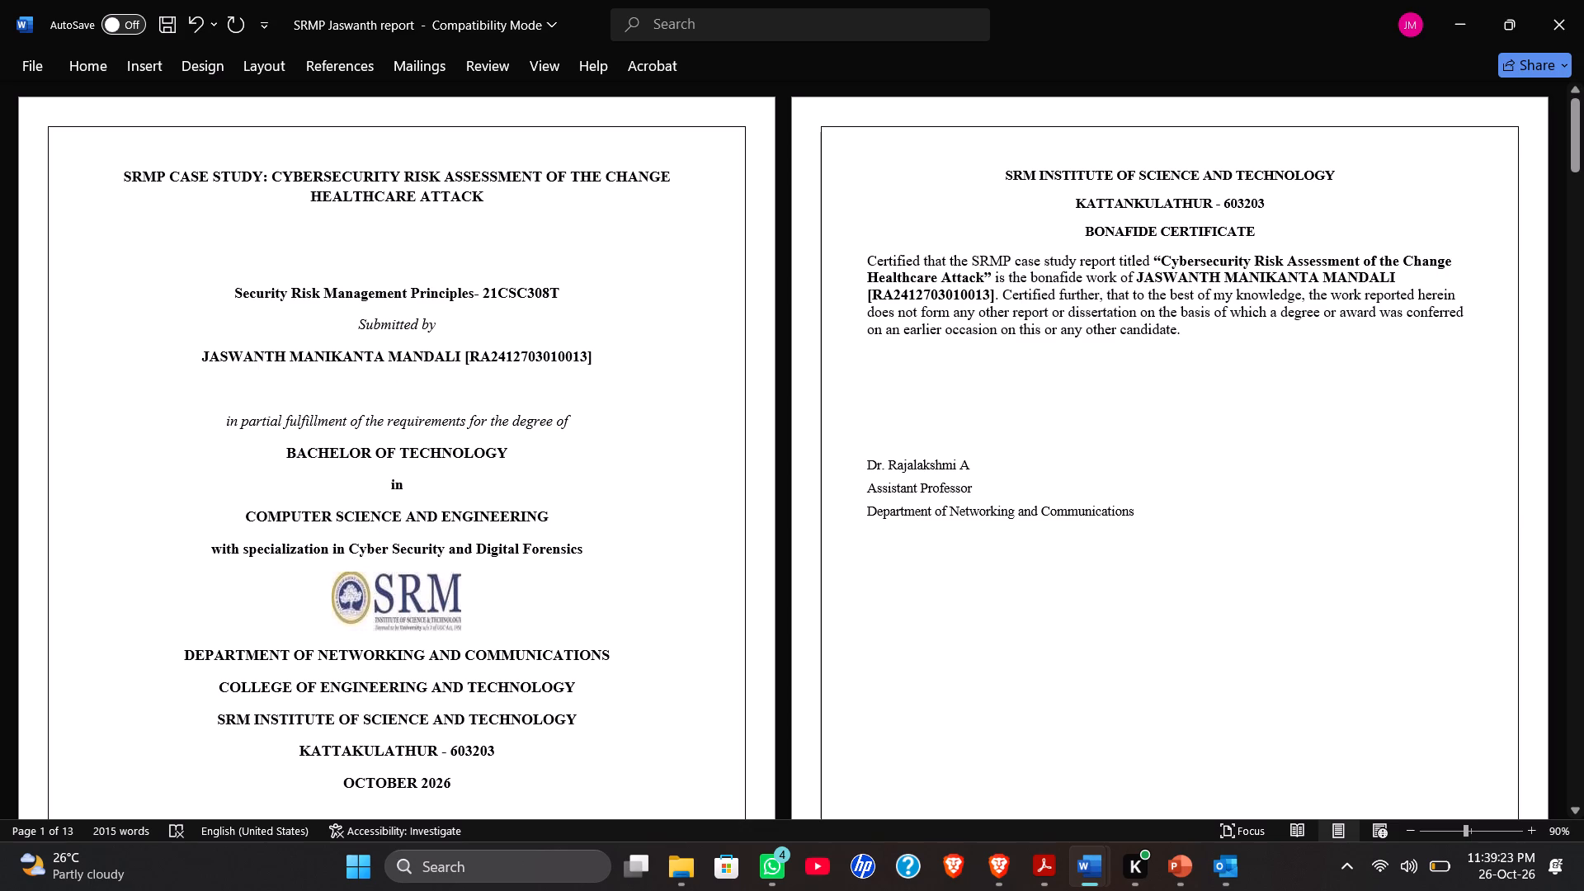
pyautogui.click(584, 549)
pyautogui.press('Return')
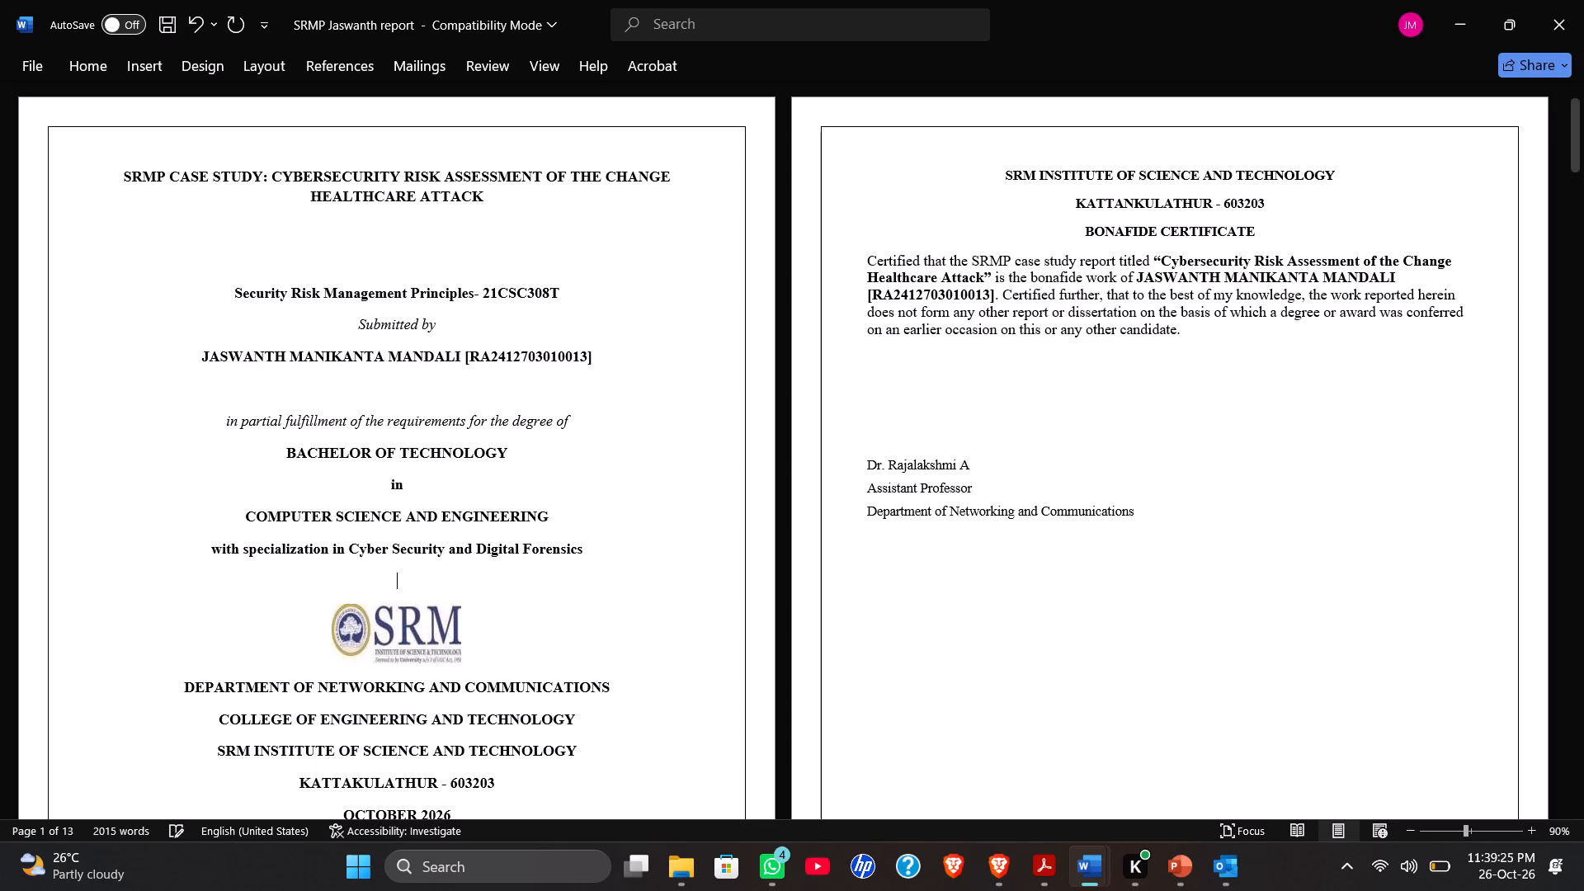
pyautogui.click(514, 646)
pyautogui.press('Return')
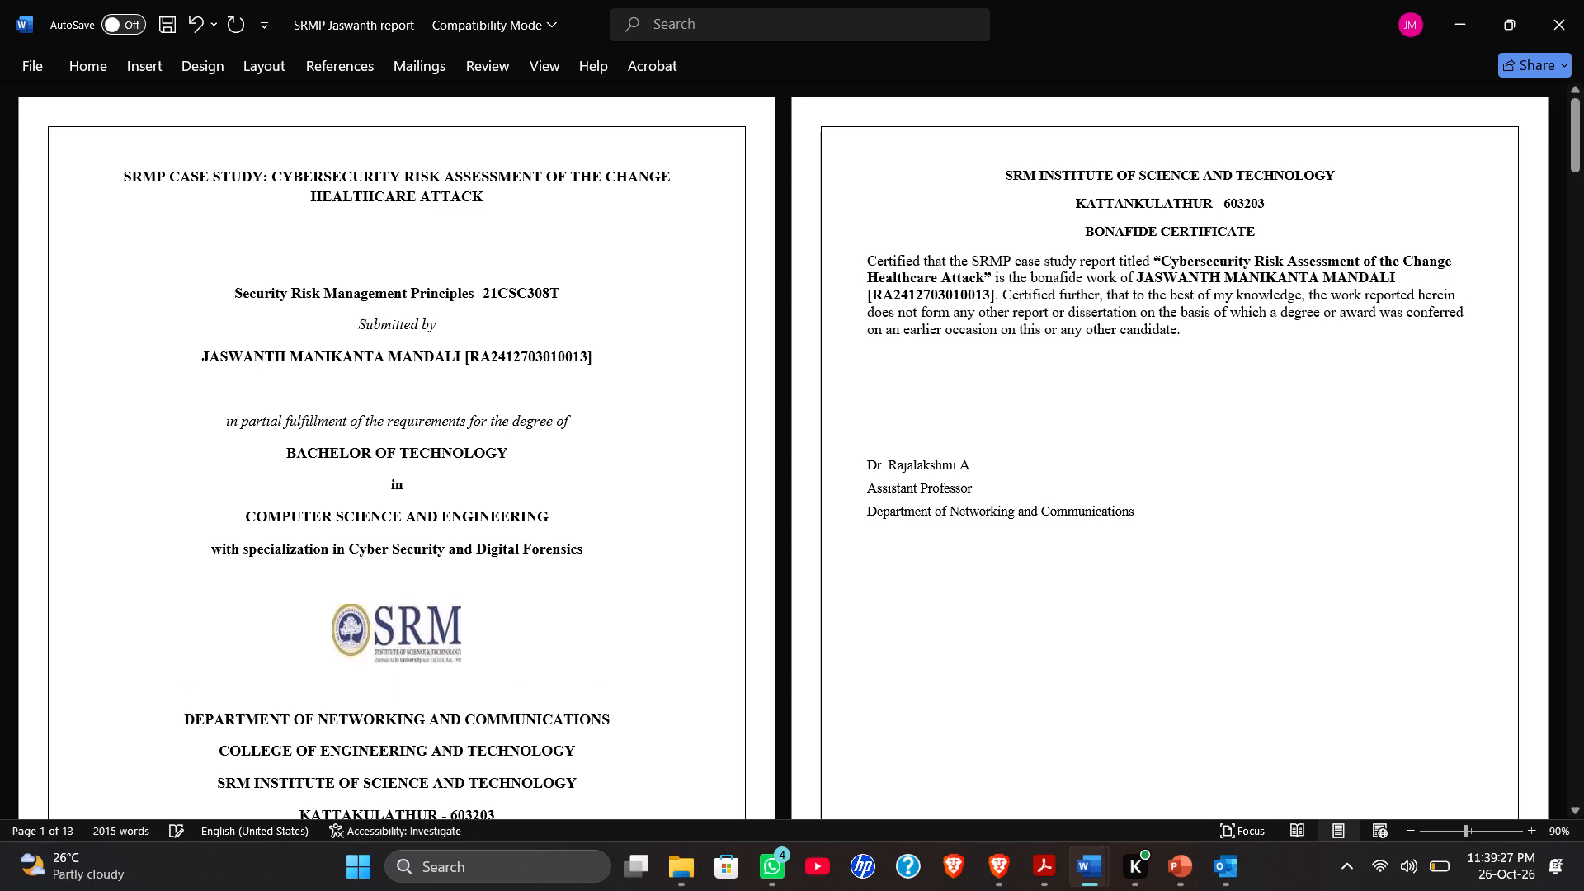
pyautogui.press('Return')
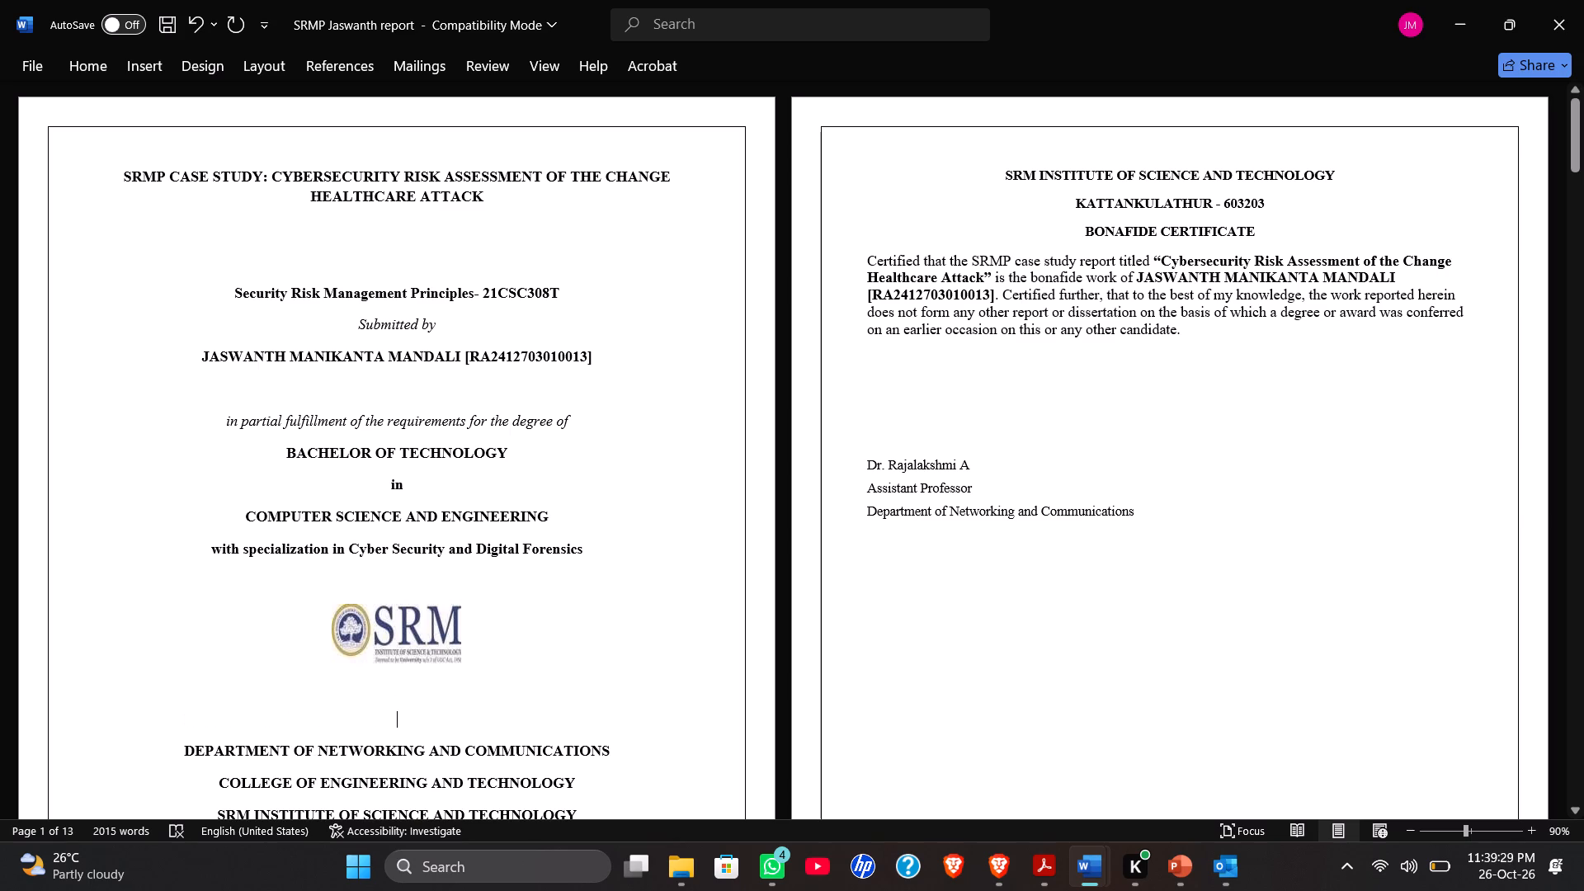
pyautogui.press('Up')
pyautogui.press('Delete')
# Compare the lower part of the cover page with the cover page of the SRMP_Renisha_report sample.
pyautogui.scroll(-1, 574, 684)
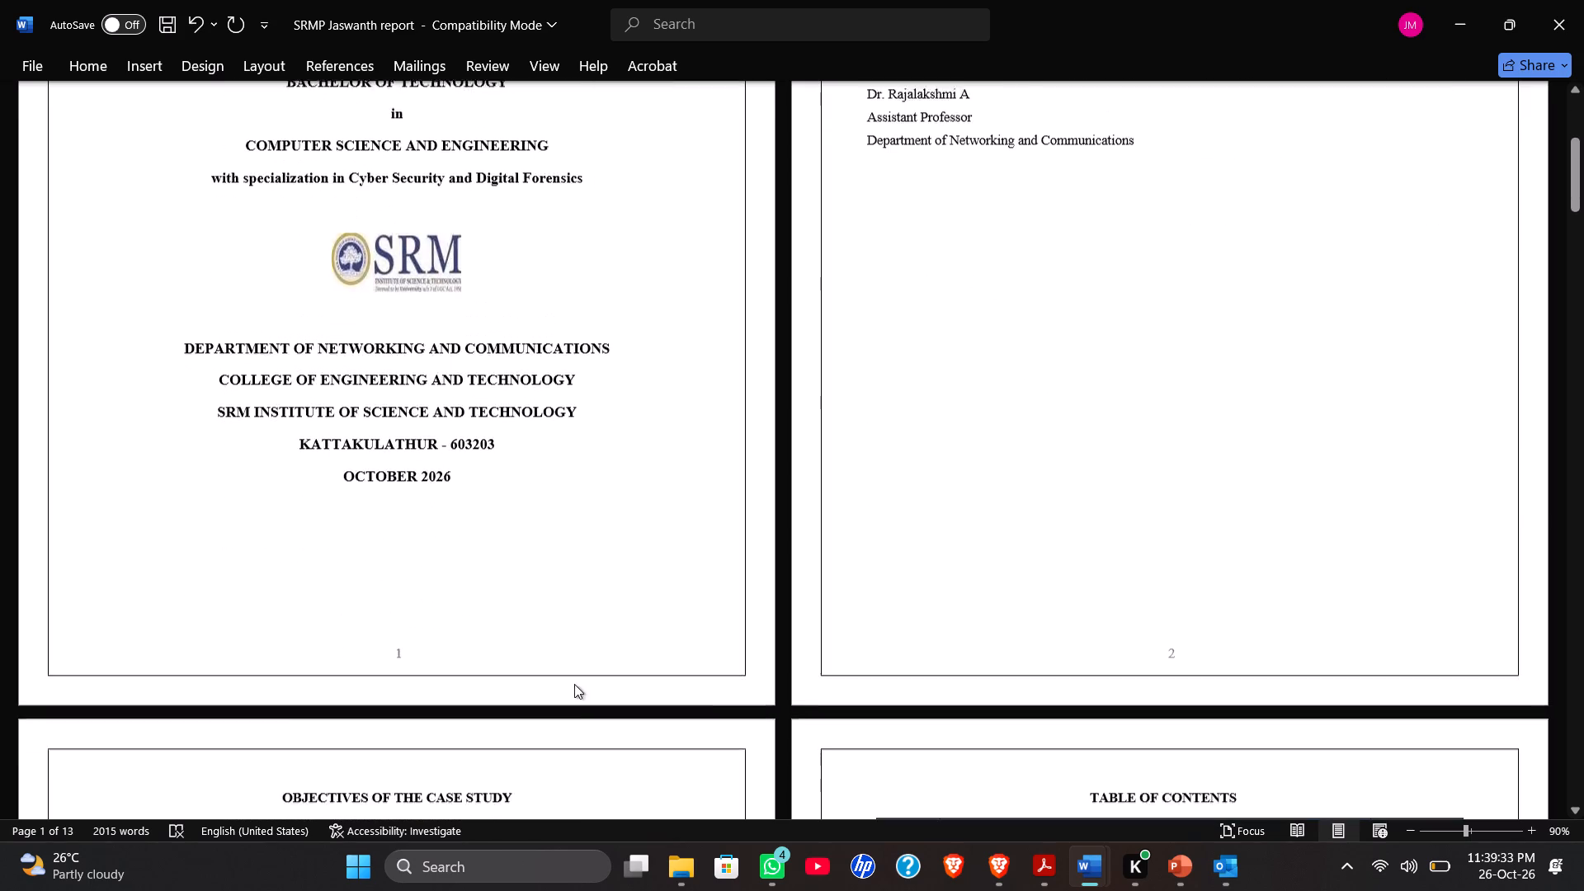
pyautogui.scroll(-1, 574, 684)
pyautogui.hotkey('alt', 'Tab')
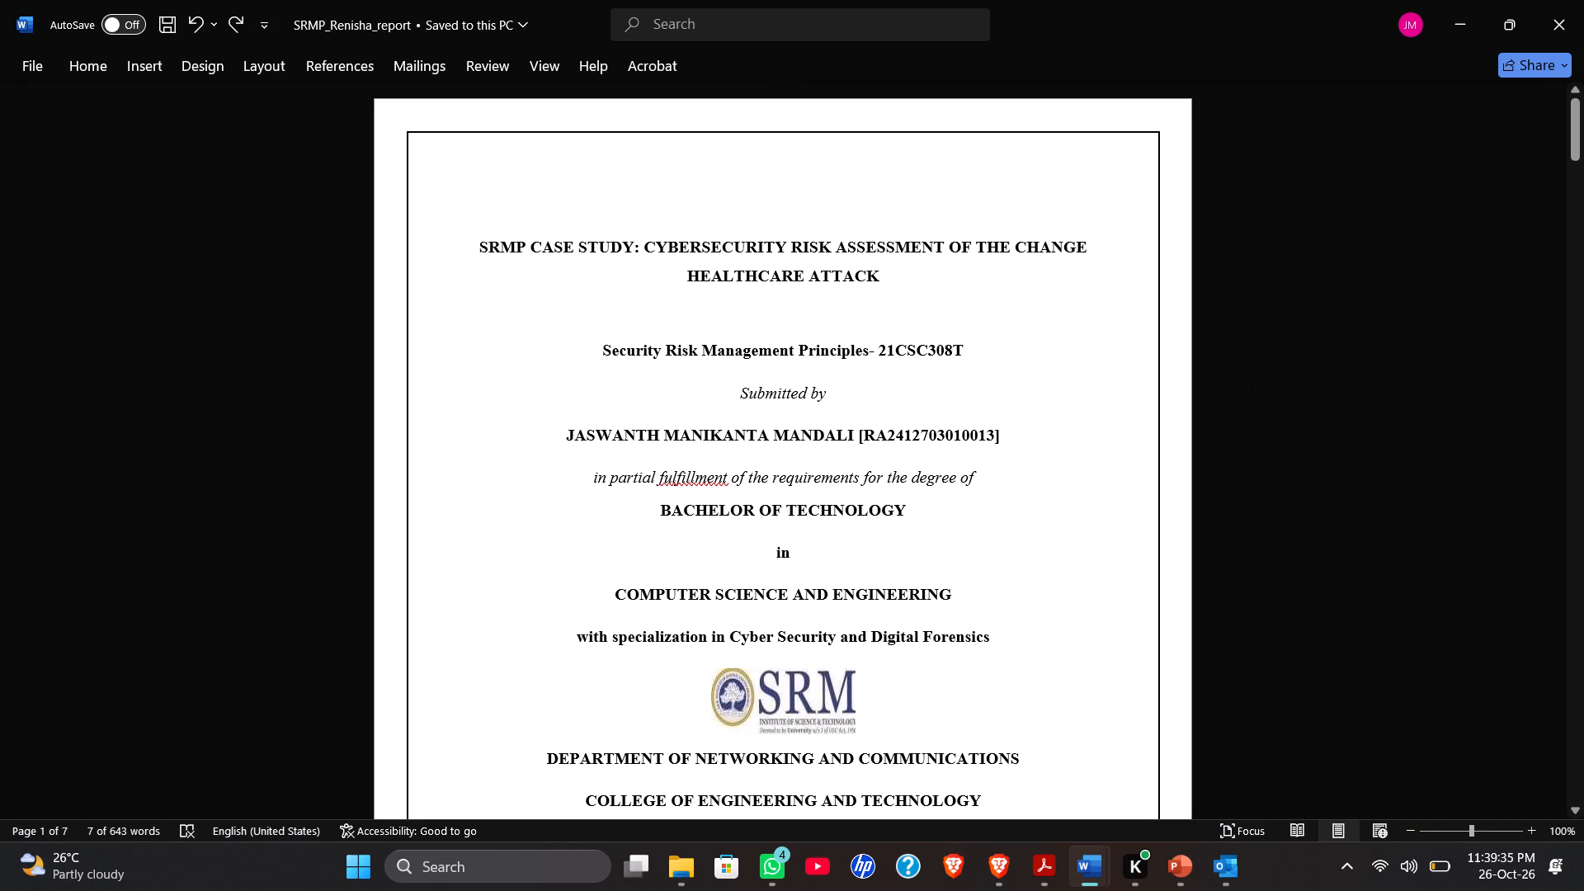
pyautogui.scroll(-1, 574, 673)
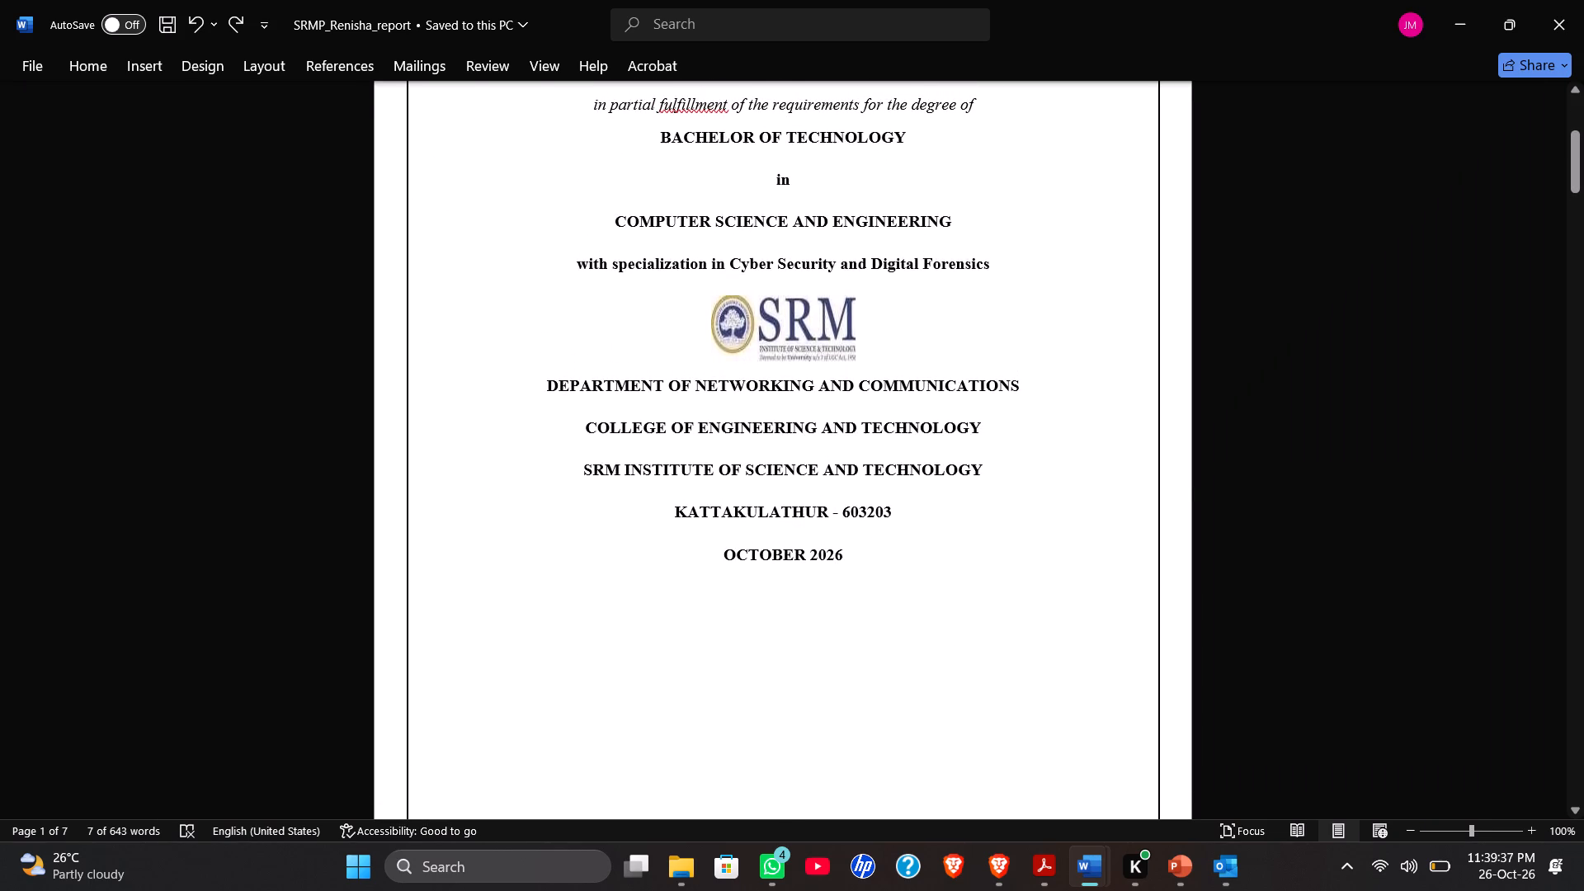
pyautogui.hotkey('alt', 'Tab')
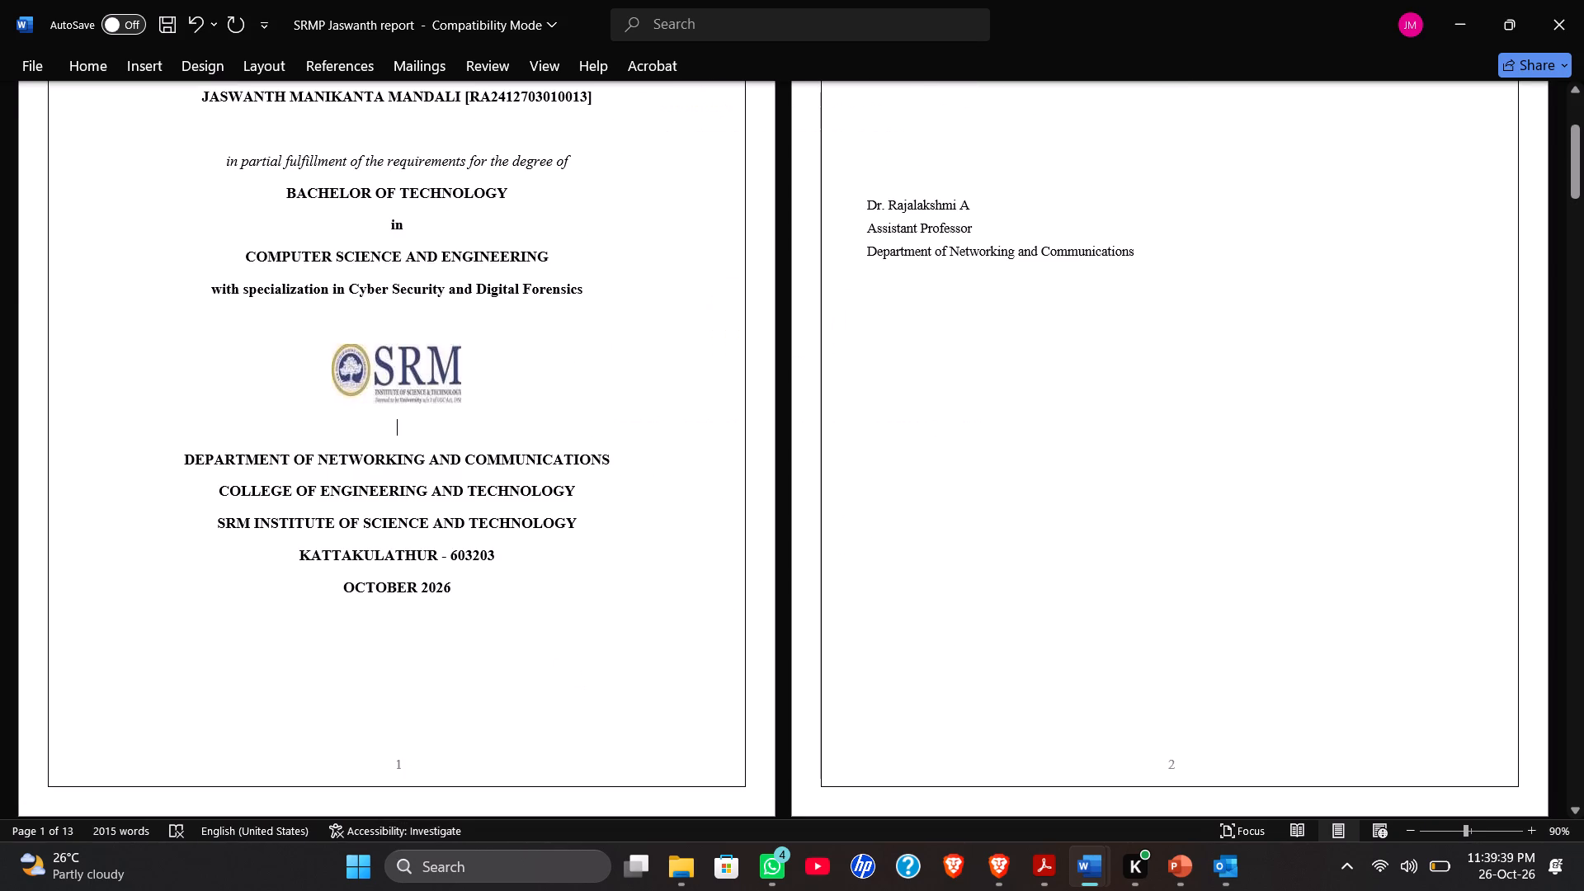
pyautogui.keyDown('ctrl'); pyautogui.scroll(3, 596, 465); pyautogui.keyUp('ctrl')
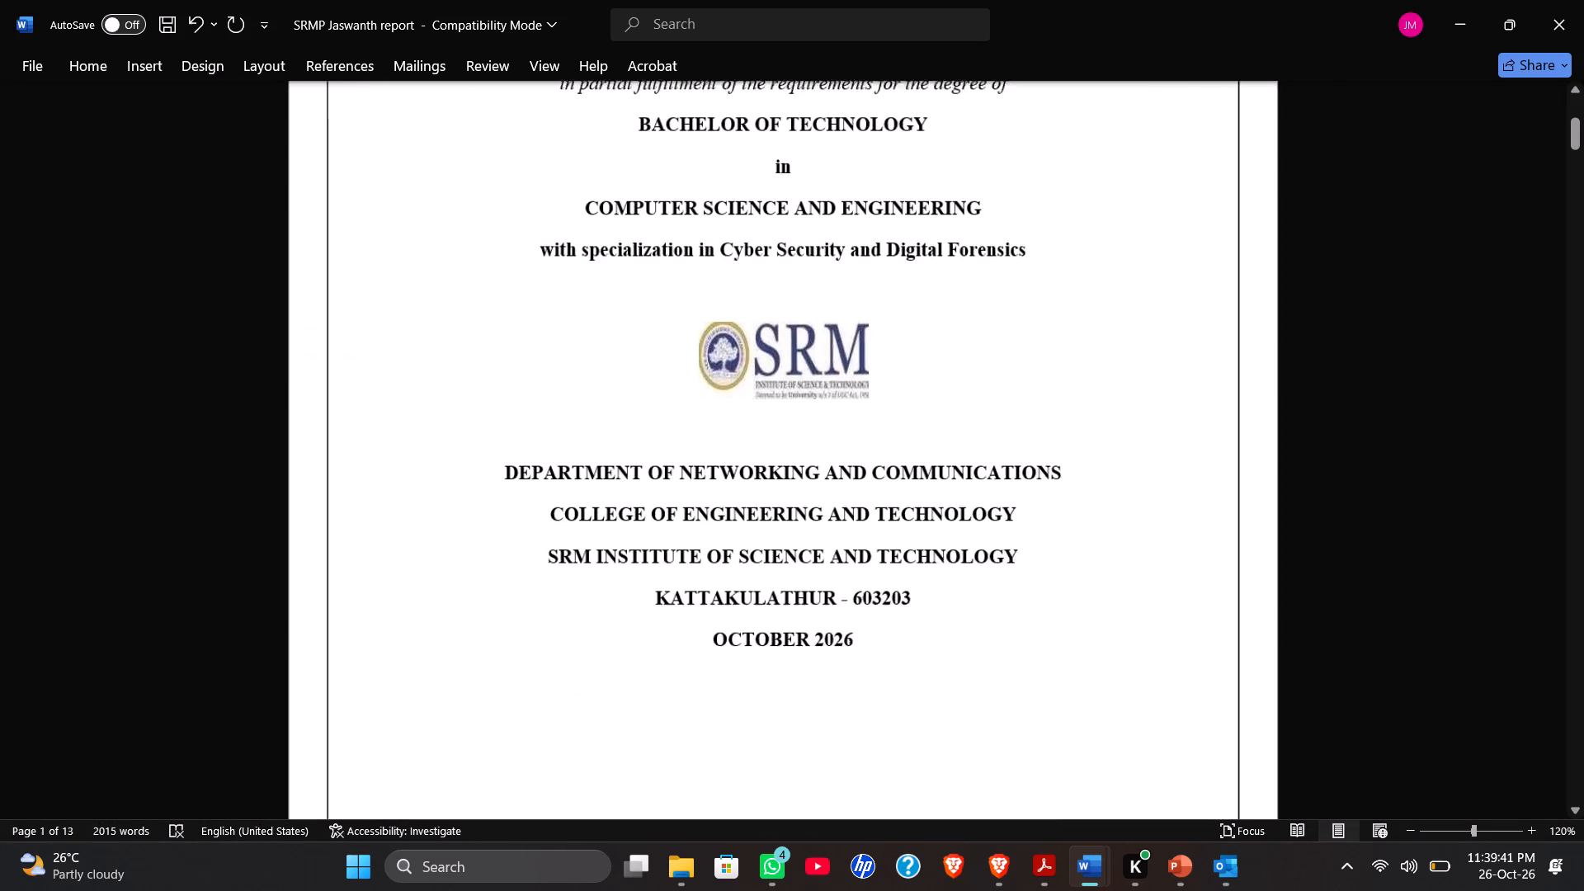
pyautogui.keyDown('ctrl'); pyautogui.scroll(1, 596, 465); pyautogui.keyUp('ctrl')
pyautogui.scroll(8, 596, 465)
# Insert two empty lines above the "2.4 Evidence Collection and Reliability" heading to push it and its table onto the next page.
pyautogui.scroll(-5, 596, 465)
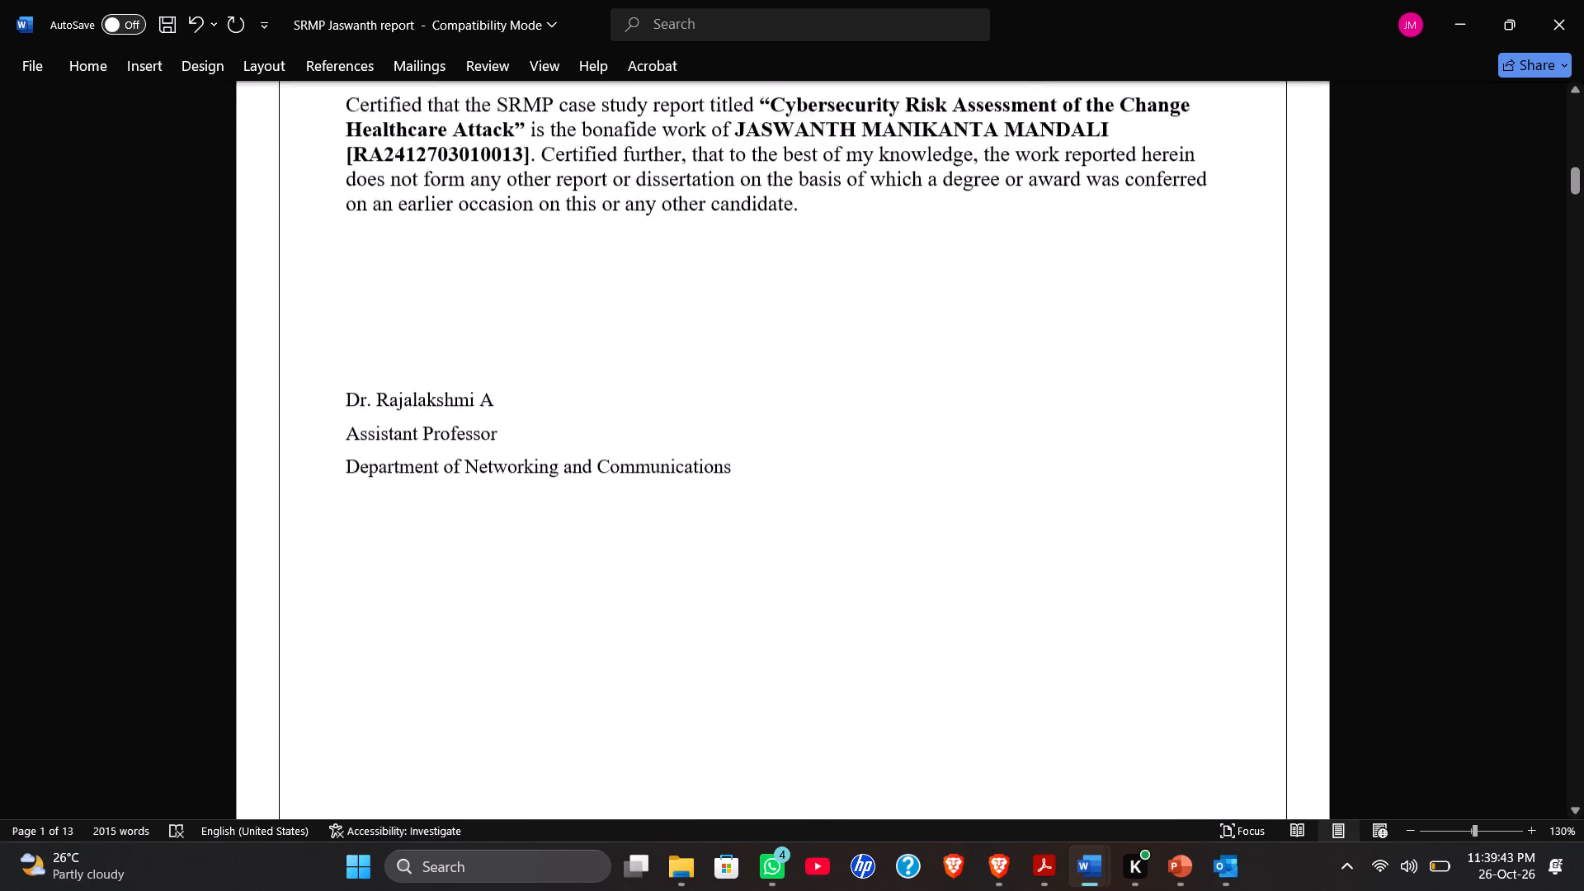
pyautogui.scroll(-6, 596, 465)
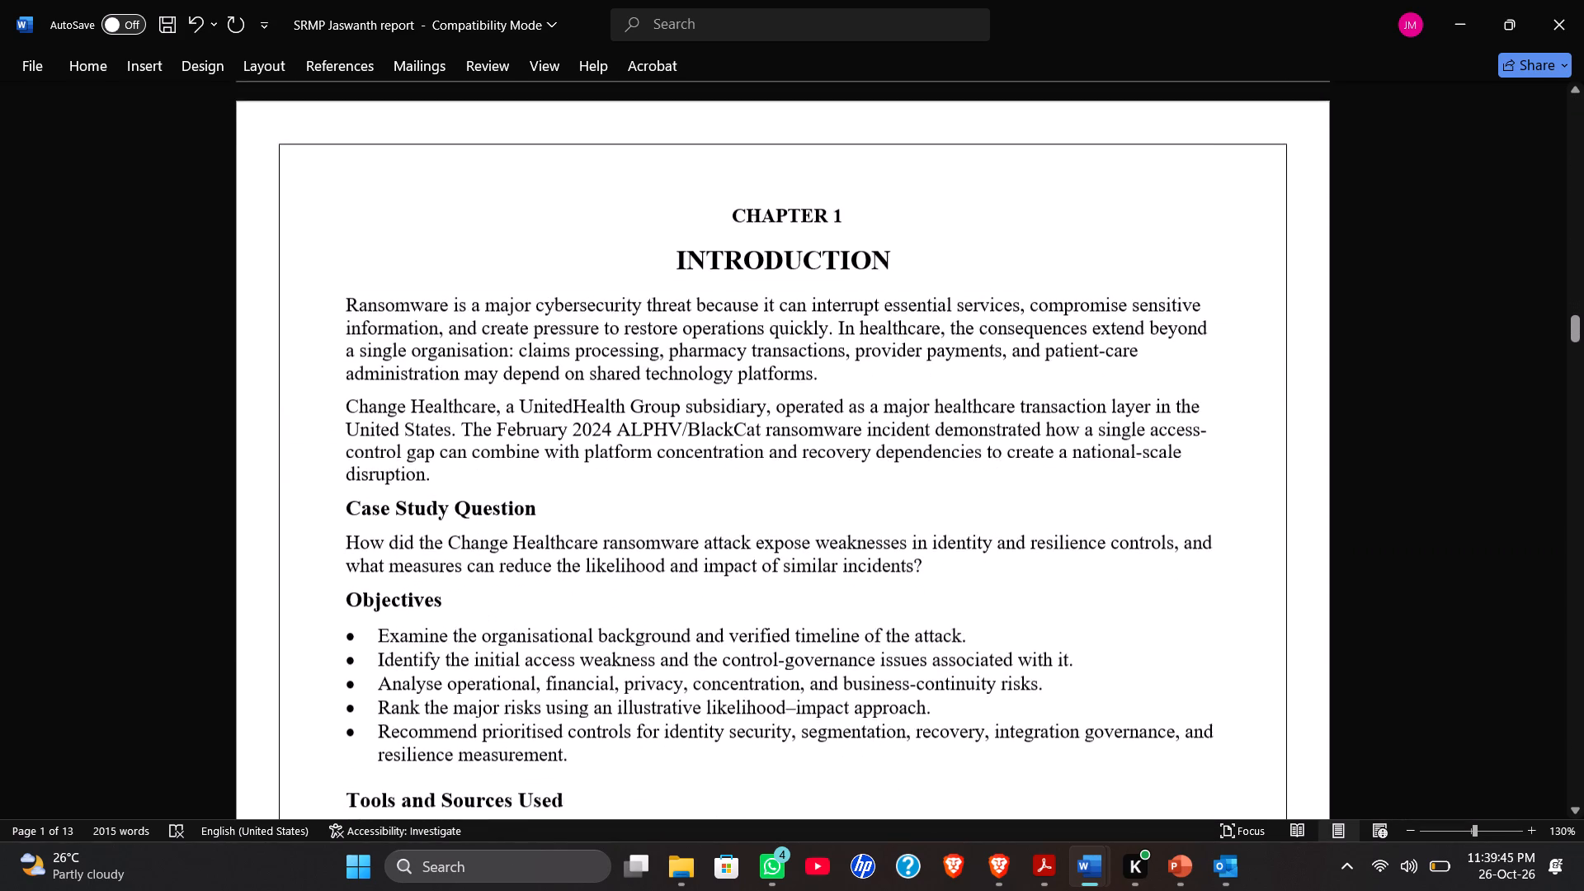
pyautogui.scroll(-10, 596, 465)
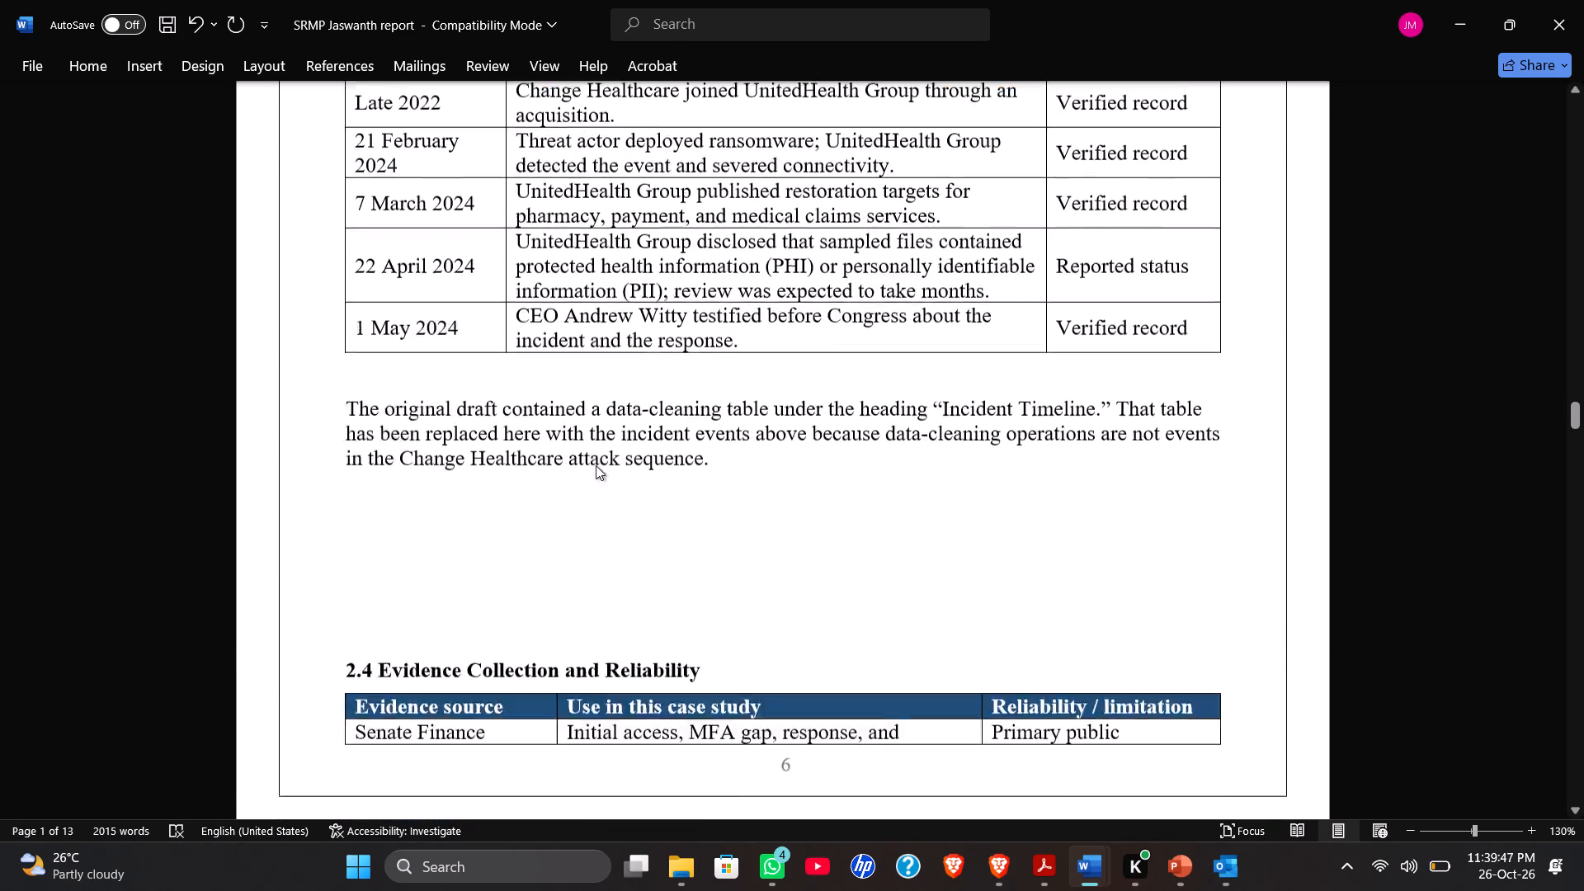
pyautogui.scroll(-3, 596, 465)
pyautogui.scroll(3, 596, 465)
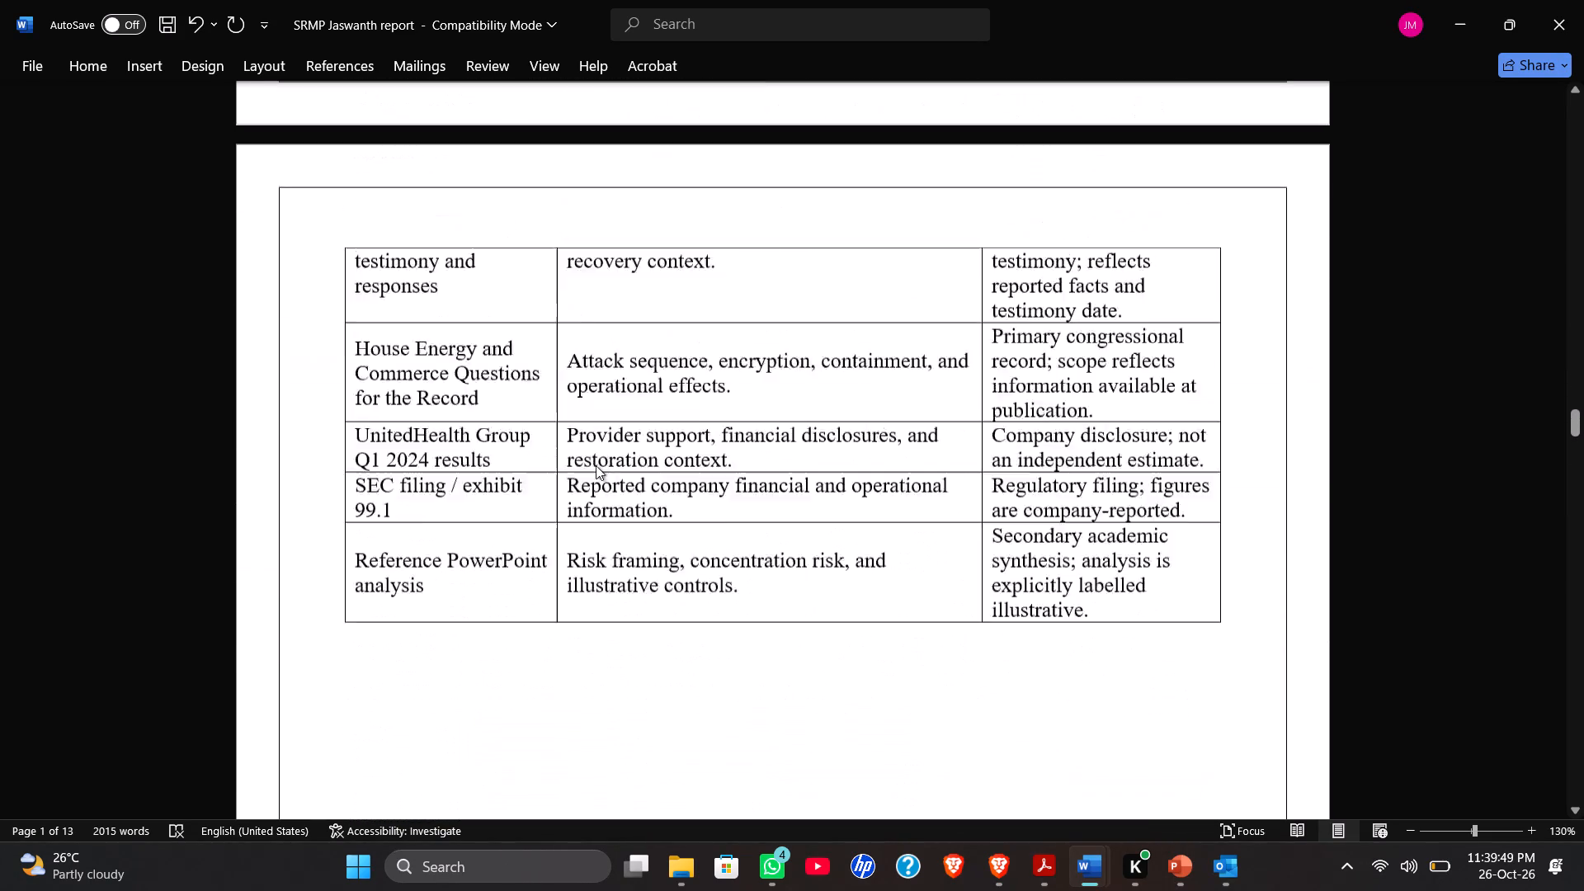
pyautogui.scroll(1, 596, 465)
pyautogui.moveTo(573, 455); pyautogui.dragTo(536, 469, button='right')
pyautogui.click(495, 483)
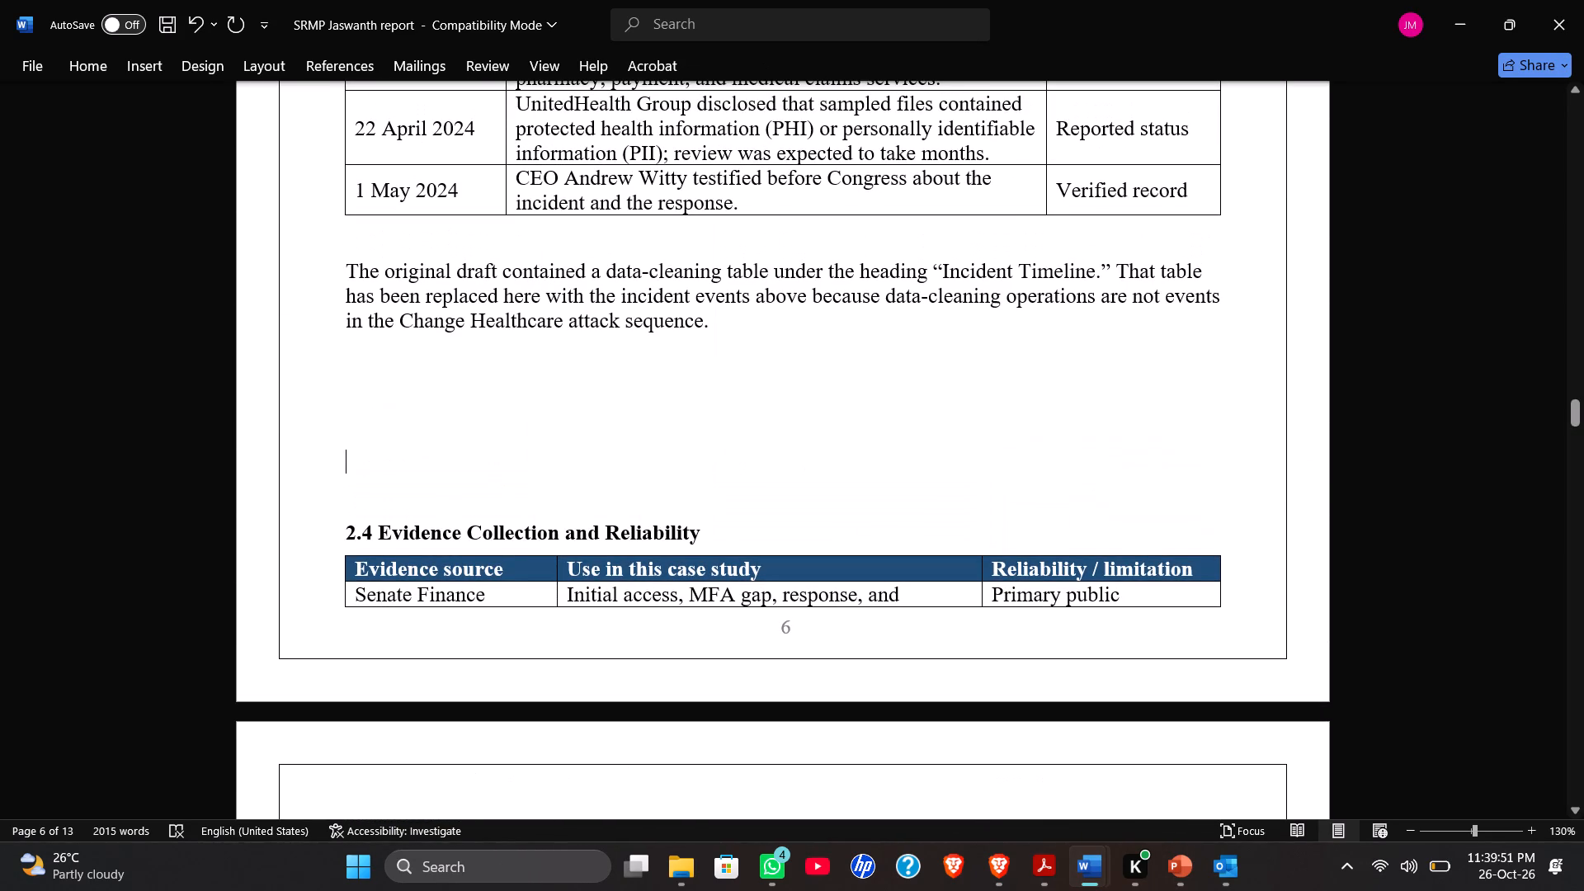
pyautogui.press('Return')
pyautogui.press('Return')
# Insert two empty lines above the "3.2 Key Risk Register" heading to push it and its table onto the next page.
pyautogui.scroll(-2, 490, 488)
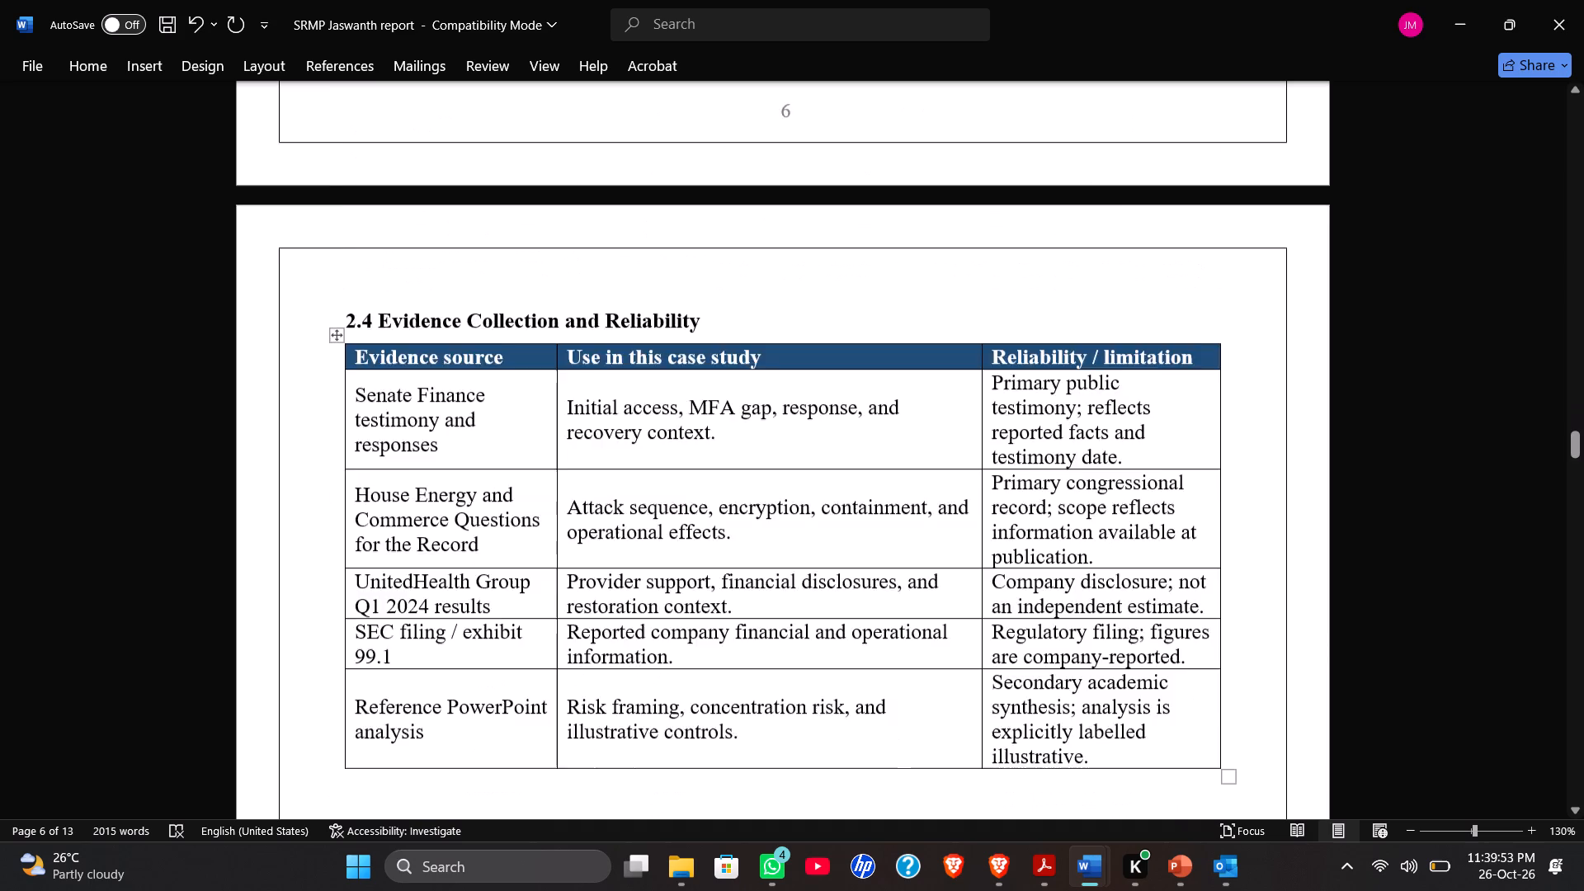
pyautogui.scroll(-6, 490, 488)
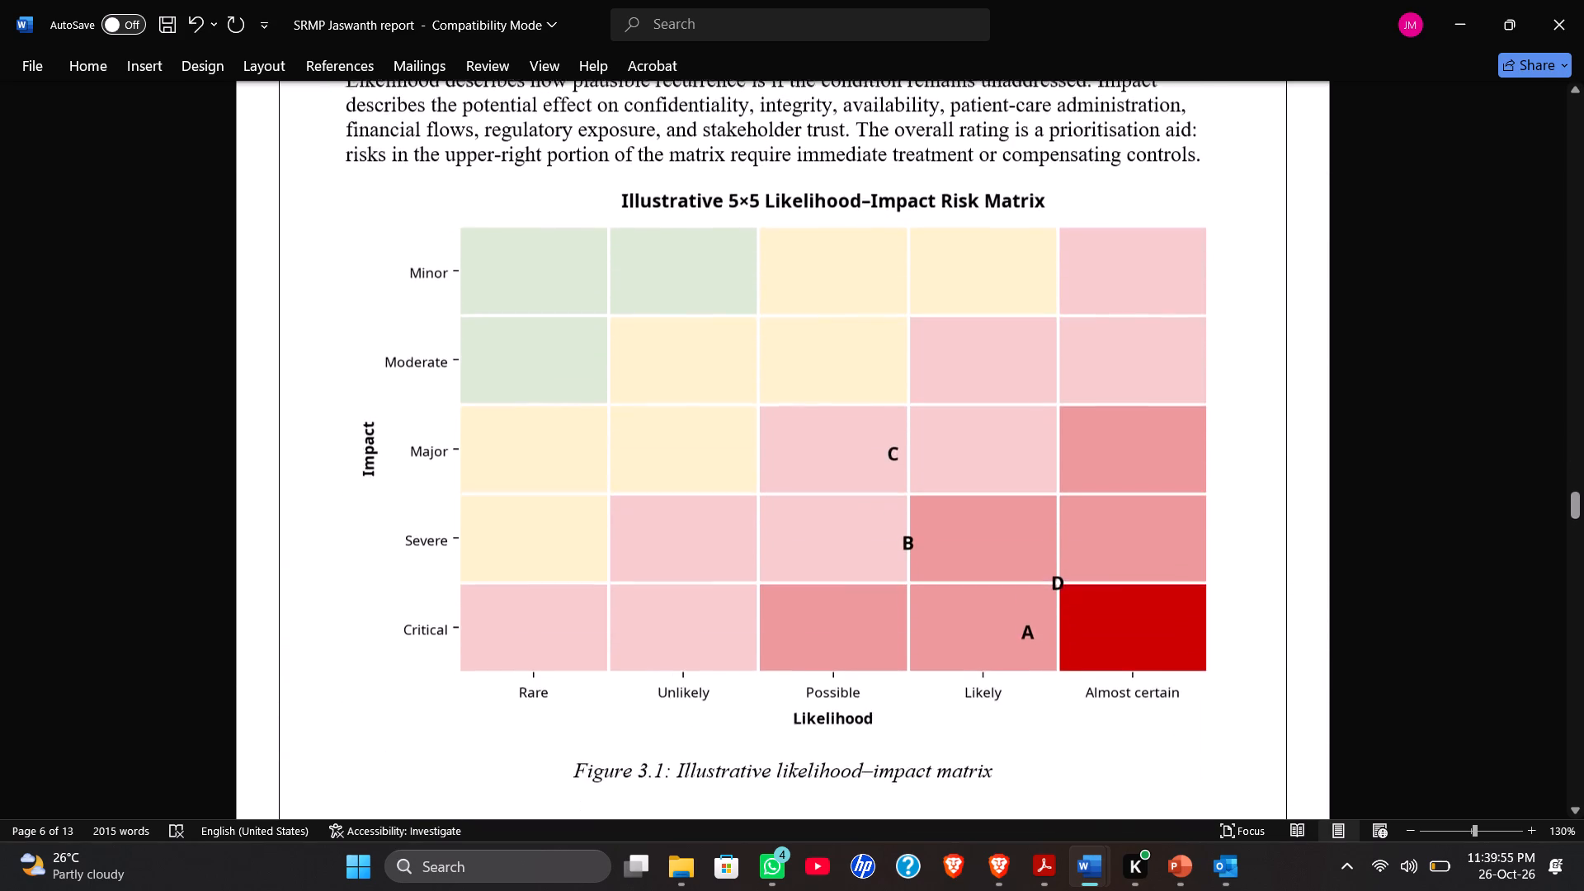
pyautogui.scroll(-2, 490, 489)
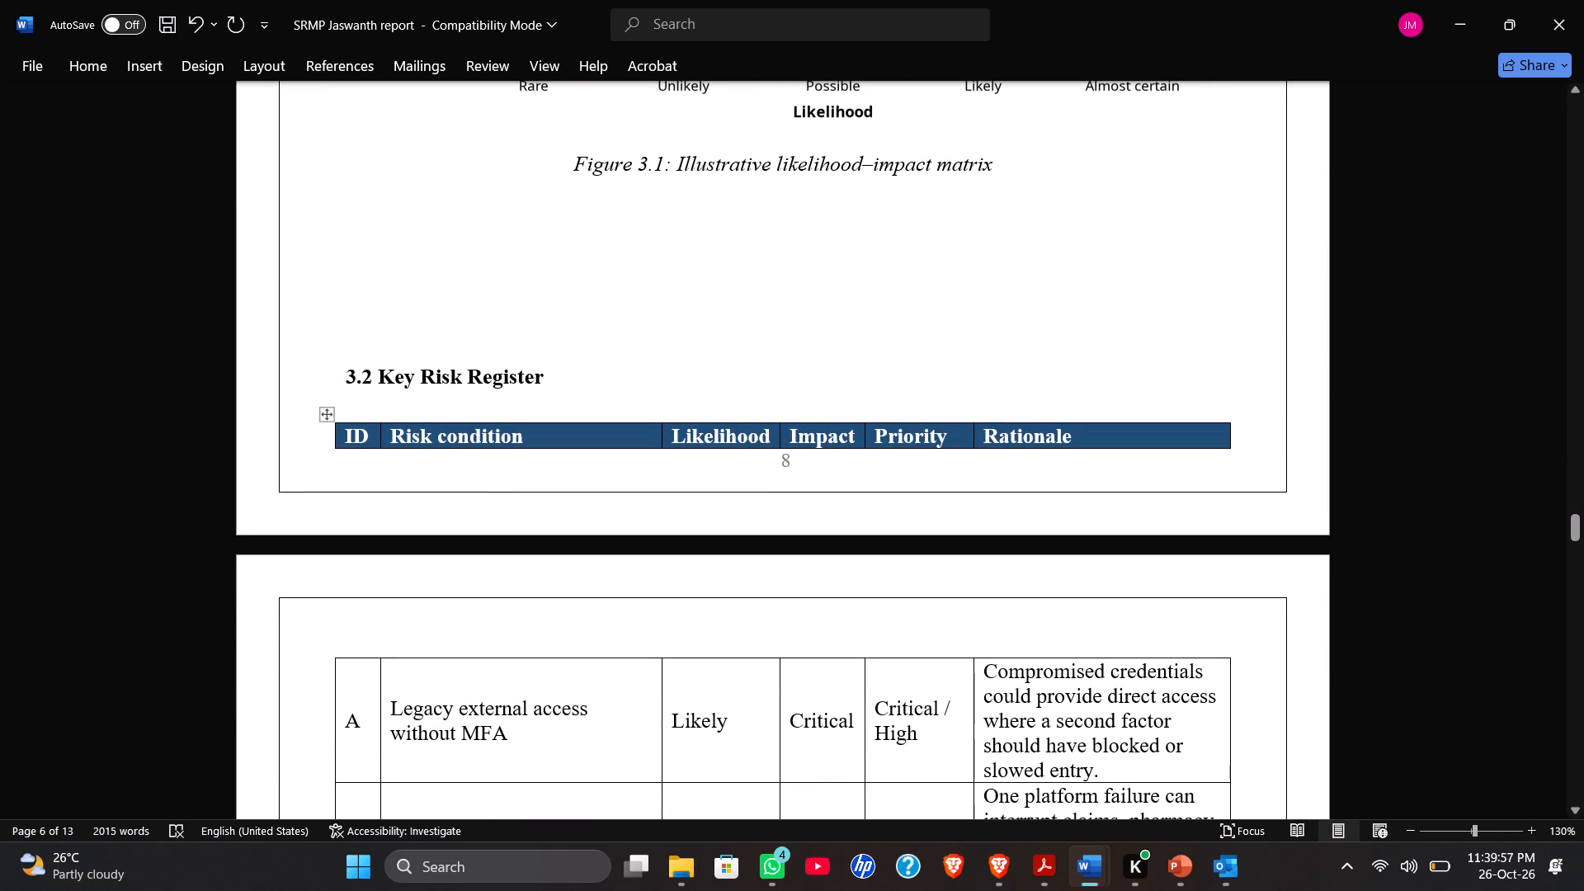
pyautogui.click(509, 337)
pyautogui.press('Return')
pyautogui.press('Return')
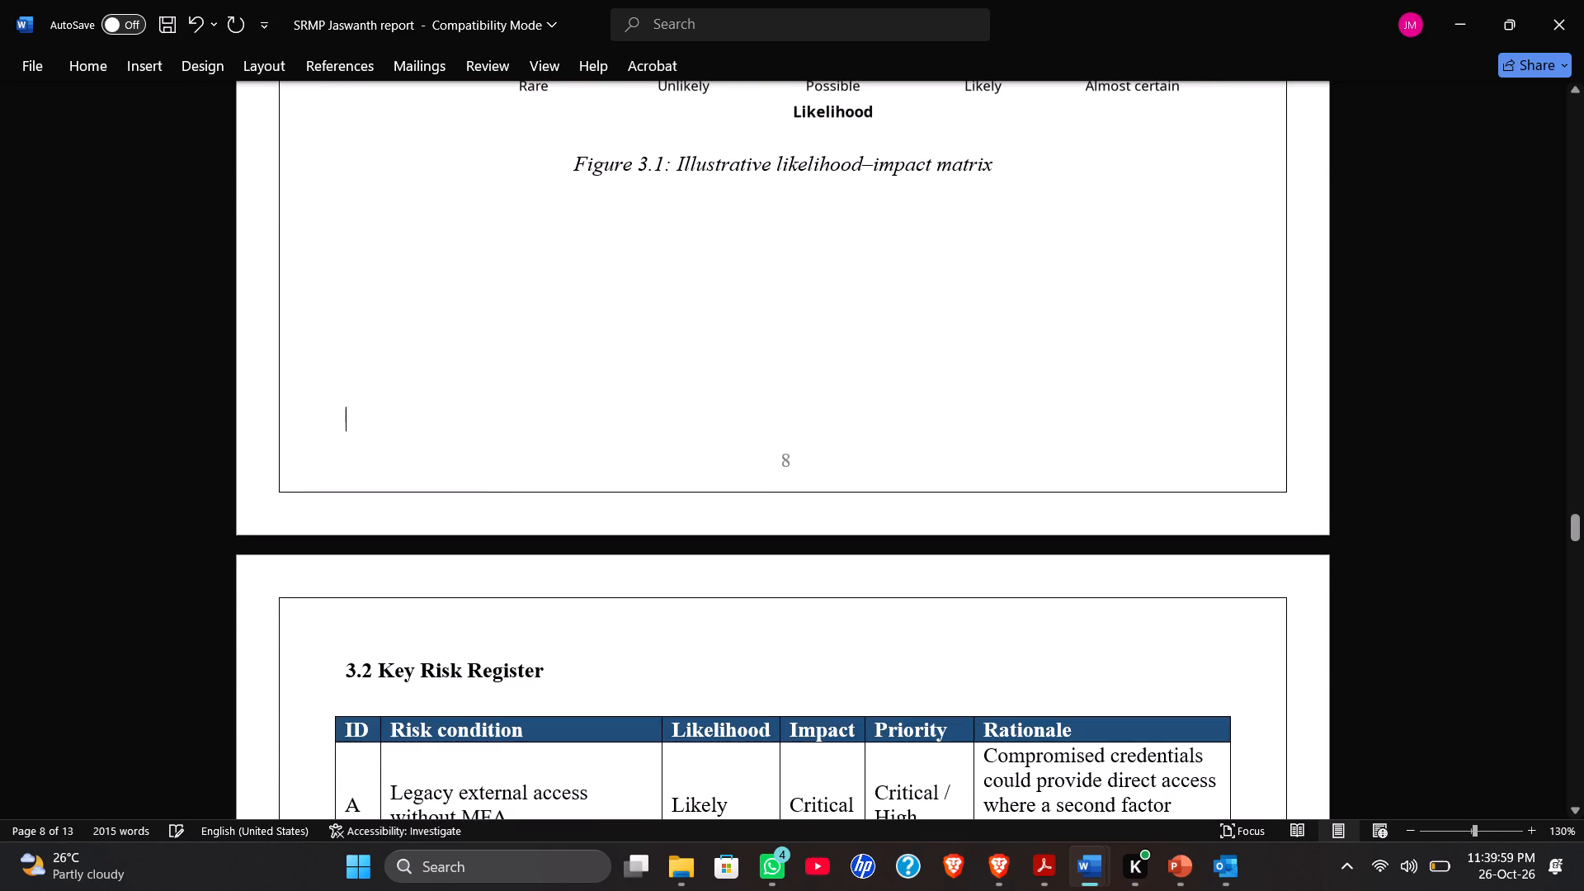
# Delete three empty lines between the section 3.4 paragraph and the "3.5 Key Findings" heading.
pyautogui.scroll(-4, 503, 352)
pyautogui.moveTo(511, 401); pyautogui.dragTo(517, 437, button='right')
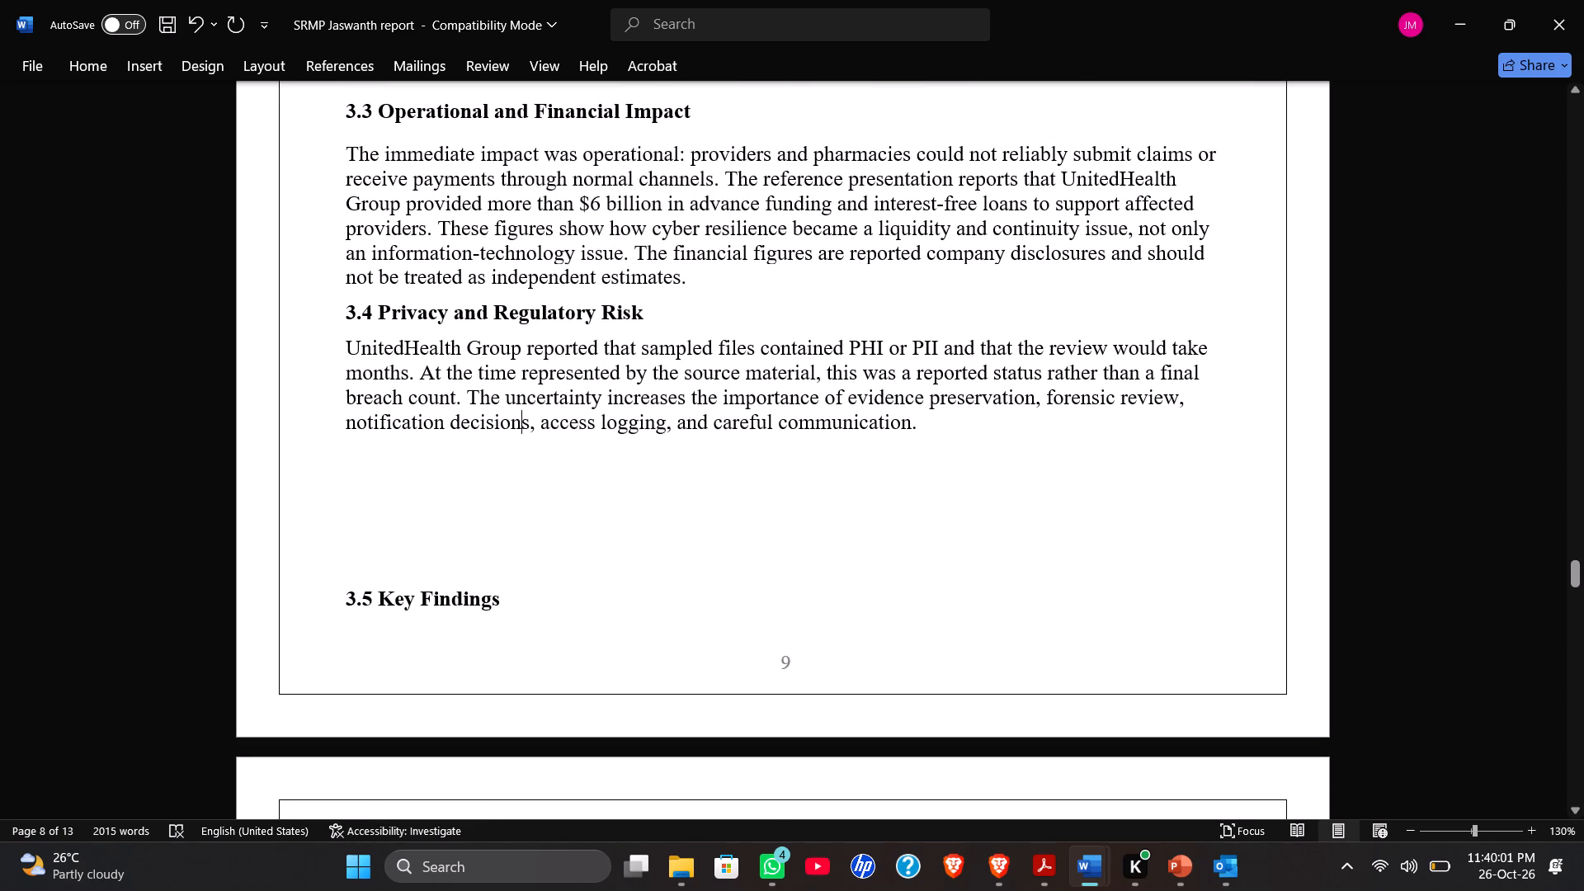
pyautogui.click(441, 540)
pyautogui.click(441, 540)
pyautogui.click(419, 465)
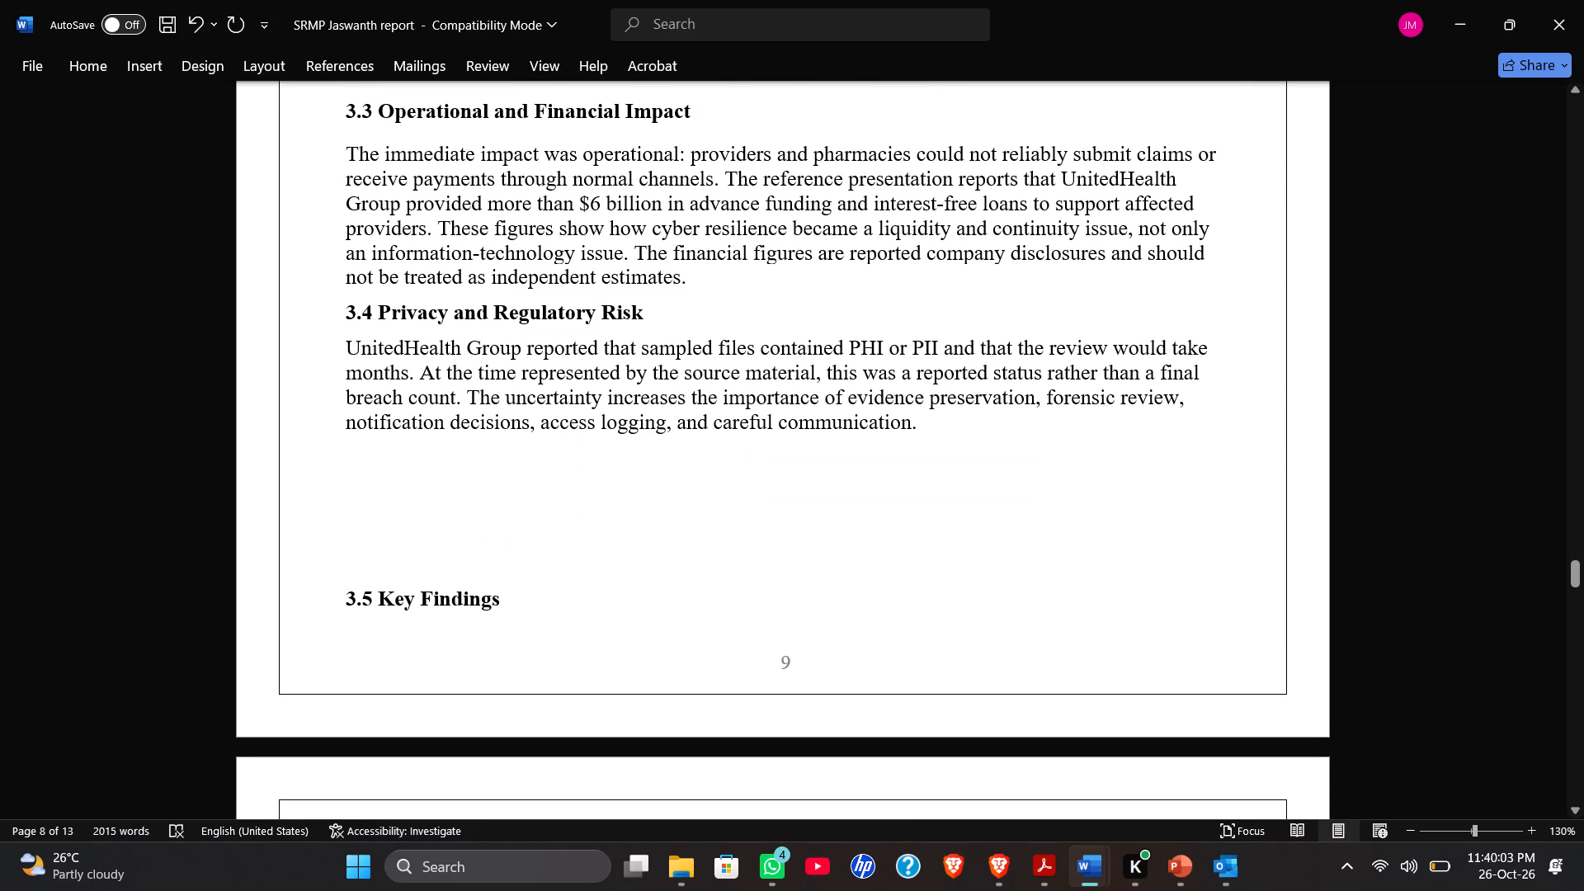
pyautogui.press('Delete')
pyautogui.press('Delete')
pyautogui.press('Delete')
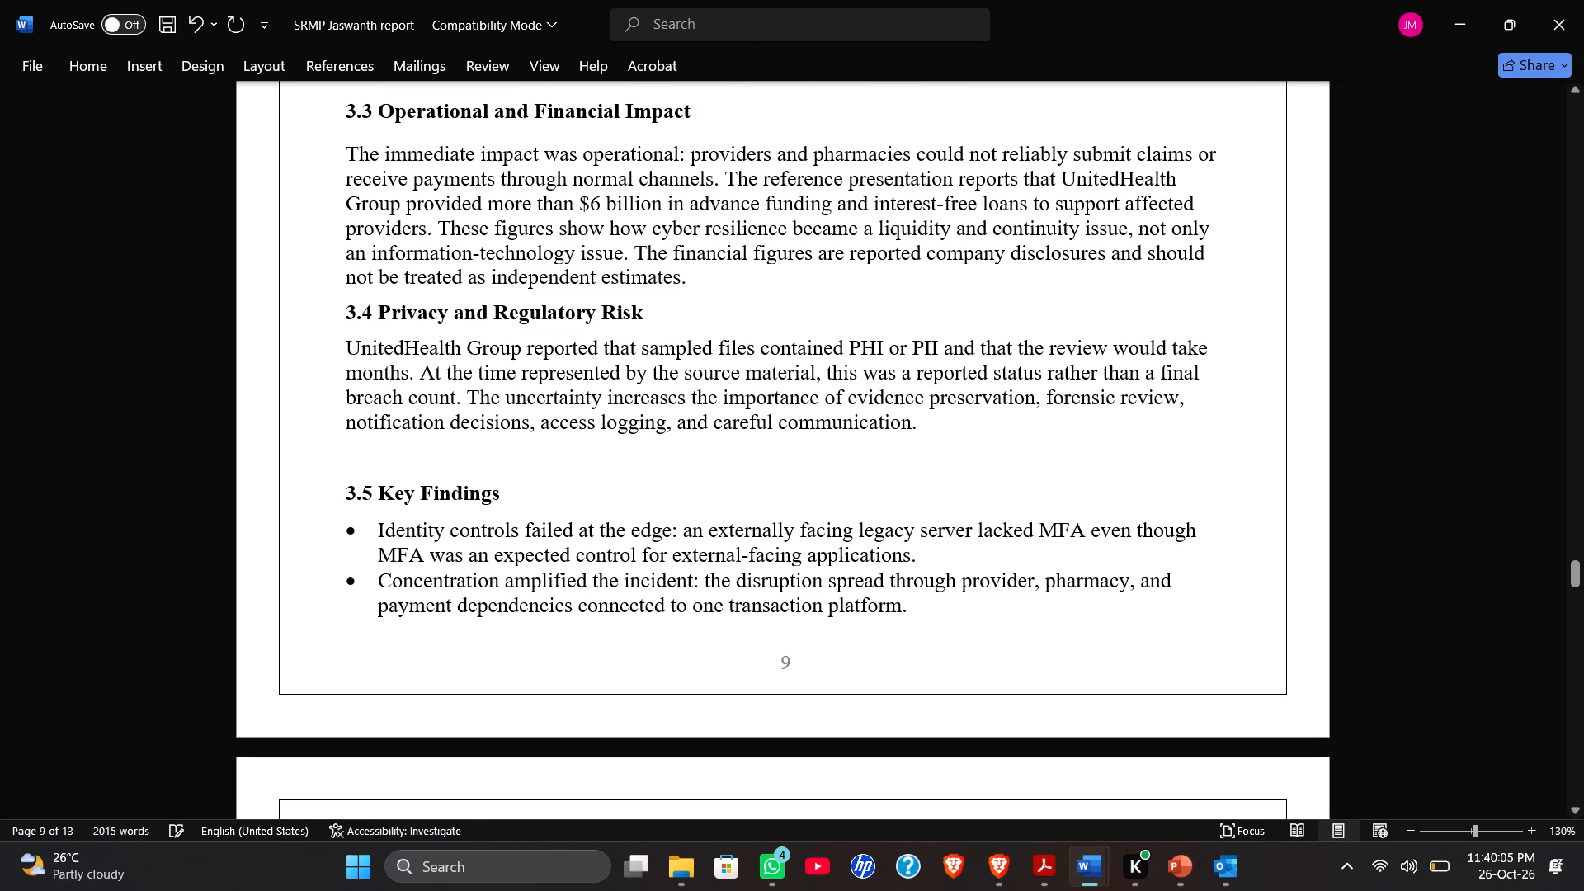
# Insert five empty lines above the "3.5 Key Findings" heading to push it and its bullet list onto the next page.
pyautogui.hscroll(-1, 422, 473)
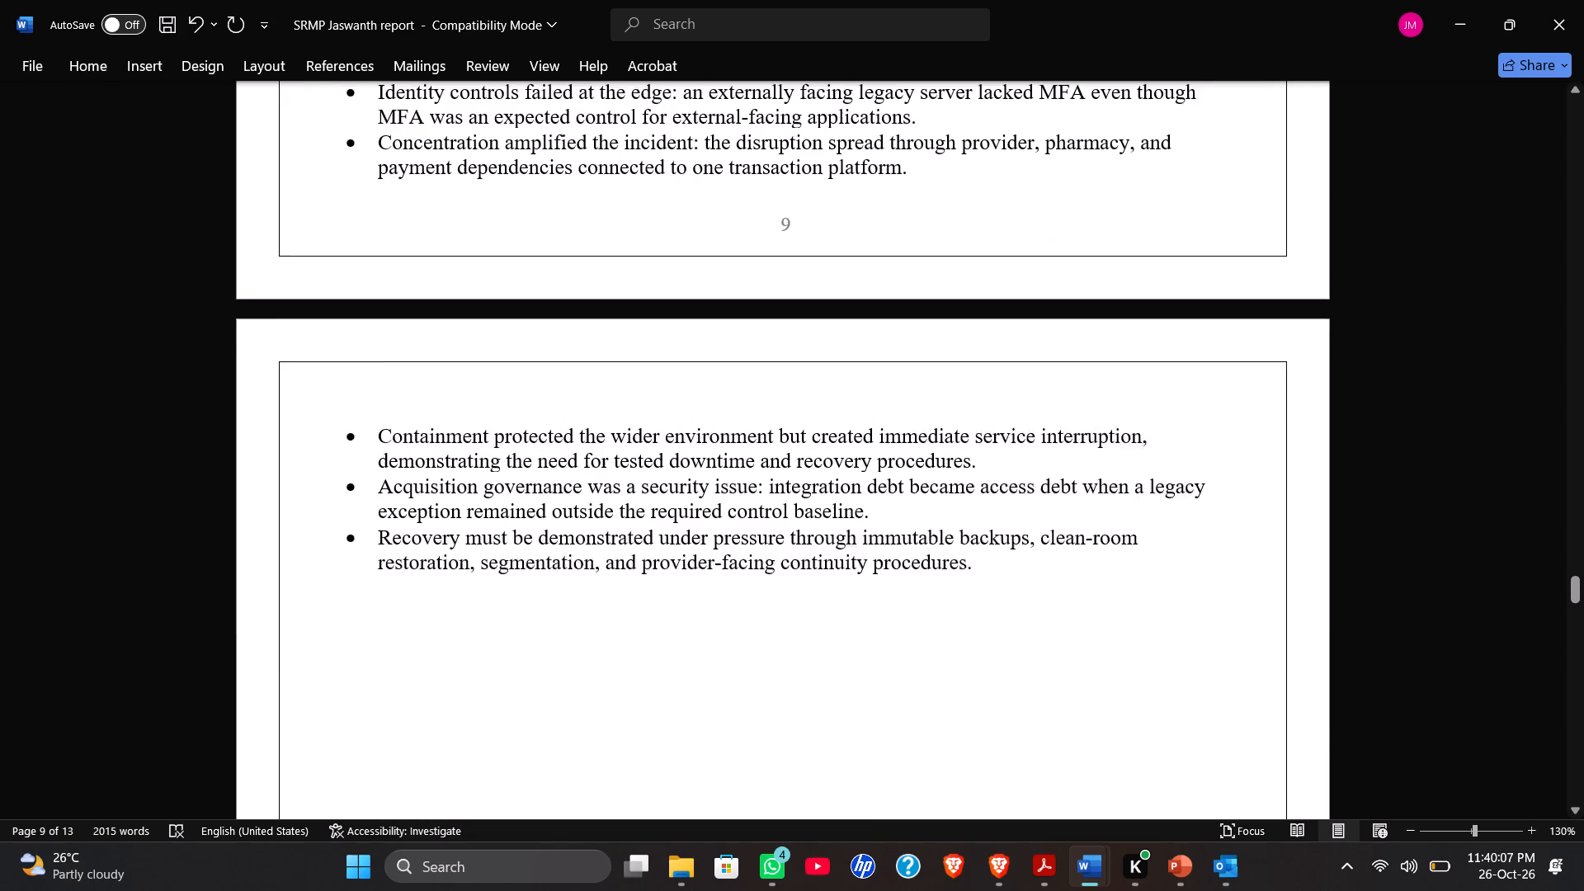
pyautogui.press('Return')
pyautogui.press('Return')
pyautogui.press('Return')
pyautogui.press('Return')
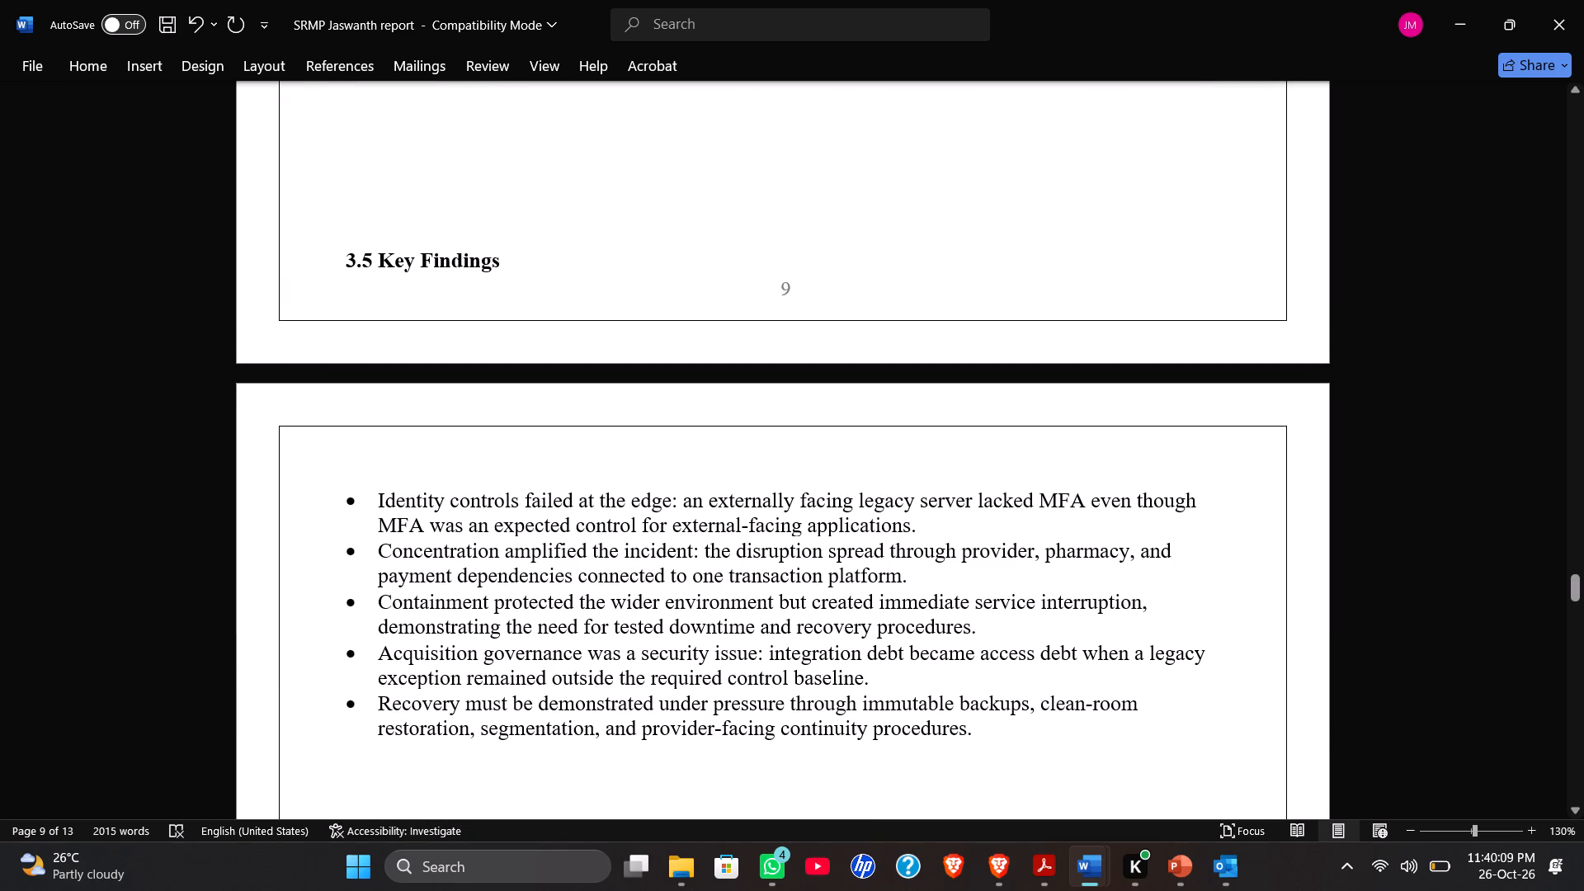
pyautogui.press('Return')
# Review the page breaks and layout from section 2.4 through Chapter 4, the Conclusion and the References.
pyautogui.scroll(-3, 427, 480)
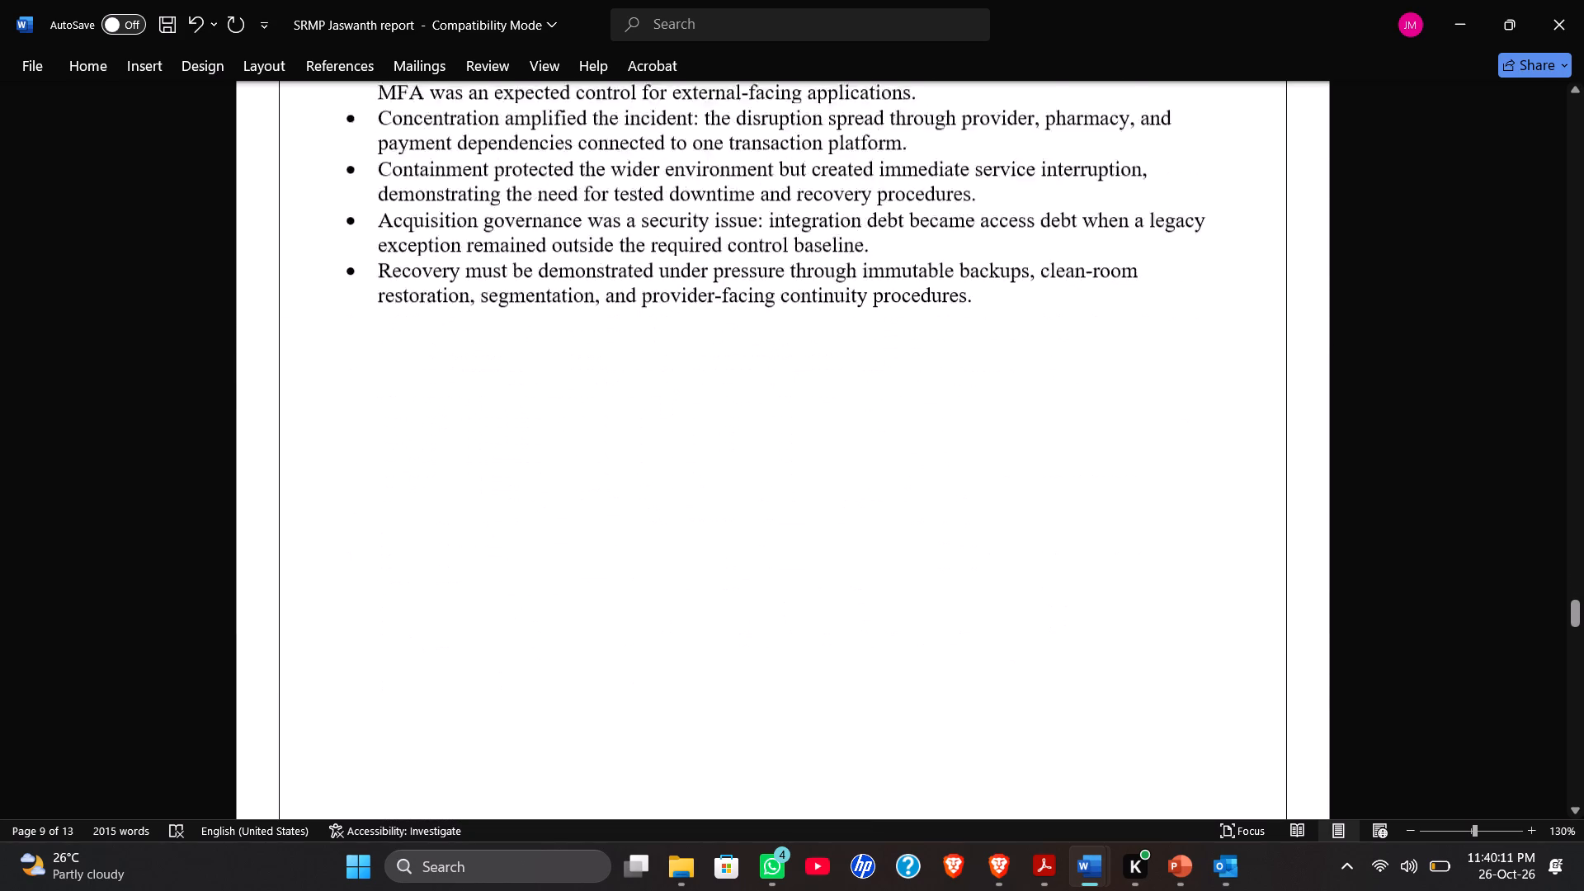
pyautogui.scroll(-5, 427, 480)
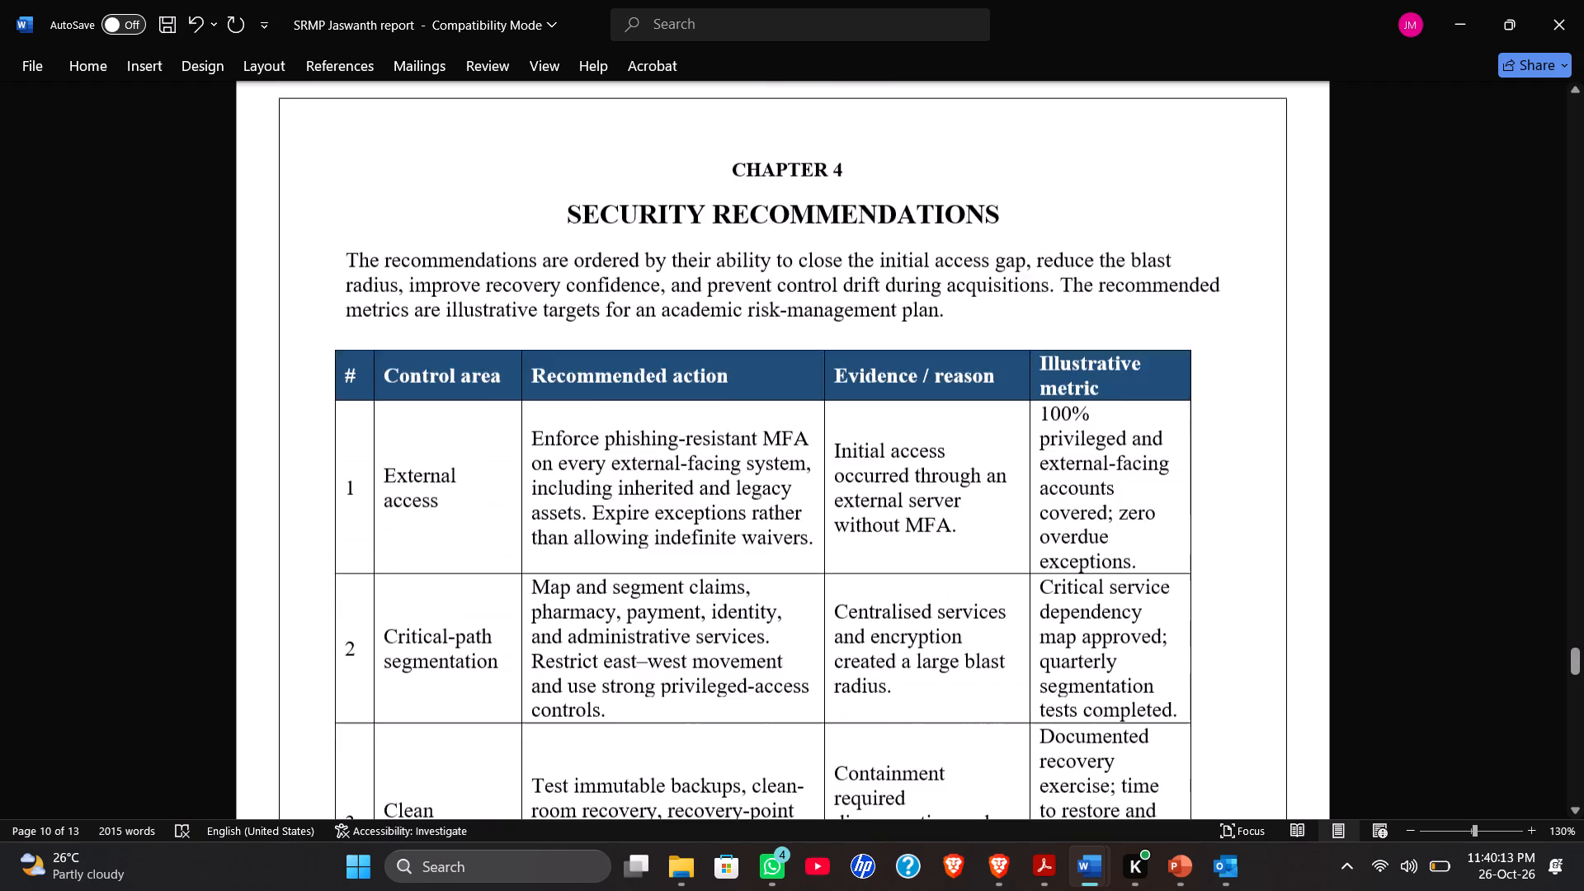
pyautogui.scroll(-2, 427, 480)
pyautogui.scroll(2, 427, 480)
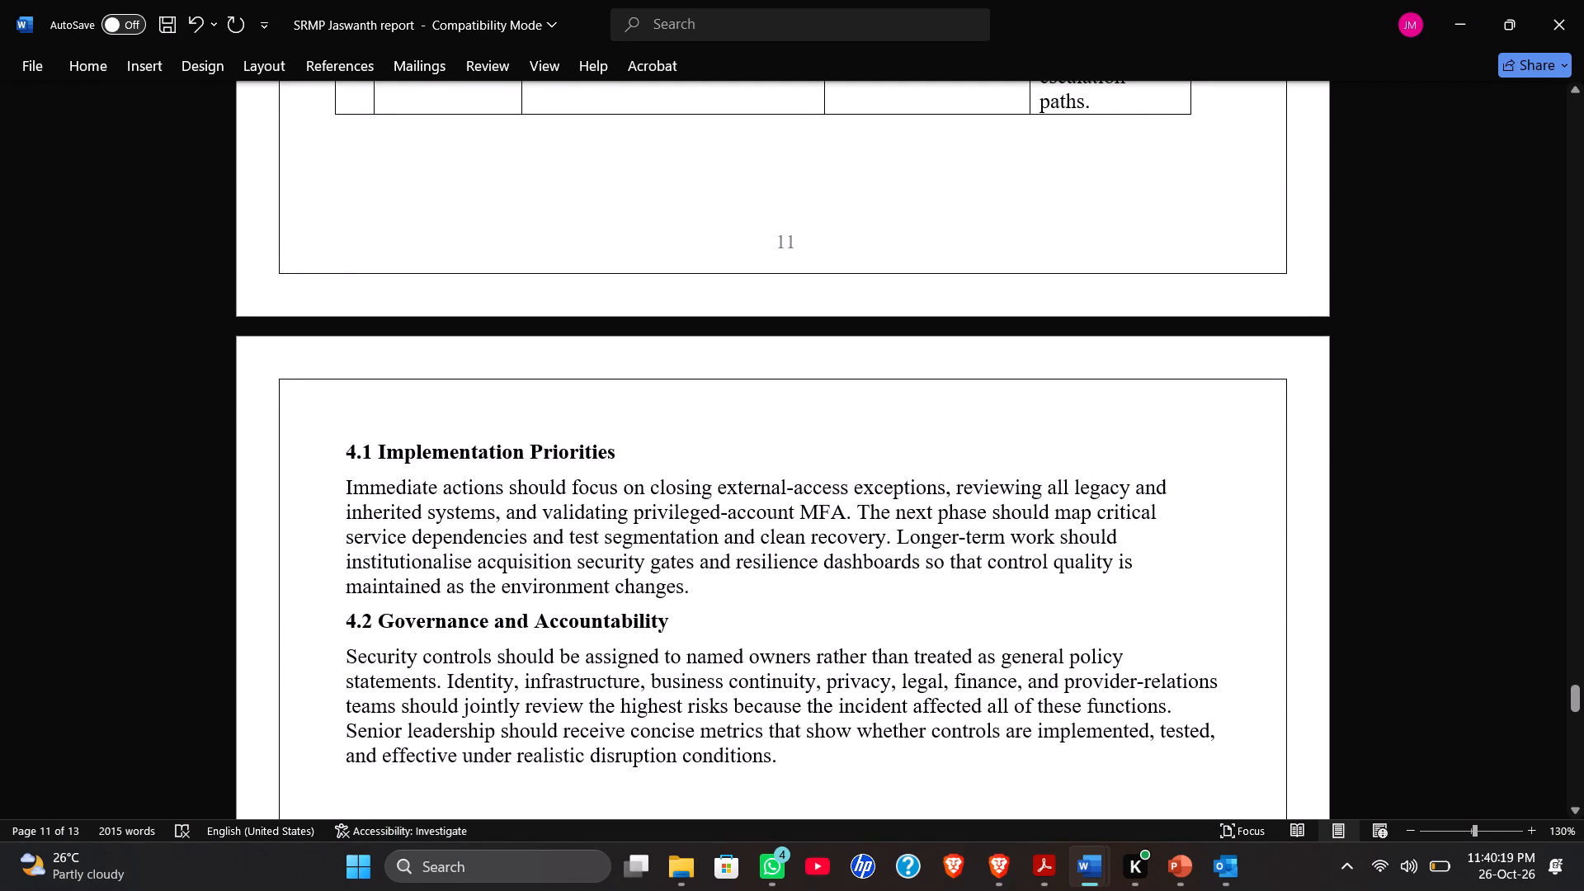
pyautogui.scroll(9, 475, 522)
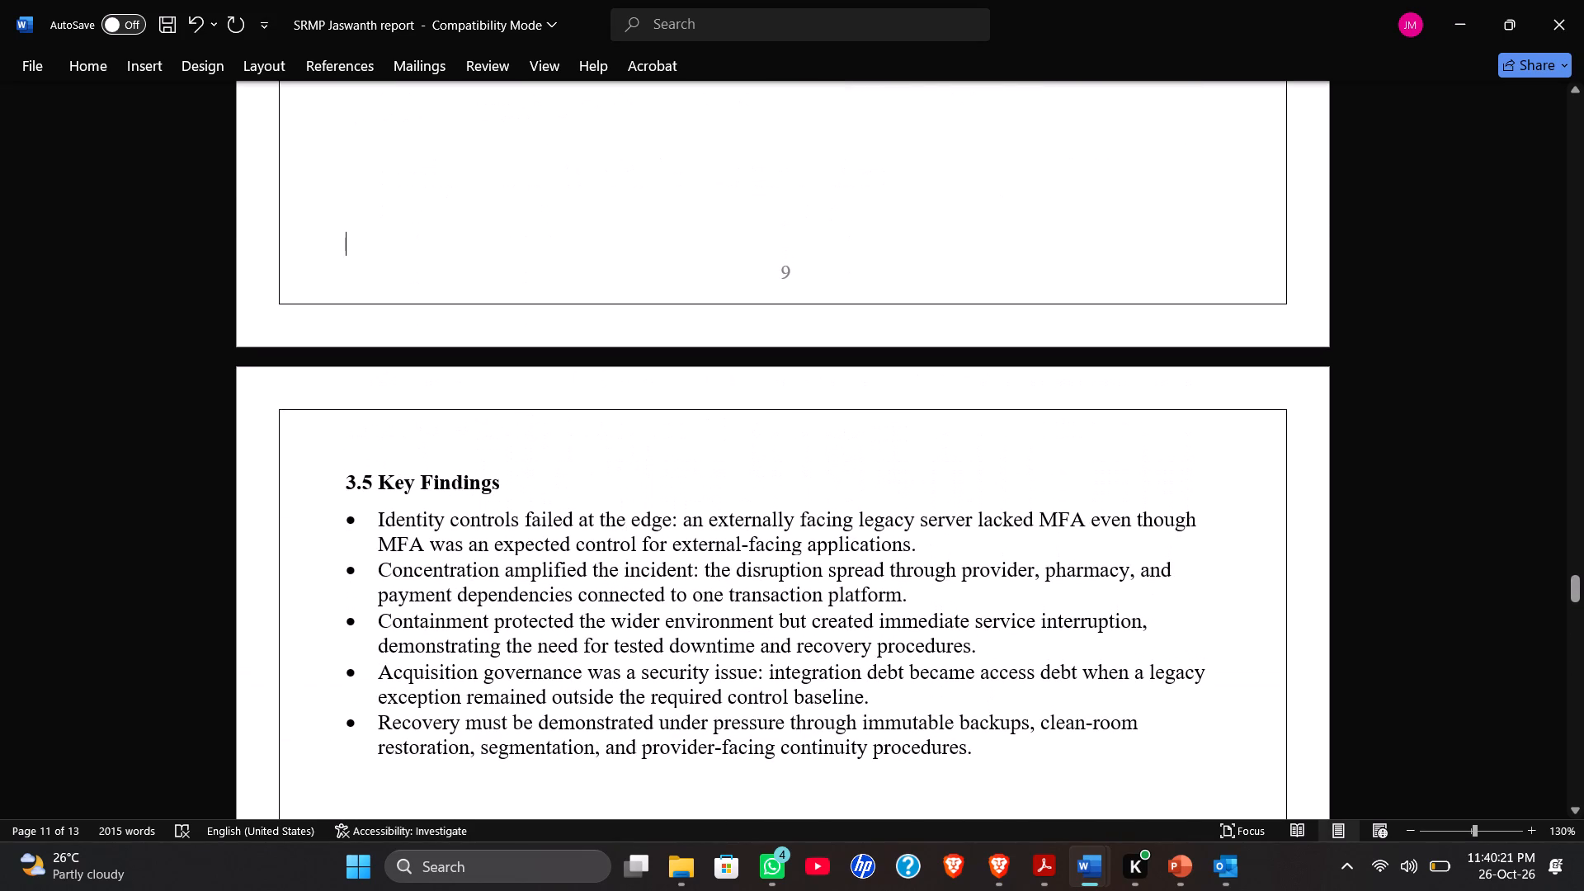
pyautogui.click(474, 522)
pyautogui.click(477, 533)
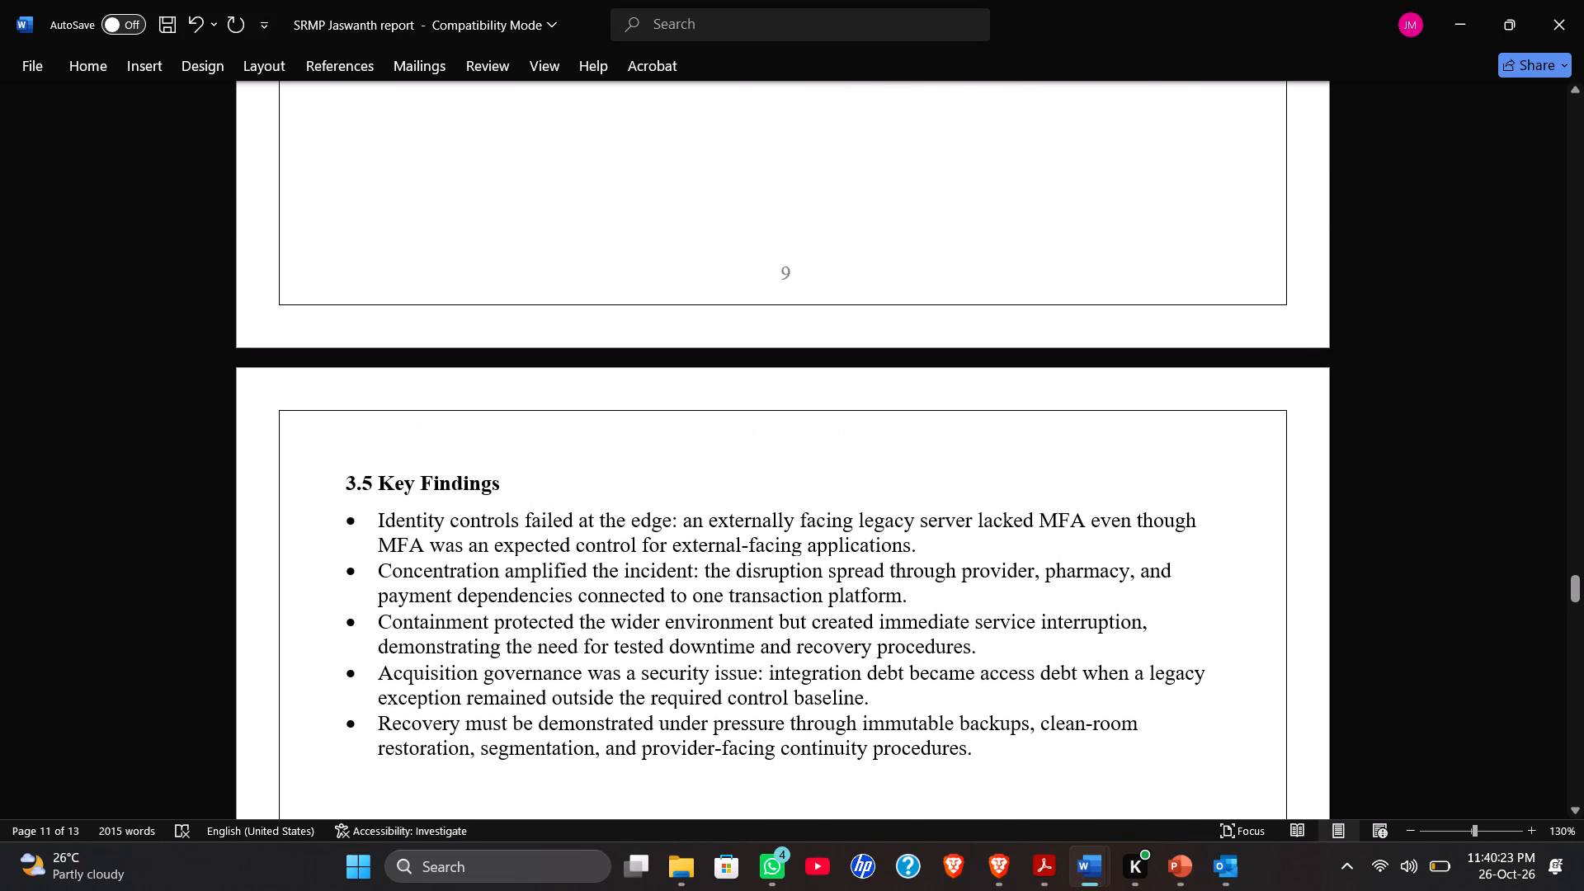
pyautogui.scroll(13, 477, 533)
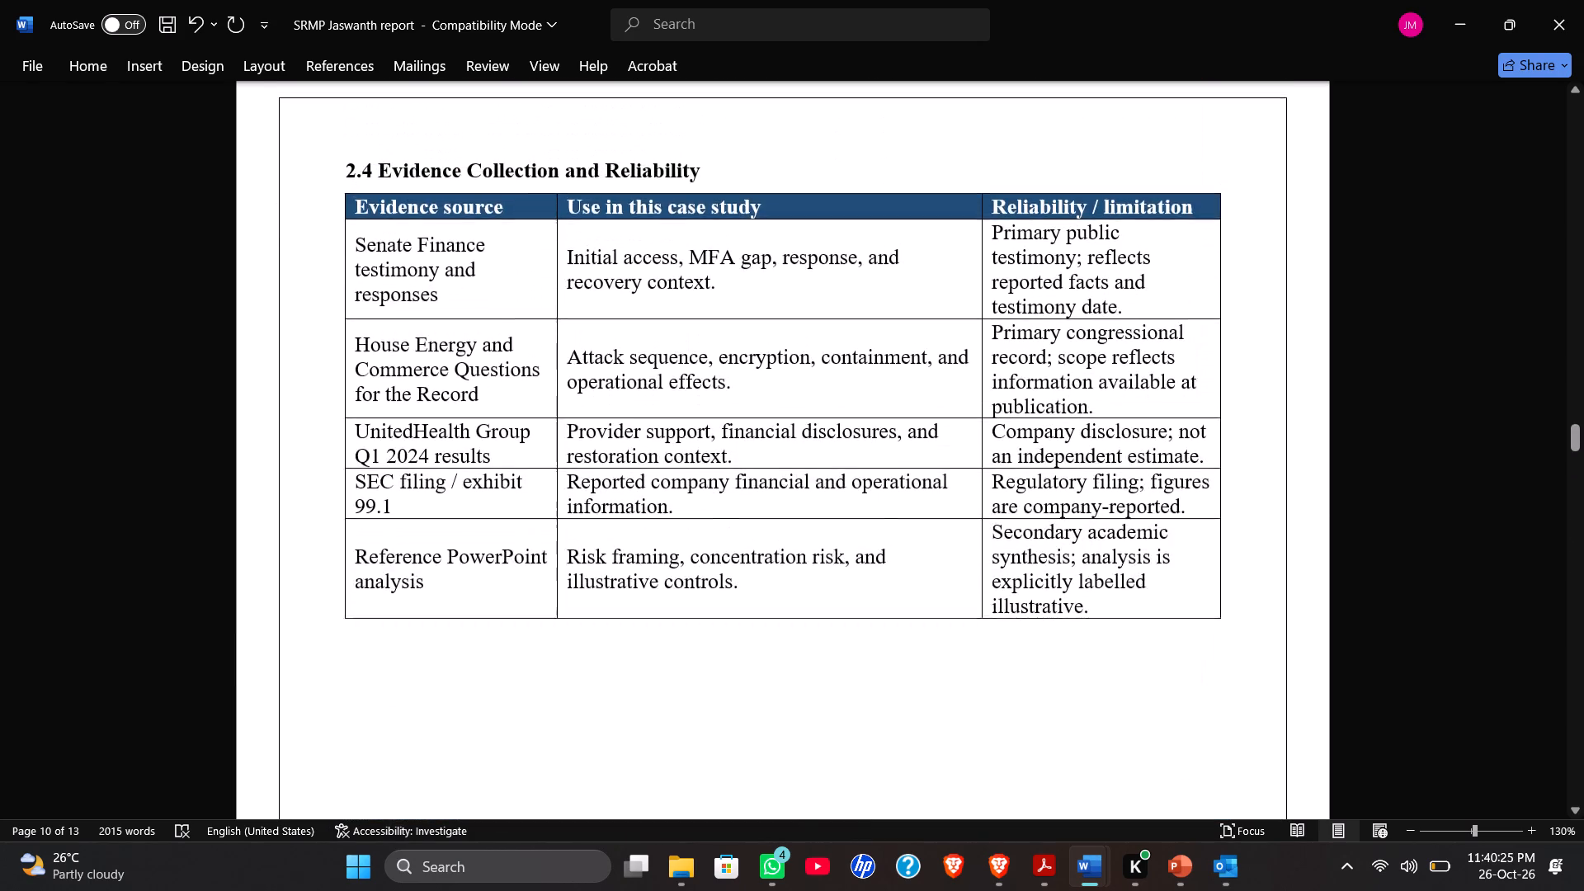
pyautogui.scroll(2, 477, 533)
pyautogui.scroll(-5, 477, 533)
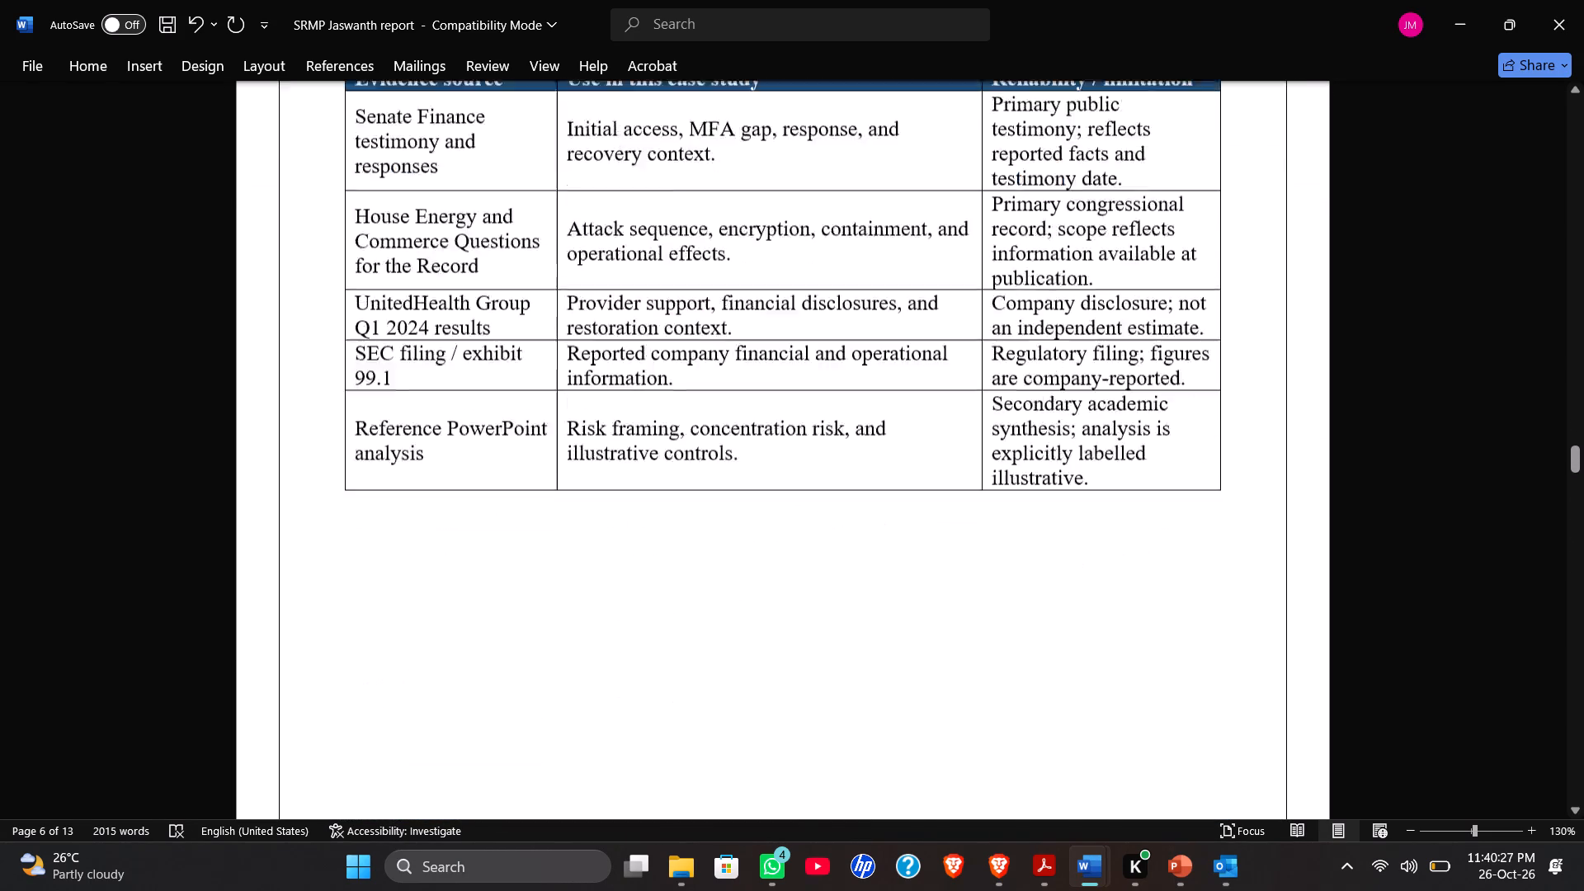
pyautogui.scroll(-13, 477, 533)
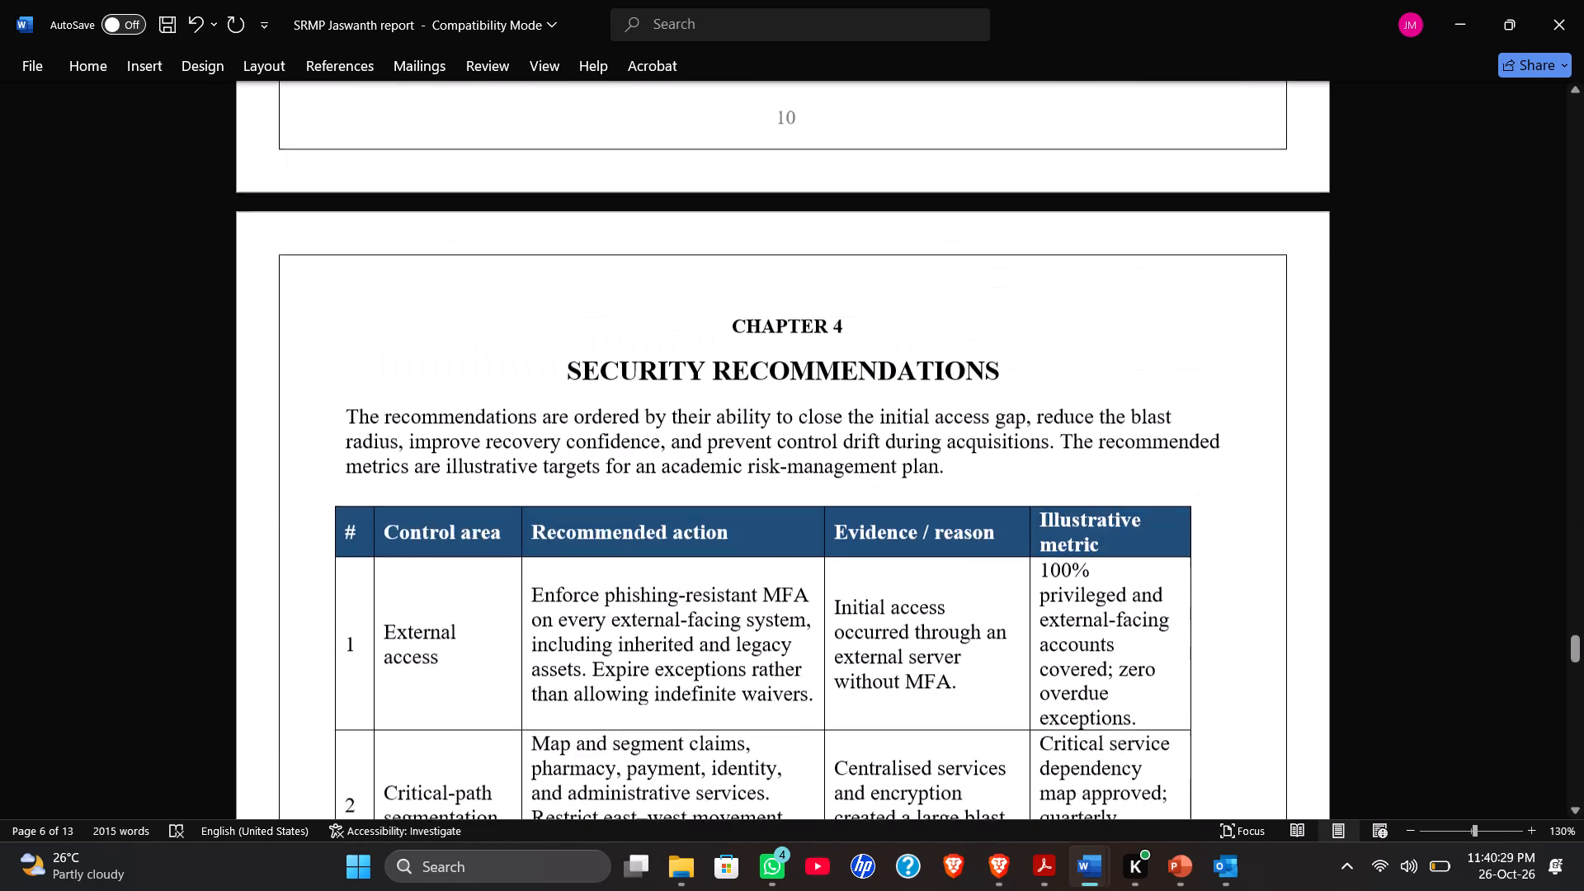
pyautogui.scroll(-8, 477, 533)
pyautogui.scroll(2, 477, 533)
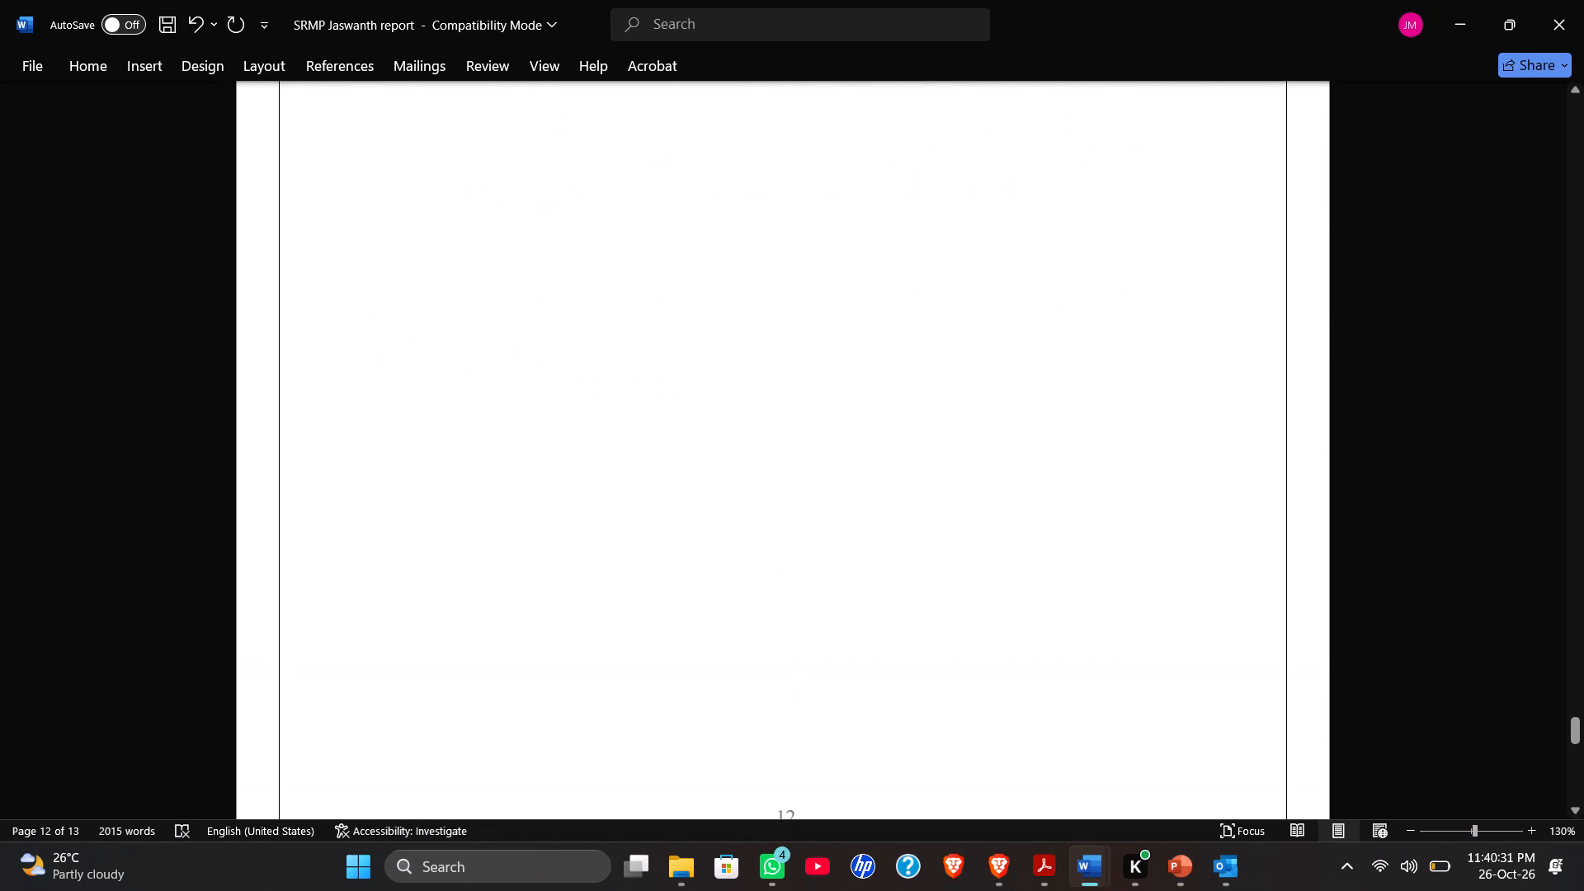
pyautogui.scroll(2, 477, 533)
pyautogui.scroll(-6, 477, 533)
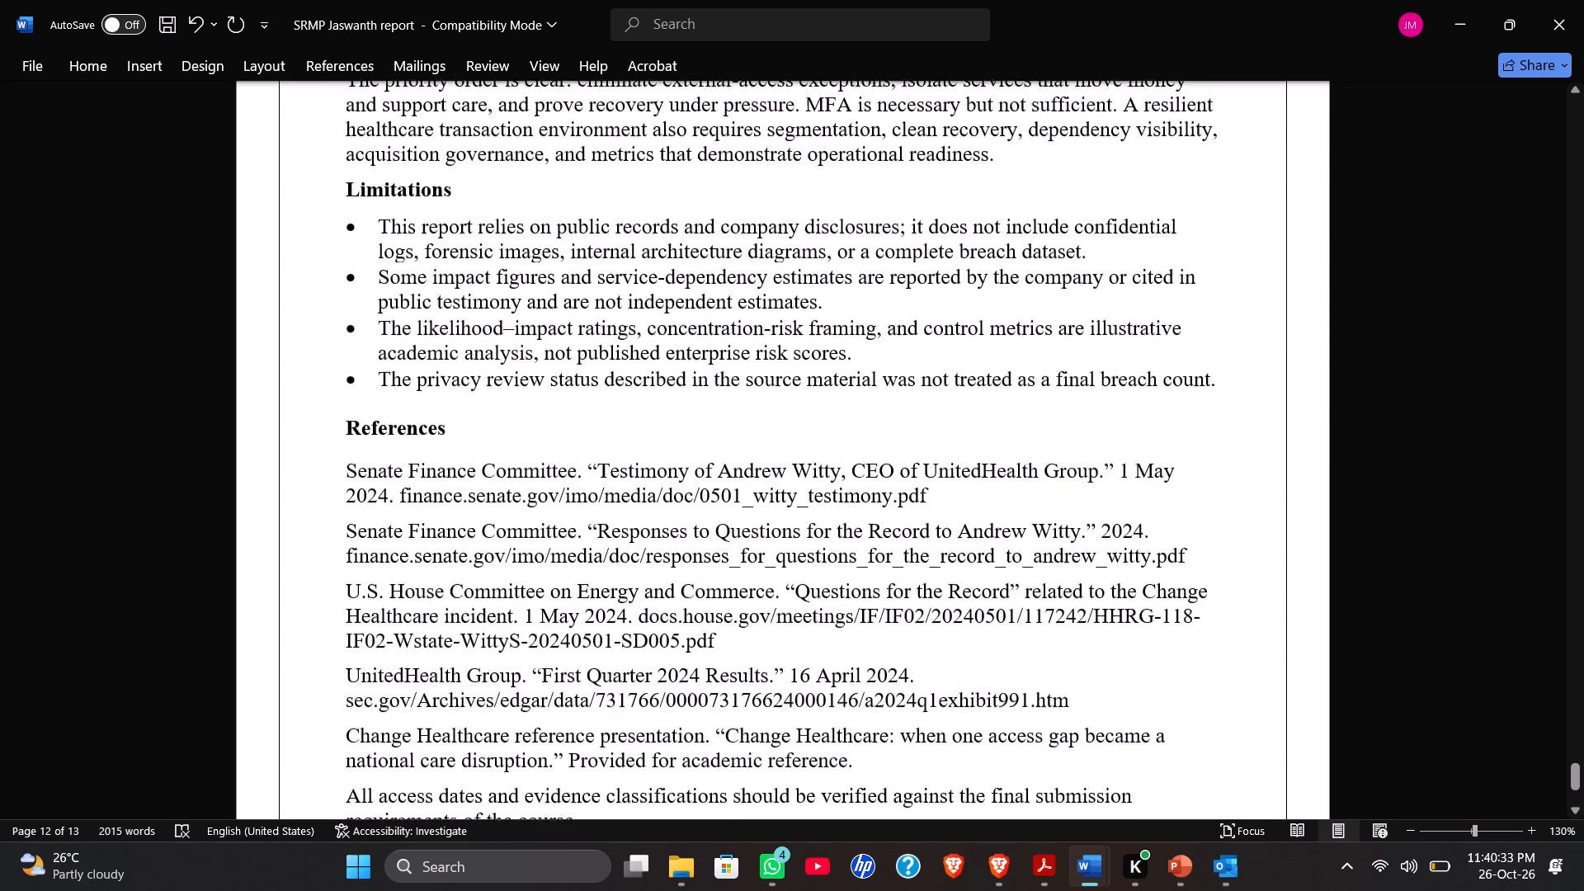
pyautogui.scroll(1, 477, 533)
pyautogui.scroll(-2, 477, 533)
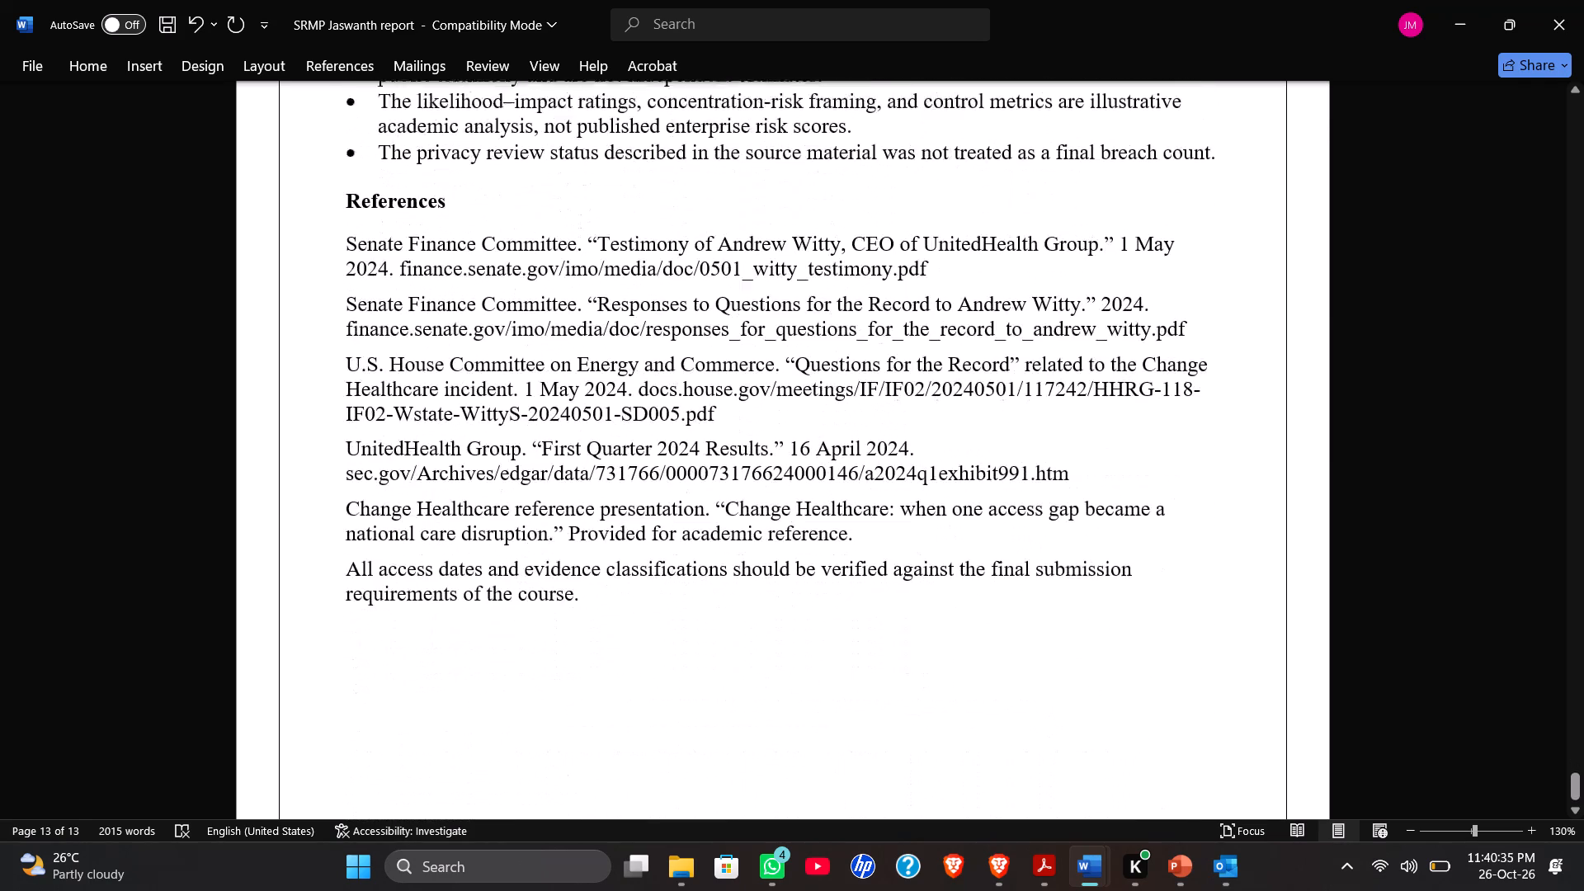
pyautogui.scroll(-2, 477, 533)
pyautogui.scroll(6, 477, 533)
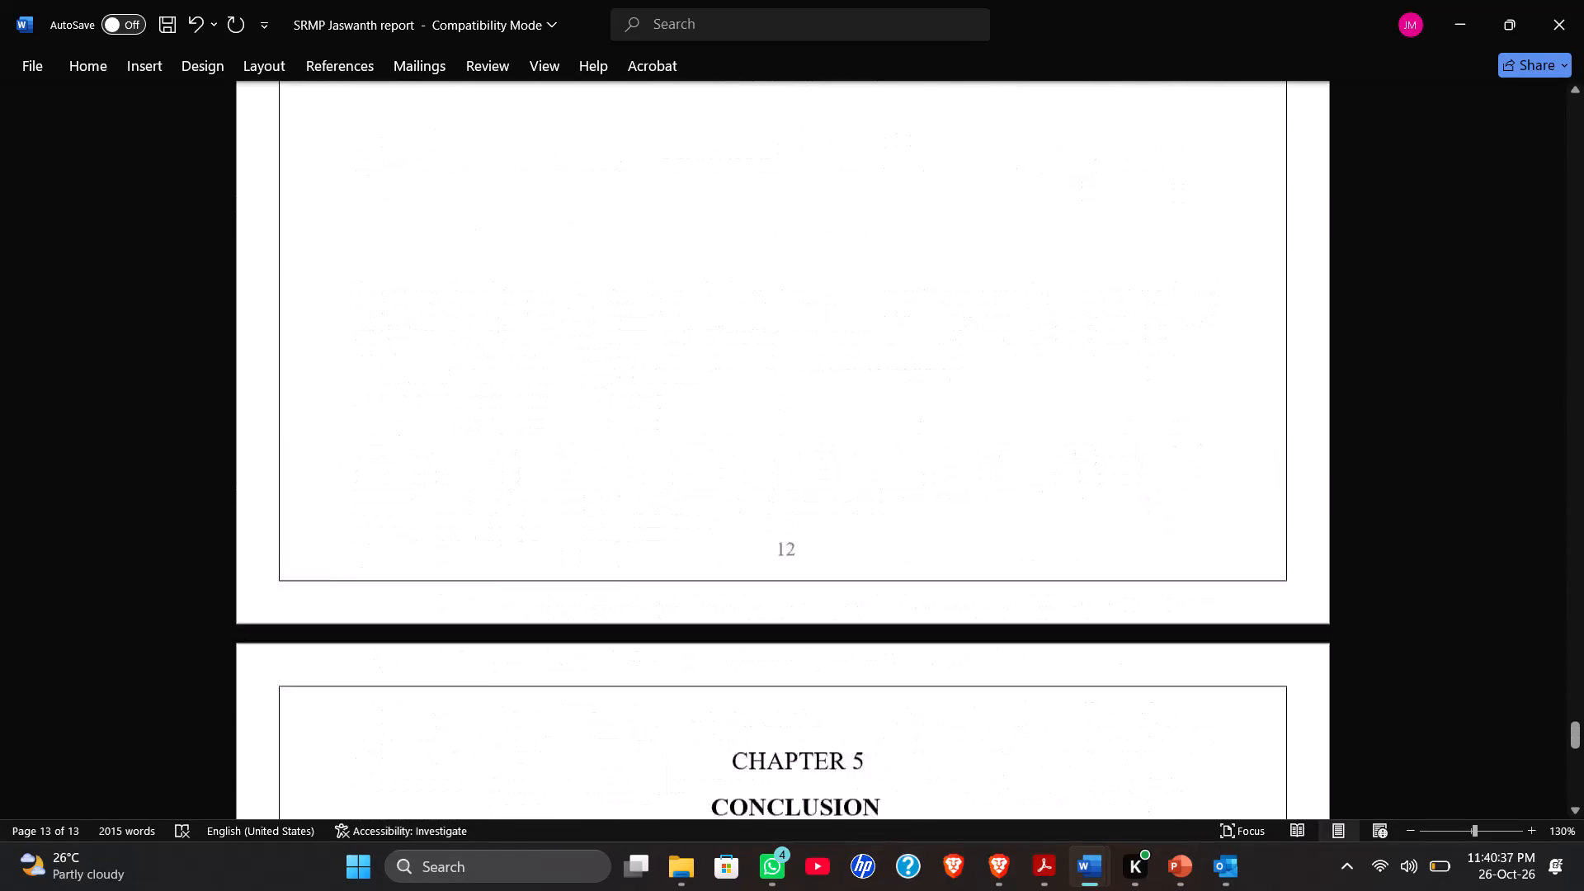
pyautogui.scroll(3, 477, 533)
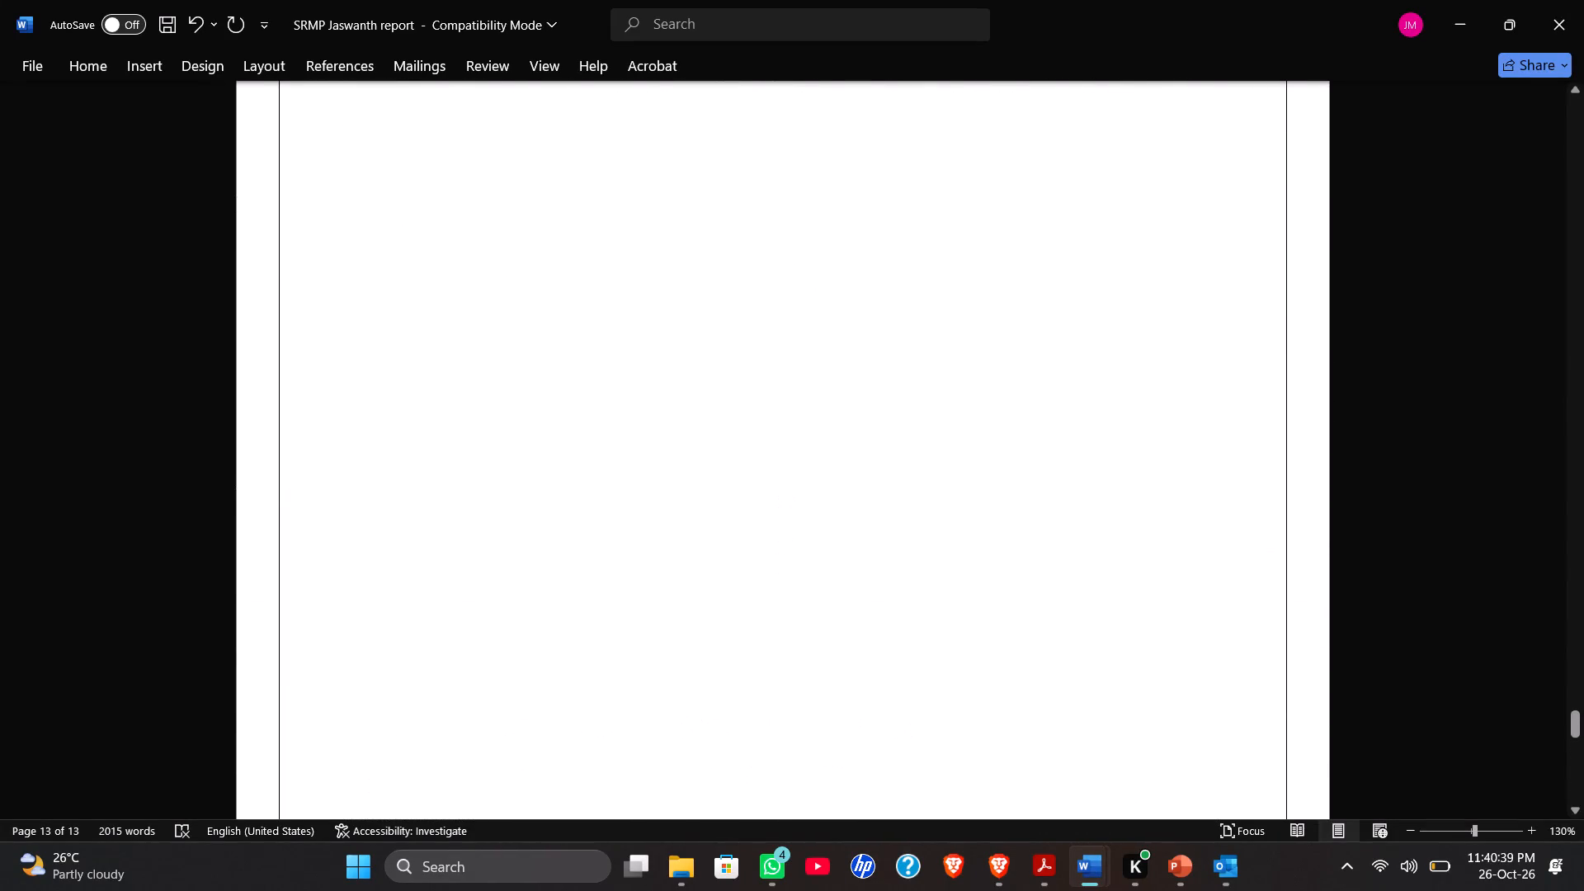
pyautogui.scroll(4, 450, 596)
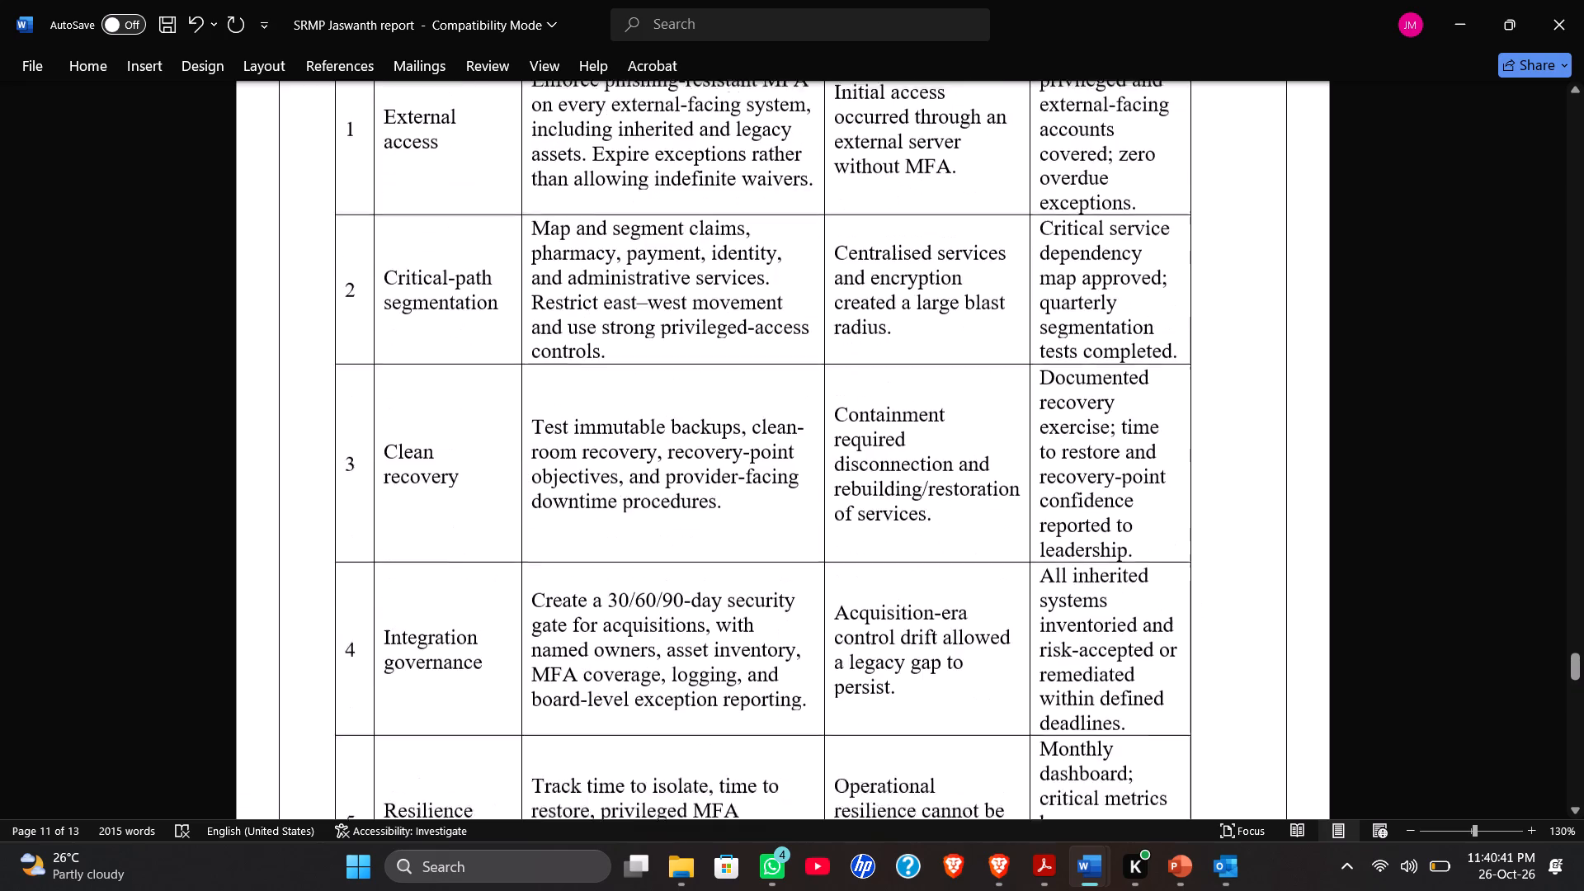
pyautogui.scroll(2, 450, 596)
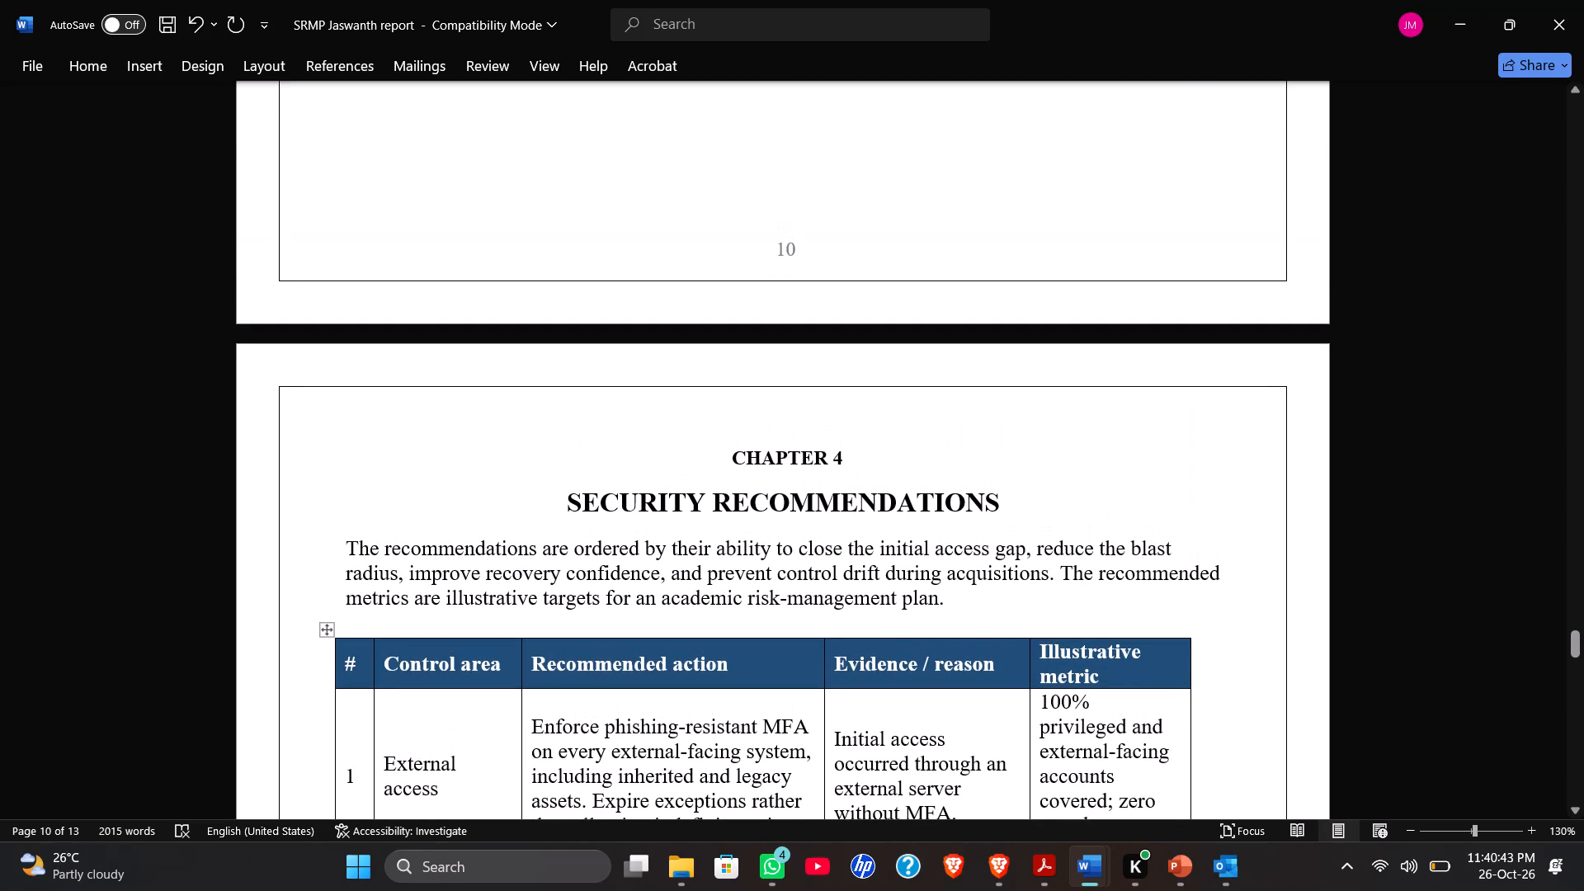
# View several pages at once and compare the chapters' actual page numbers with those in the table of contents.
pyautogui.keyDown('ctrl'); pyautogui.scroll(-7, 450, 596); pyautogui.keyUp('ctrl')
pyautogui.scroll(3, 450, 596)
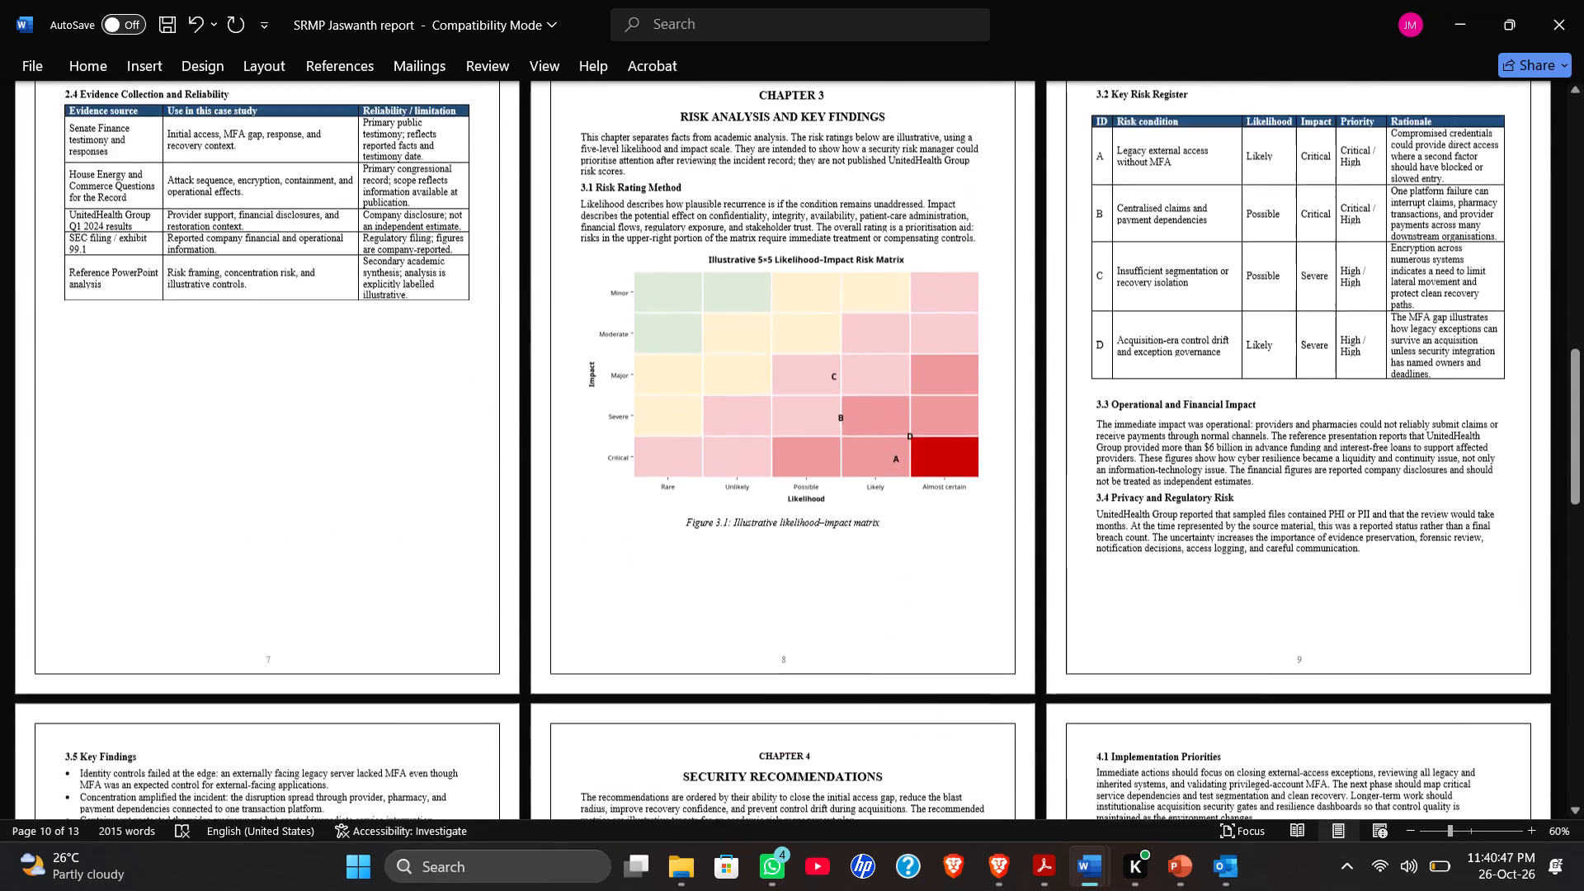
pyautogui.scroll(5, 450, 596)
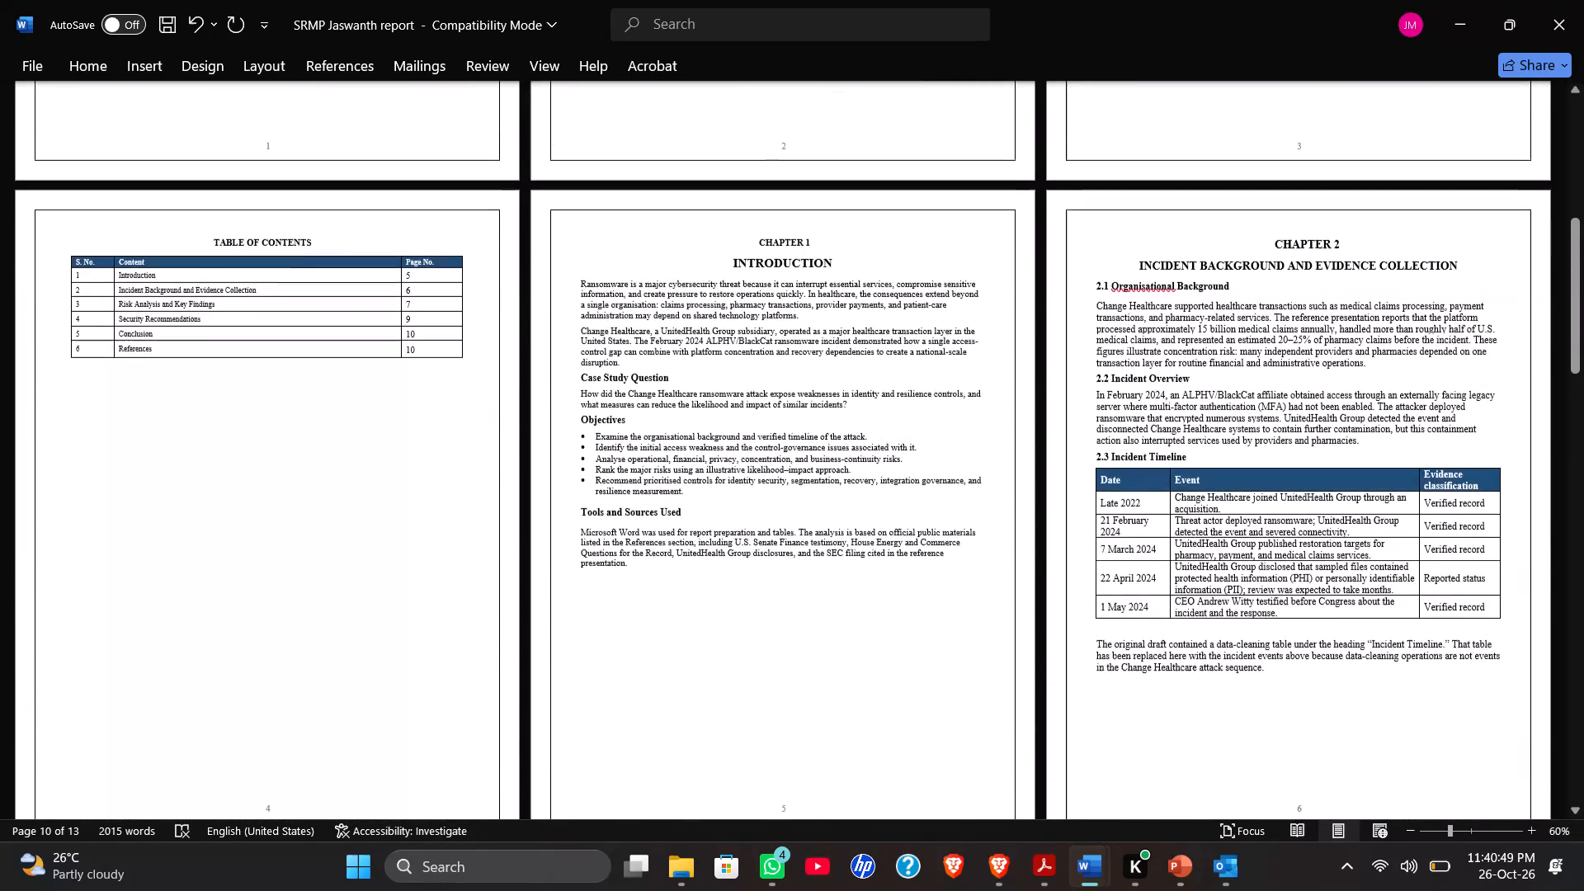
pyautogui.scroll(2, 450, 596)
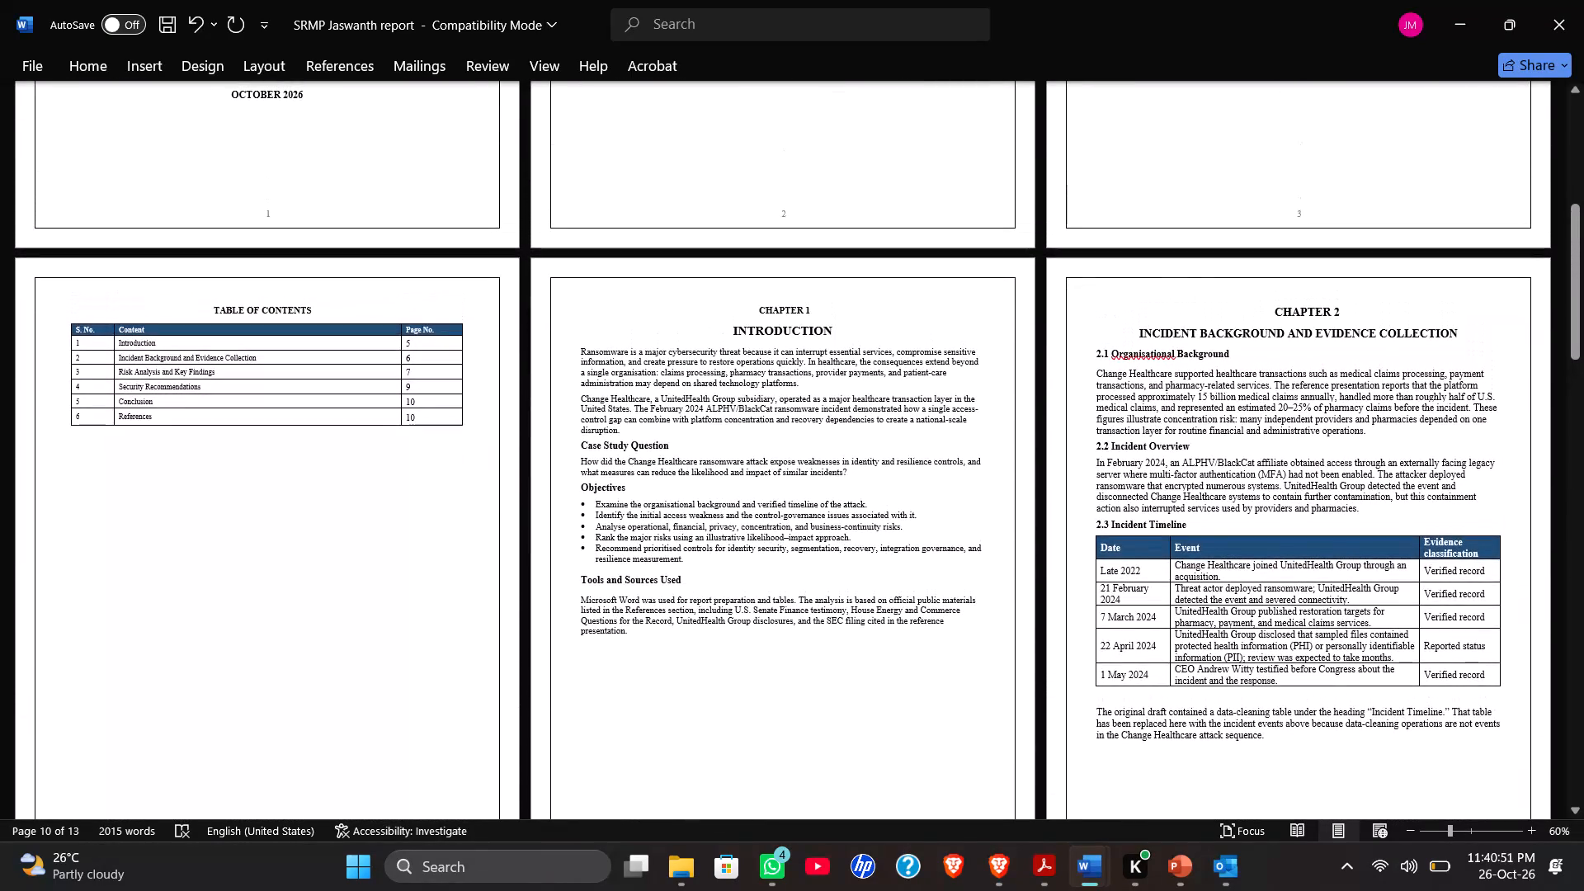
pyautogui.scroll(-2, 352, 474)
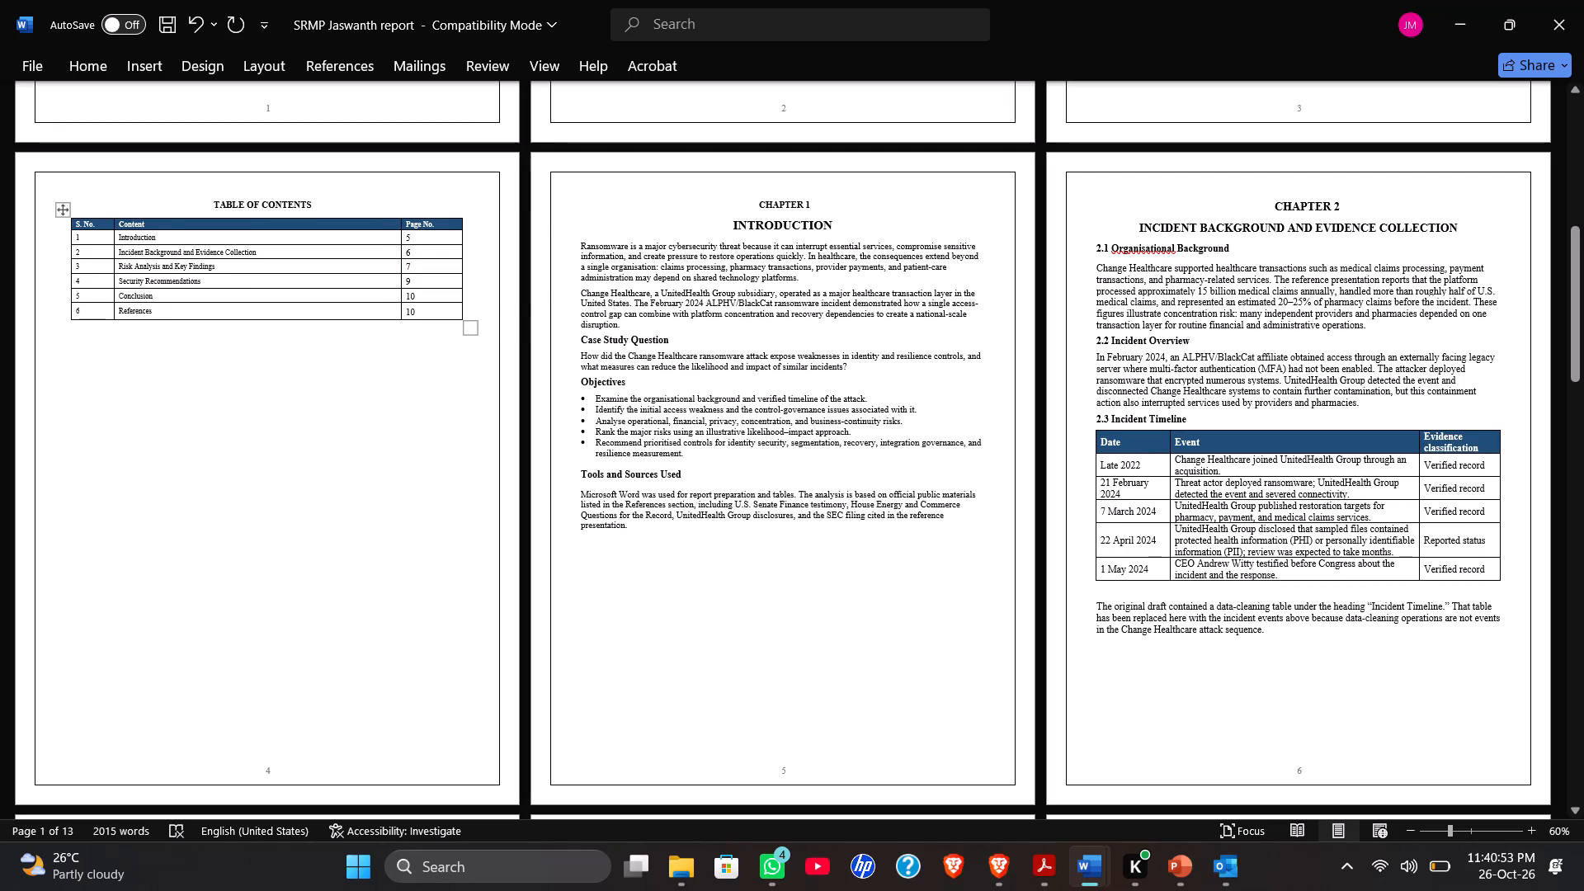
pyautogui.scroll(-1, 422, 249)
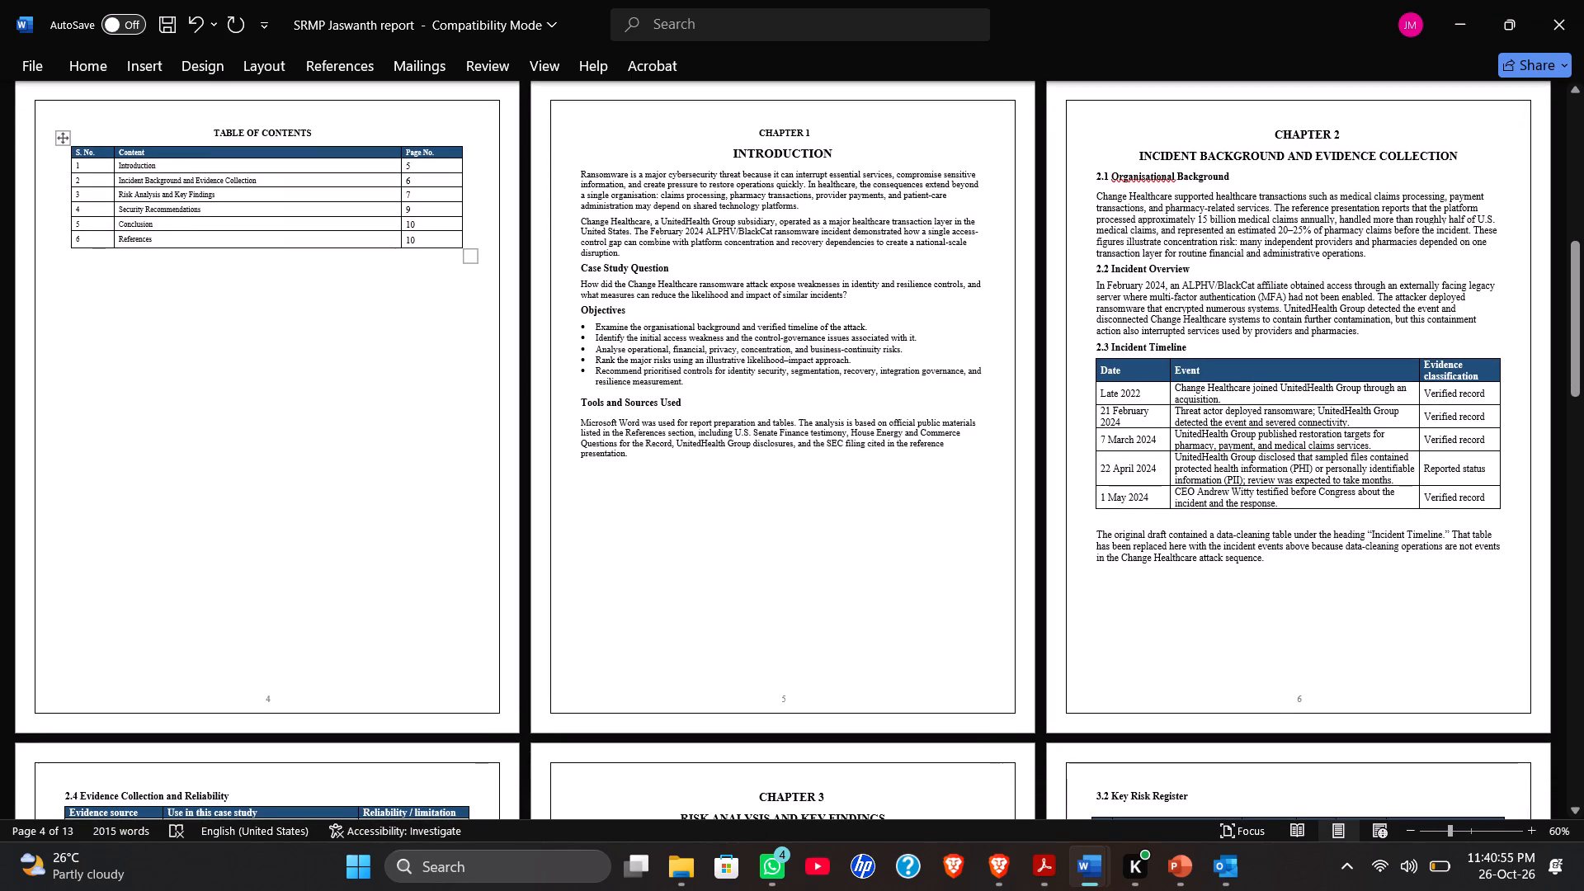
pyautogui.scroll(-3, 422, 249)
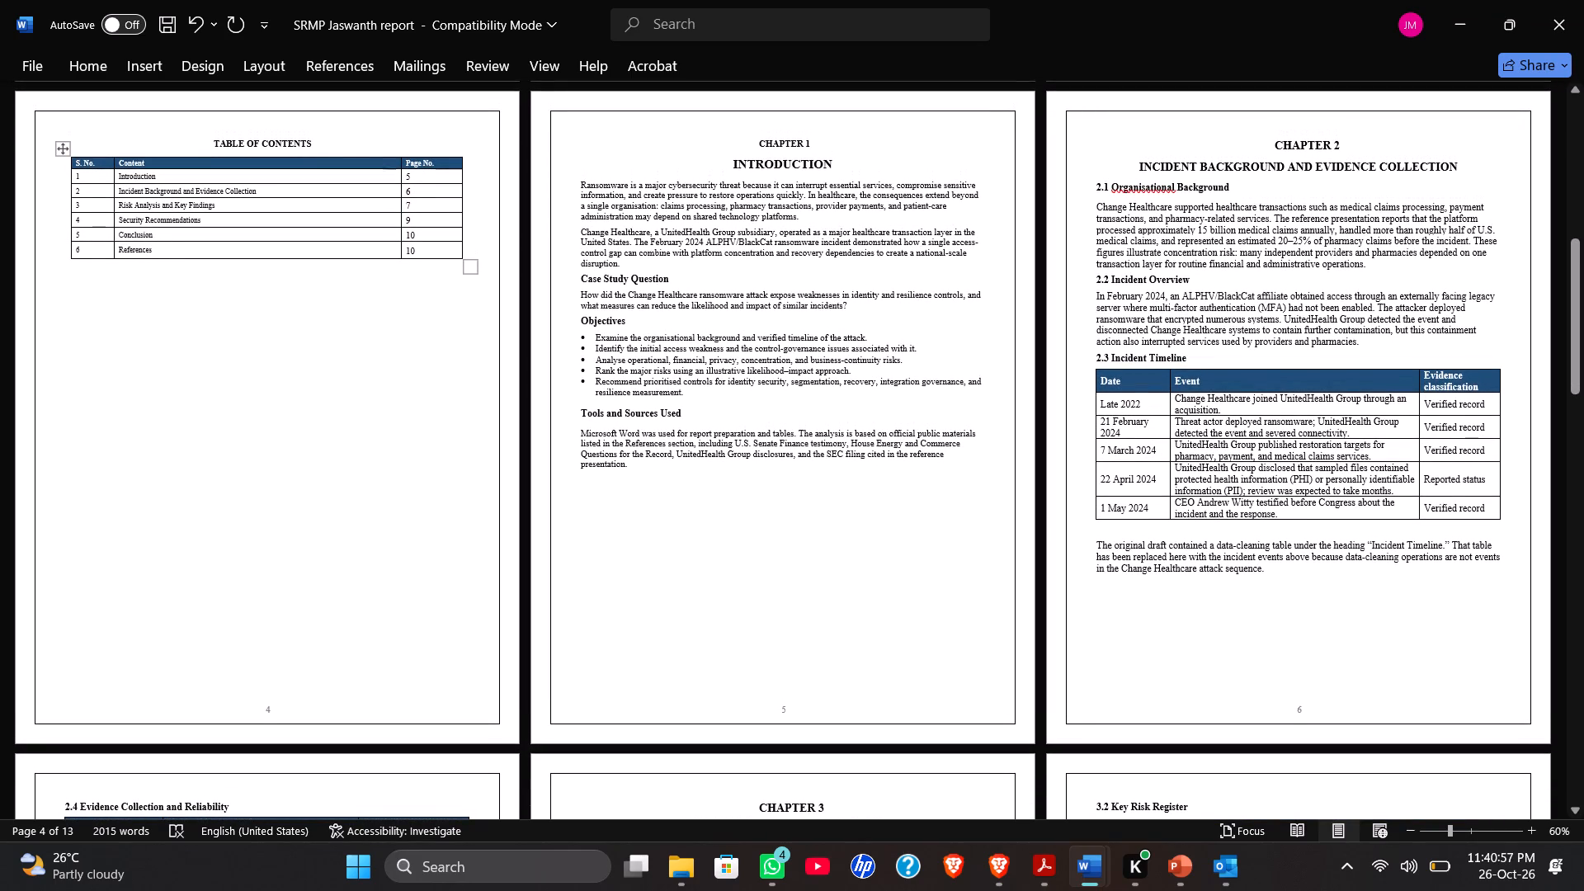
pyautogui.scroll(-2, 422, 249)
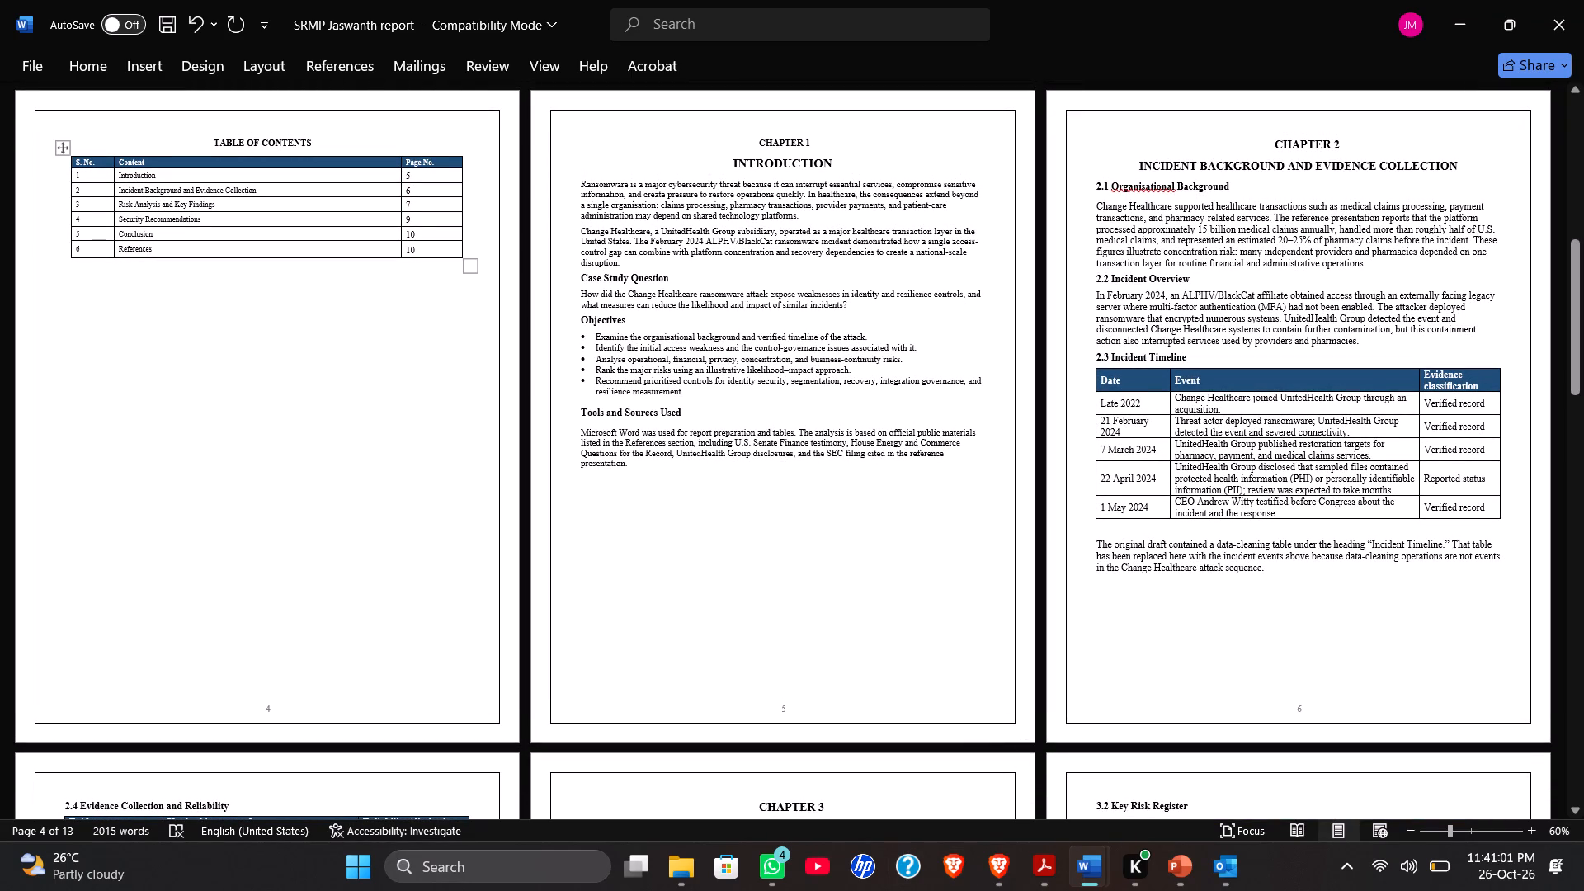
pyautogui.scroll(-5, 470, 249)
pyautogui.scroll(-1, 477, 344)
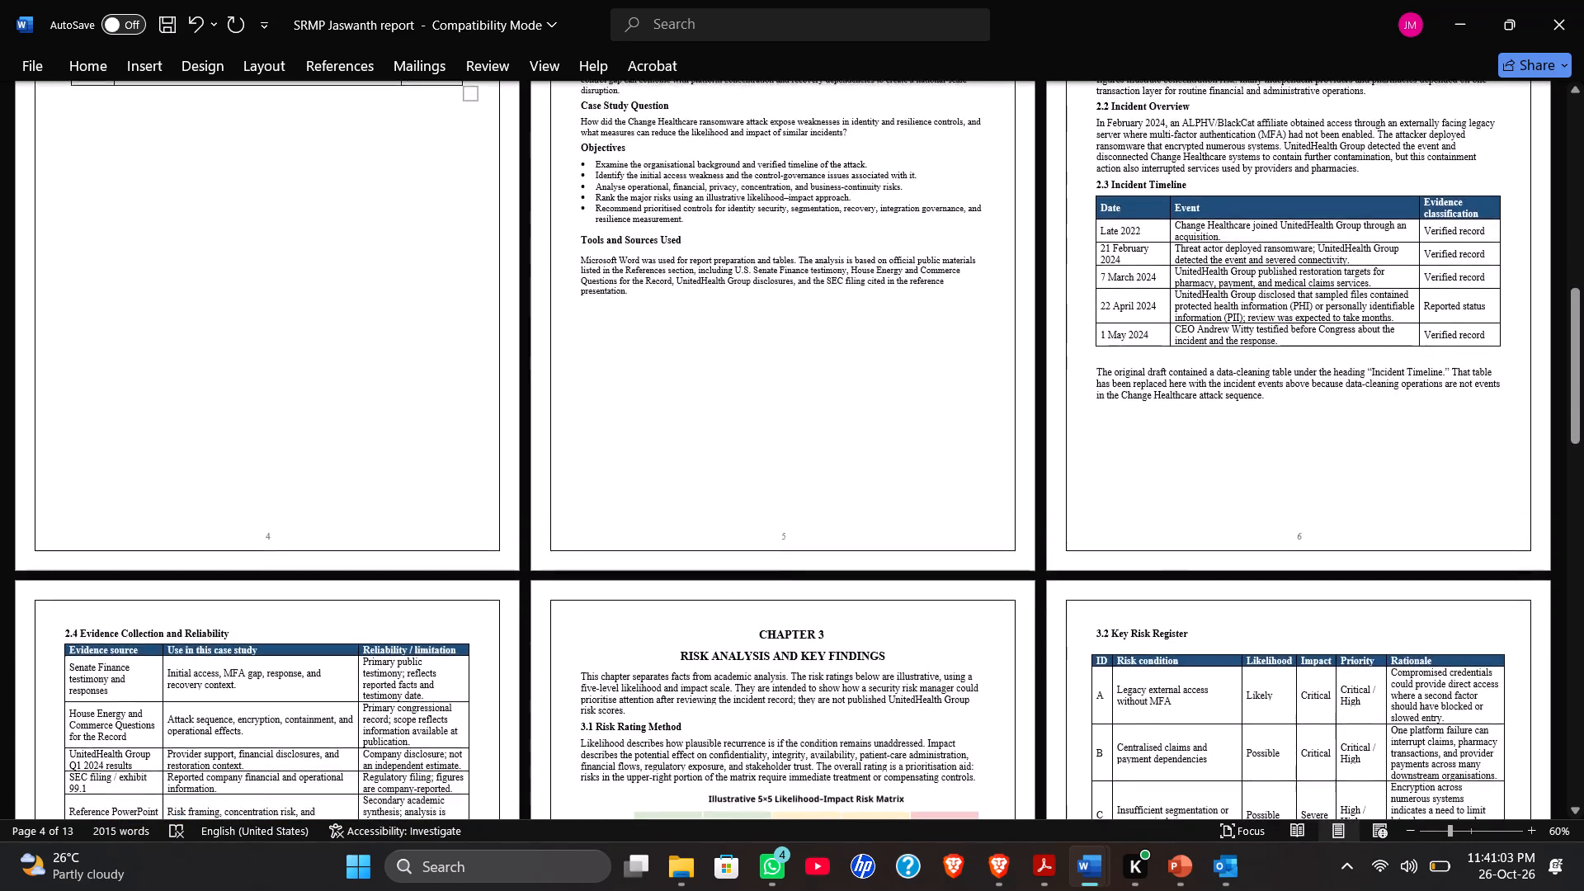
pyautogui.scroll(-3, 477, 344)
pyautogui.scroll(4, 477, 348)
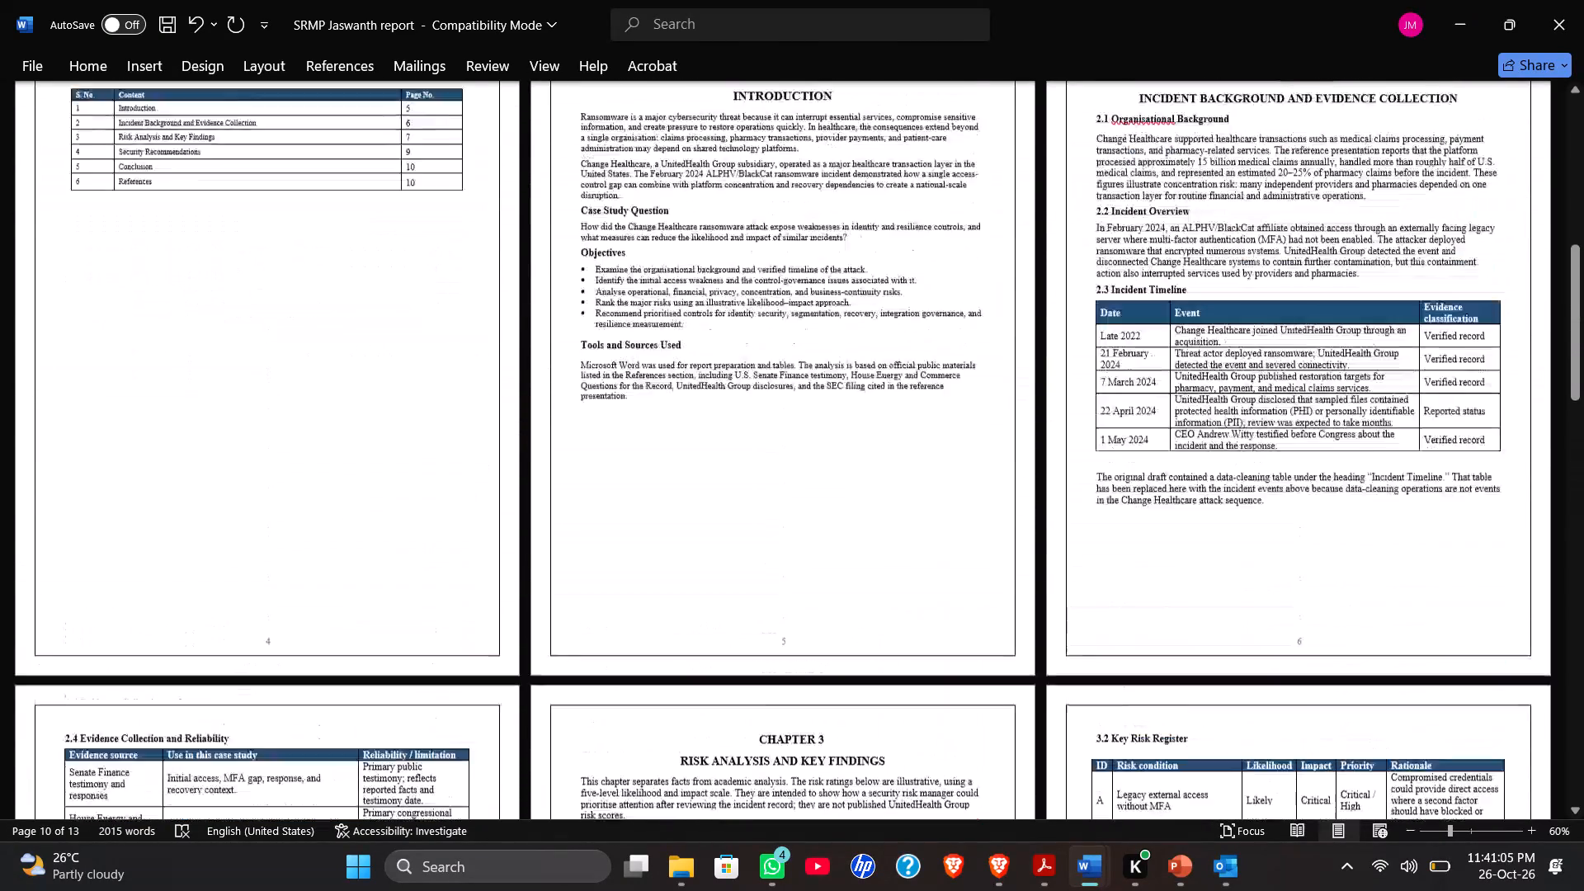
pyautogui.scroll(1, 477, 348)
# Set the page number of "Risk Analysis and Key Findings" in the table of contents to 8.
pyautogui.scroll(-3, 477, 348)
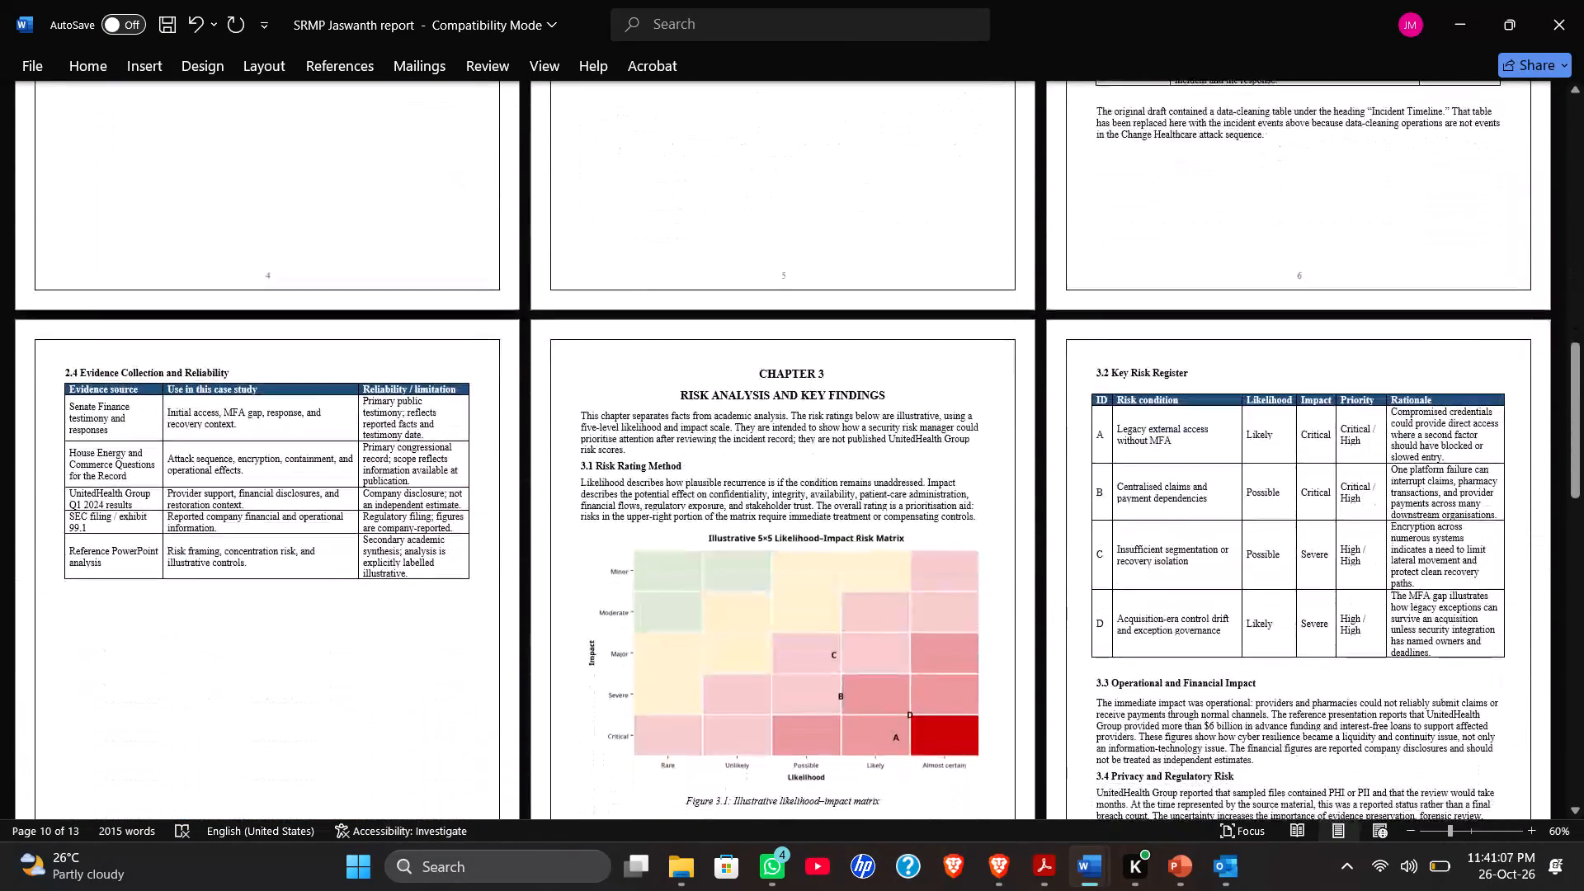
pyautogui.scroll(-2, 477, 348)
pyautogui.scroll(5, 477, 358)
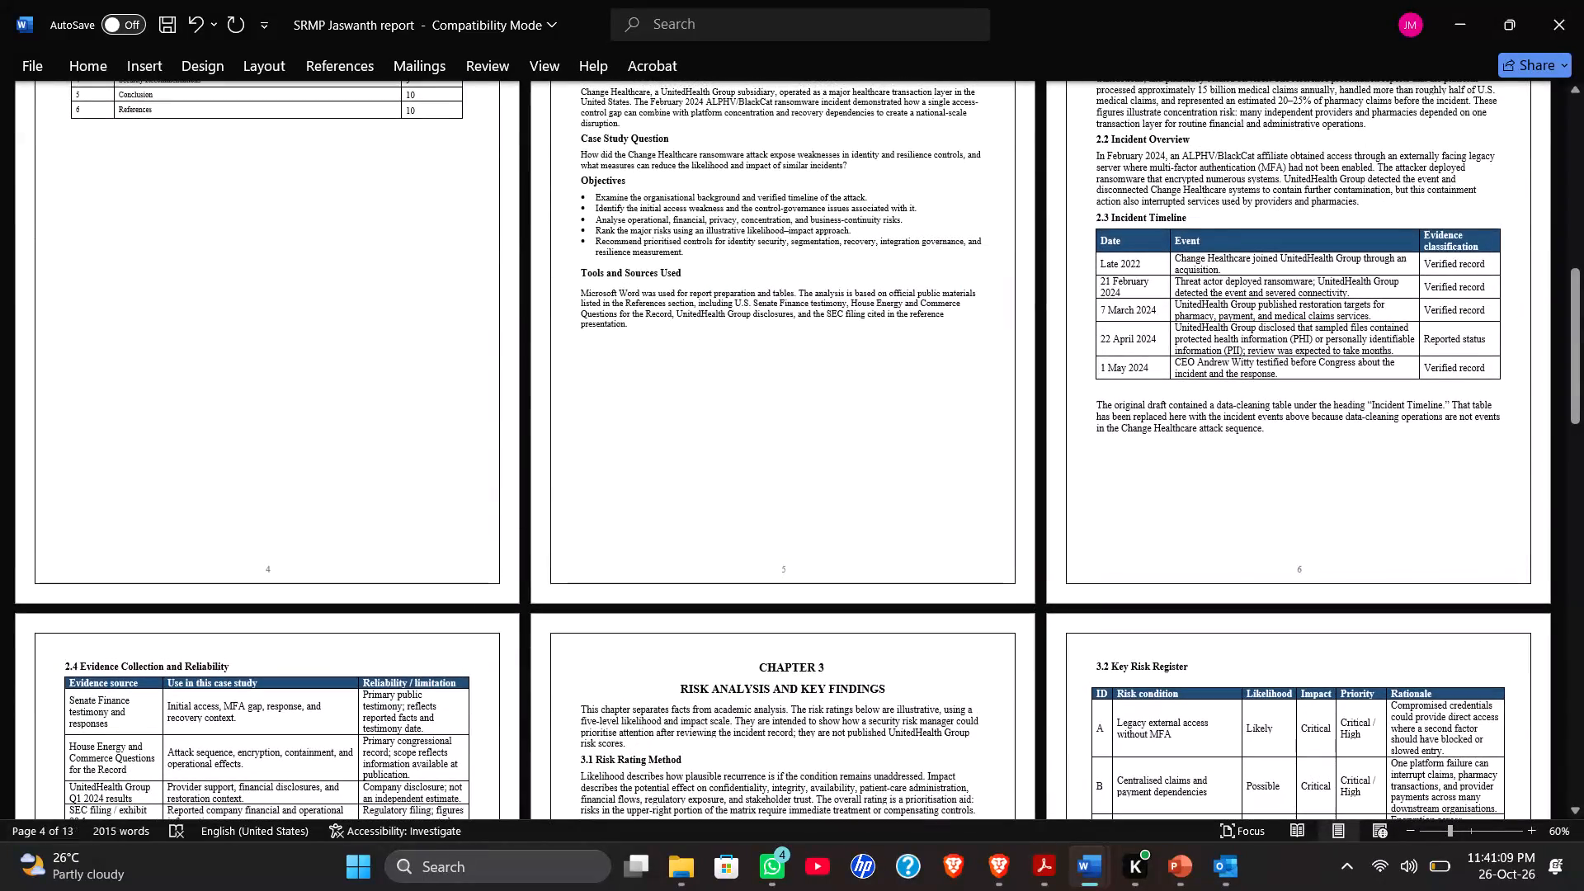
pyautogui.scroll(3, 477, 358)
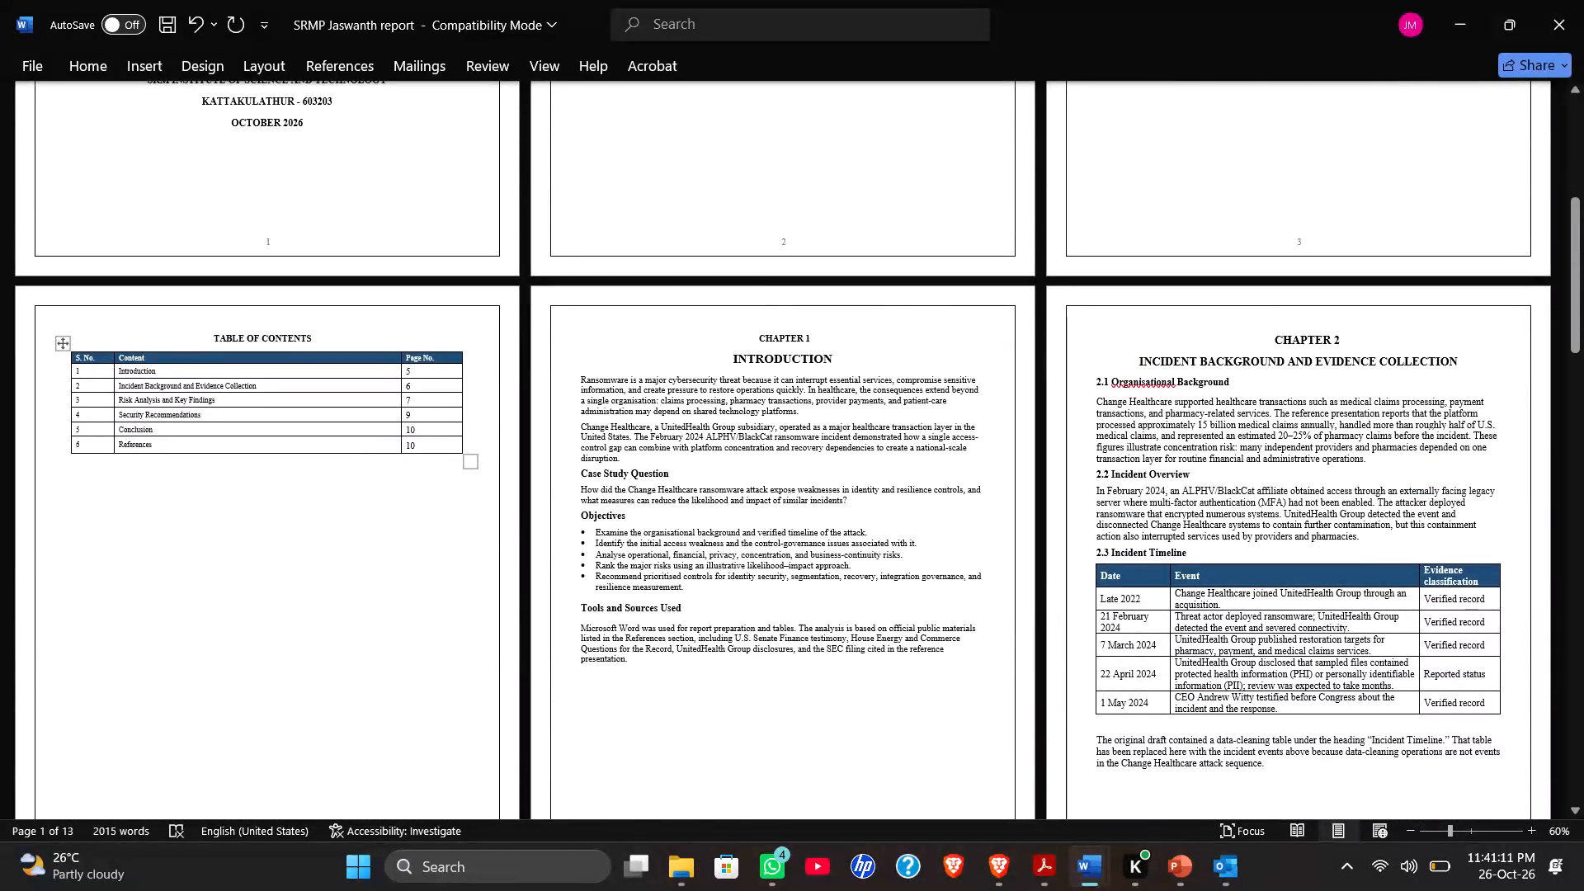
pyautogui.click(425, 399)
pyautogui.press('BackSpace')
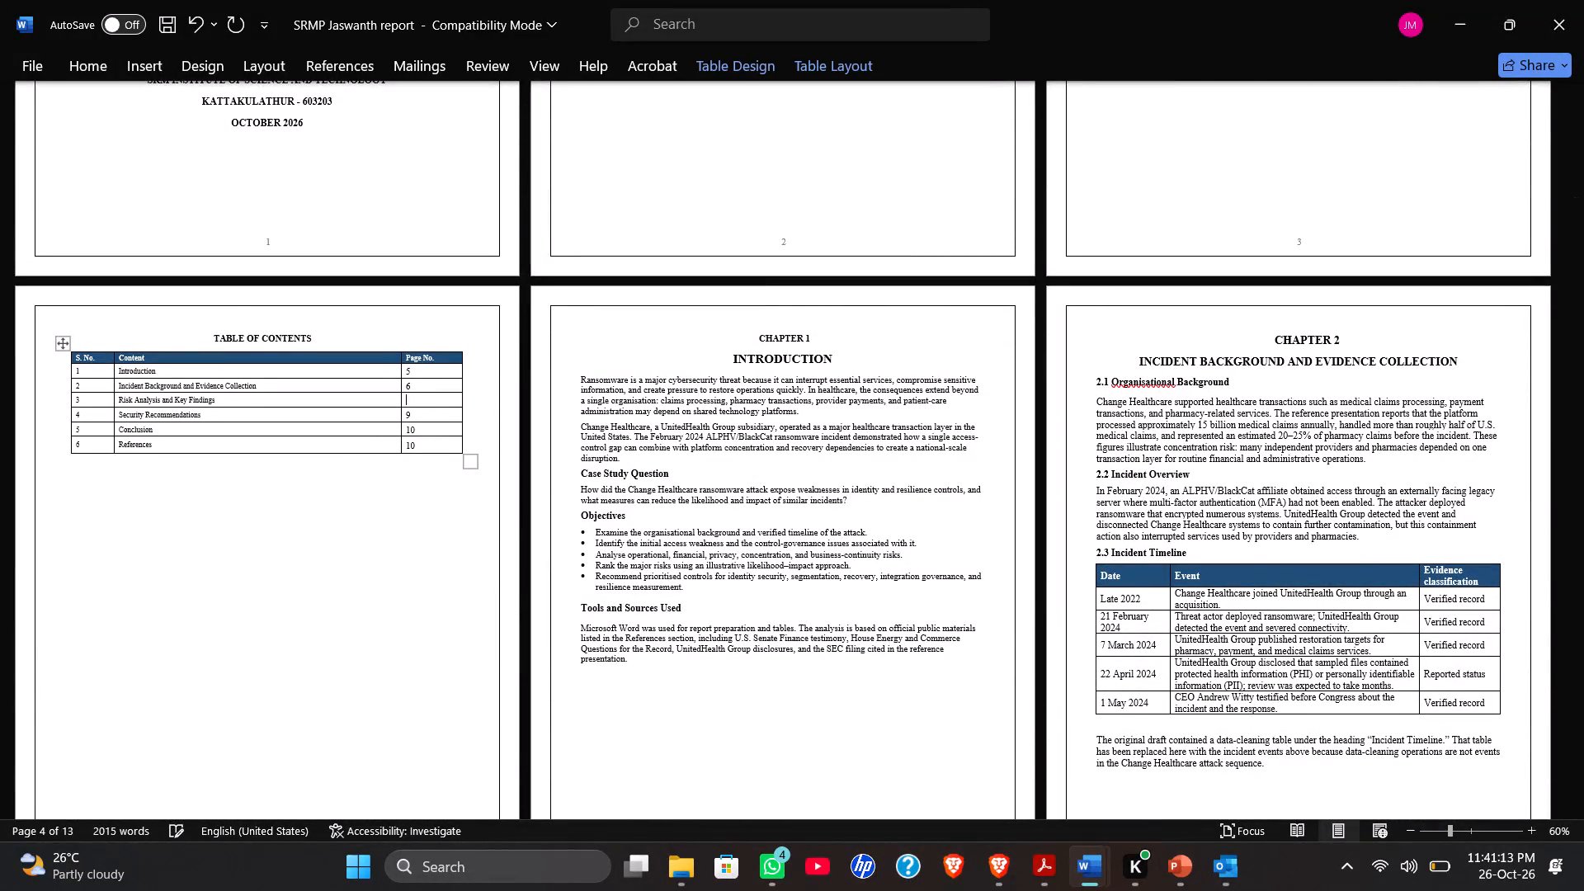
pyautogui.press('8')
# Set the page number of "Security Recommendations" in the table of contents to 11.
pyautogui.scroll(-3, 925, 363)
pyautogui.press('Down')
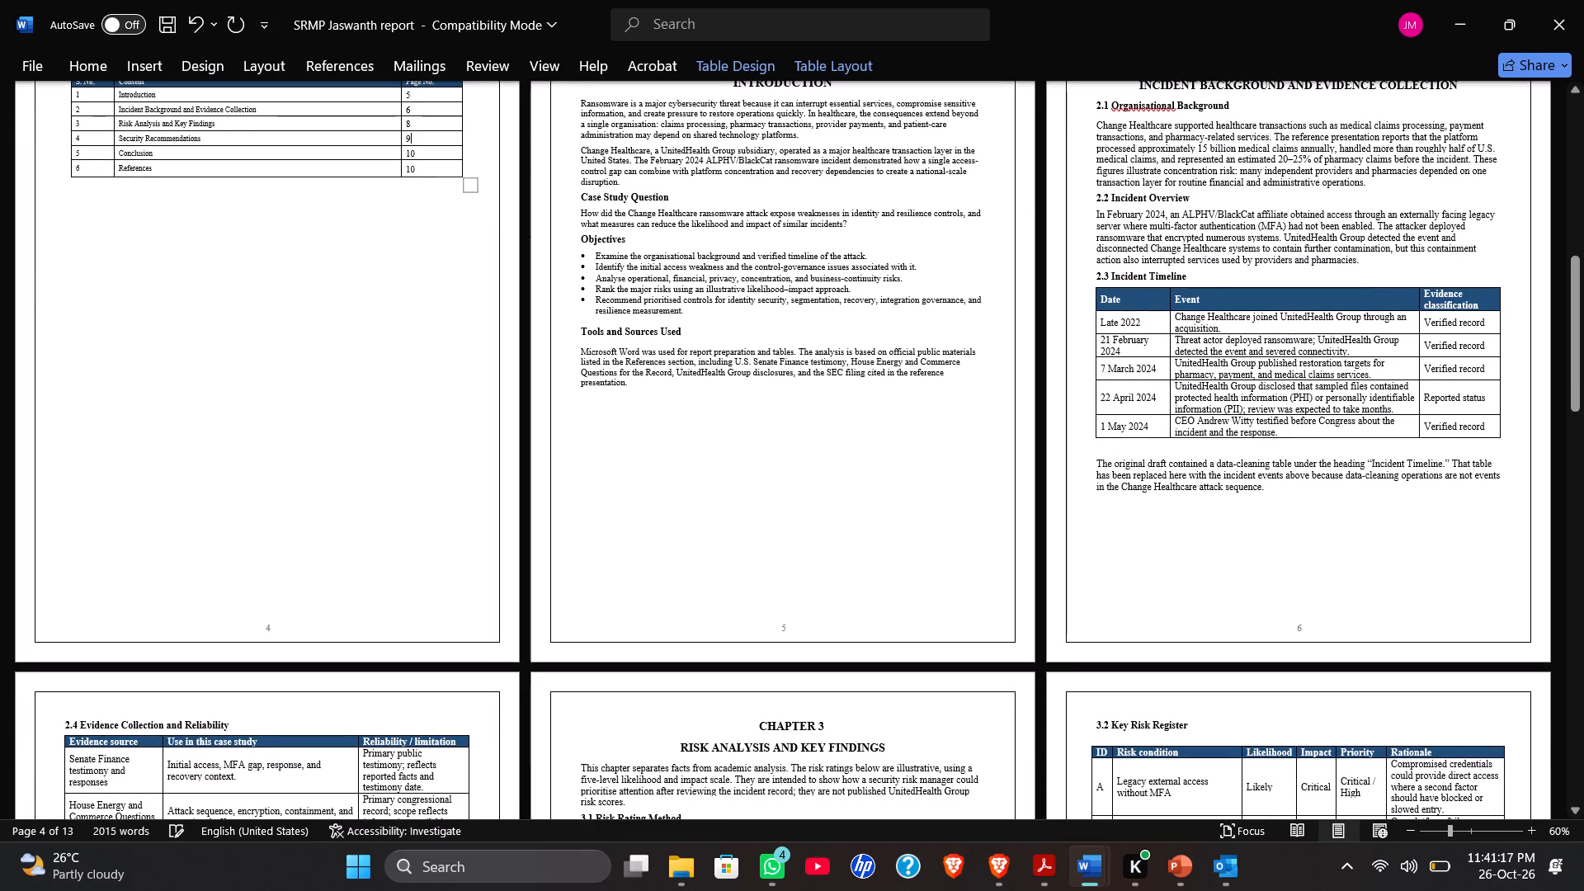
pyautogui.scroll(-2, 912, 362)
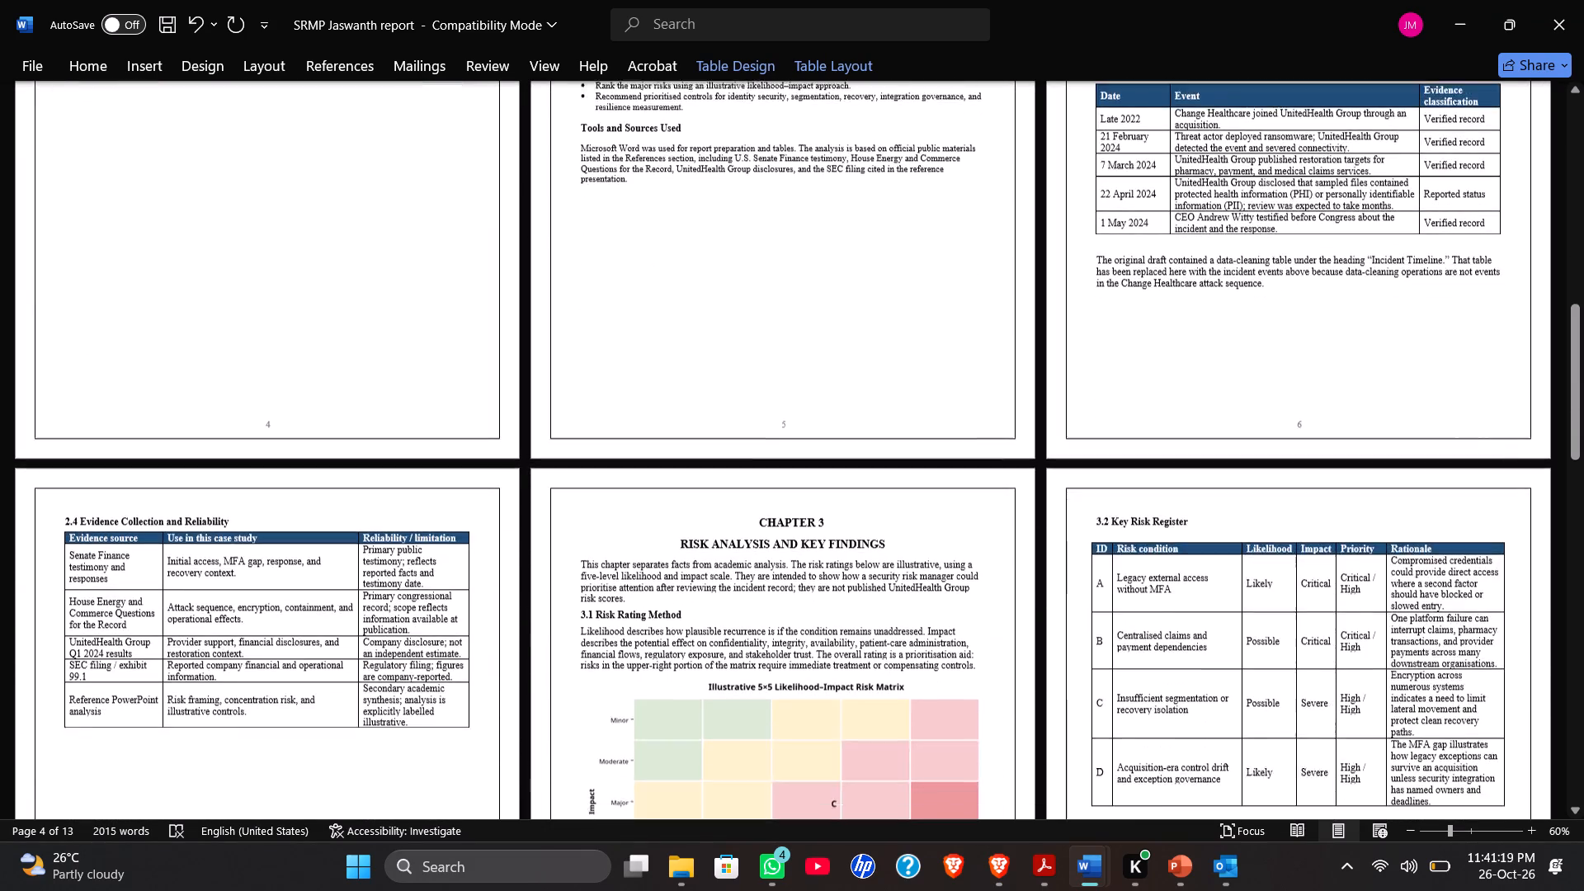
pyautogui.scroll(-3, 912, 362)
pyautogui.scroll(1, 912, 362)
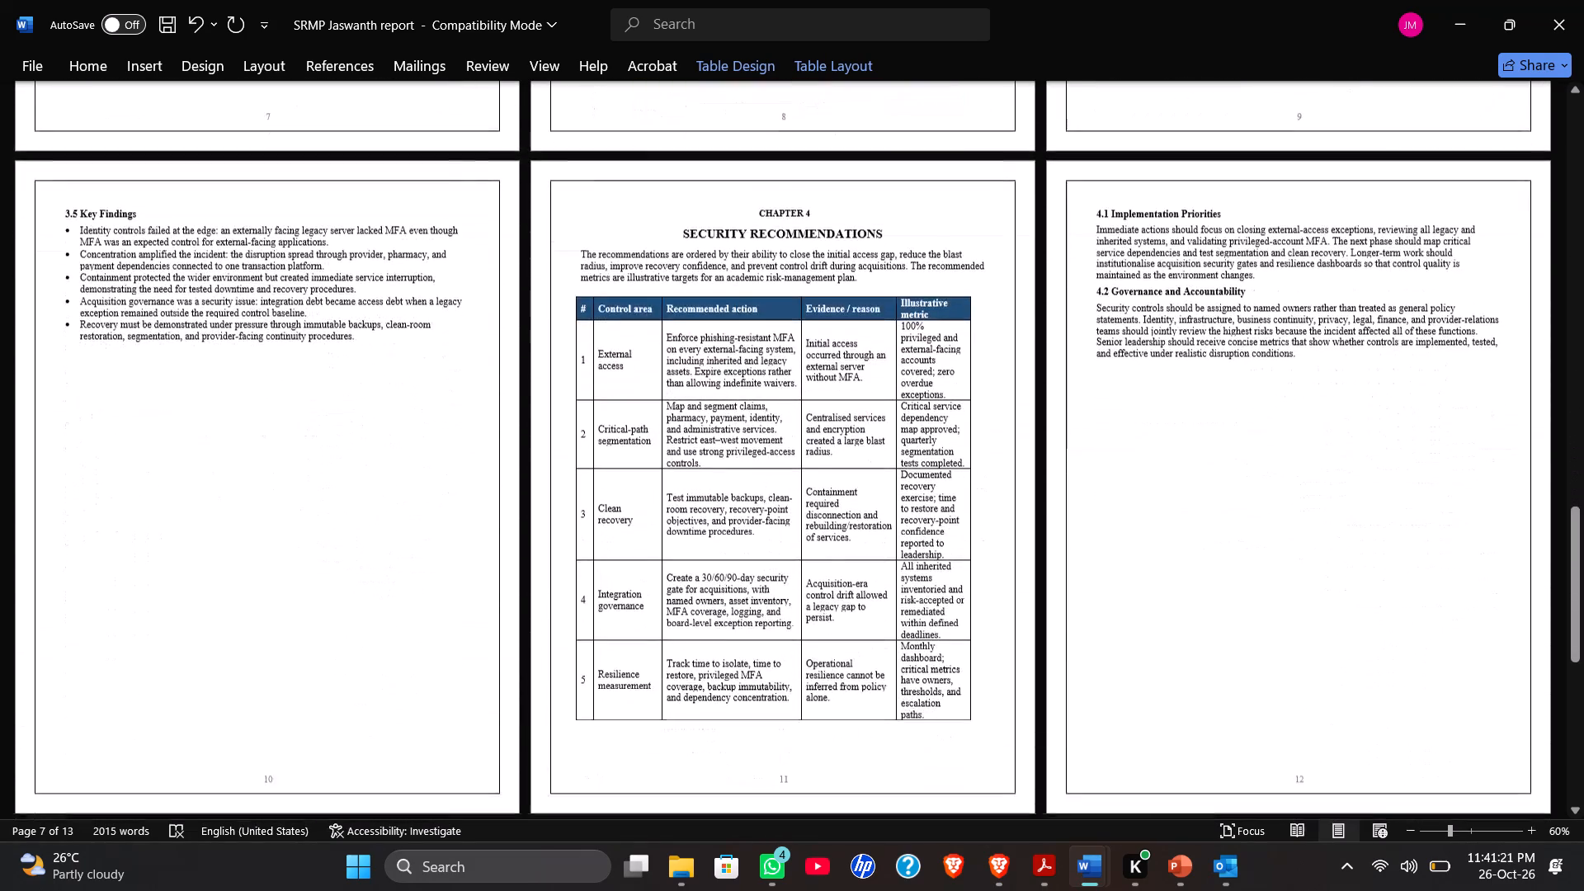
pyautogui.scroll(4, 912, 362)
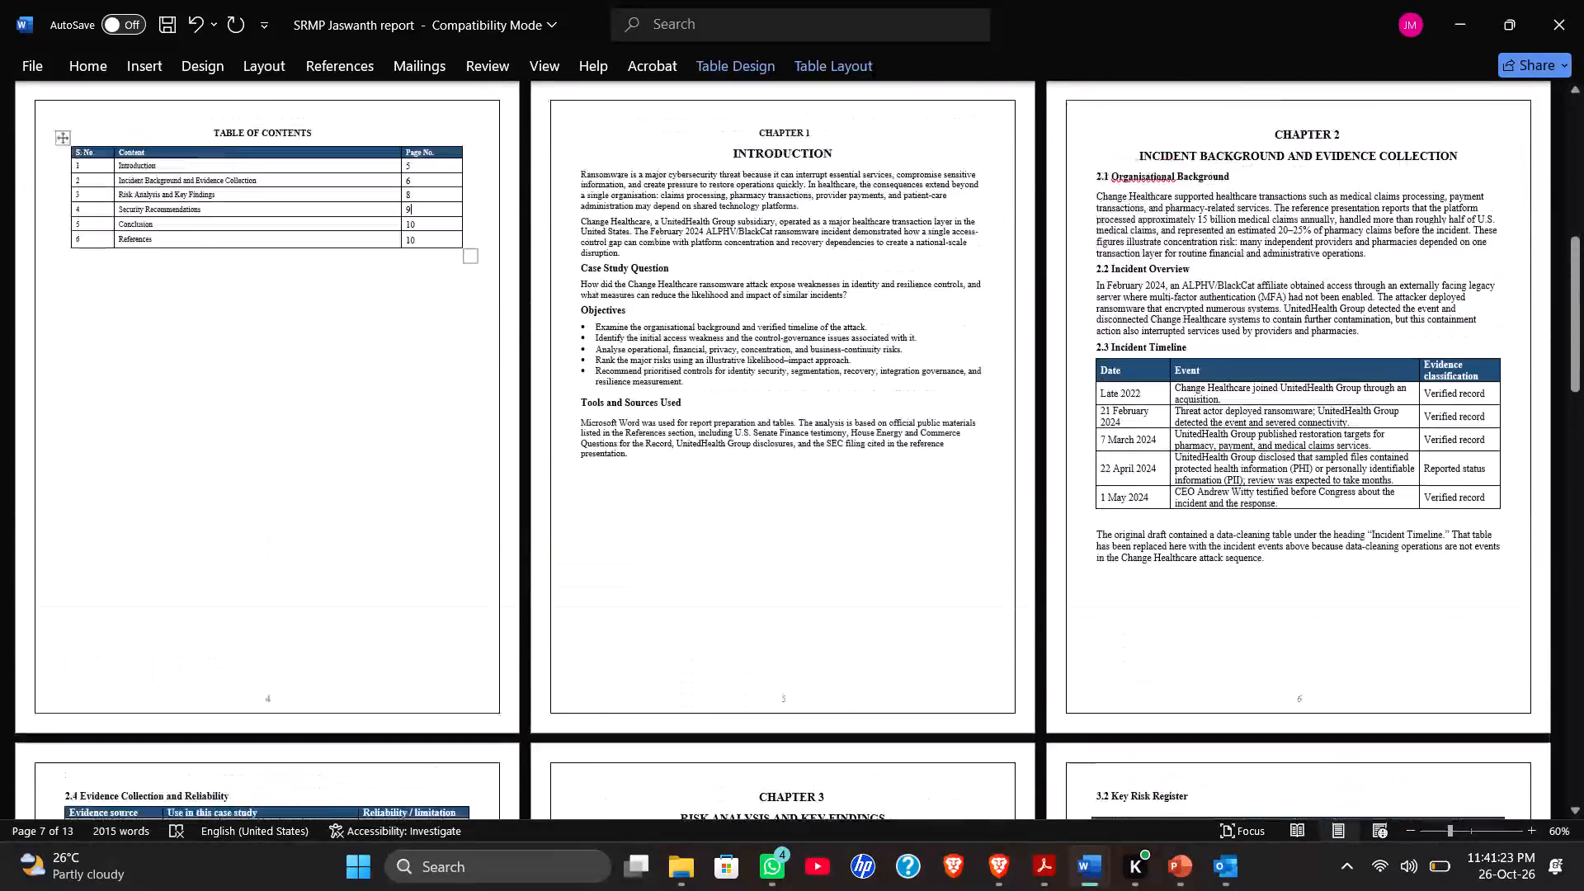
pyautogui.scroll(1, 912, 362)
pyautogui.press('BackSpace')
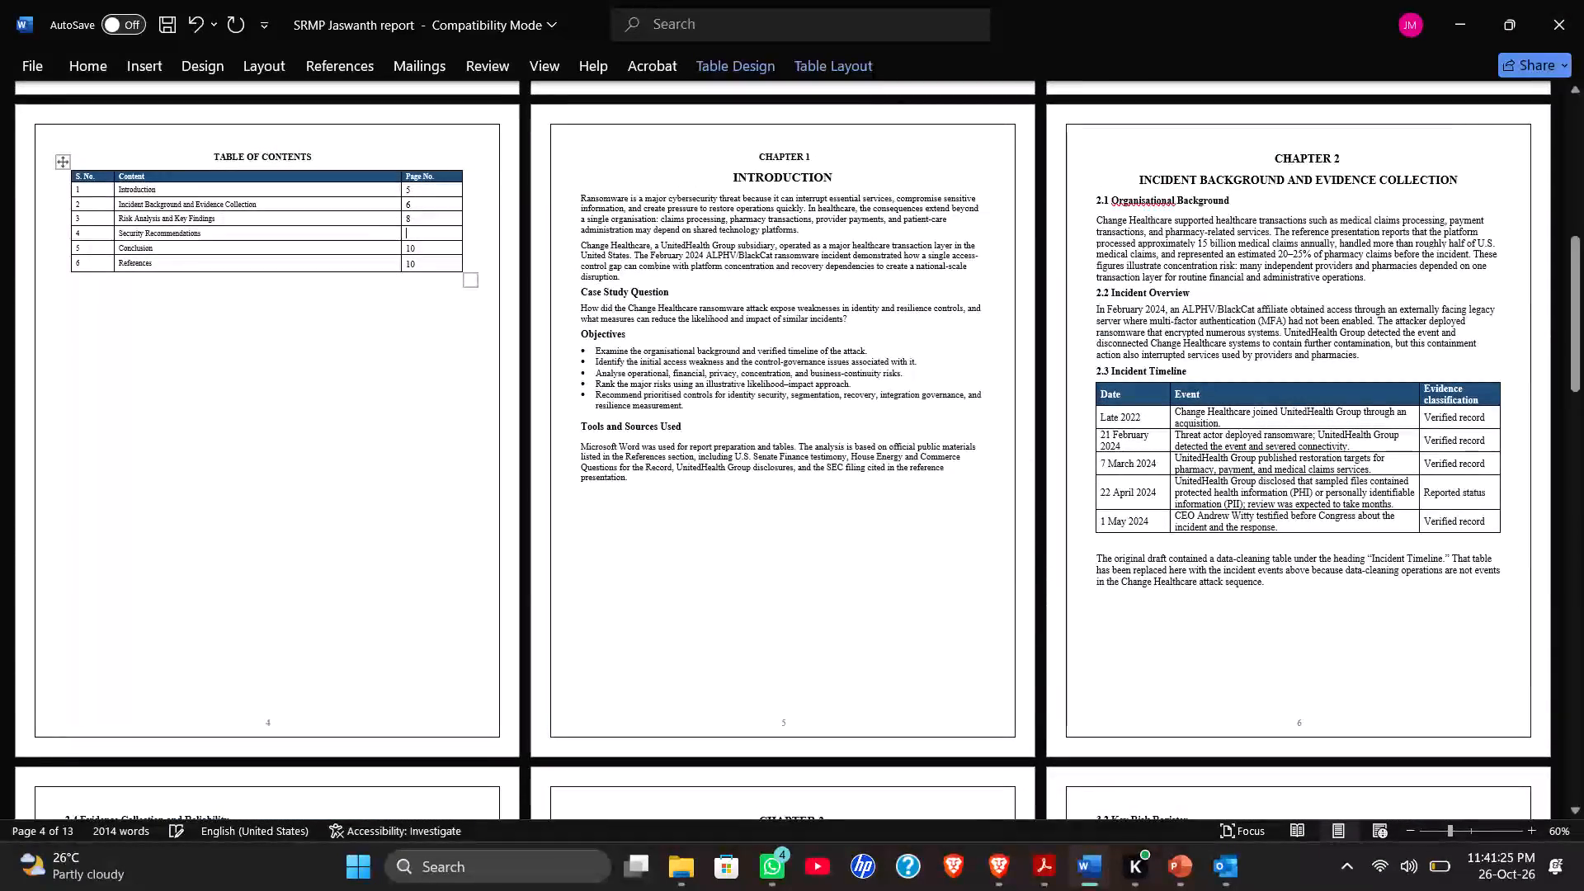
pyautogui.write('11')
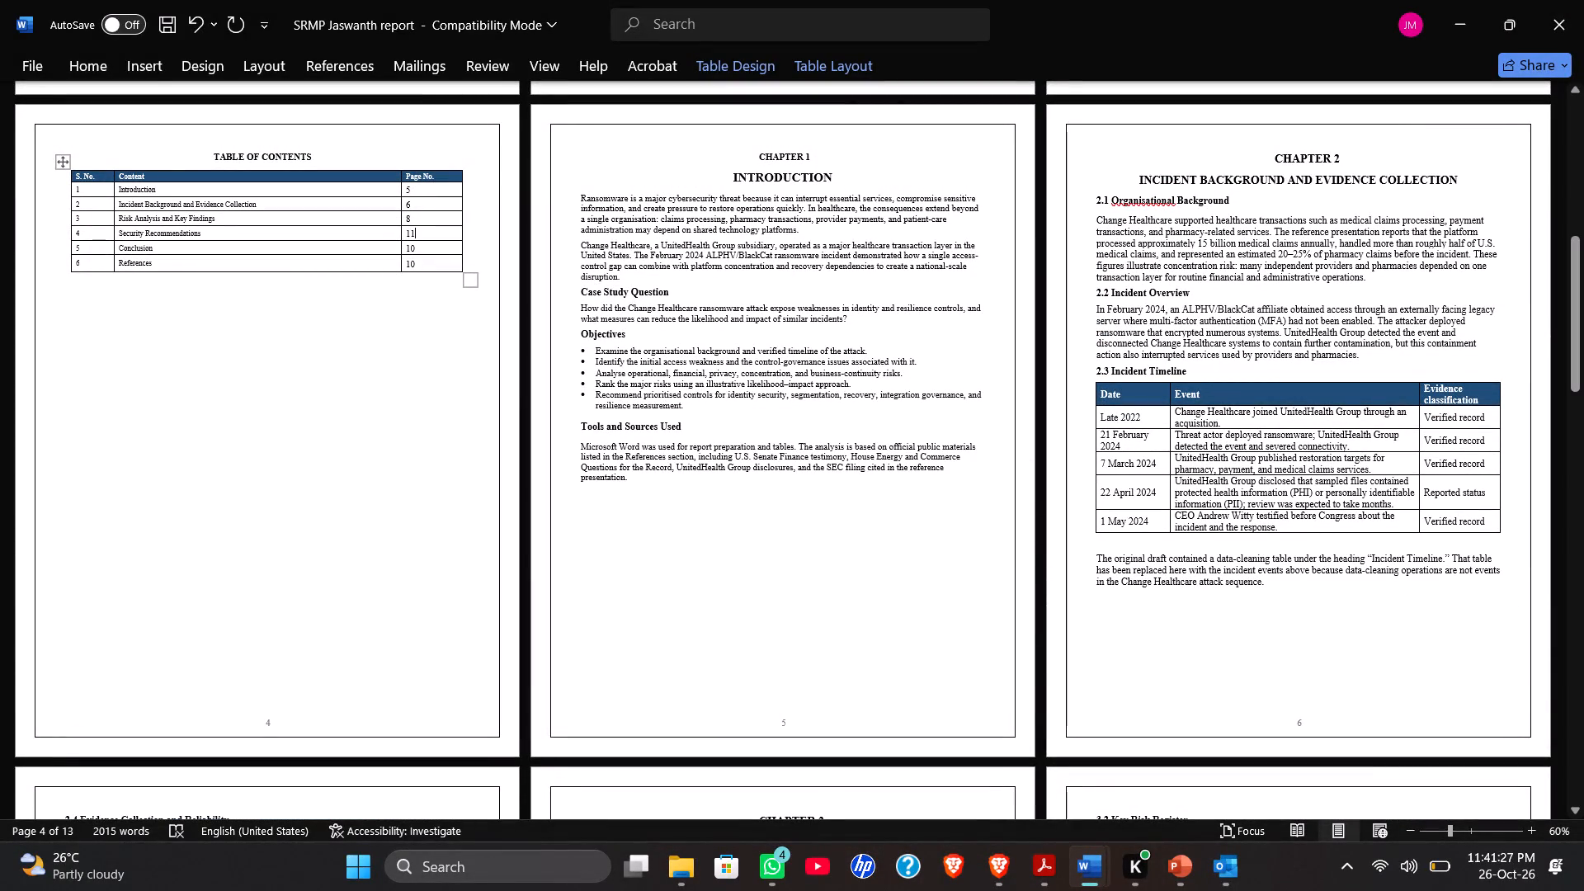
# Set the page numbers of both "Conclusion" and "References" in the table of contents to 13.
pyautogui.click(431, 247)
pyautogui.press('BackSpace')
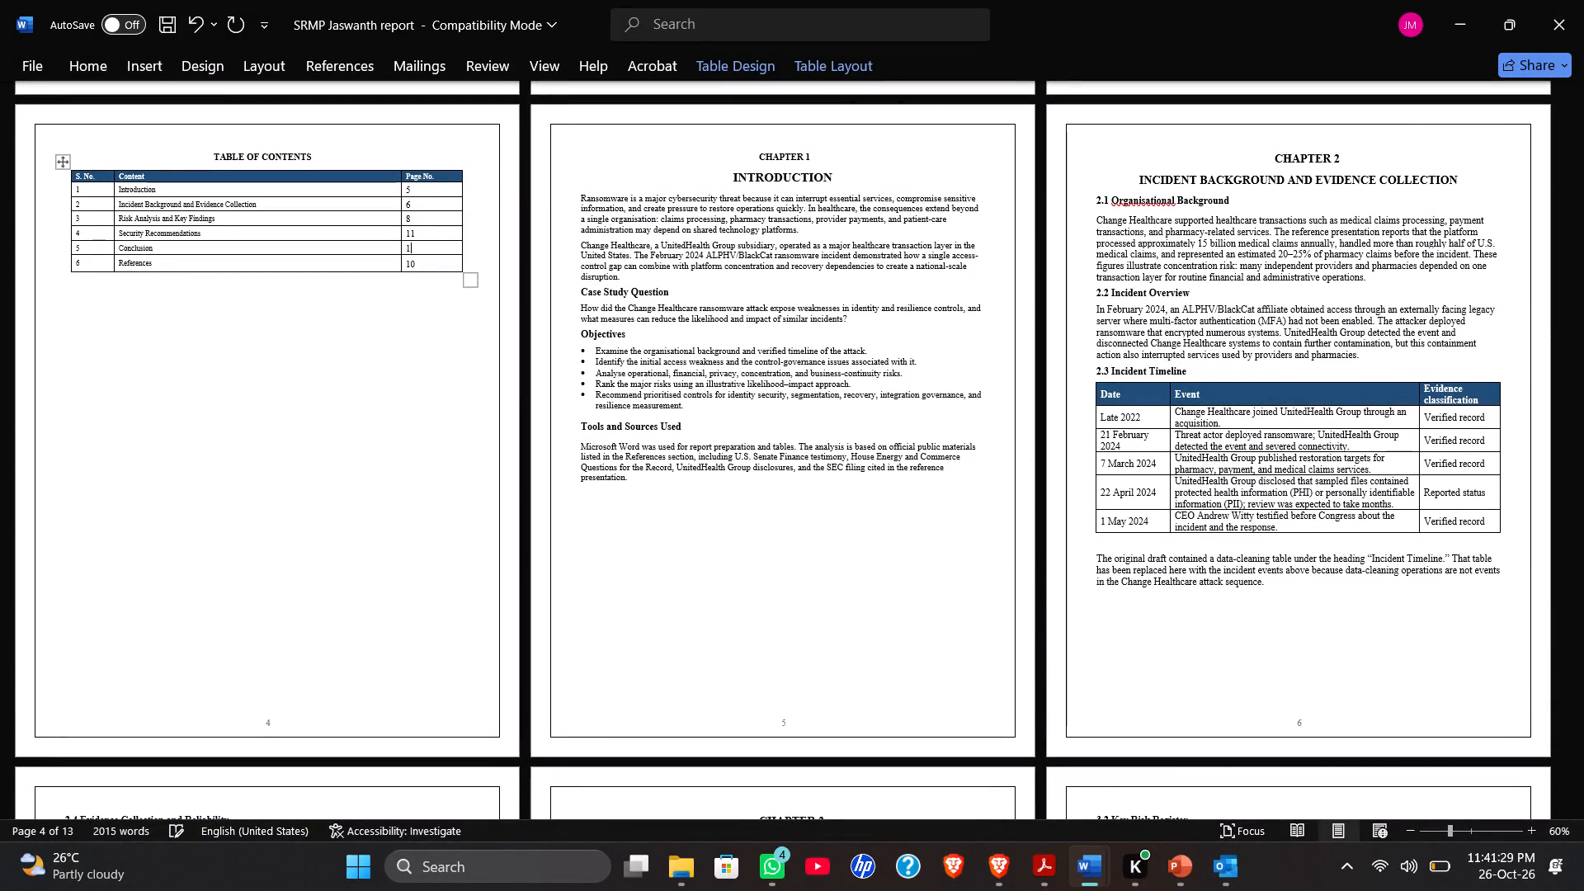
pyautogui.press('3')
pyautogui.click(434, 268)
pyautogui.press('BackSpace')
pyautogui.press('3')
pyautogui.click(673, 615)
pyautogui.moveTo(463, 517); pyautogui.dragTo(442, 516)
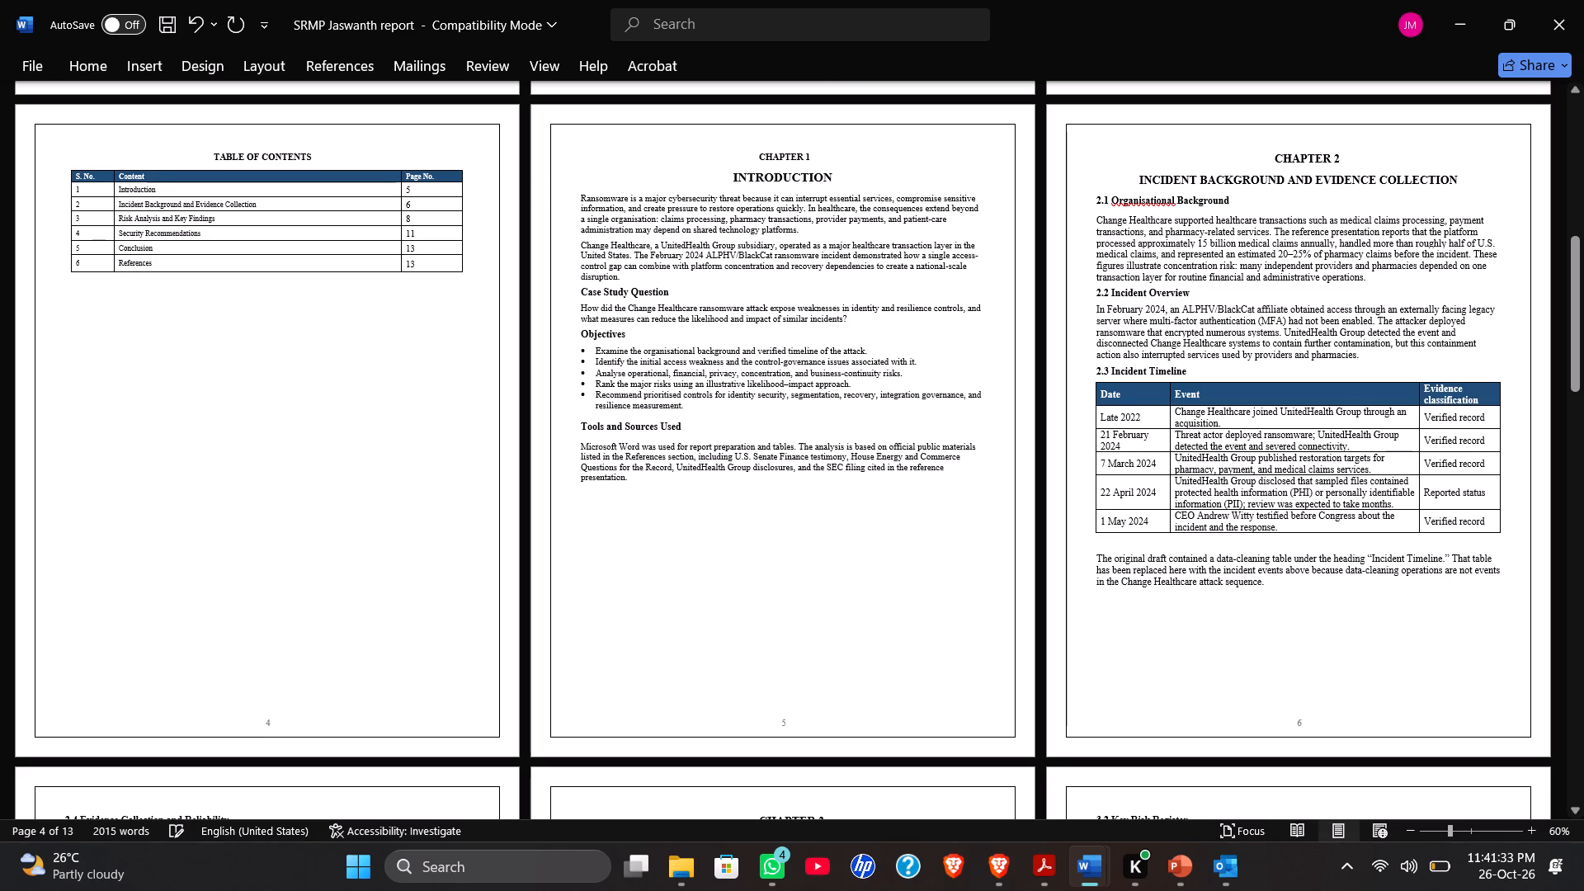
pyautogui.moveTo(442, 516); pyautogui.dragTo(424, 511)
pyautogui.click(424, 511)
# Review the report's pages from the Chapter 4 recommendations to the Conclusion and References, and back up to the cover page.
pyautogui.scroll(-12, 1037, 627)
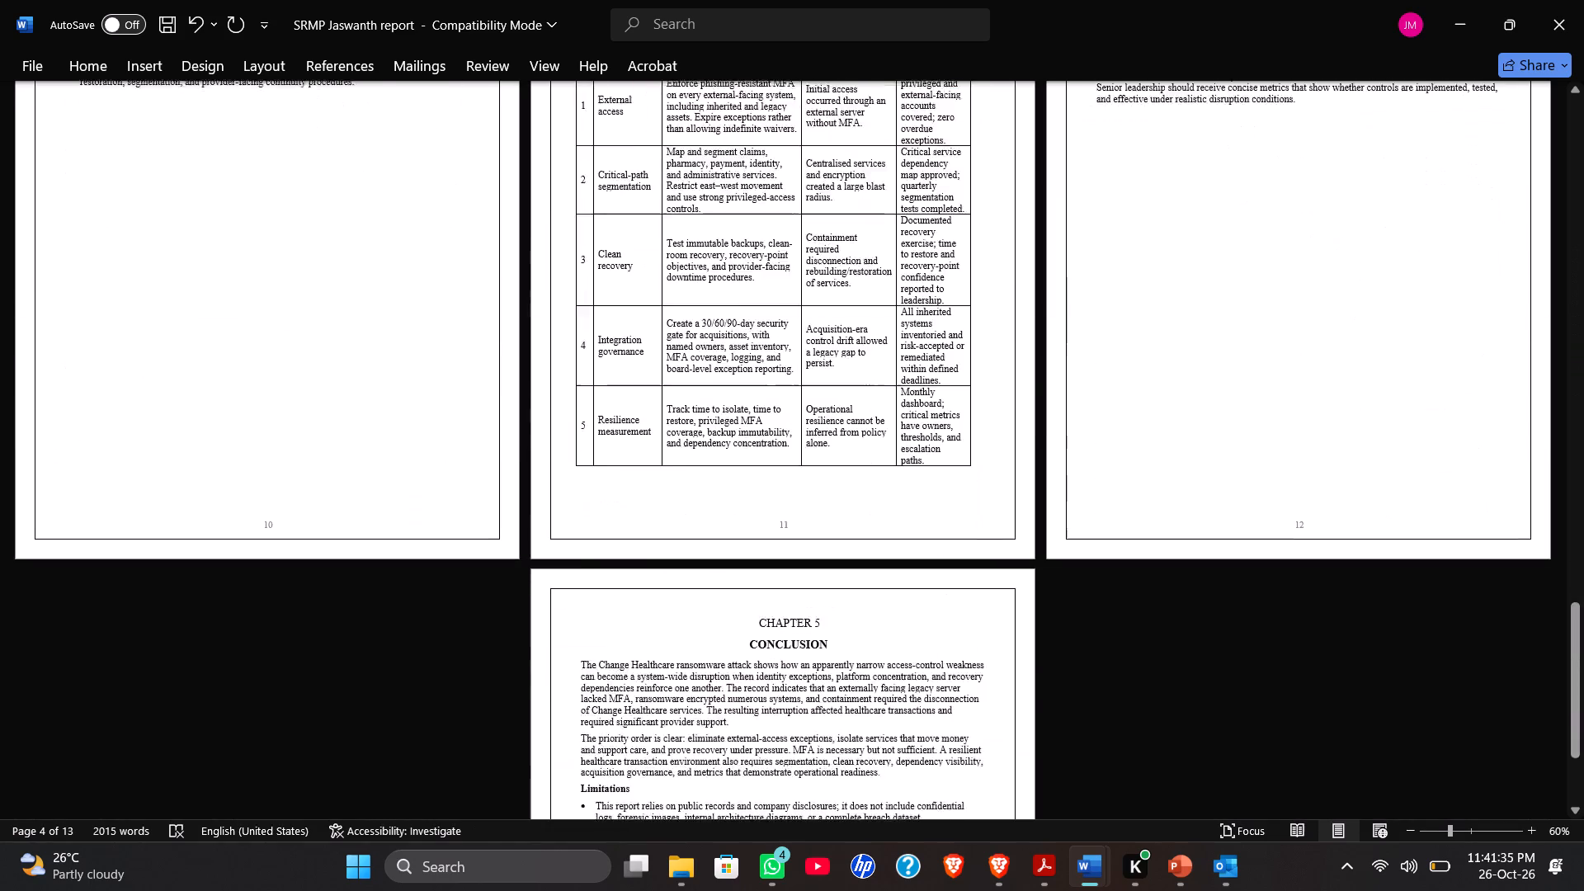
pyautogui.scroll(-2, 1037, 627)
pyautogui.scroll(1, 1035, 617)
pyautogui.scroll(-1, 1035, 617)
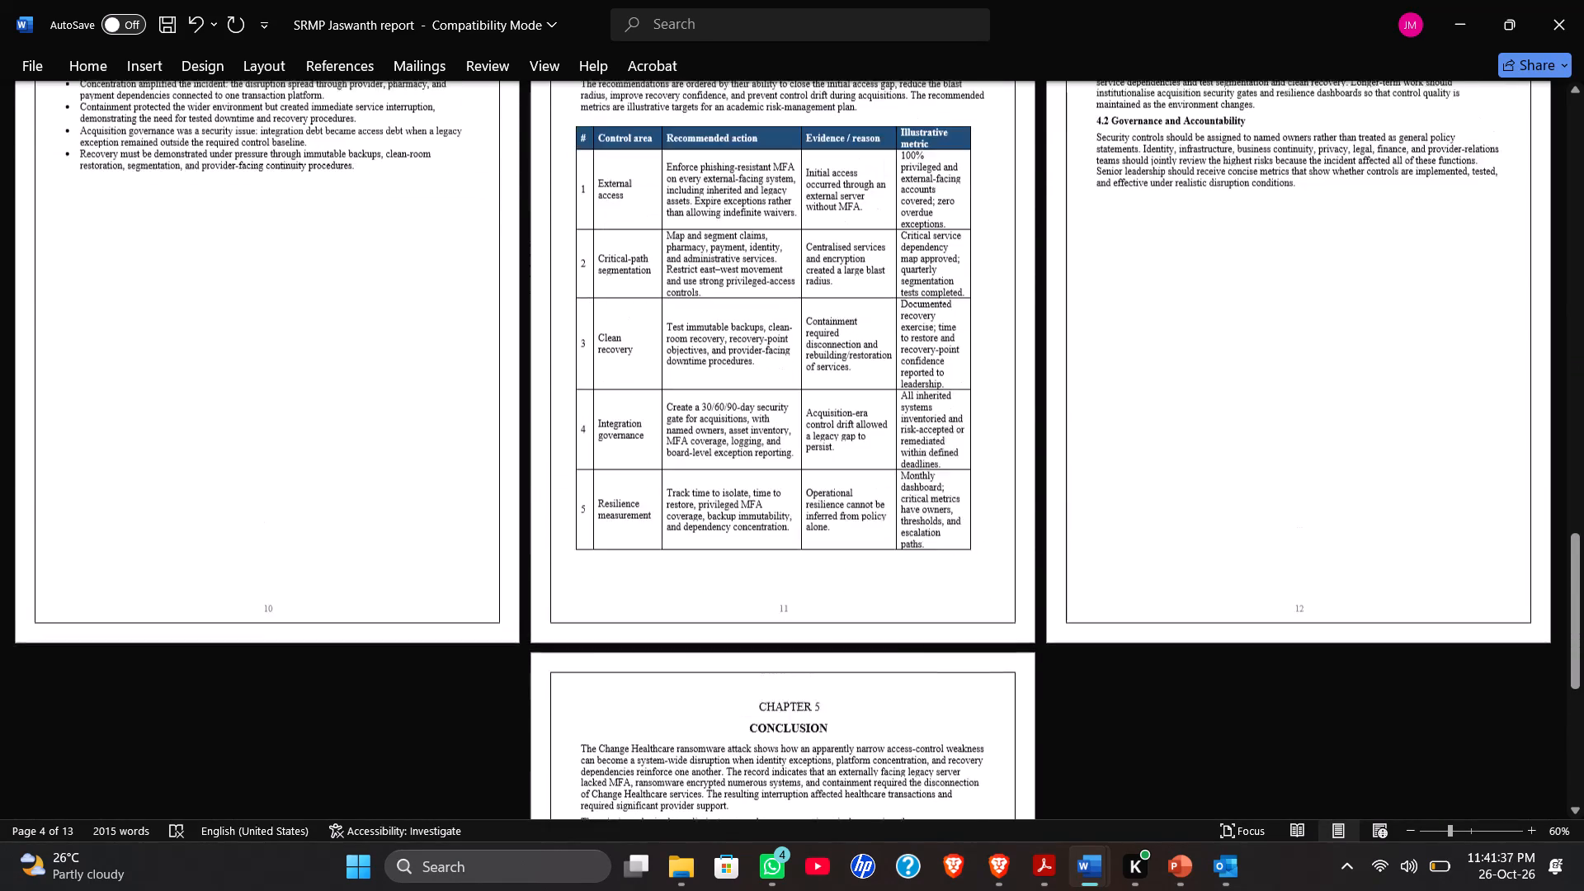
pyautogui.scroll(-1, 1035, 617)
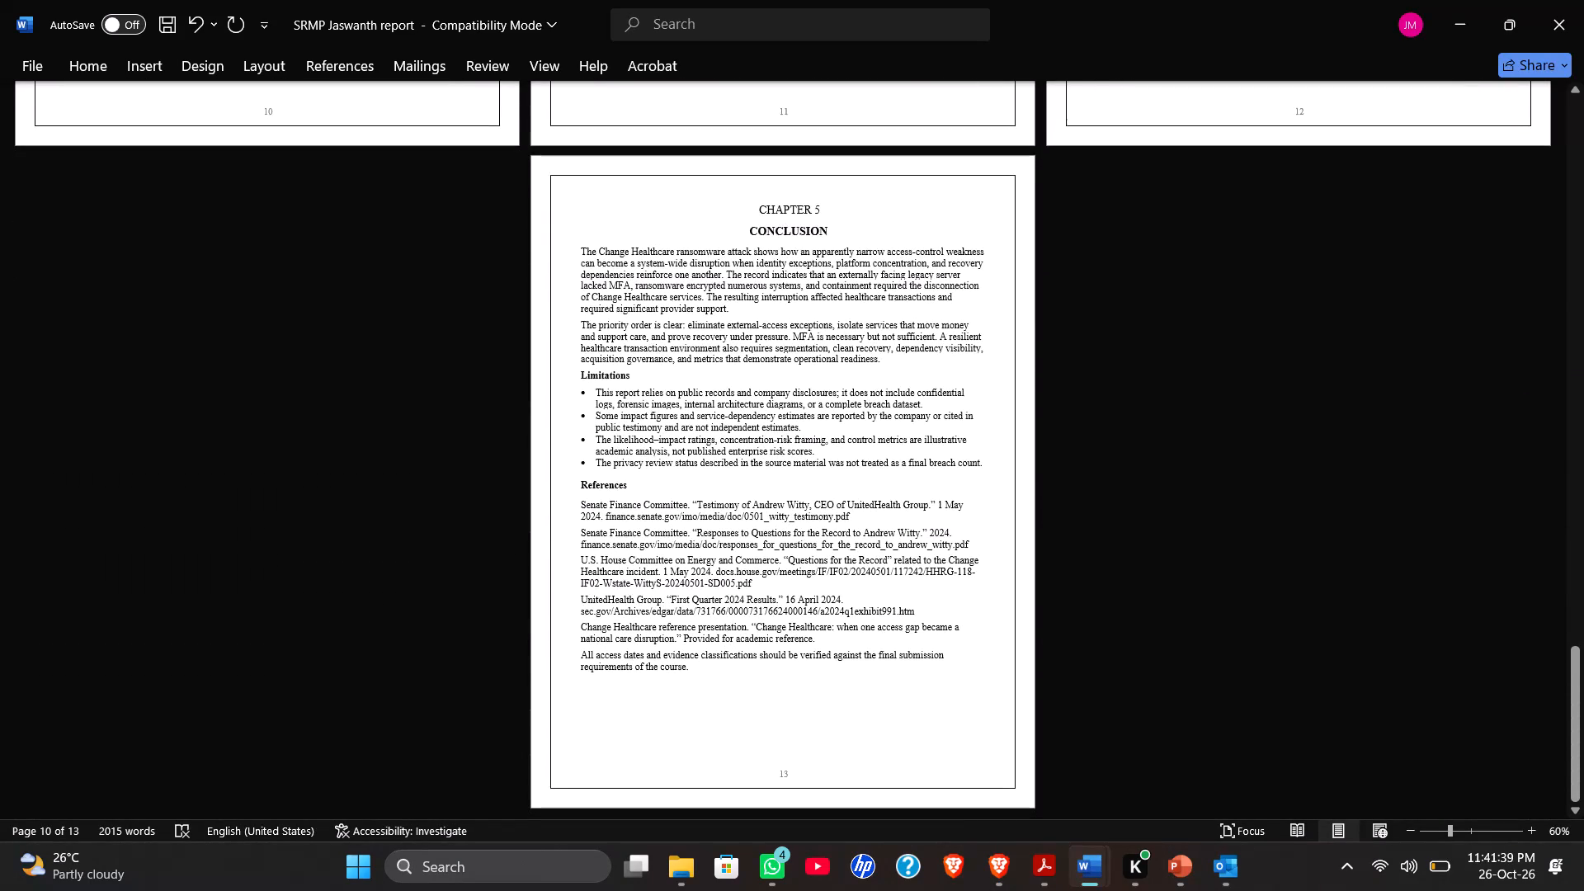
pyautogui.scroll(-1, 1035, 617)
pyautogui.keyDown('ctrl'); pyautogui.scroll(3, 1035, 615); pyautogui.keyUp('ctrl')
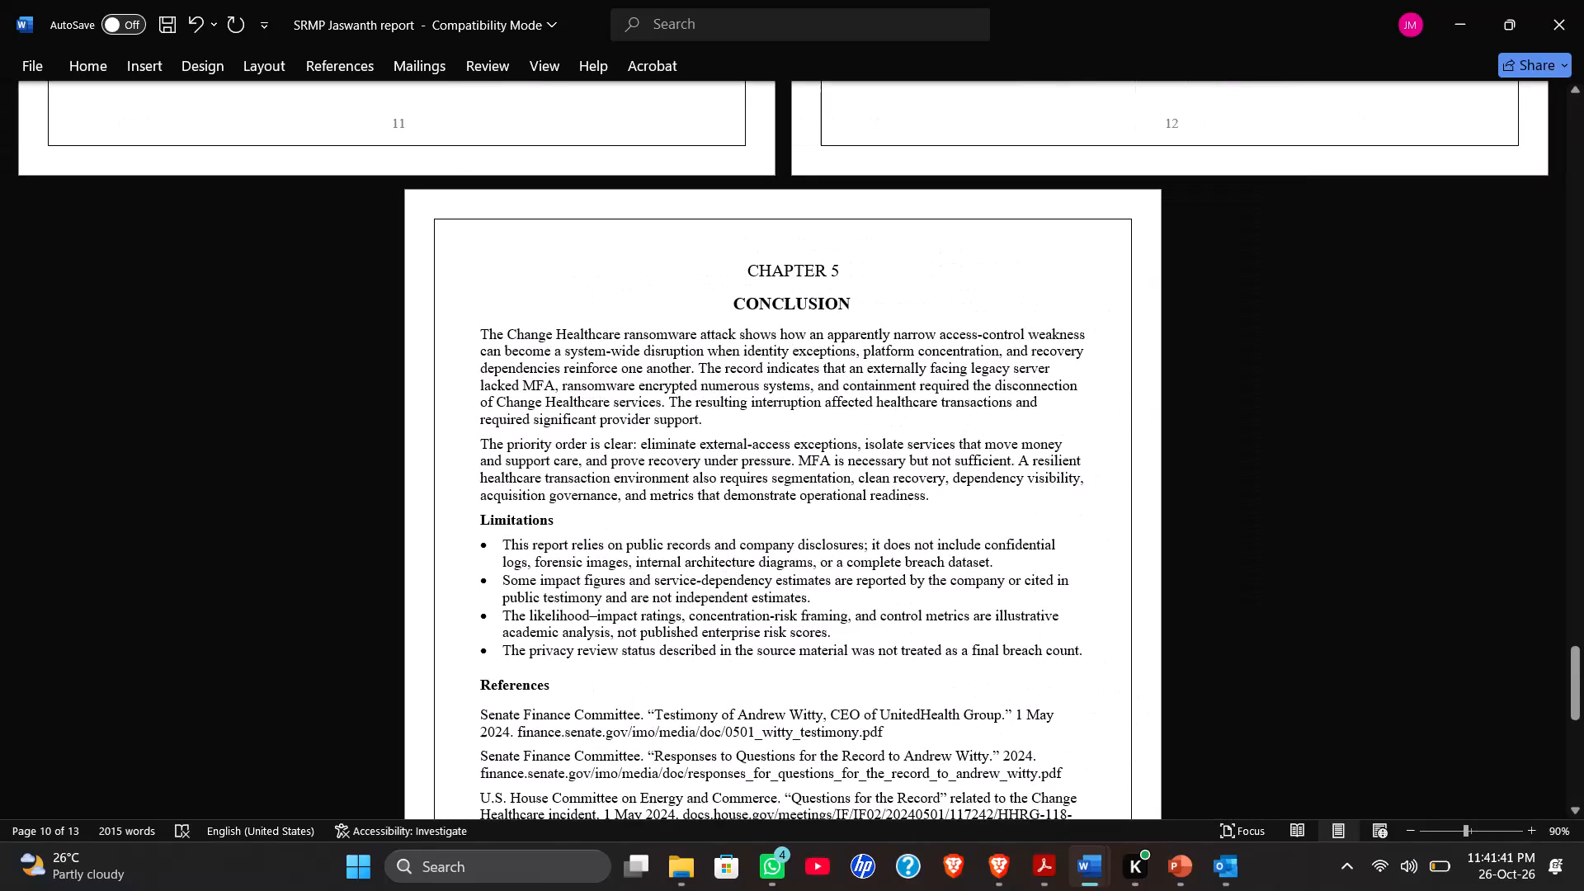
pyautogui.keyDown('ctrl'); pyautogui.scroll(2, 964, 374); pyautogui.keyUp('ctrl')
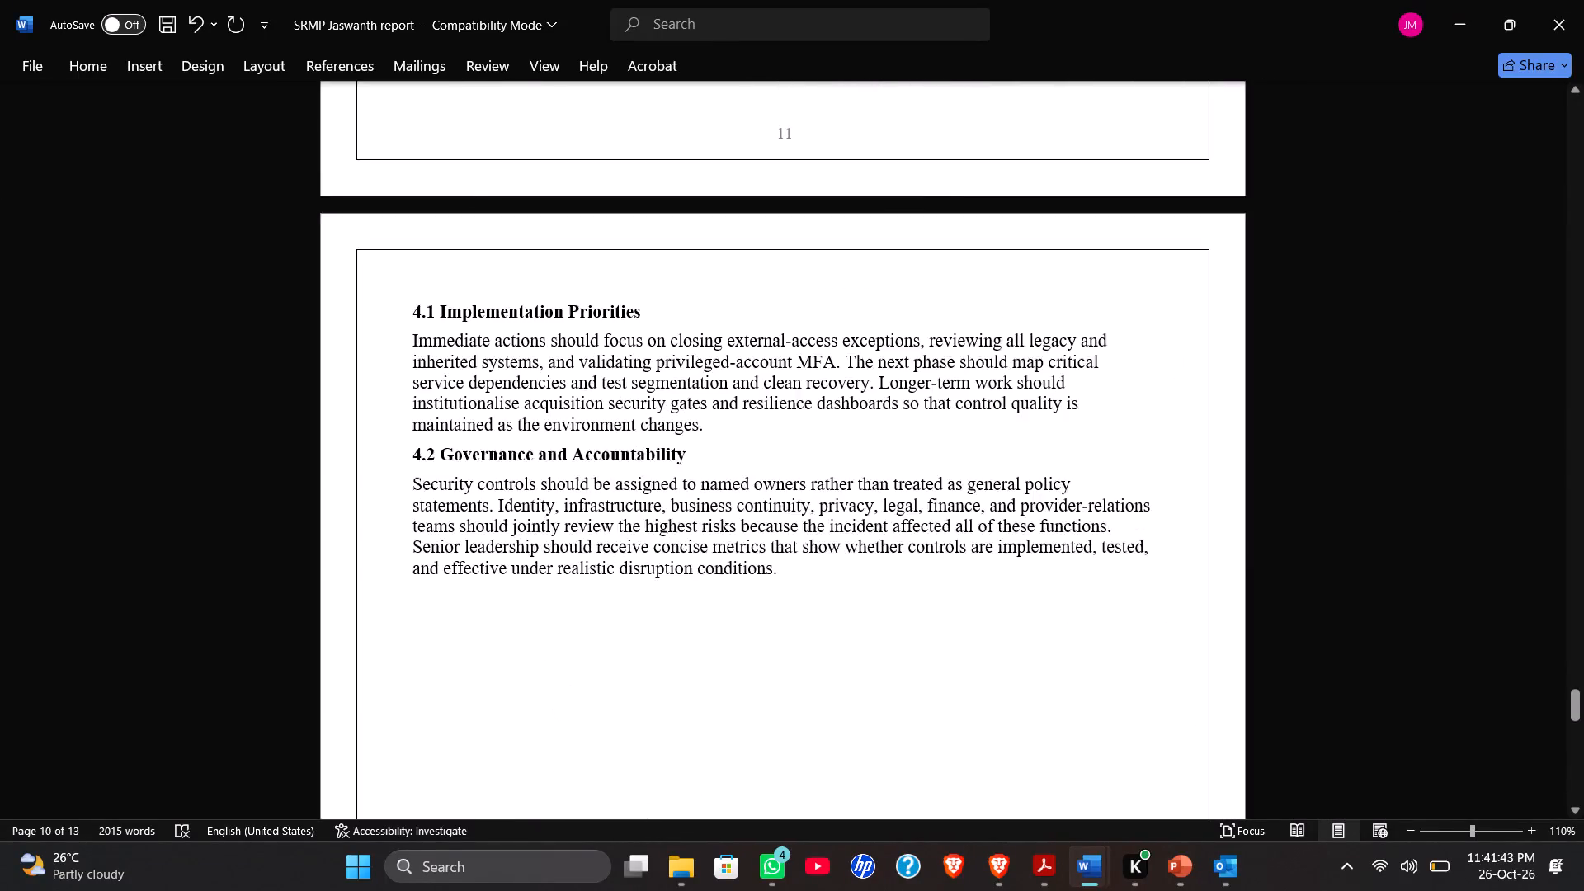
pyautogui.keyDown('ctrl'); pyautogui.scroll(1, 1176, 314); pyautogui.keyUp('ctrl')
pyautogui.scroll(20, 1178, 191)
pyautogui.scroll(1, 1178, 191)
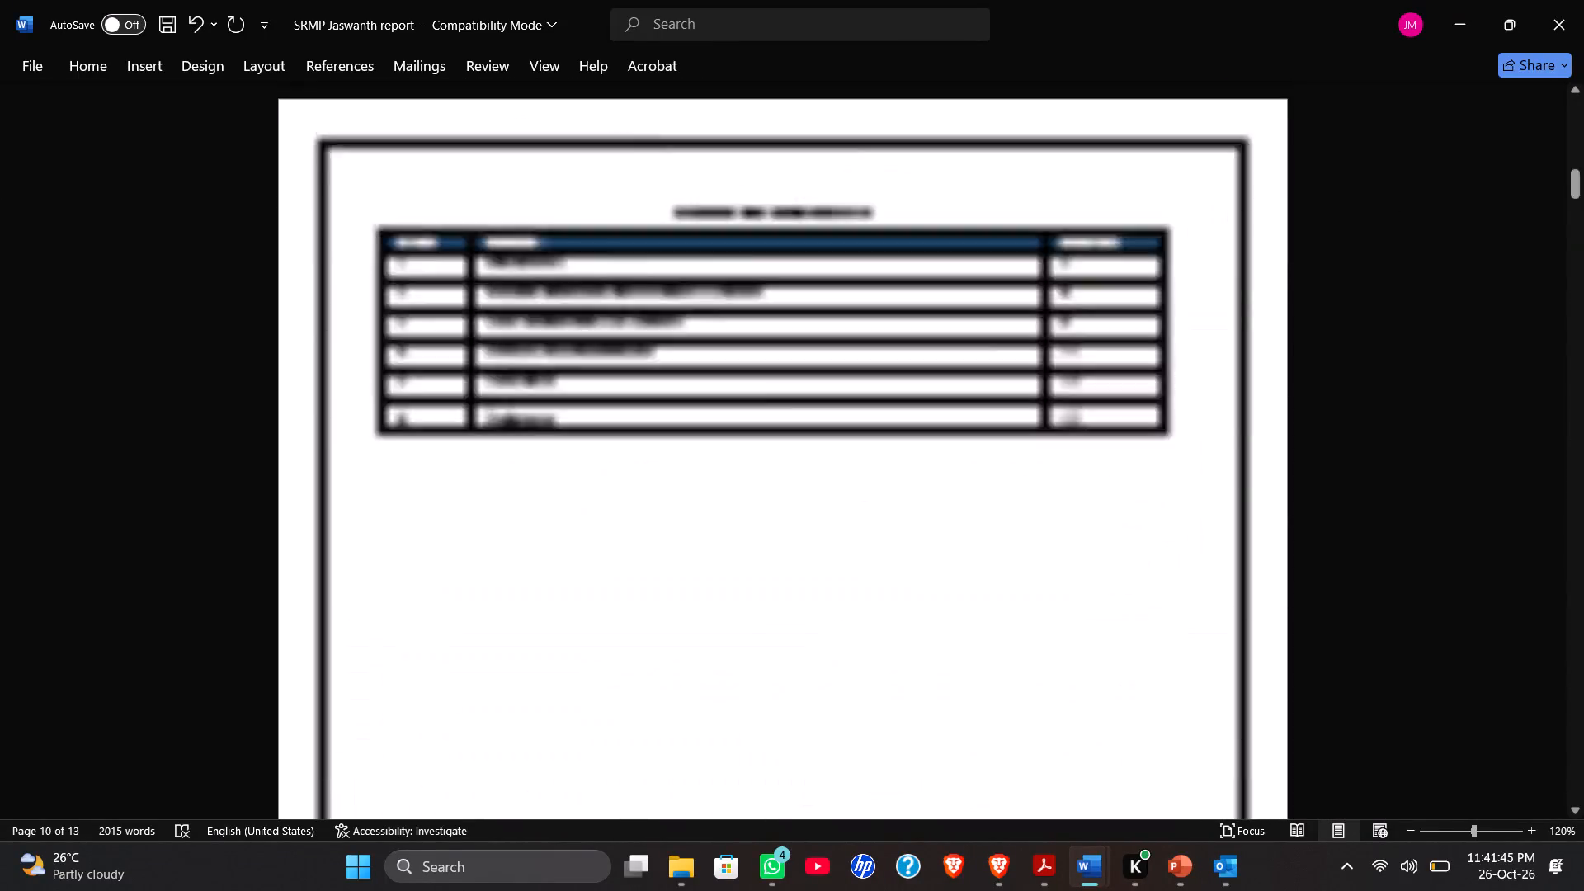